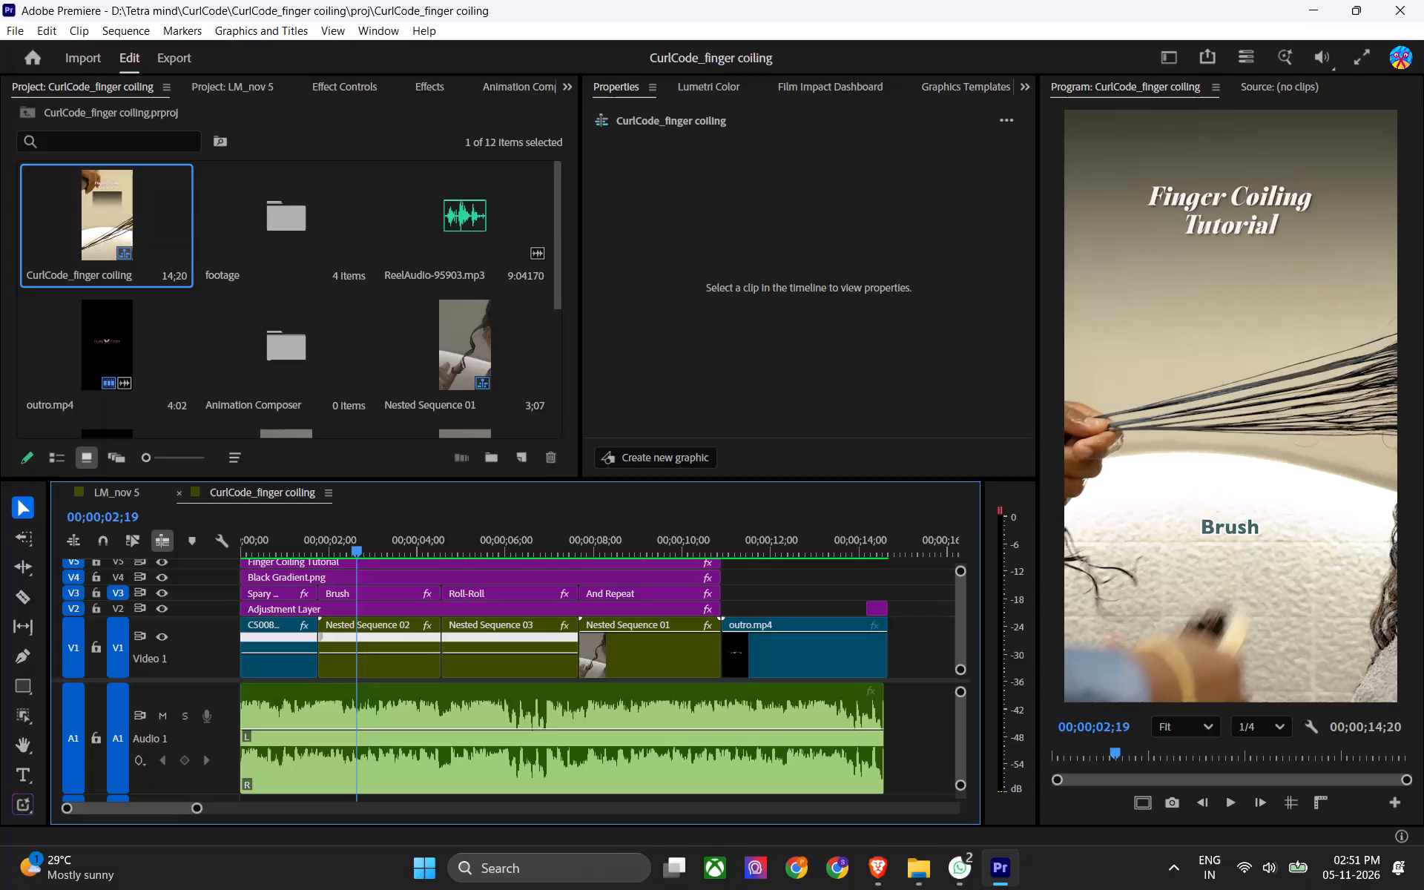
Play back the opening and the outro of the CurlCode_finger coiling sequence to review them.
key("ctrl+s")
key("1")
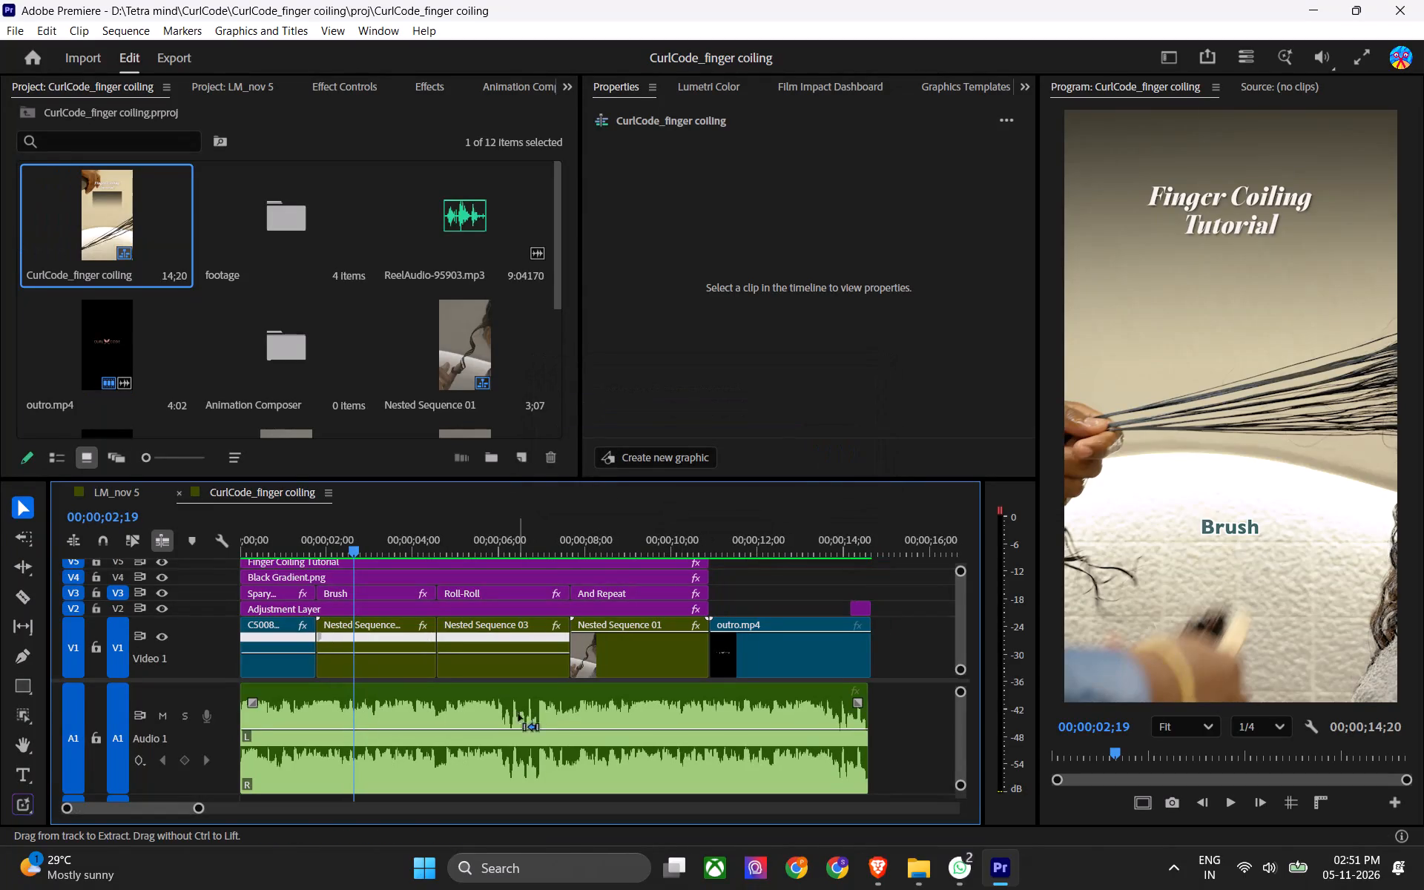
key("ctrl+s")
scroll(618, 680, "down", 7, "alt")
key("ctrl+s")
key("ctrl+s")
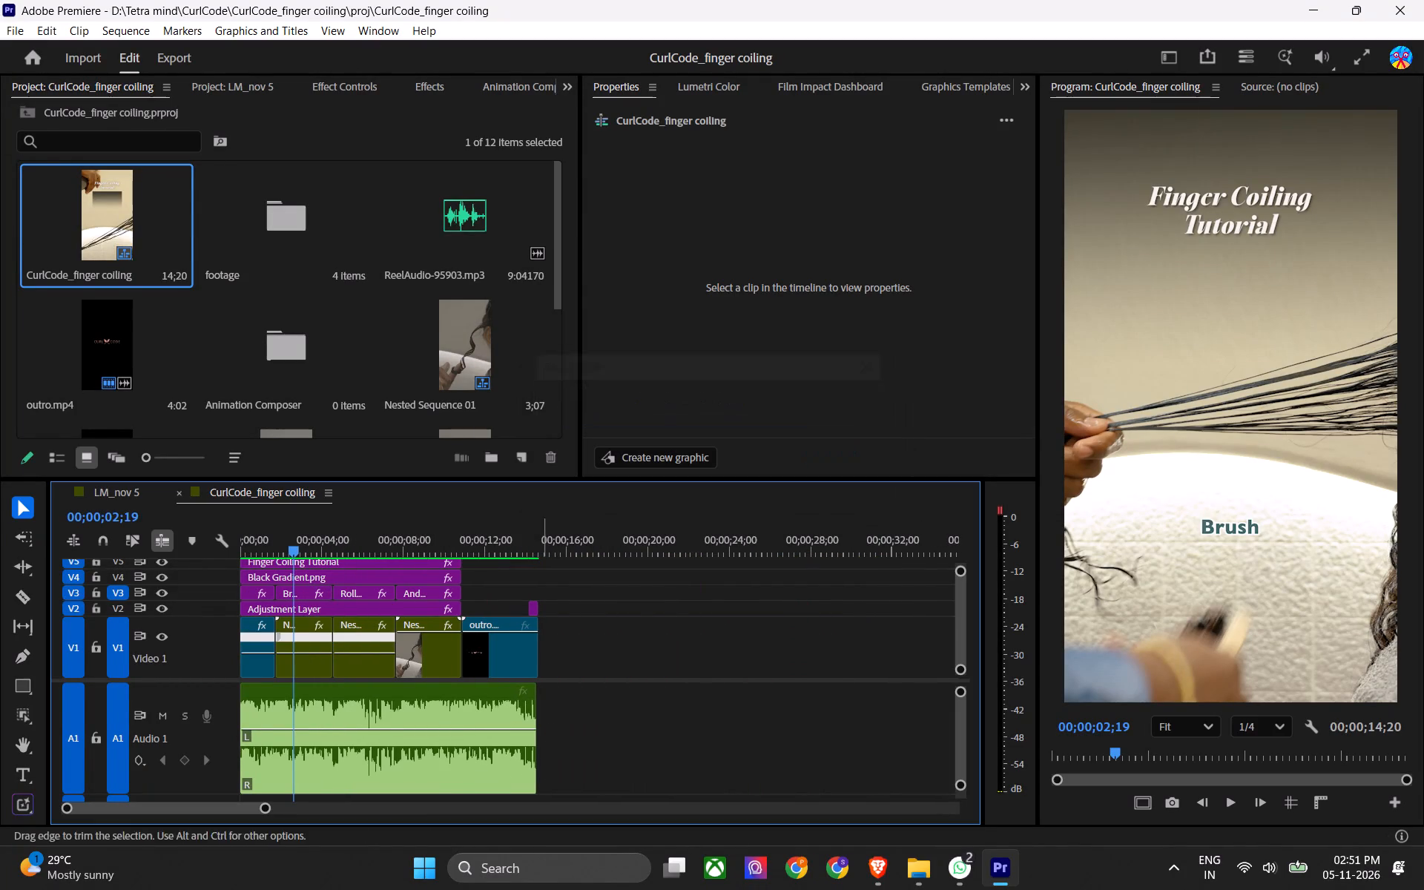
left_click(510, 537)
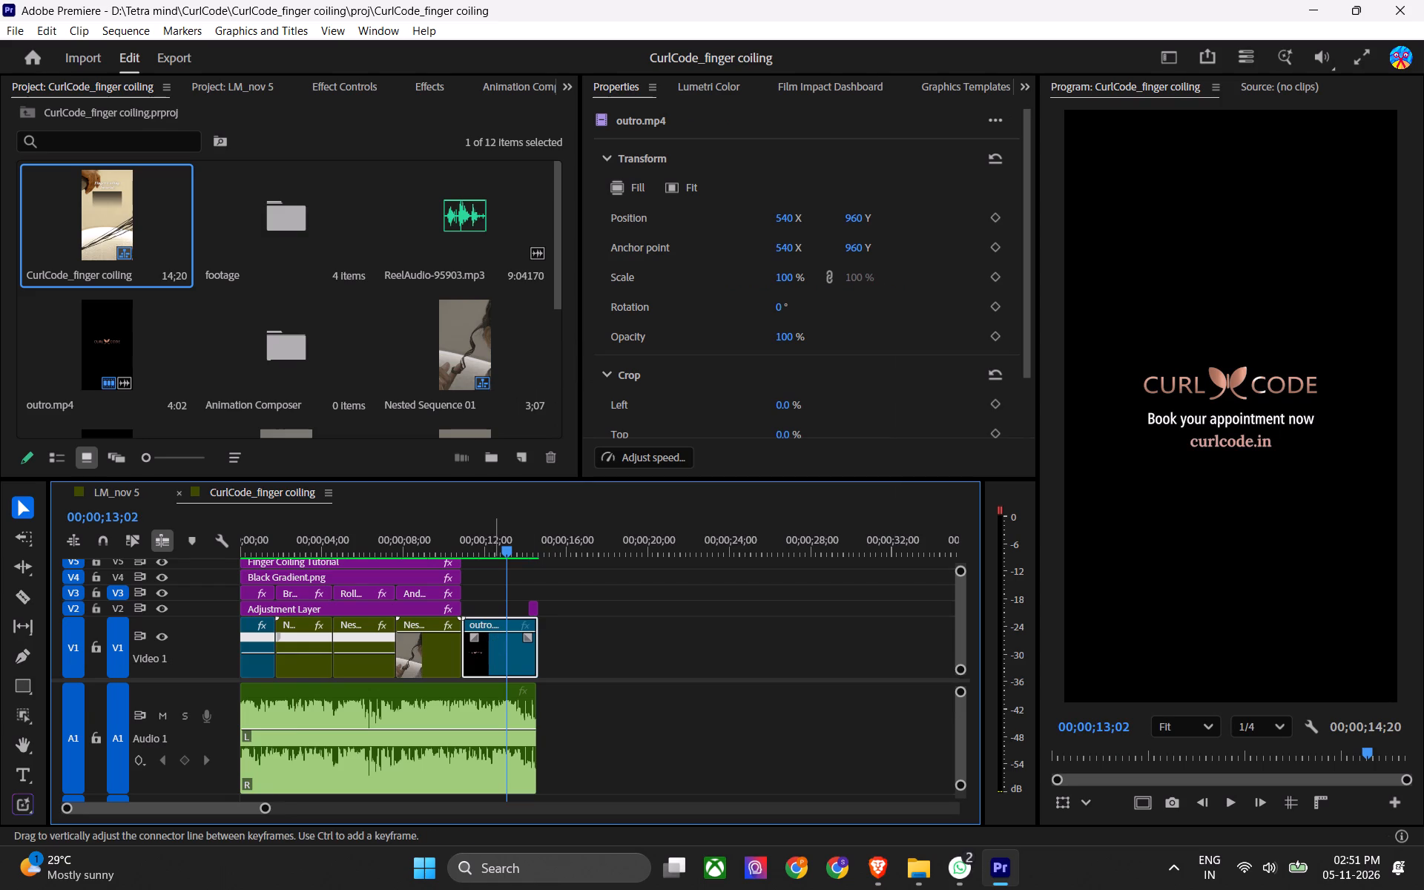
key("ctrl+1")
key("ctrl+s")
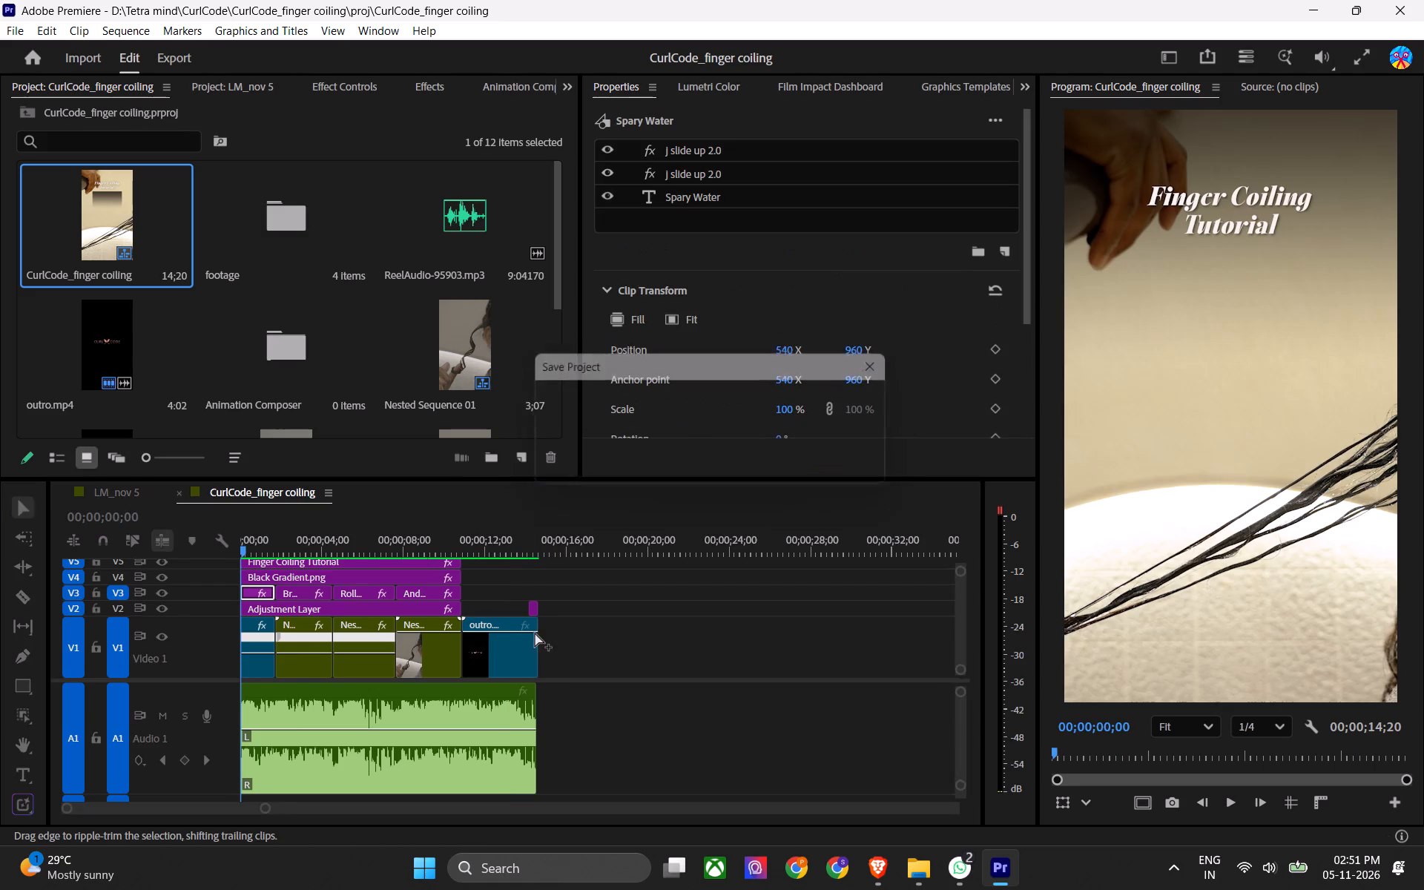
key("space")
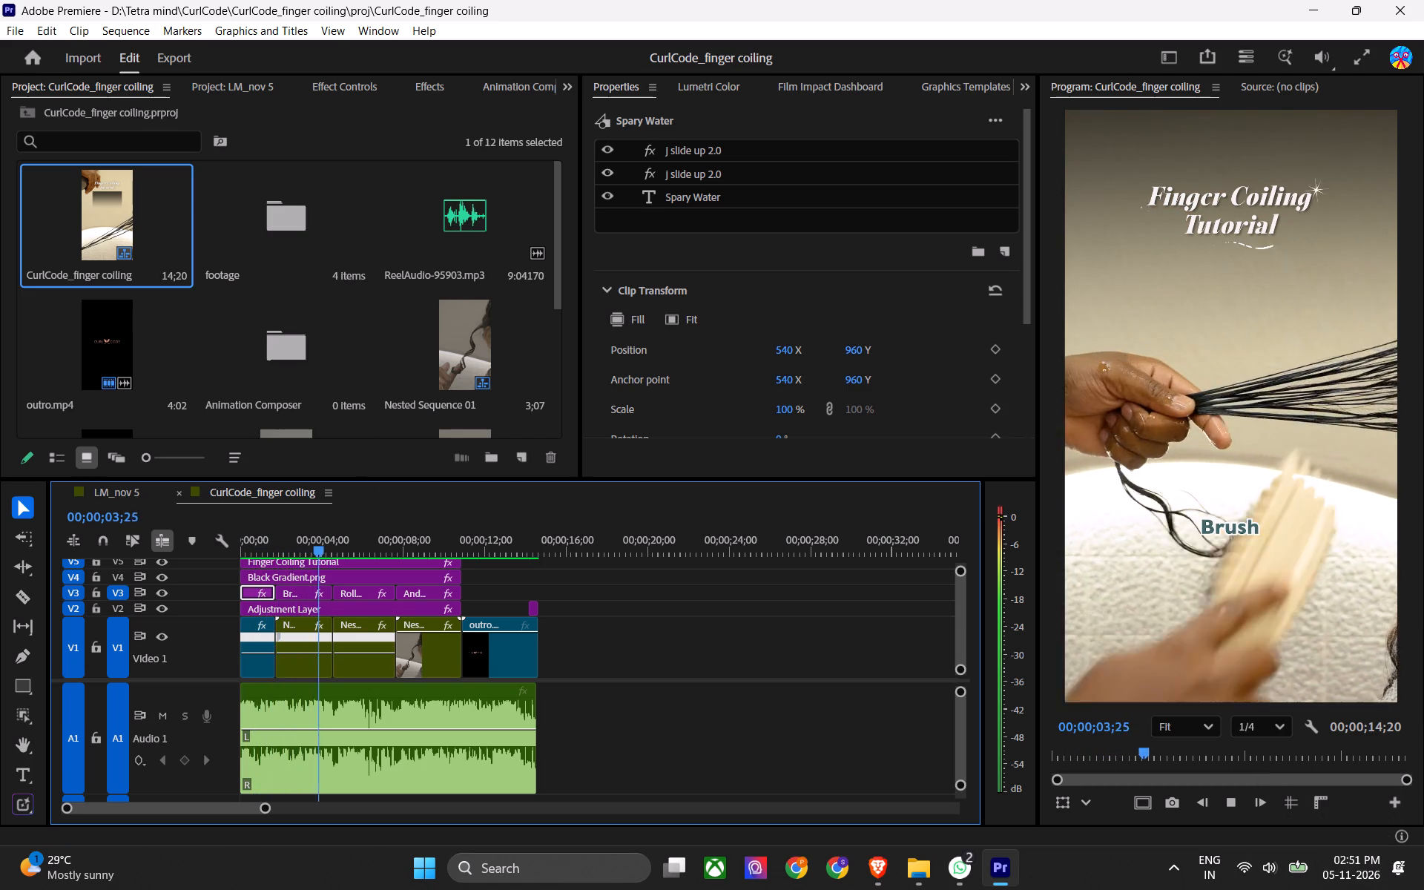
left_click(494, 544)
key("space")
Extend the end of the audio clip on Audio 1 to meet the end of outro.mp4 at 00;00;14;20, and save the project.
scroll(541, 692, "up", 10, "alt")
scroll(568, 709, "down", 1, "alt")
scroll(568, 709, "up", 2, "alt")
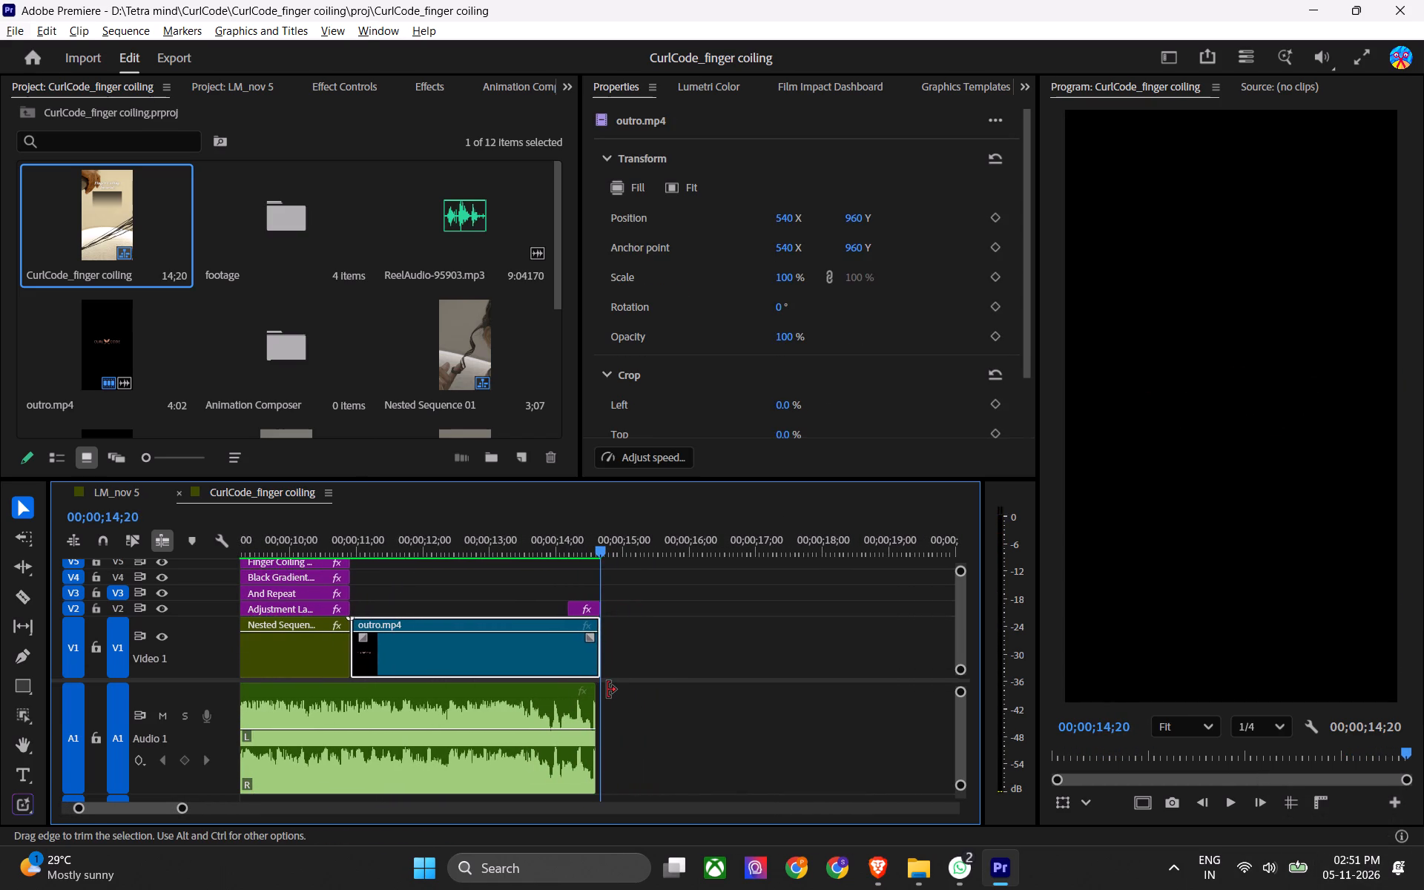
left_click(607, 690)
key("ctrl+s")
key("ctrl+1")
key("1")
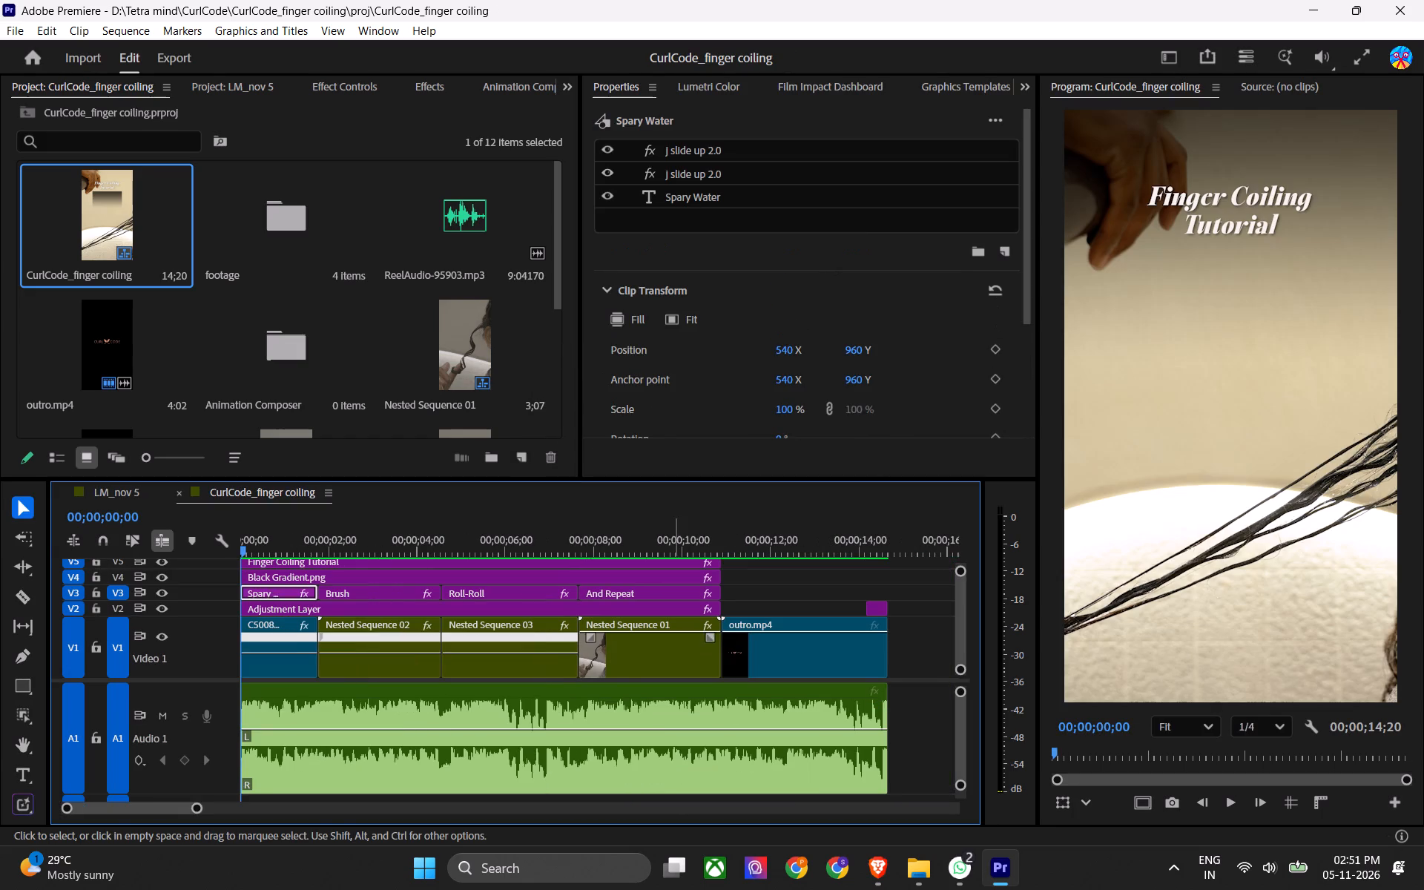
key("ctrl+s")
key("ctrl+s")
key("ctrl+s")
key("ctrl+s")
Play the sequence through from near its start to its end.
scroll(645, 698, "down", 1, "alt")
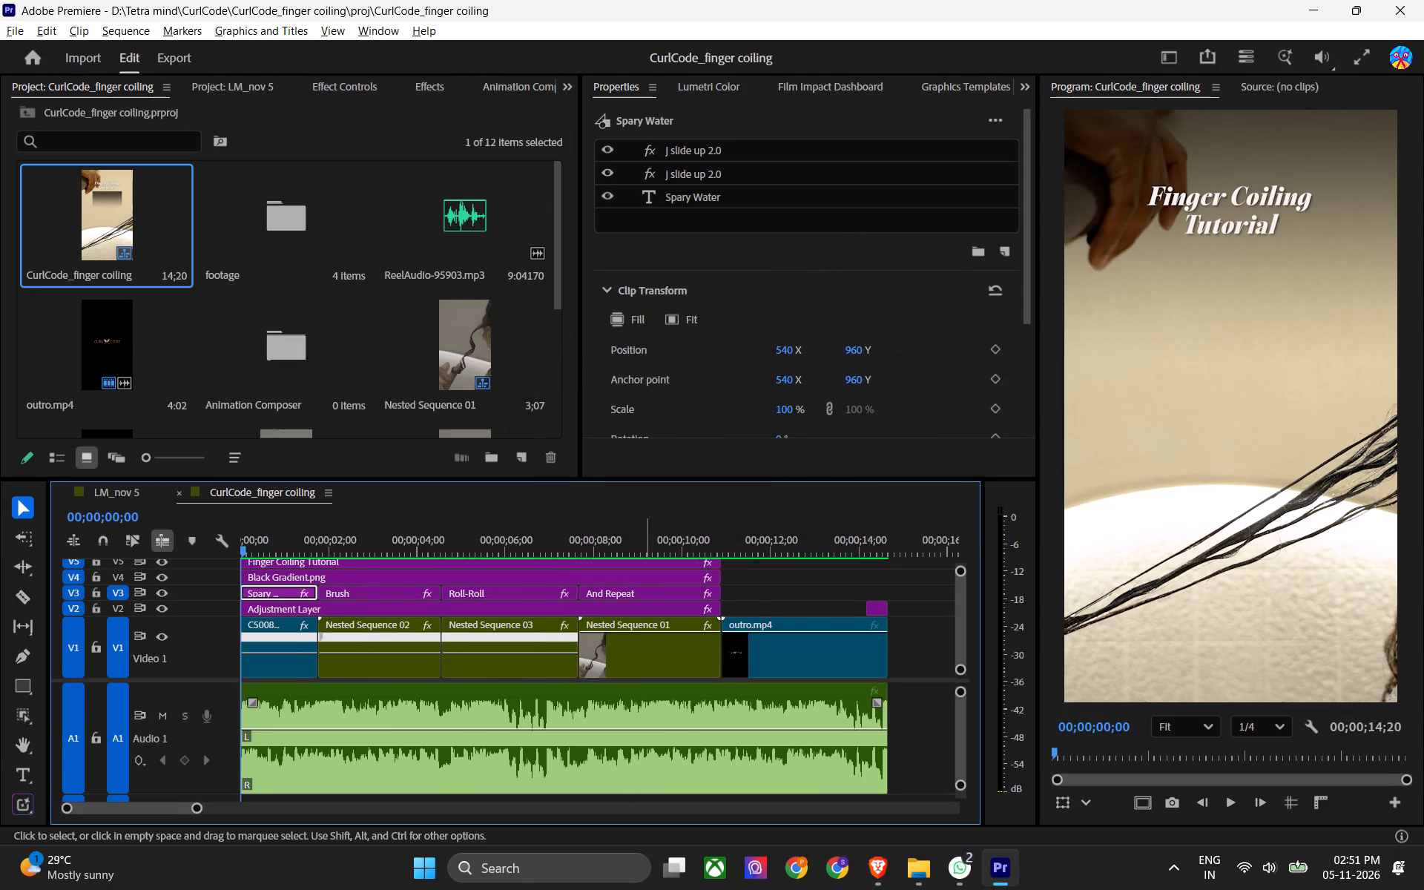
scroll(639, 702, "down", 2, "alt")
scroll(205, 635, "down", 15, "shift")
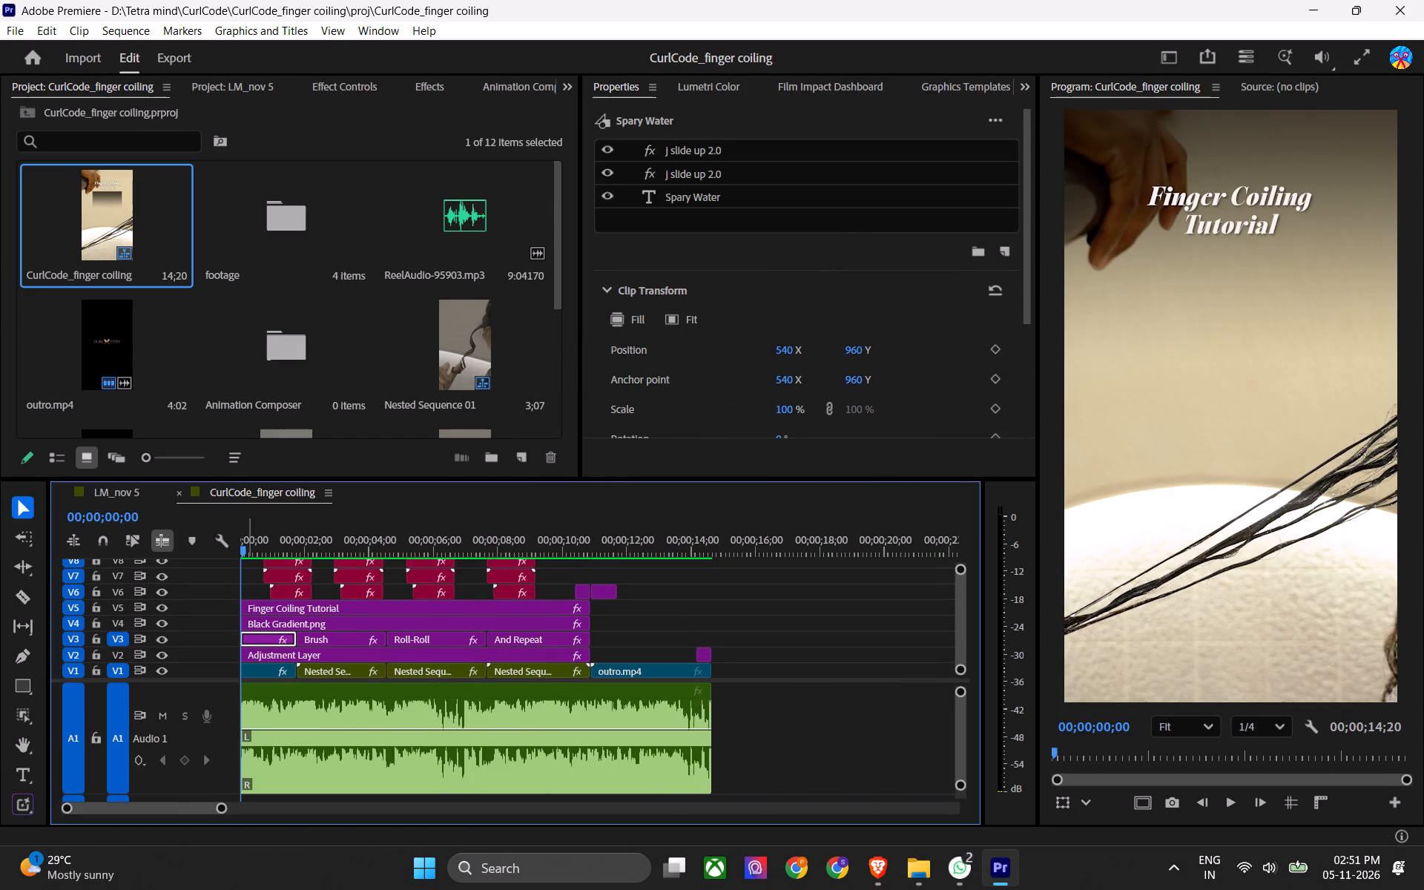
left_click_drag(271, 533, 267, 541)
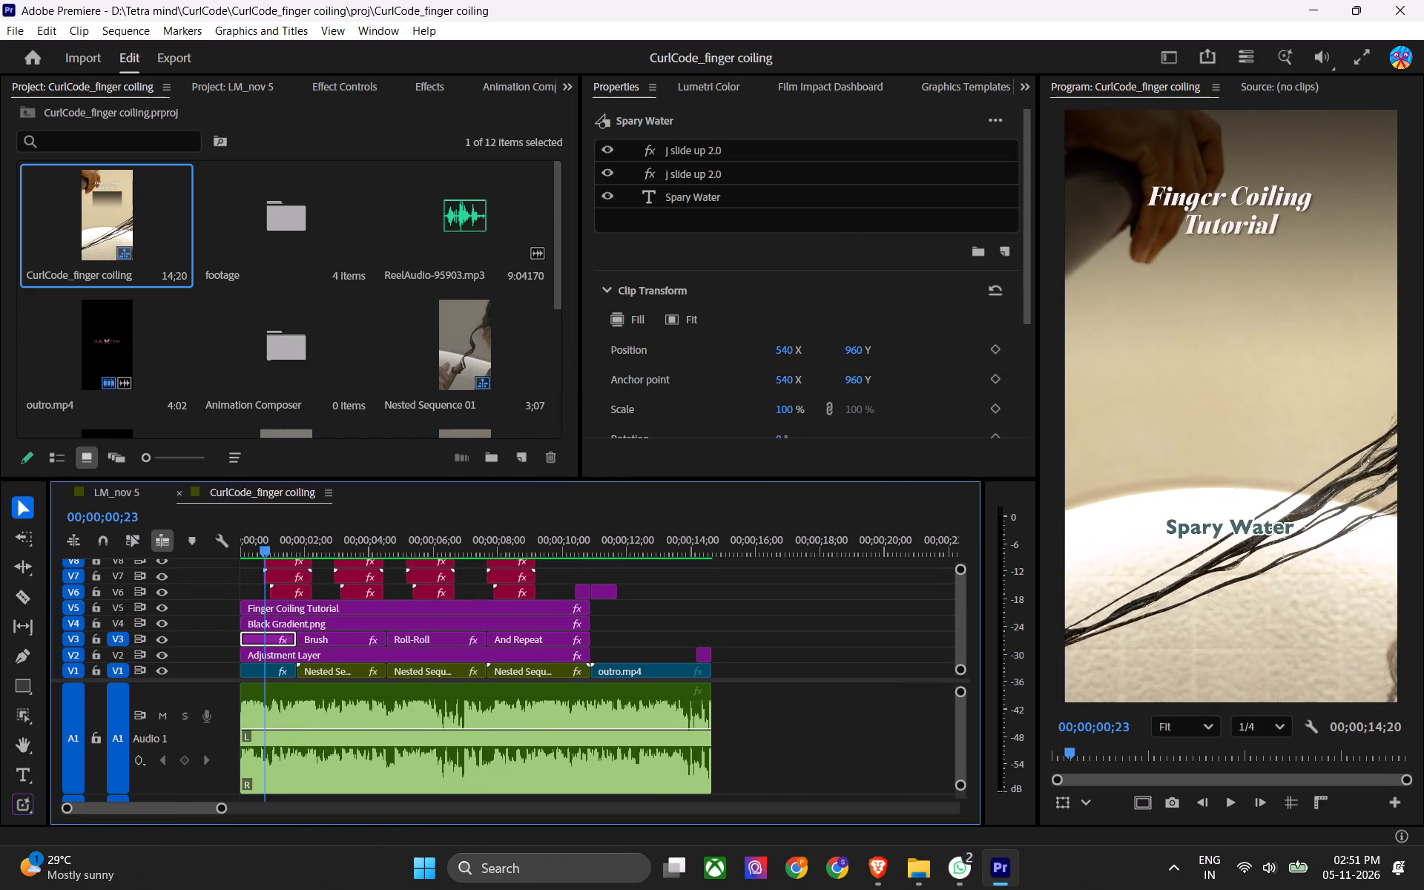
left_click_drag(267, 541, 260, 544)
key("space")
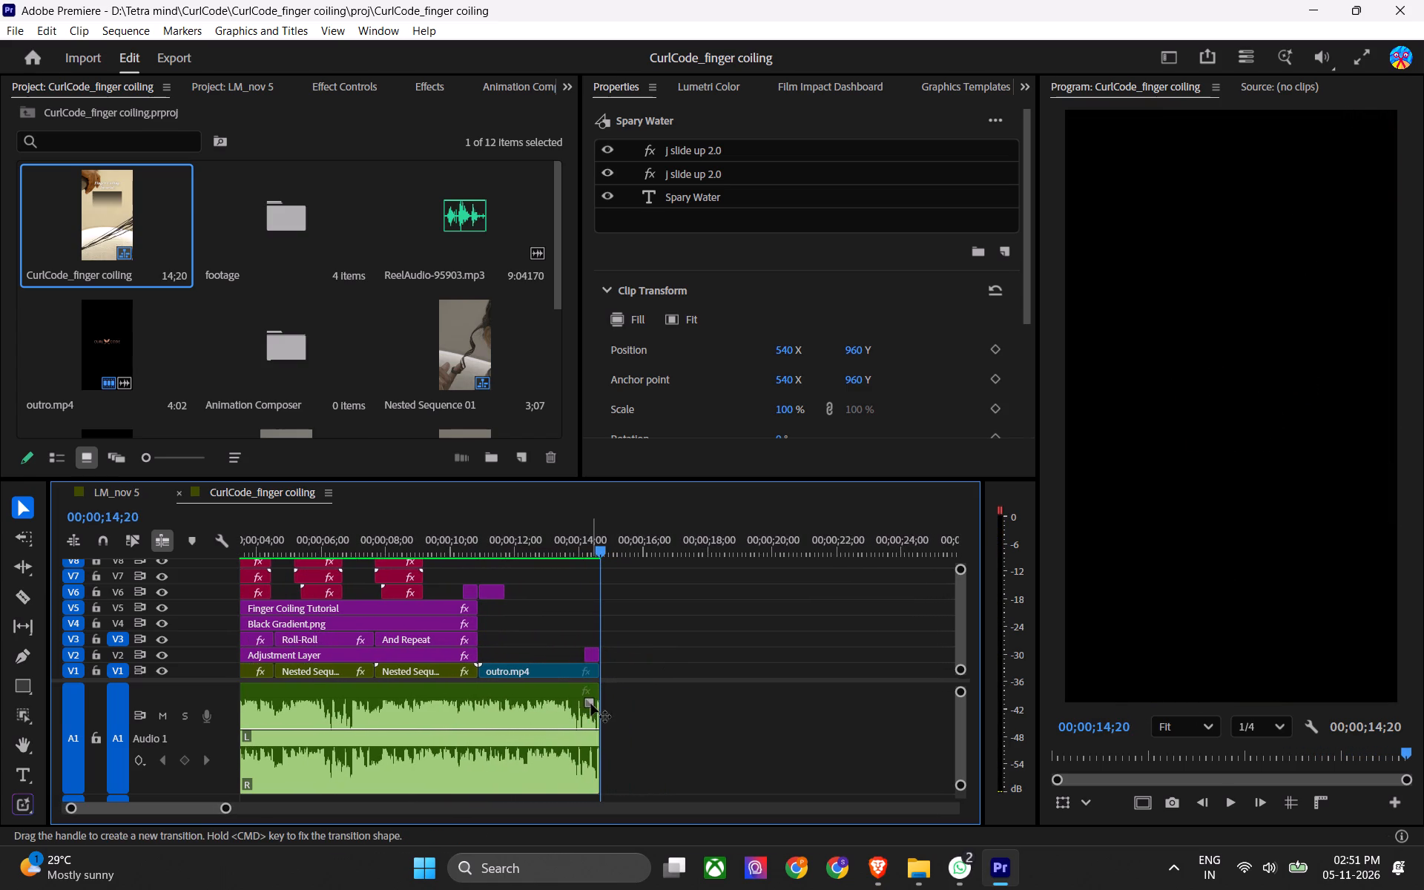
Add a Constant Power fade-out of about 00;00;01;20 at the end of the Audio 1 clip, play it back and save.
left_click_drag(591, 704, 547, 700)
left_click(551, 510)
left_click(546, 531)
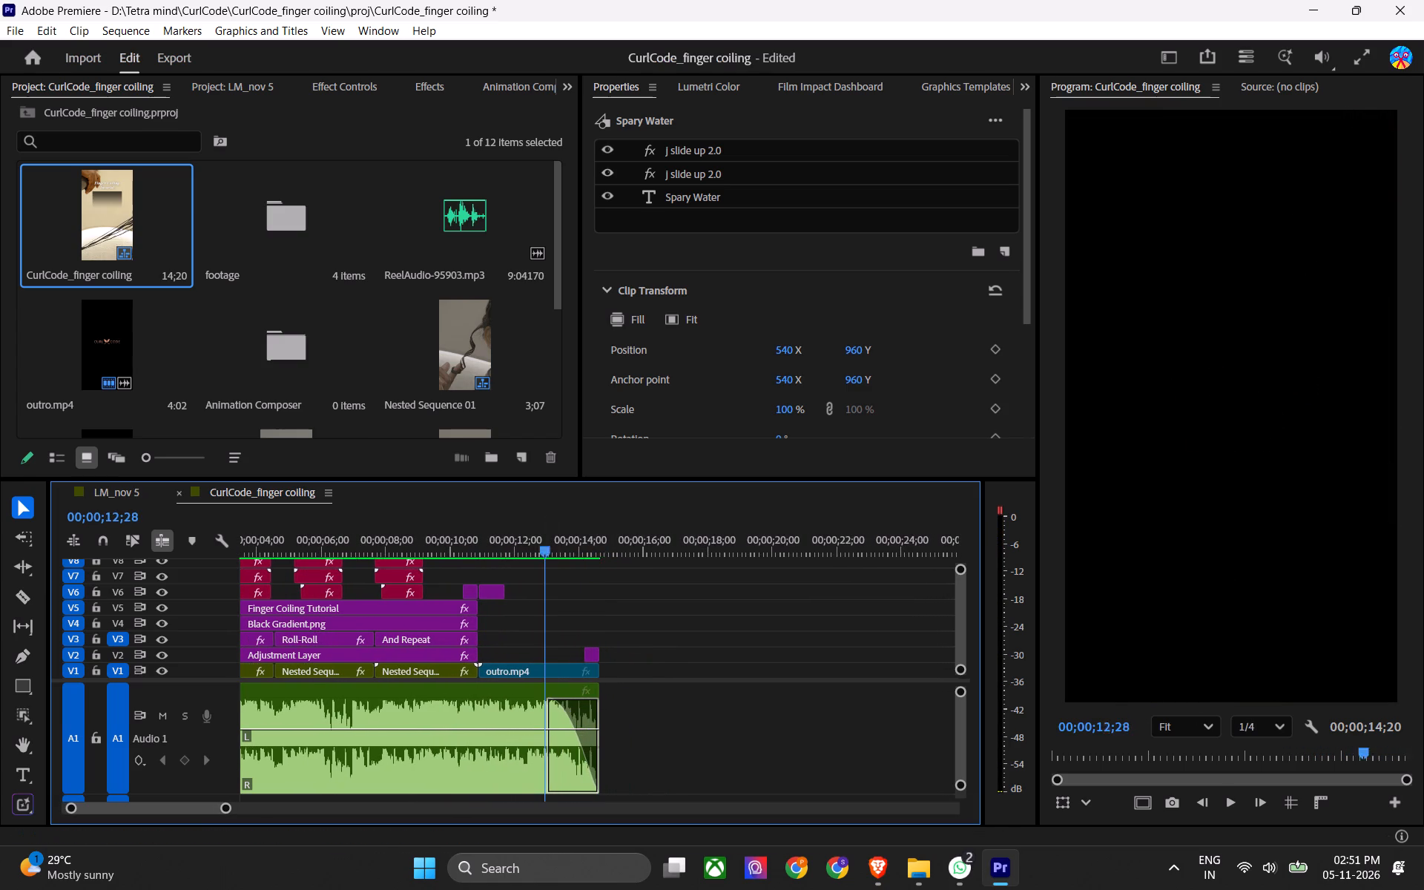
key("space")
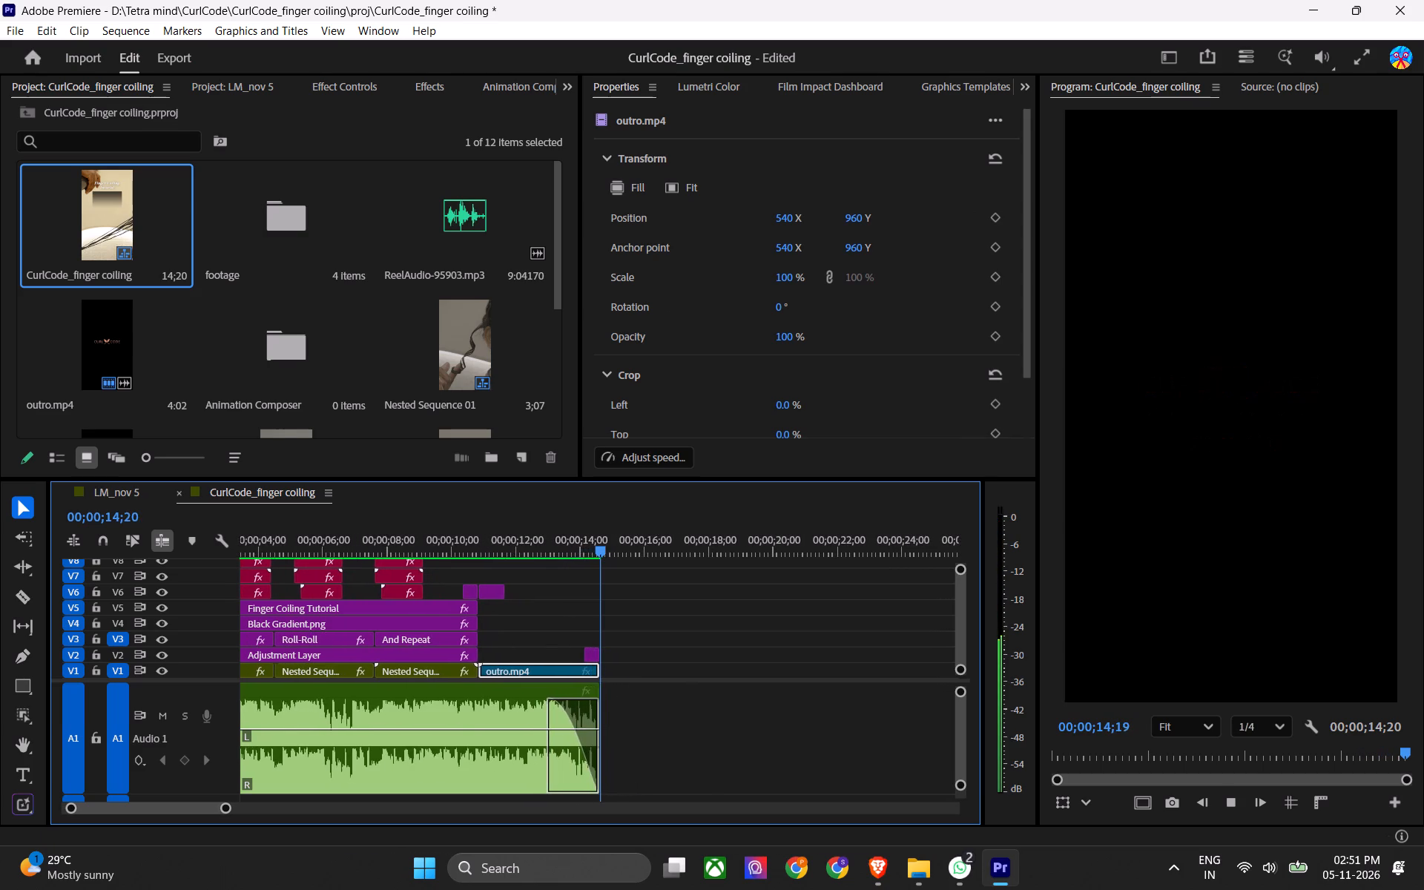
key("ctrl+1")
key("ctrl+s")
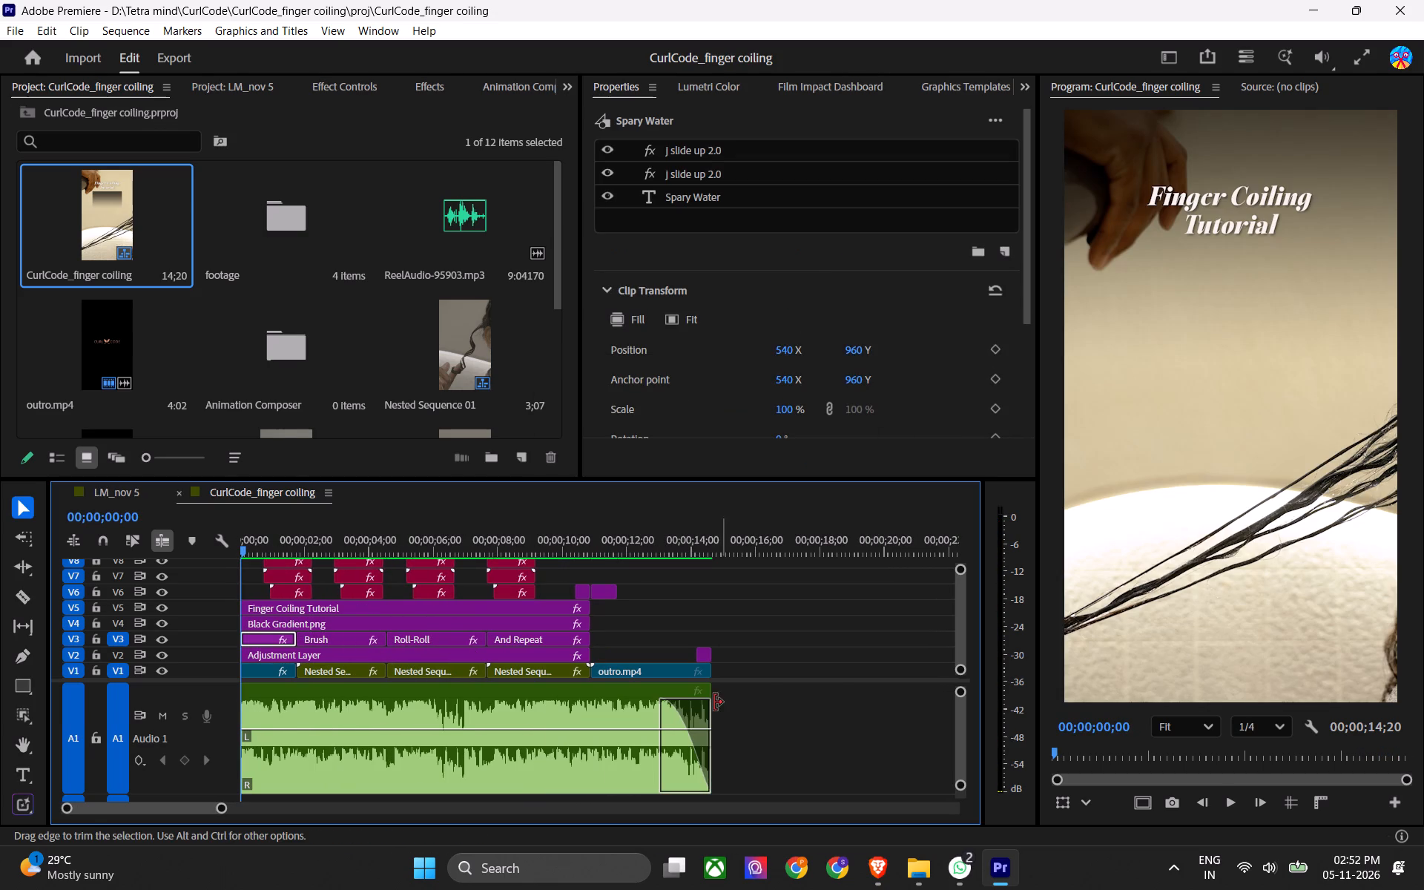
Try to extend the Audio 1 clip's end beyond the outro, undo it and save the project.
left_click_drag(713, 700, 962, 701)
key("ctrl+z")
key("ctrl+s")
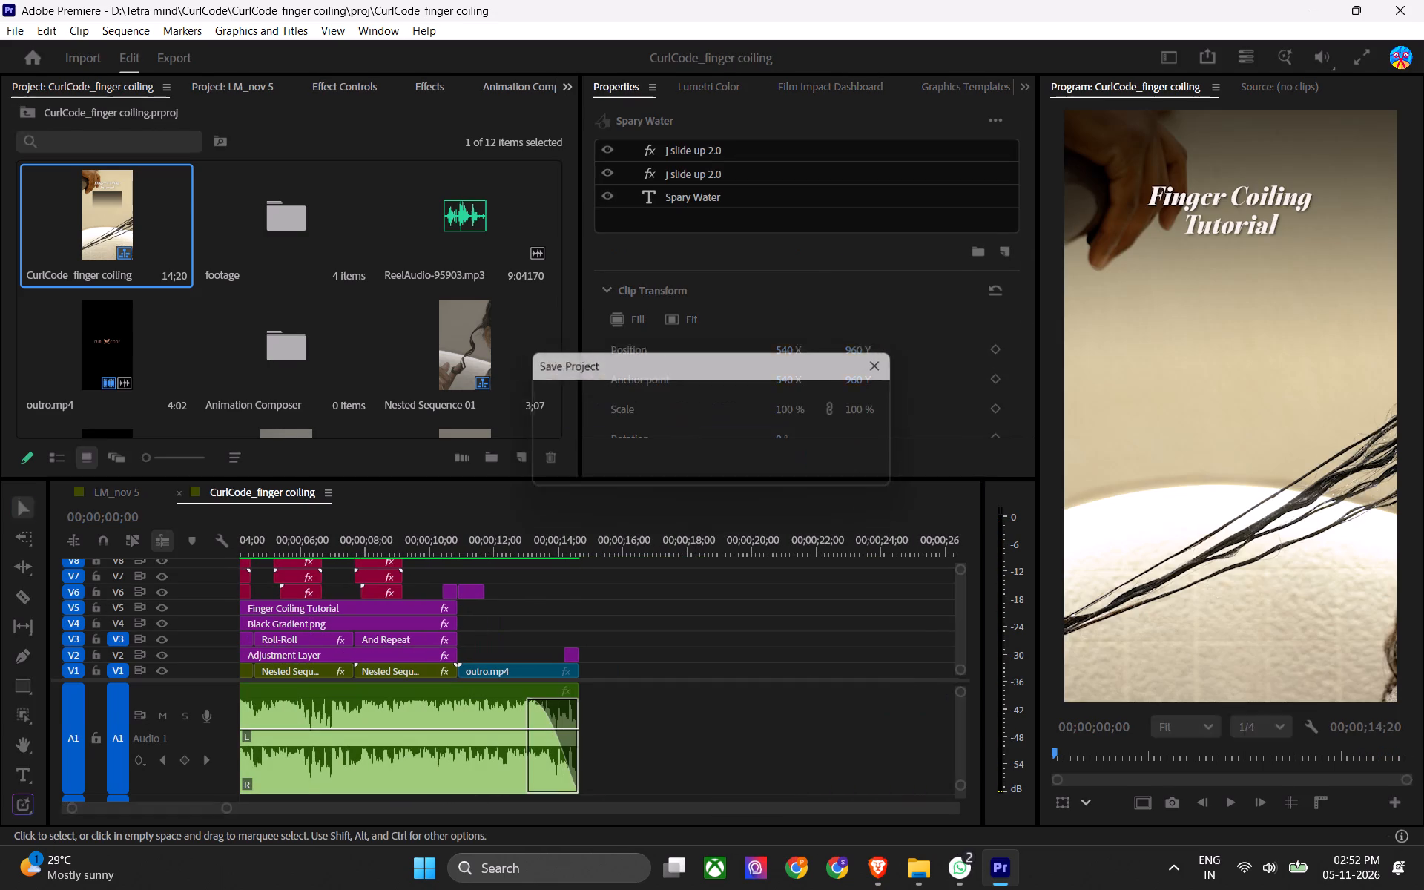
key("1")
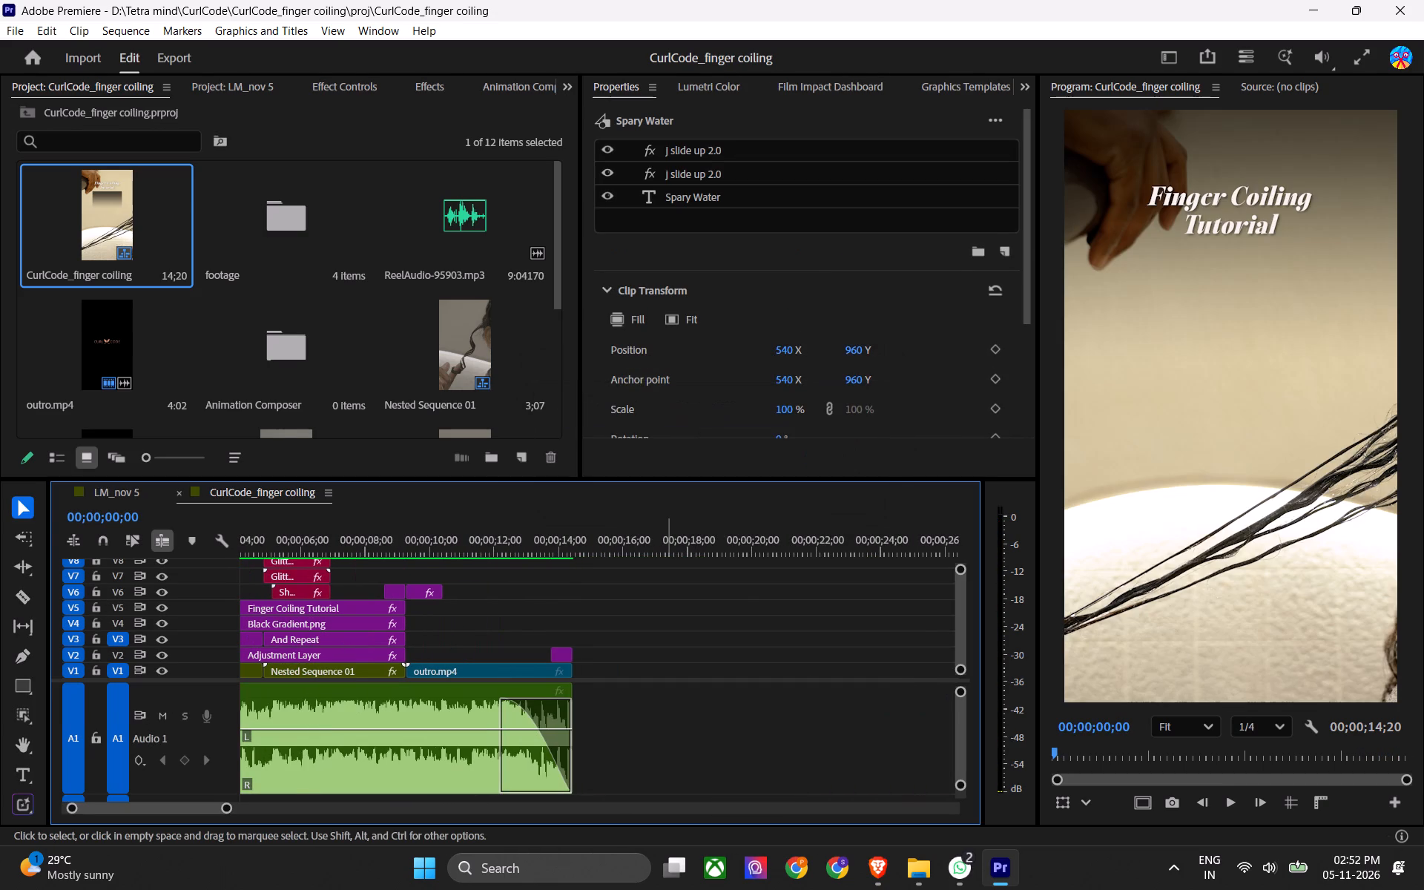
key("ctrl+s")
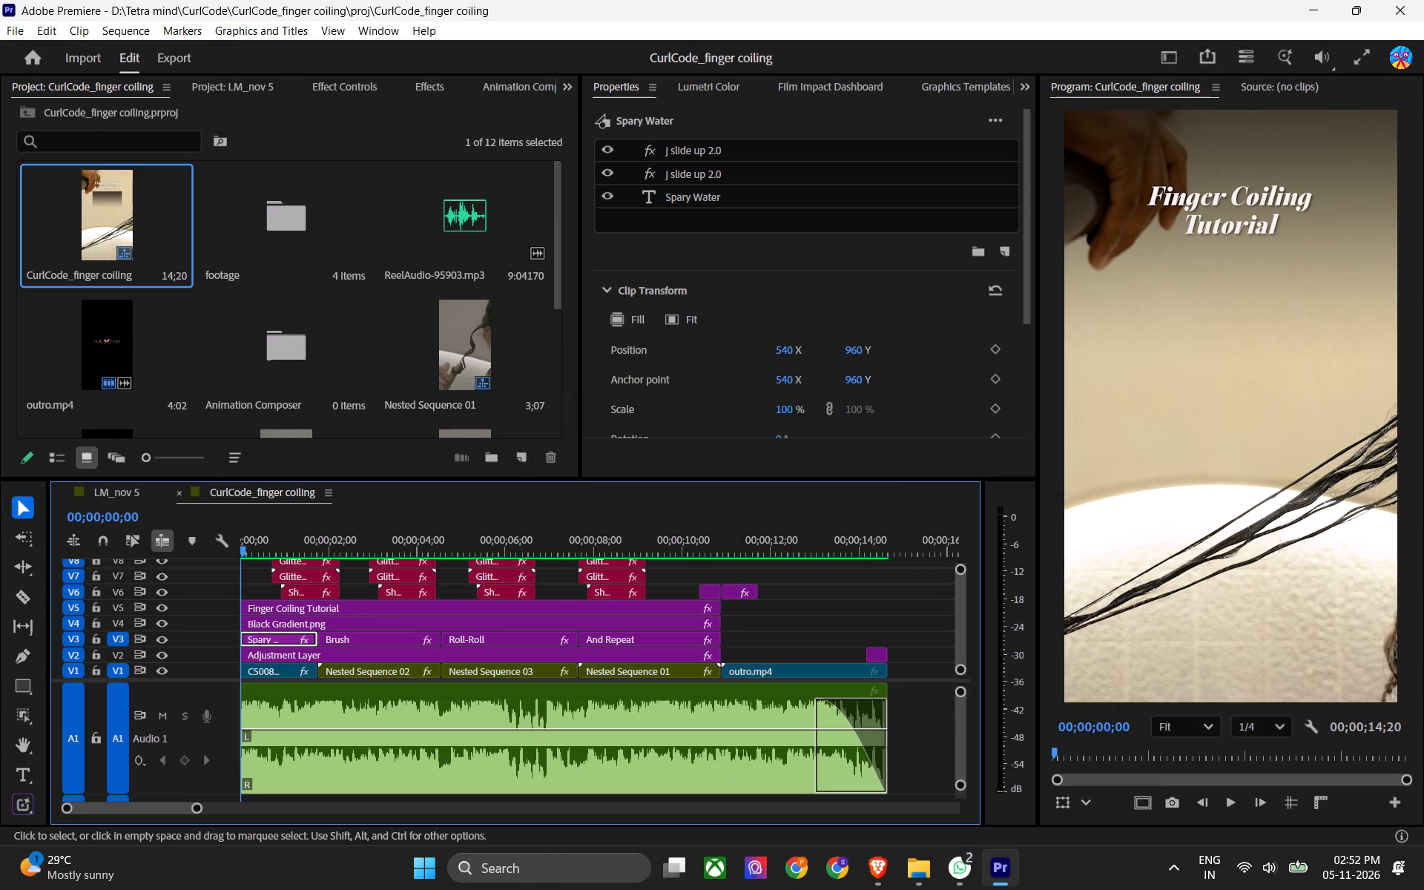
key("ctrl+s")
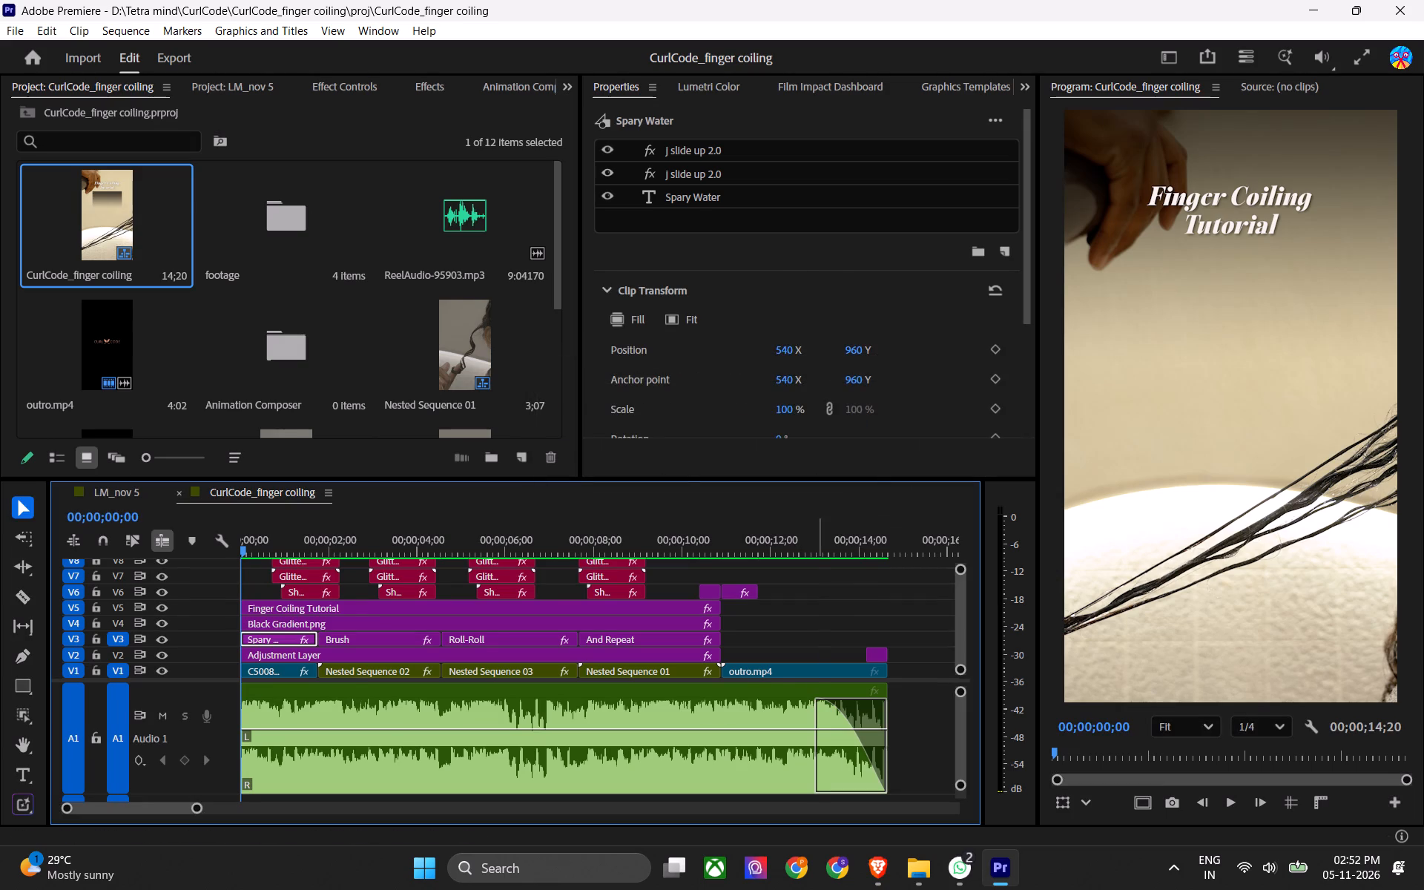
Examine the start of the audio fade-out up close, with the playhead at 00;00;13;00.
left_click(819, 540)
key("ctrl+s")
scroll(845, 706, "up", 2, "alt")
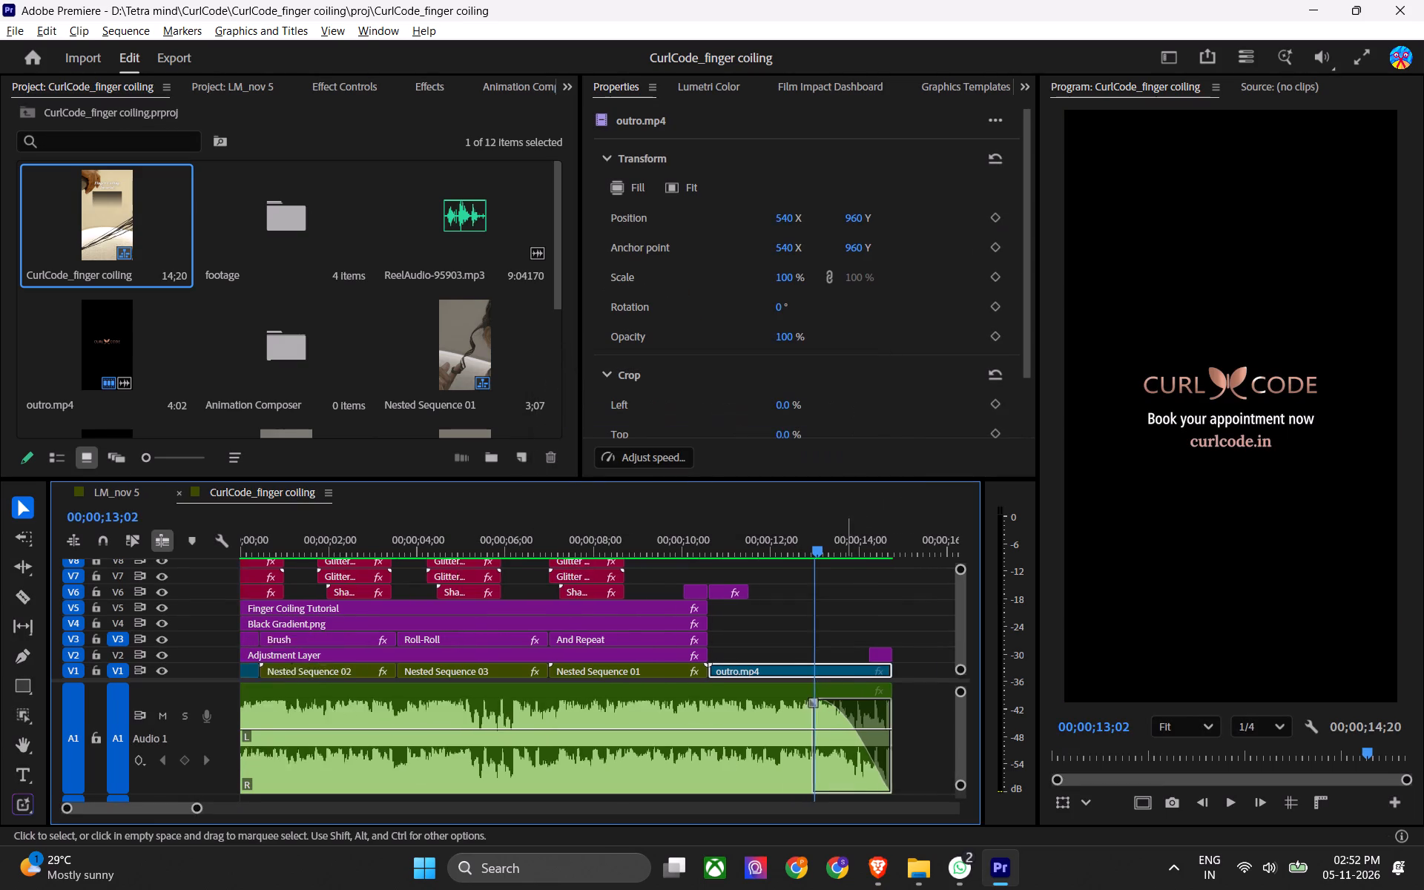
scroll(840, 714, "up", 12, "alt")
scroll(757, 728, "up", 9, "alt")
scroll(751, 726, "down", 1, "alt")
scroll(751, 726, "up", 3, "alt")
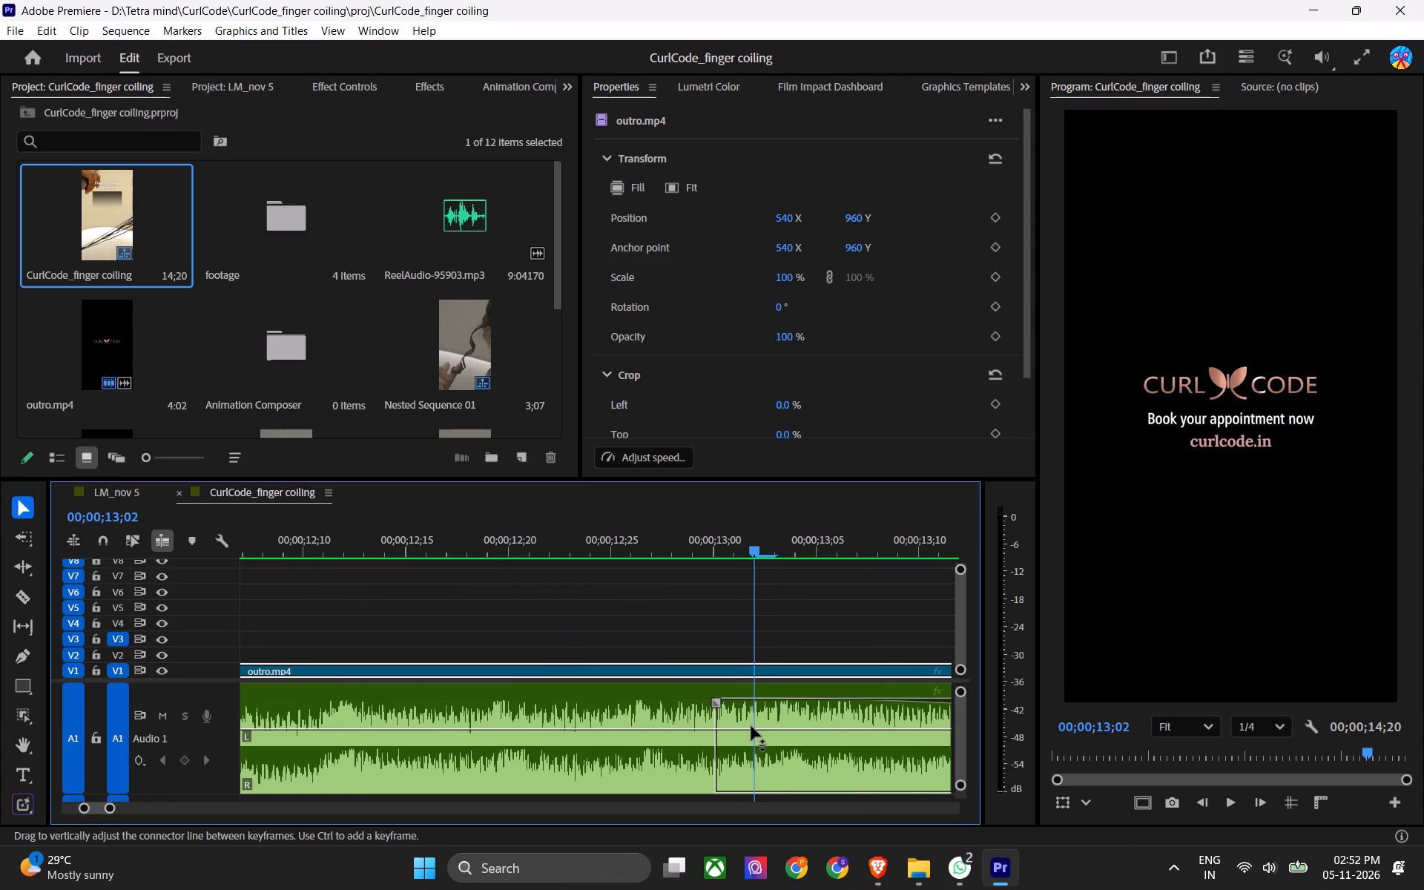
key("Left")
key("Left")
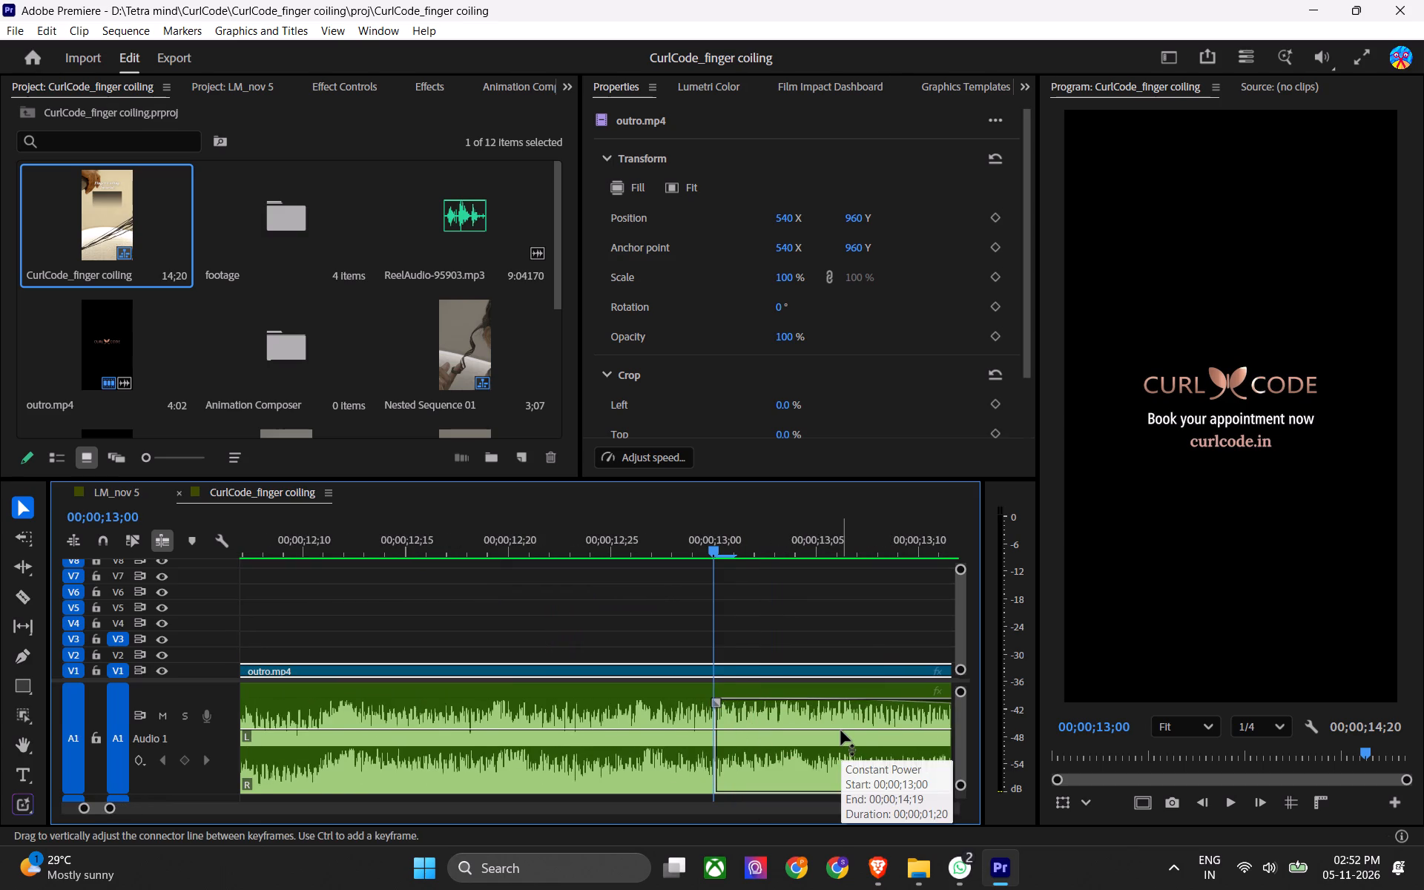
key("1")
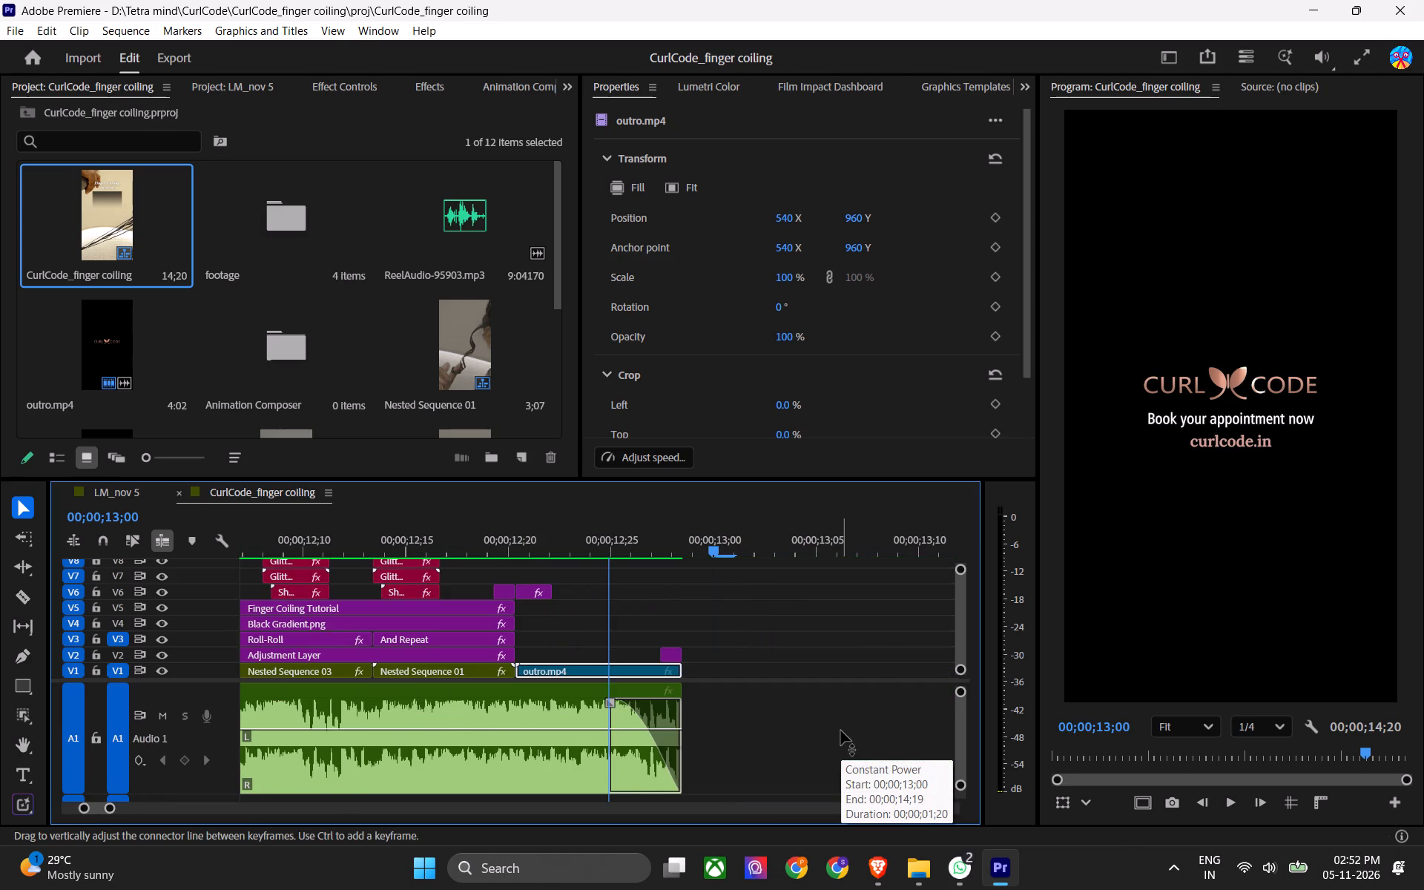
key("ctrl+s")
key("ctrl+s")
Play the outro with its audio fade-out from 00;00;13;00, return the playhead to the sequence start and save the project.
left_click(912, 594)
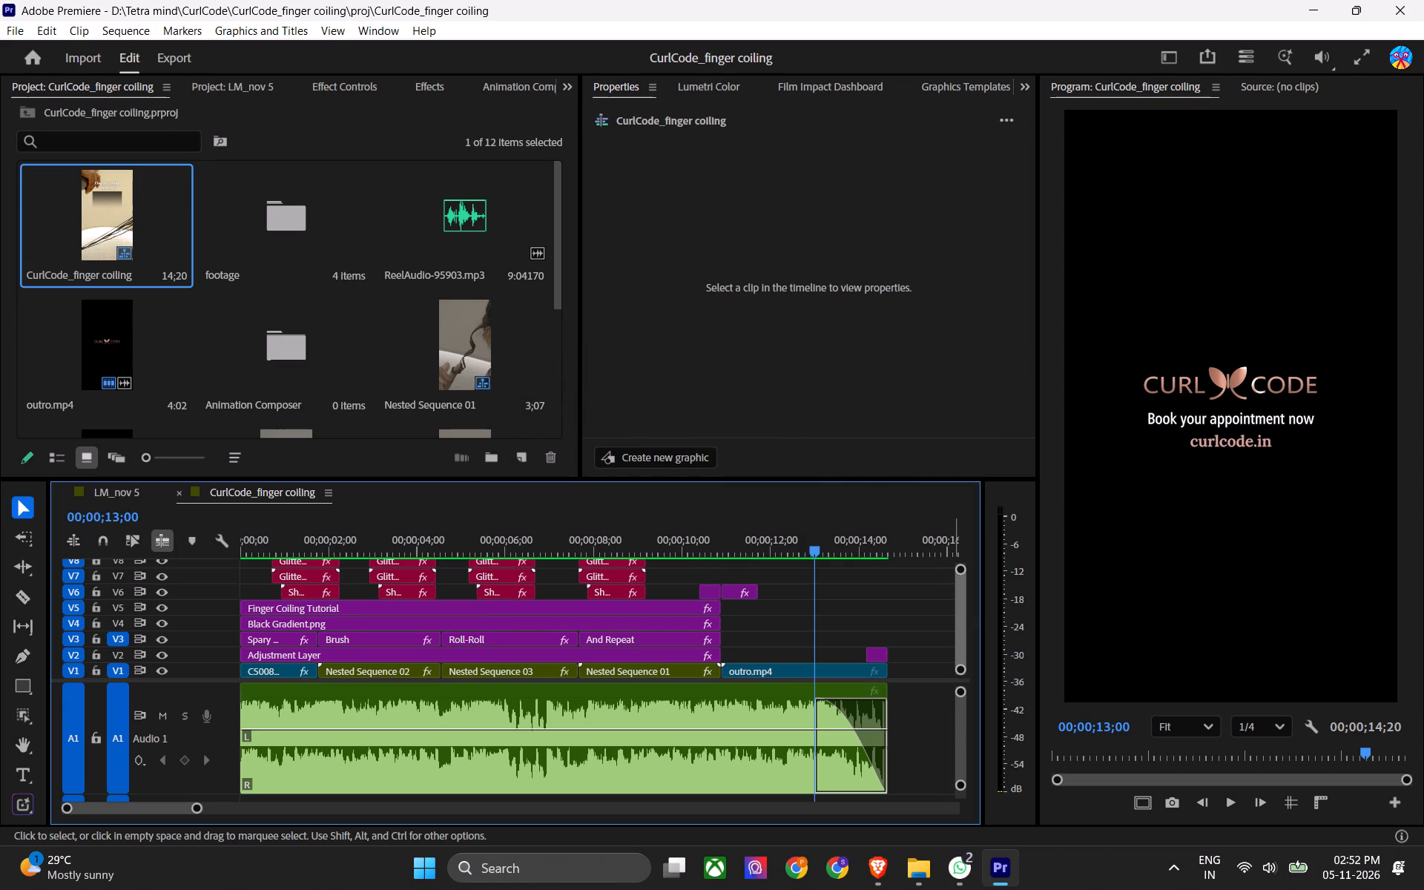
key("space")
key("space")
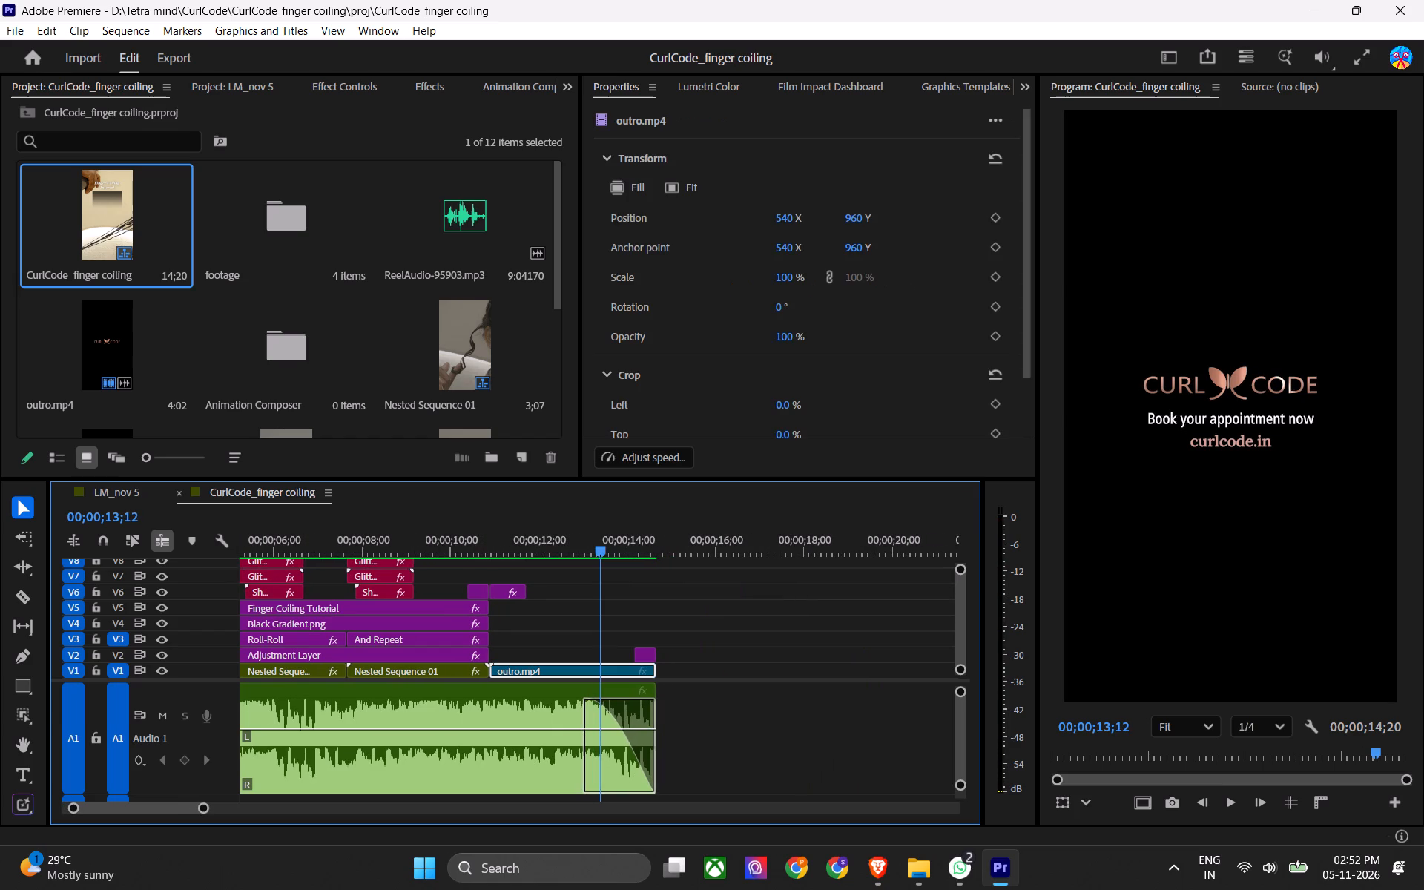
key("space")
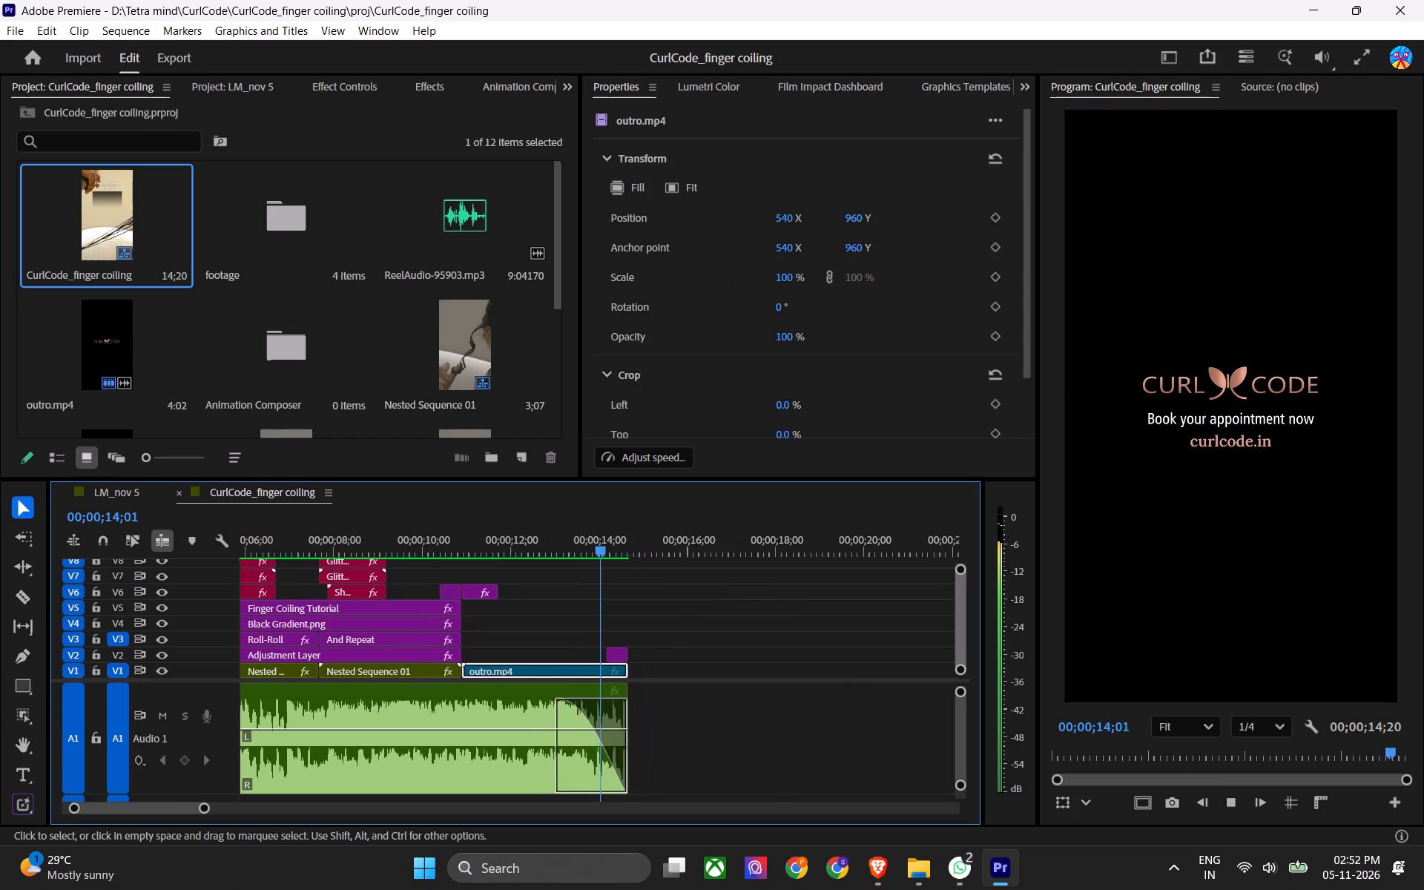
key("ctrl+1")
key("1")
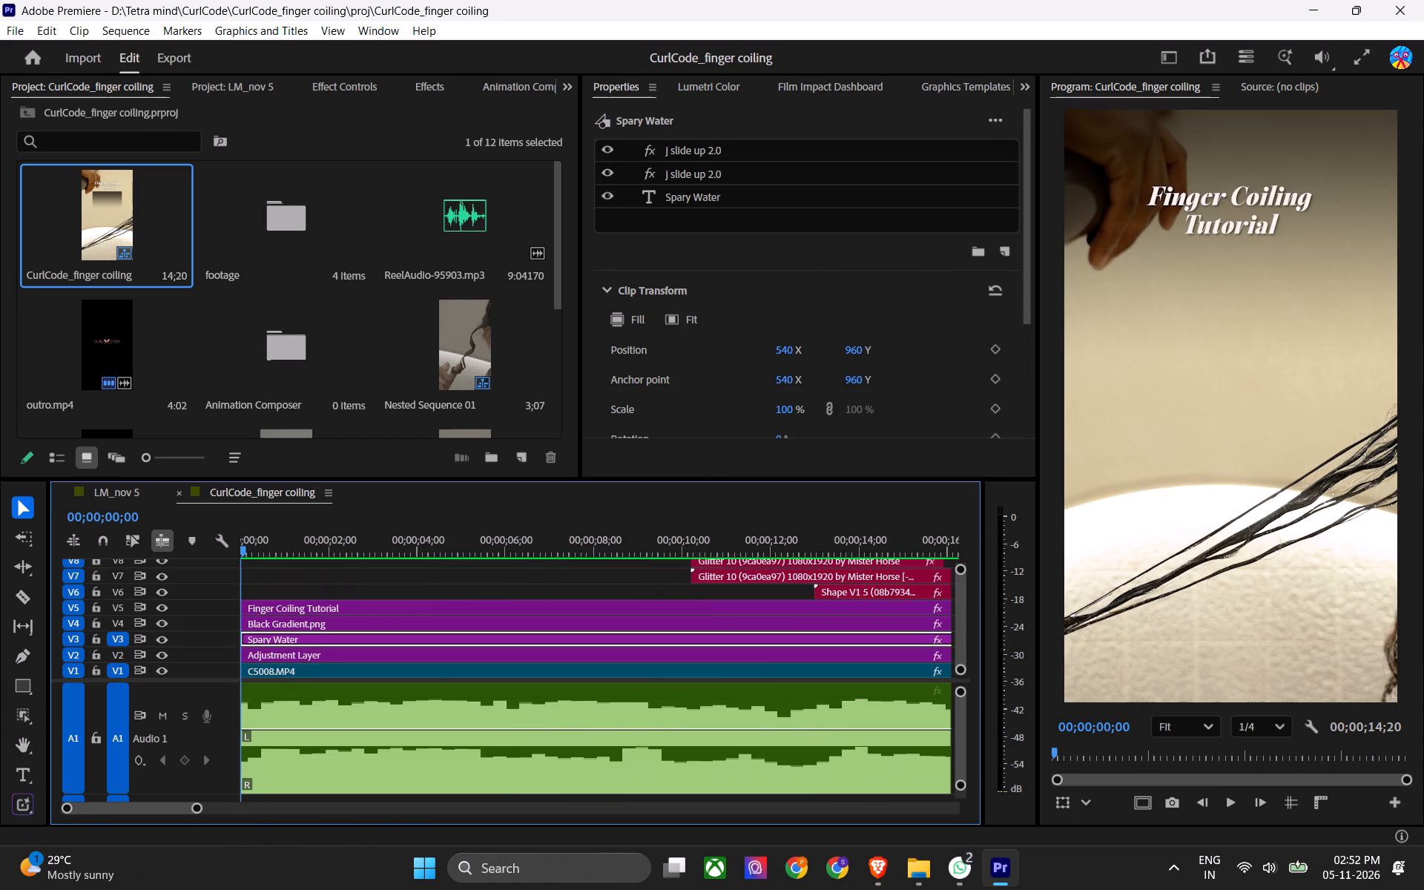
key("1")
key("ctrl+s")
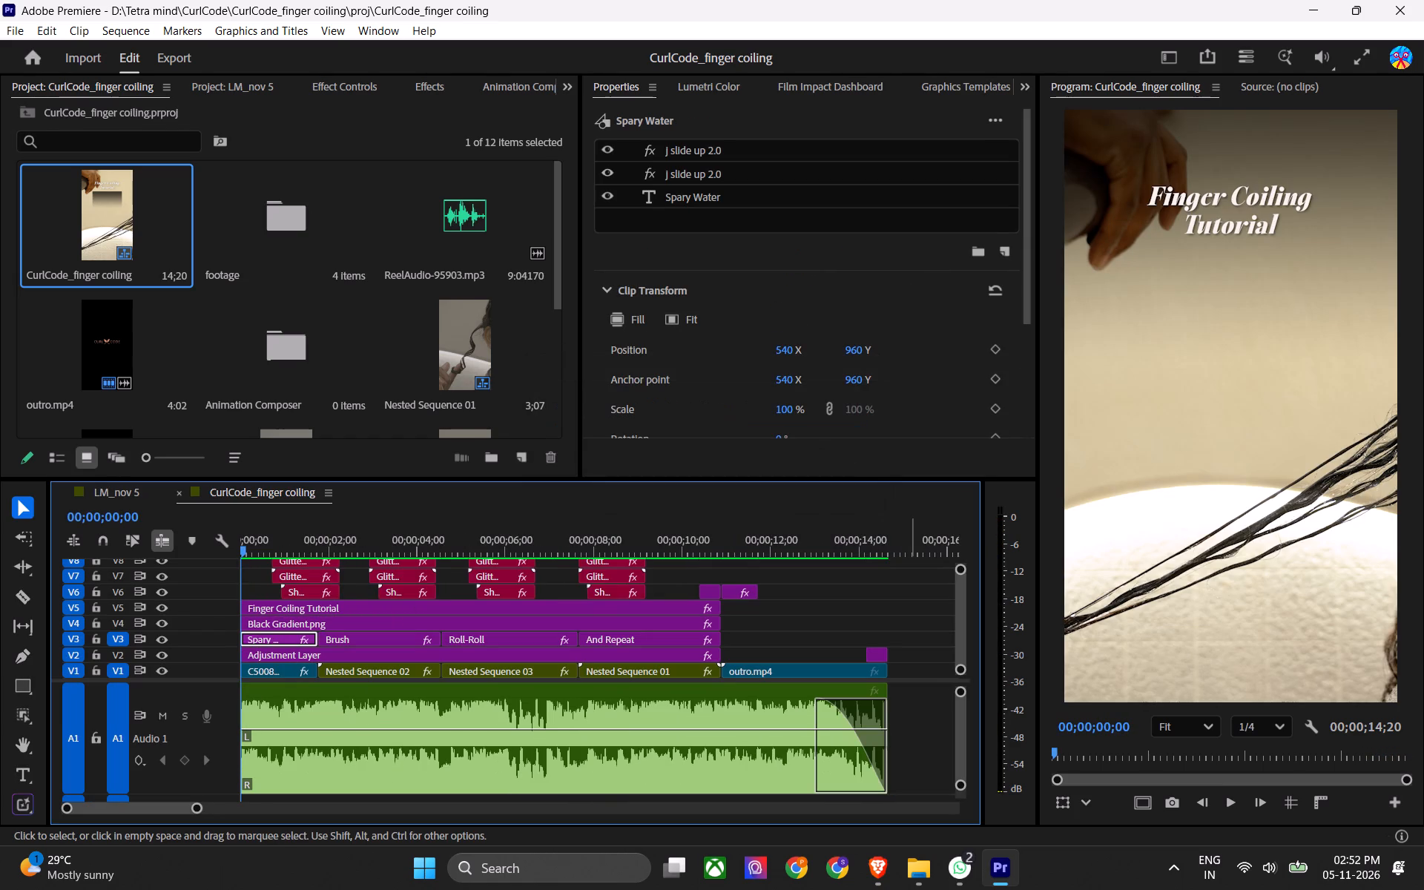
key("ctrl+s")
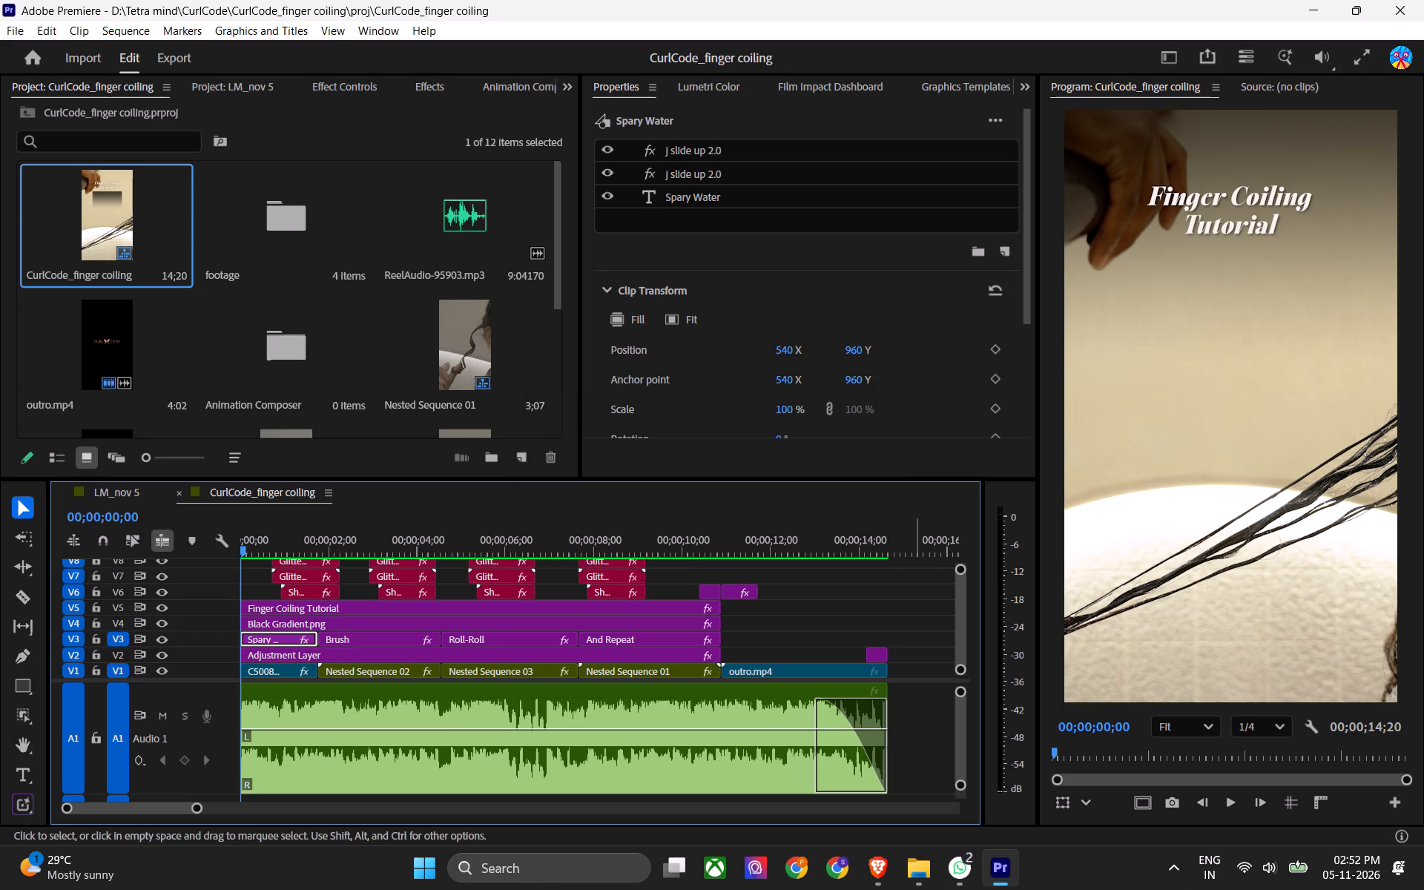
key("ctrl+s")
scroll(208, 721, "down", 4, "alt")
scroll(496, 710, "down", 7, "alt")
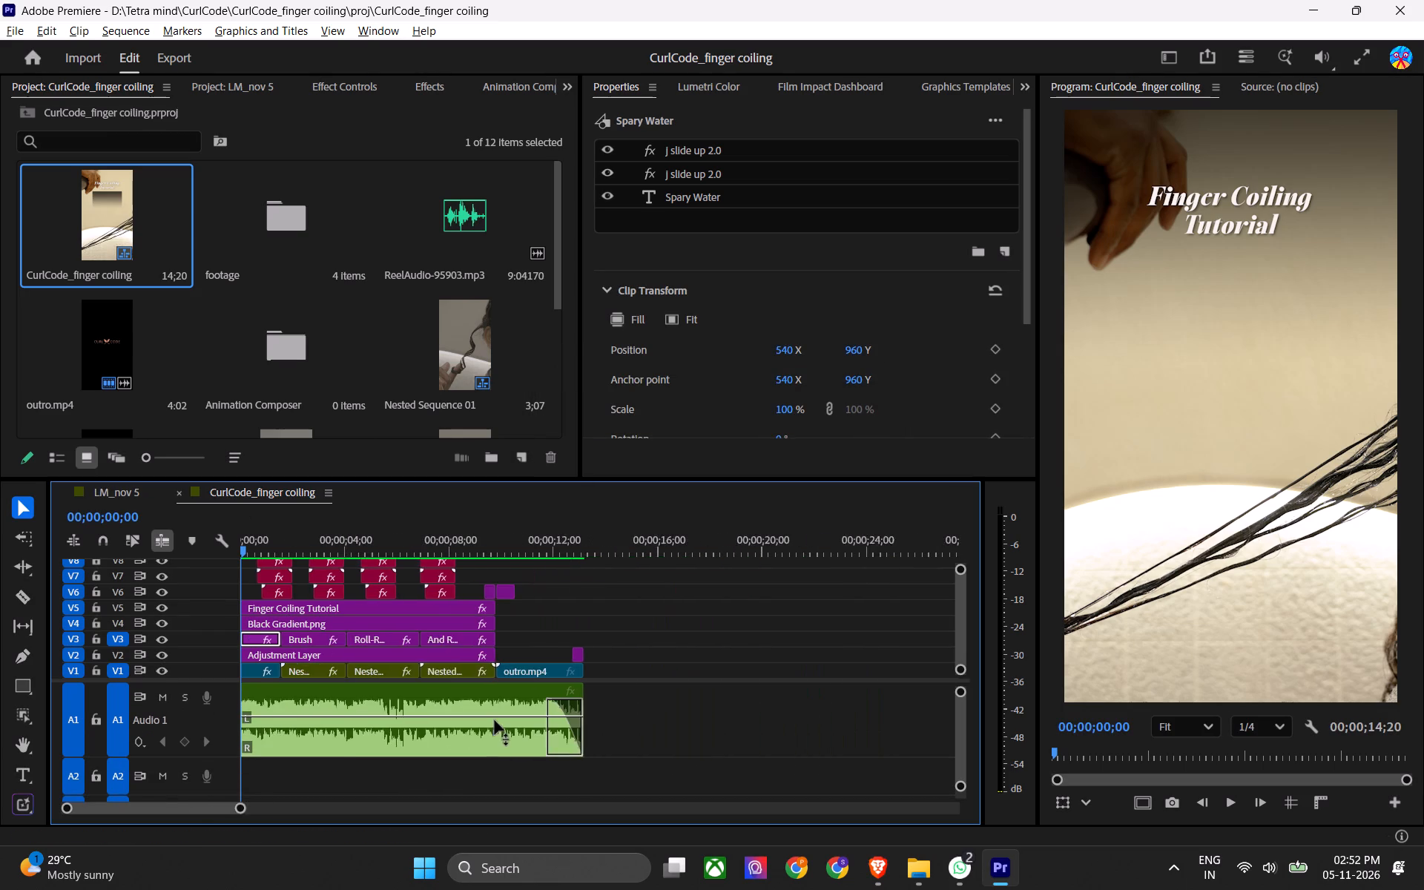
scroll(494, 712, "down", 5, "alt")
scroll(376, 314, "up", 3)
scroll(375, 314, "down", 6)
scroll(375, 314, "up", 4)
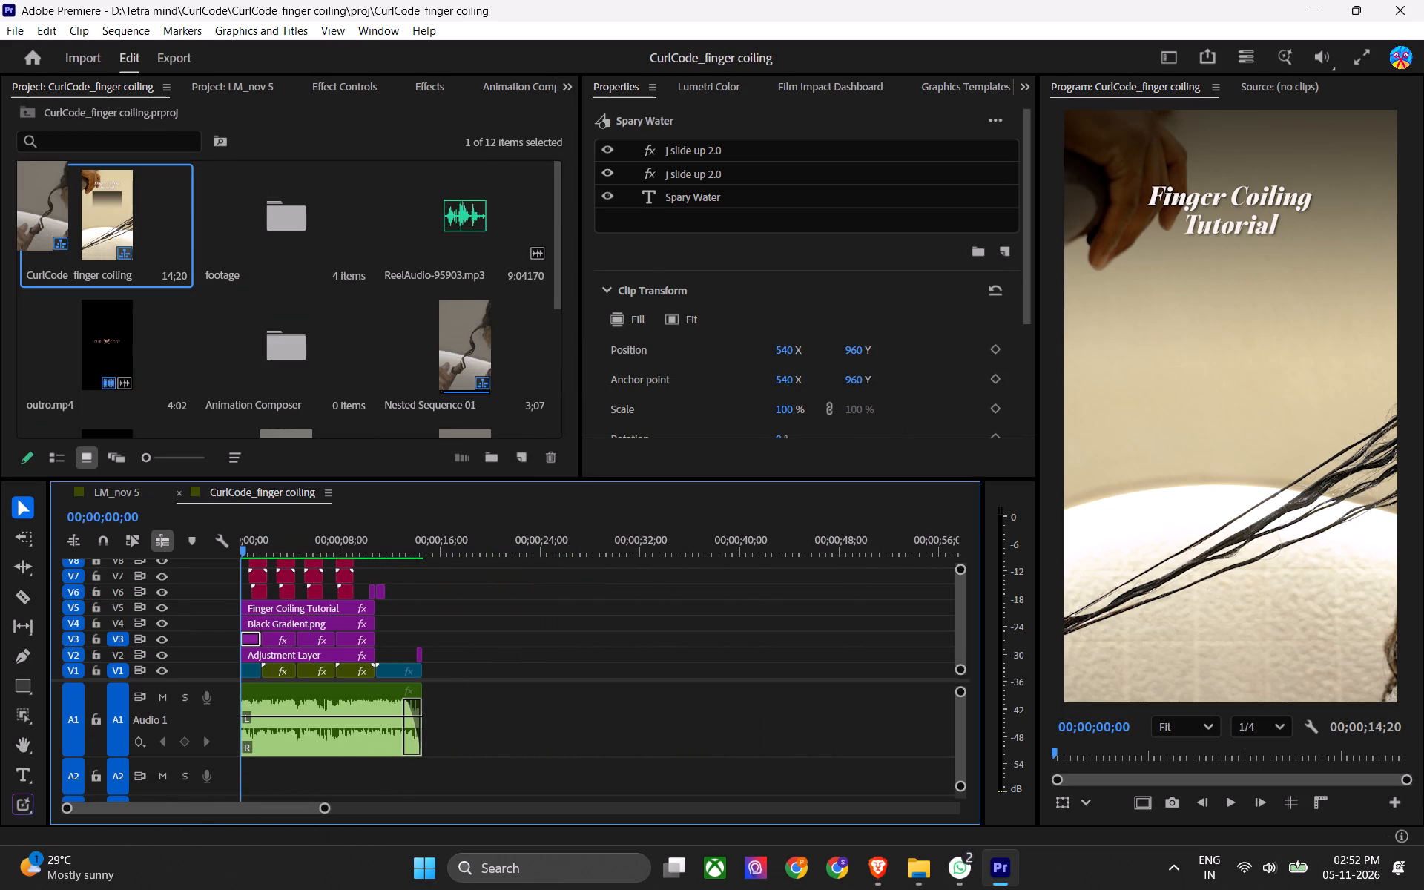
Move Nested Sequence 01, 02 and 03, Adjustment Layer and Black Gradient.png into the footage bin, and save the project.
left_click(467, 335)
scroll(460, 336, "down", 5)
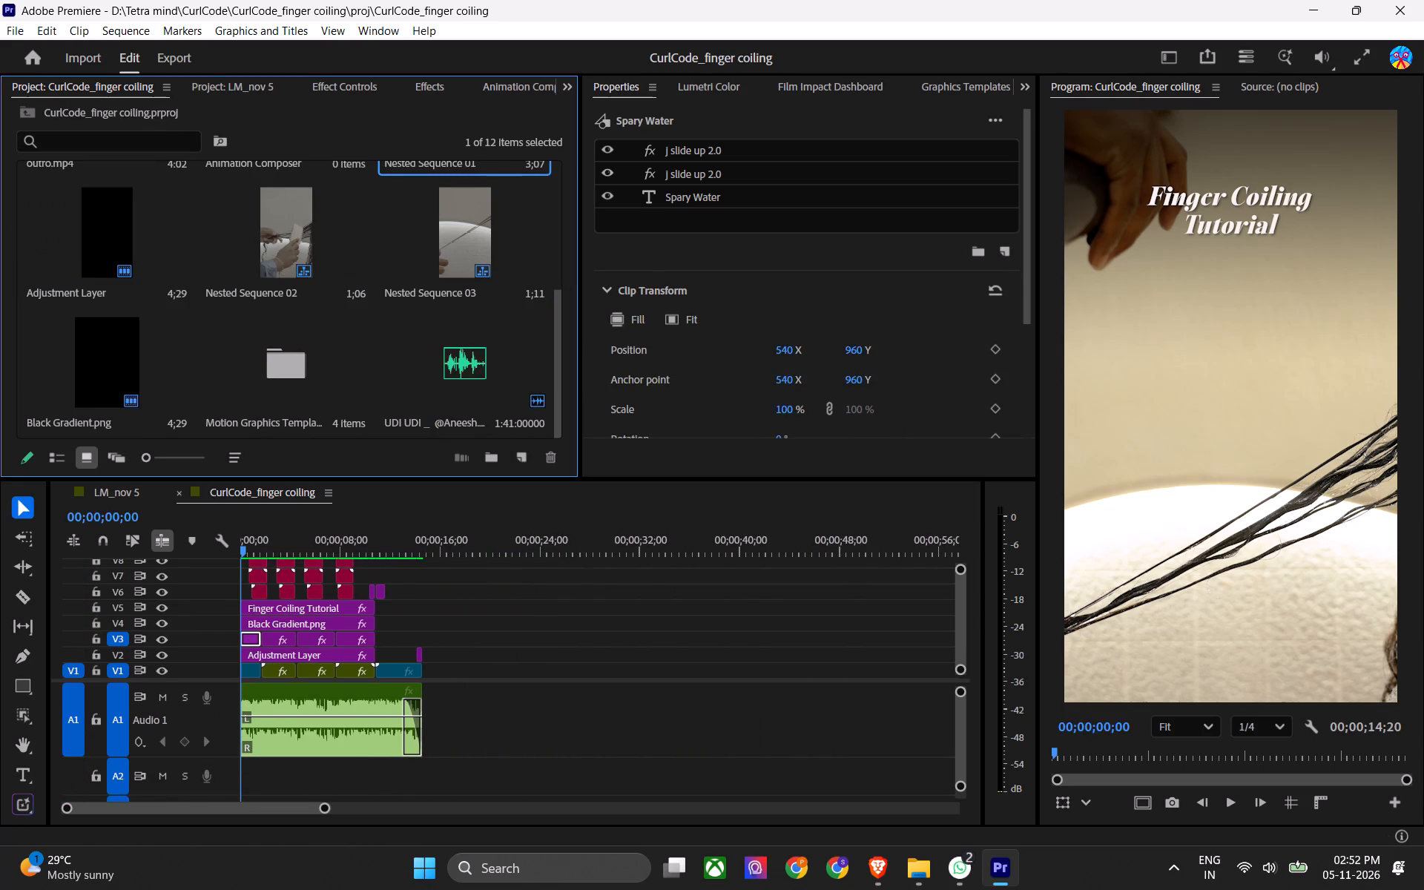
left_click(102, 370, "shift")
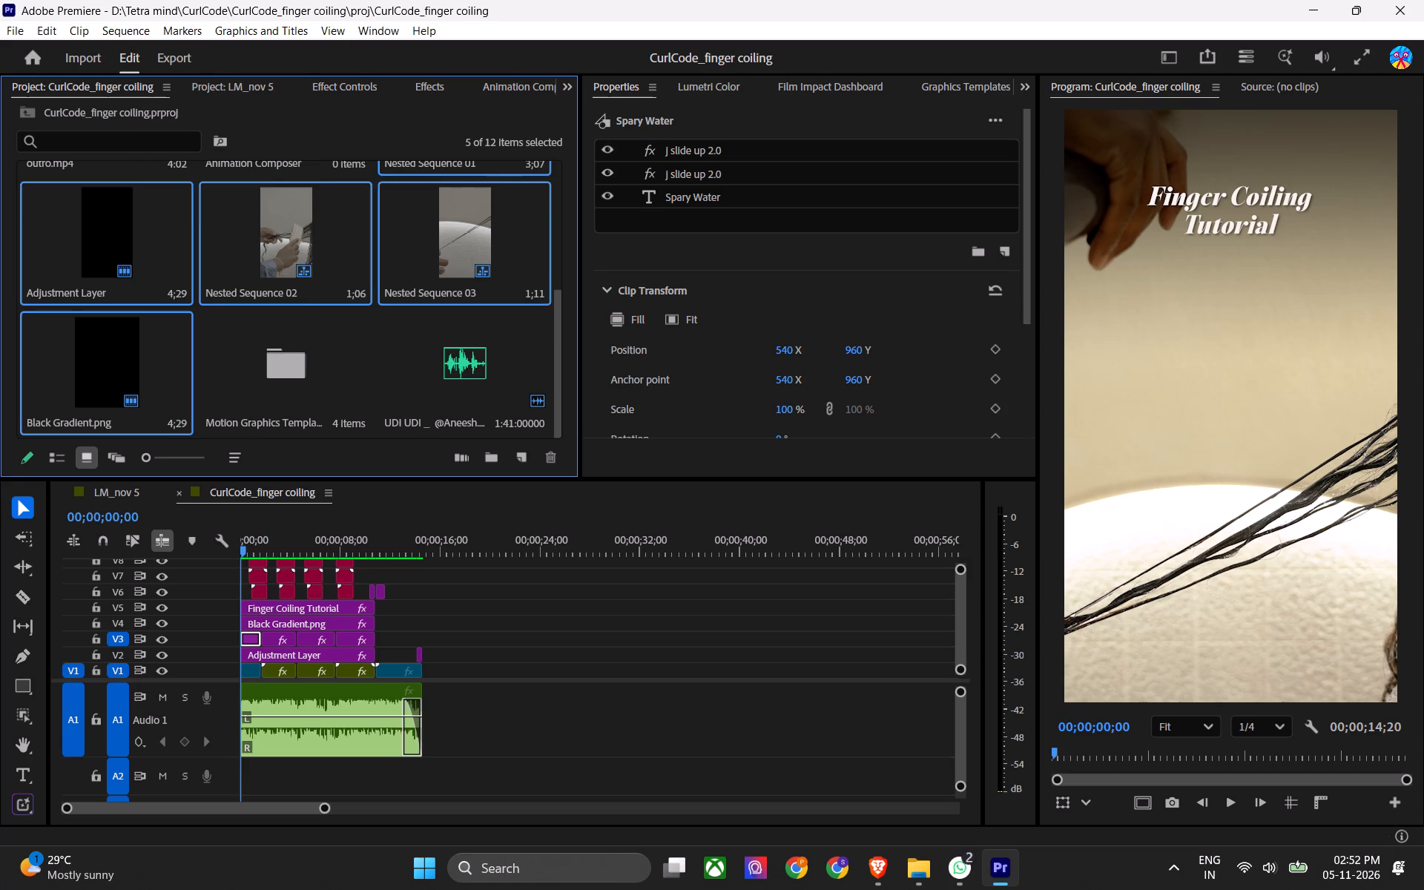
scroll(226, 358, "up", 1)
scroll(400, 280, "up", 1)
left_click_drag(428, 309, 337, 254)
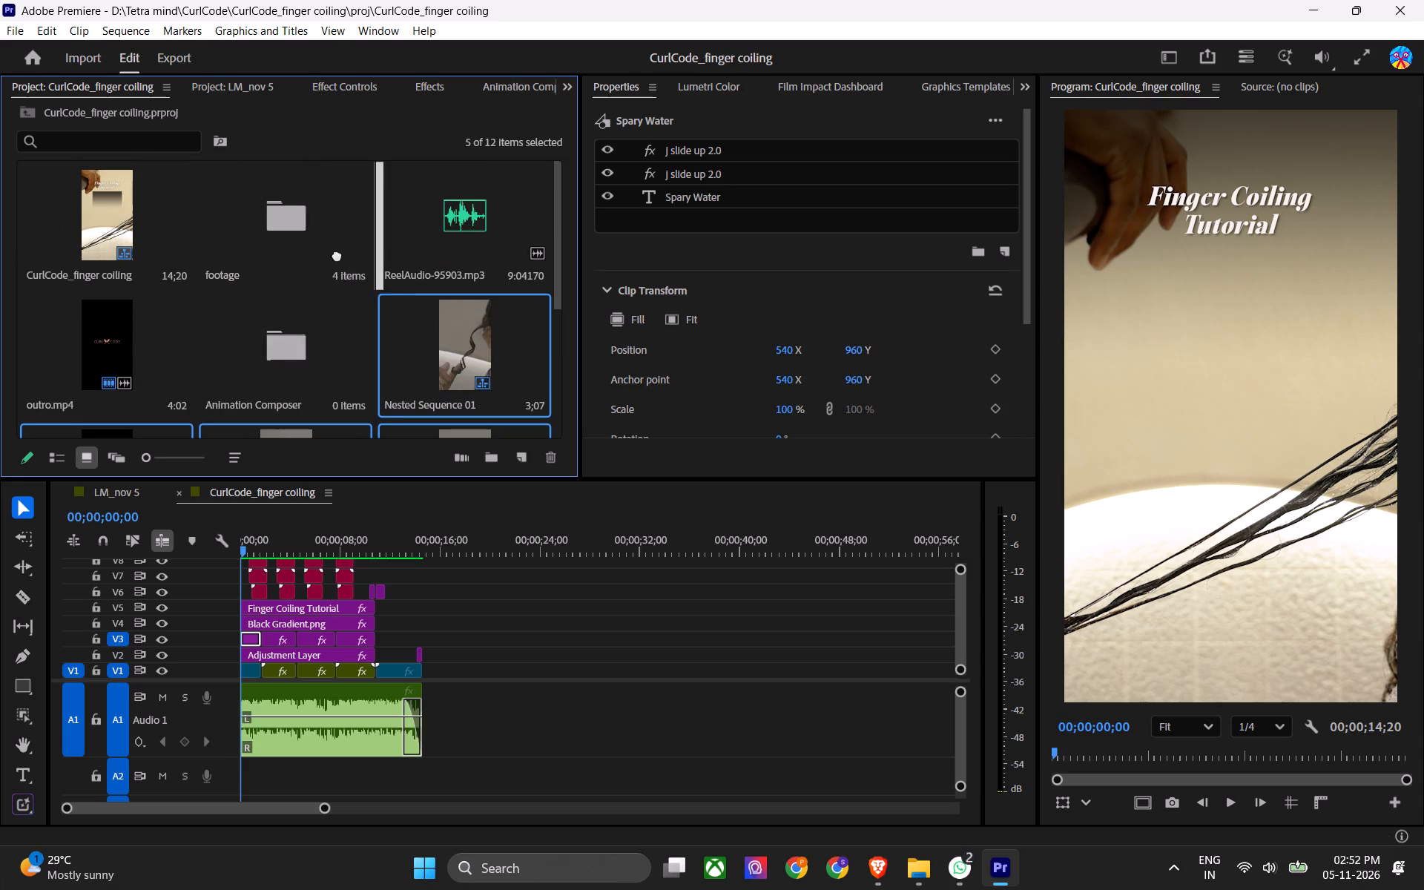
left_click_drag(337, 254, 300, 230)
key("ctrl+s")
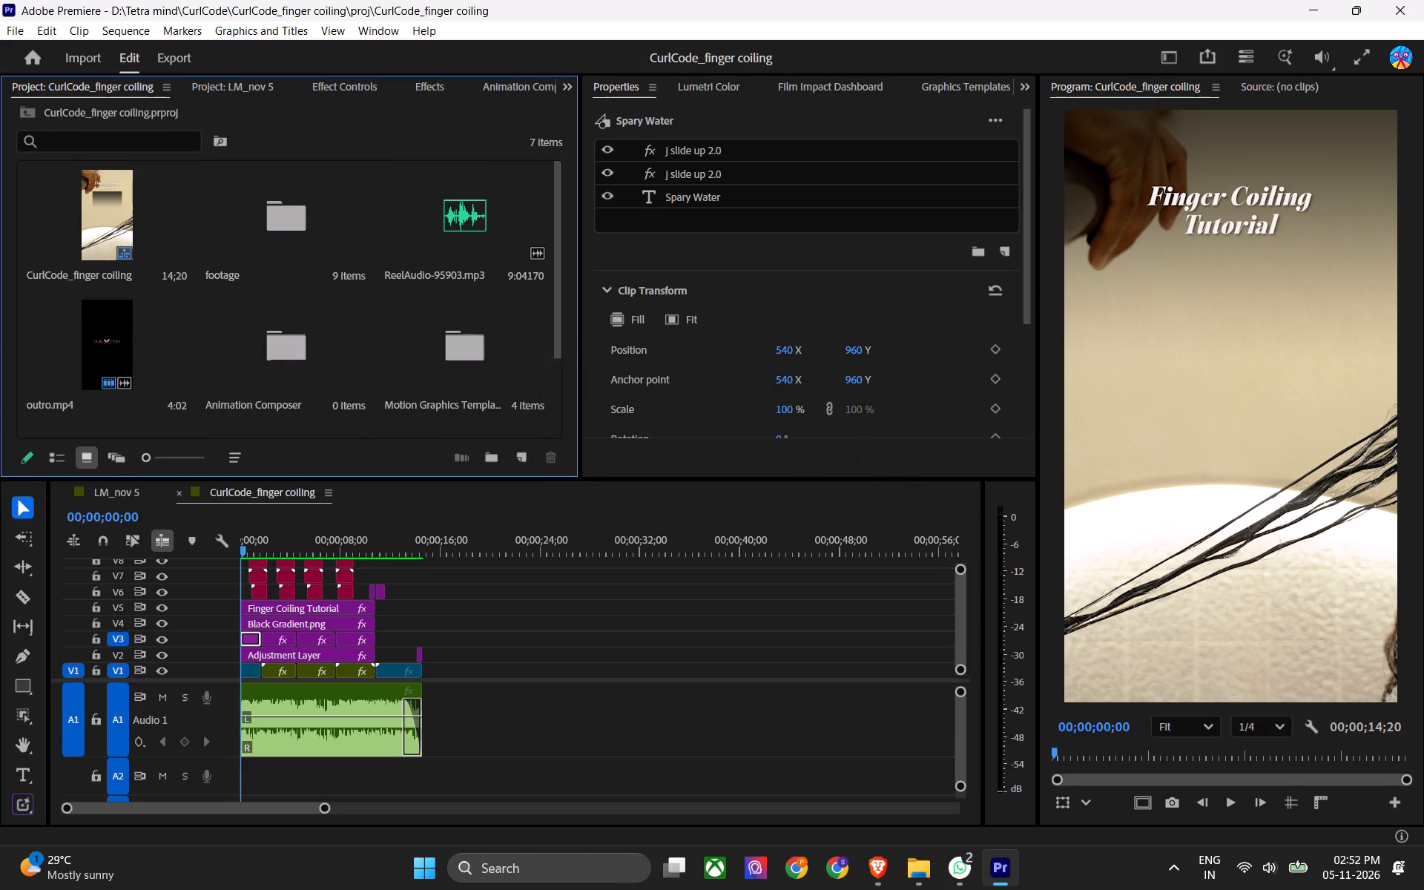
Delete the empty Animation Composer bin from the project and save.
left_click(291, 348)
key("z")
key("ctrl+s")
key("ctrl+s")
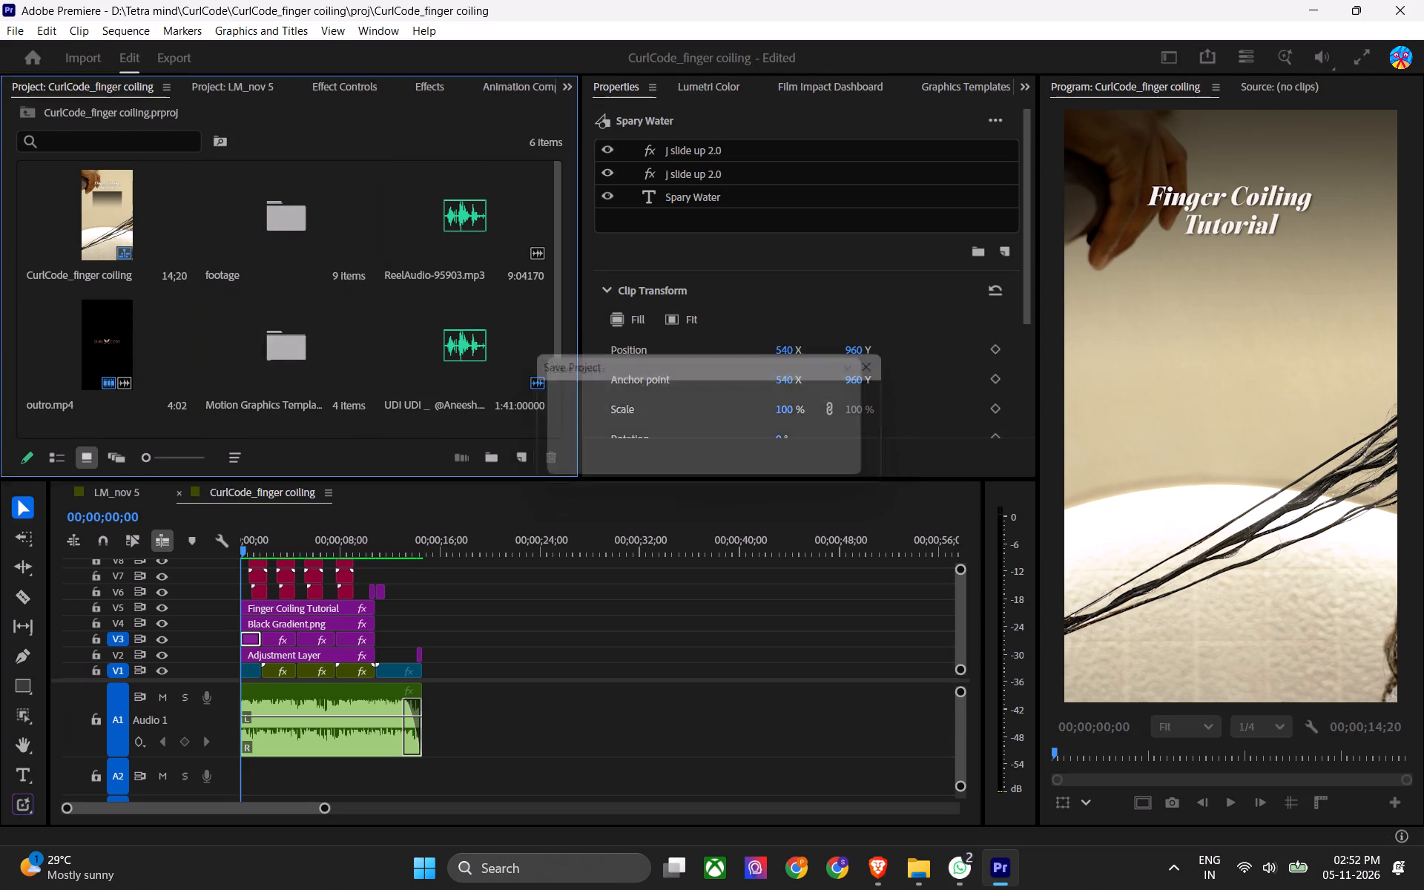
Save the CurlCode_finger coiling project again with the reorganised bins.
scroll(333, 370, "down", 3)
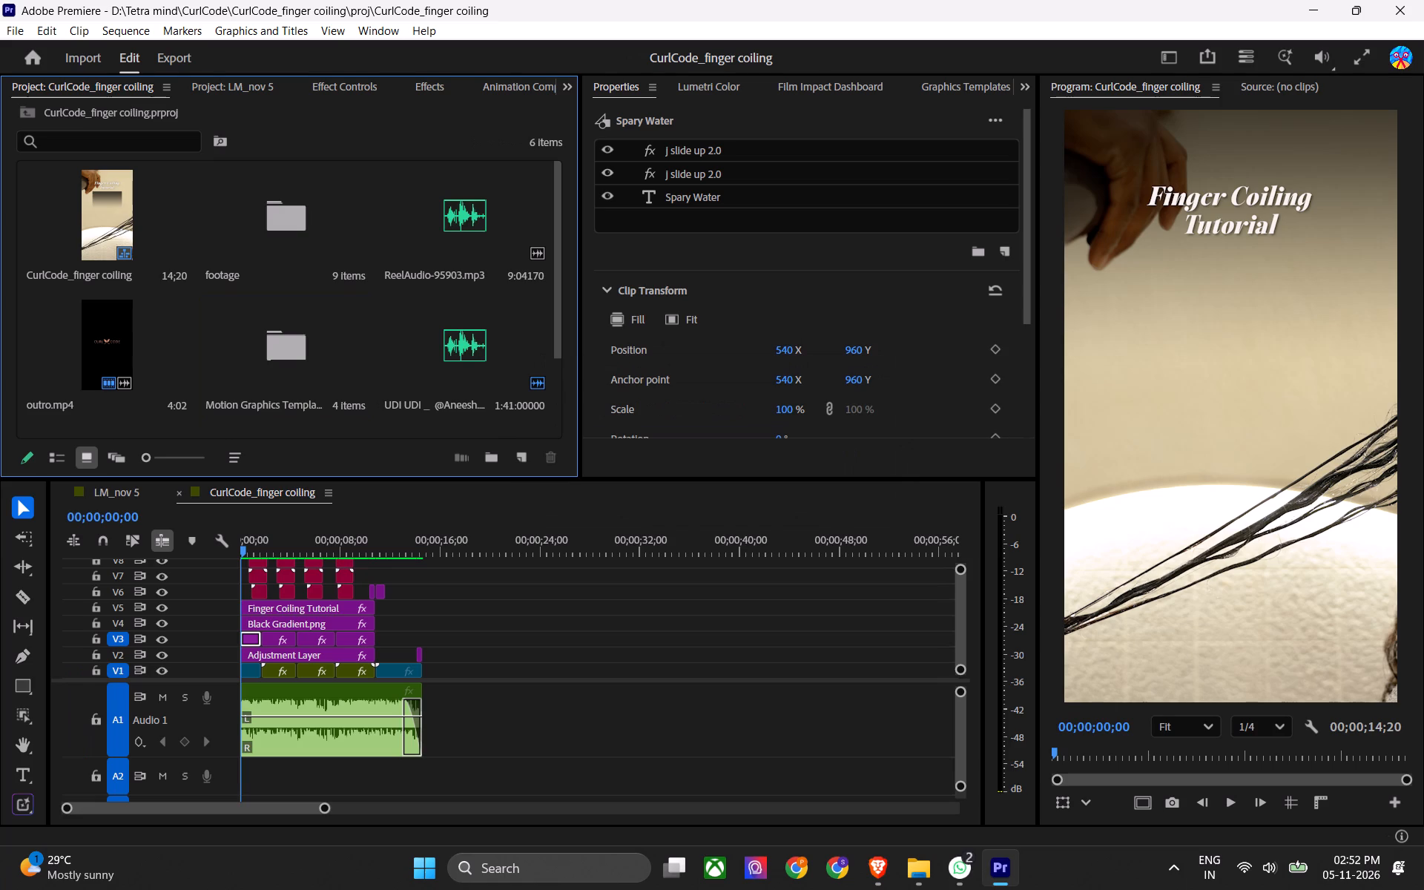
key("ctrl+s")
key("ctrl+s")
key("ctrl+s")
key("ctrl+s")
key("ctrl+s")
key("ctrl+s")
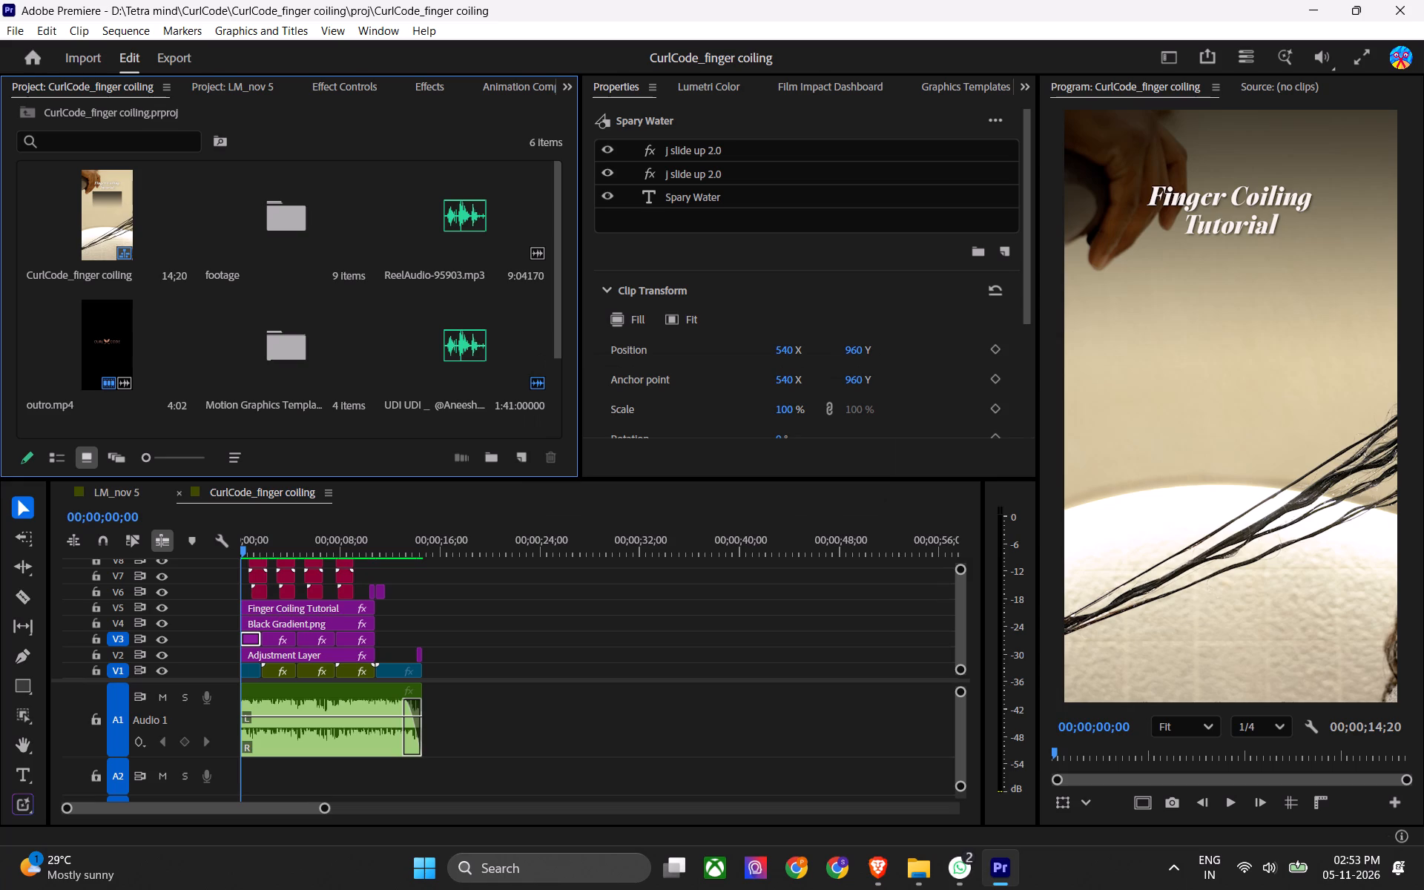
key("ctrl+s")
key("ctrl+s")
key("ctrl+s")
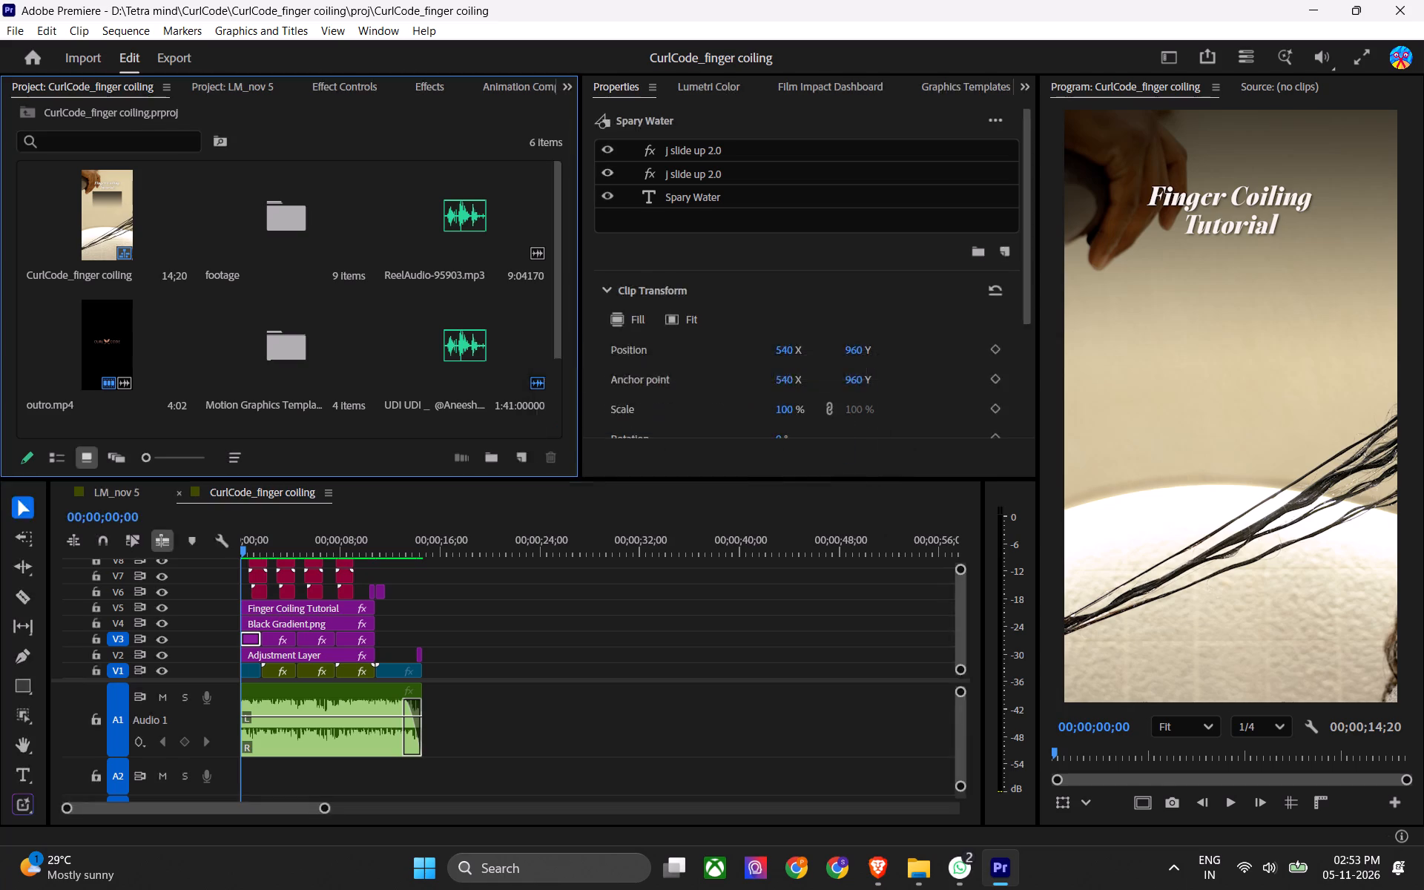
key("ctrl+s")
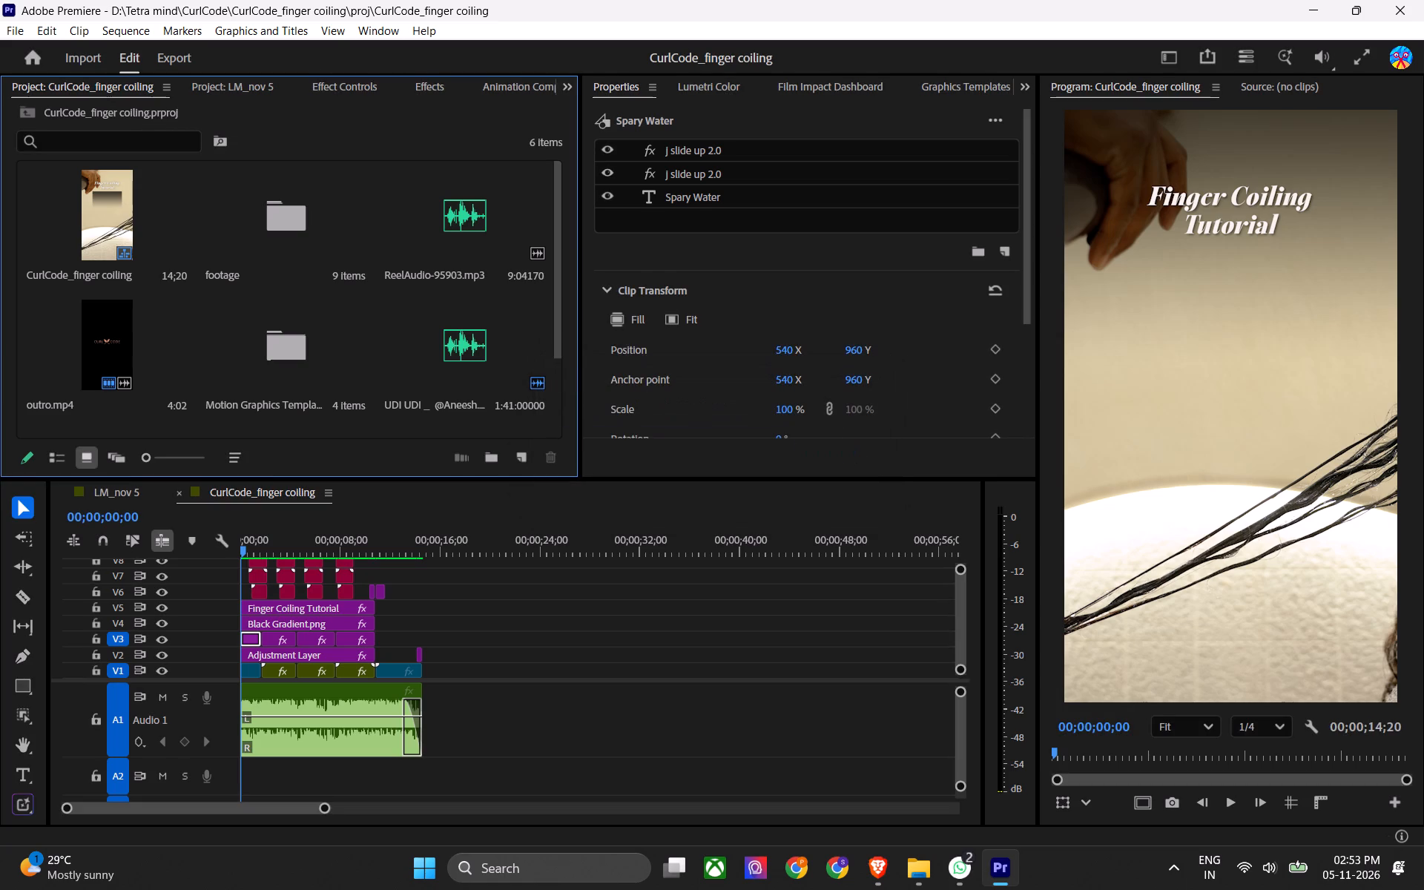
key("ctrl+s")
Save the CurlCode_finger coiling project.
key("ctrl+s")
key("ctrl+s")
scroll(381, 259, "down", 4)
key("ctrl+s")
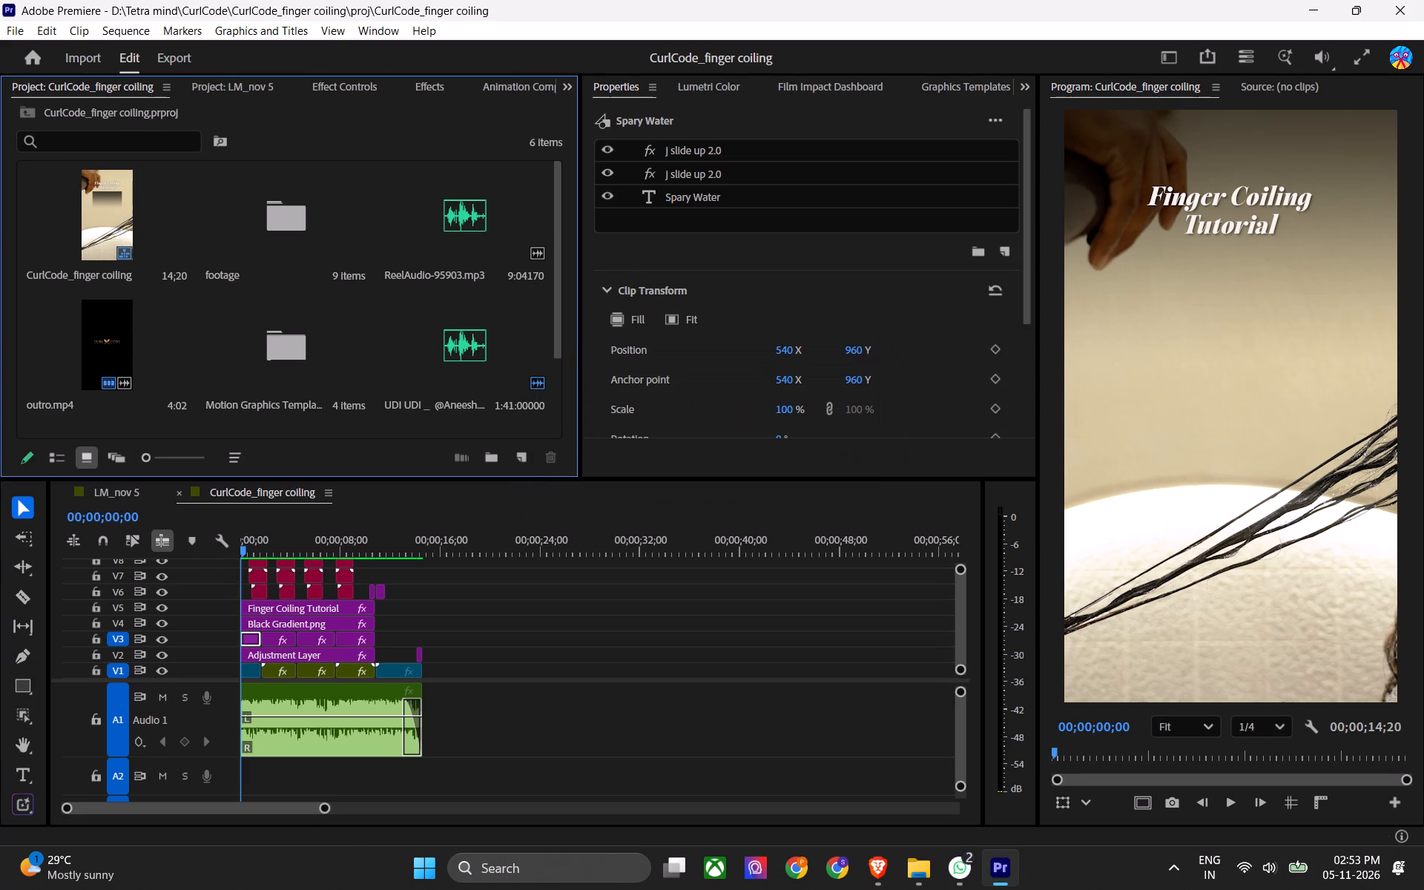
Move the ReelAudio-95903.mp3 audio clip into the footage bin.
left_click_drag(446, 241, 303, 228)
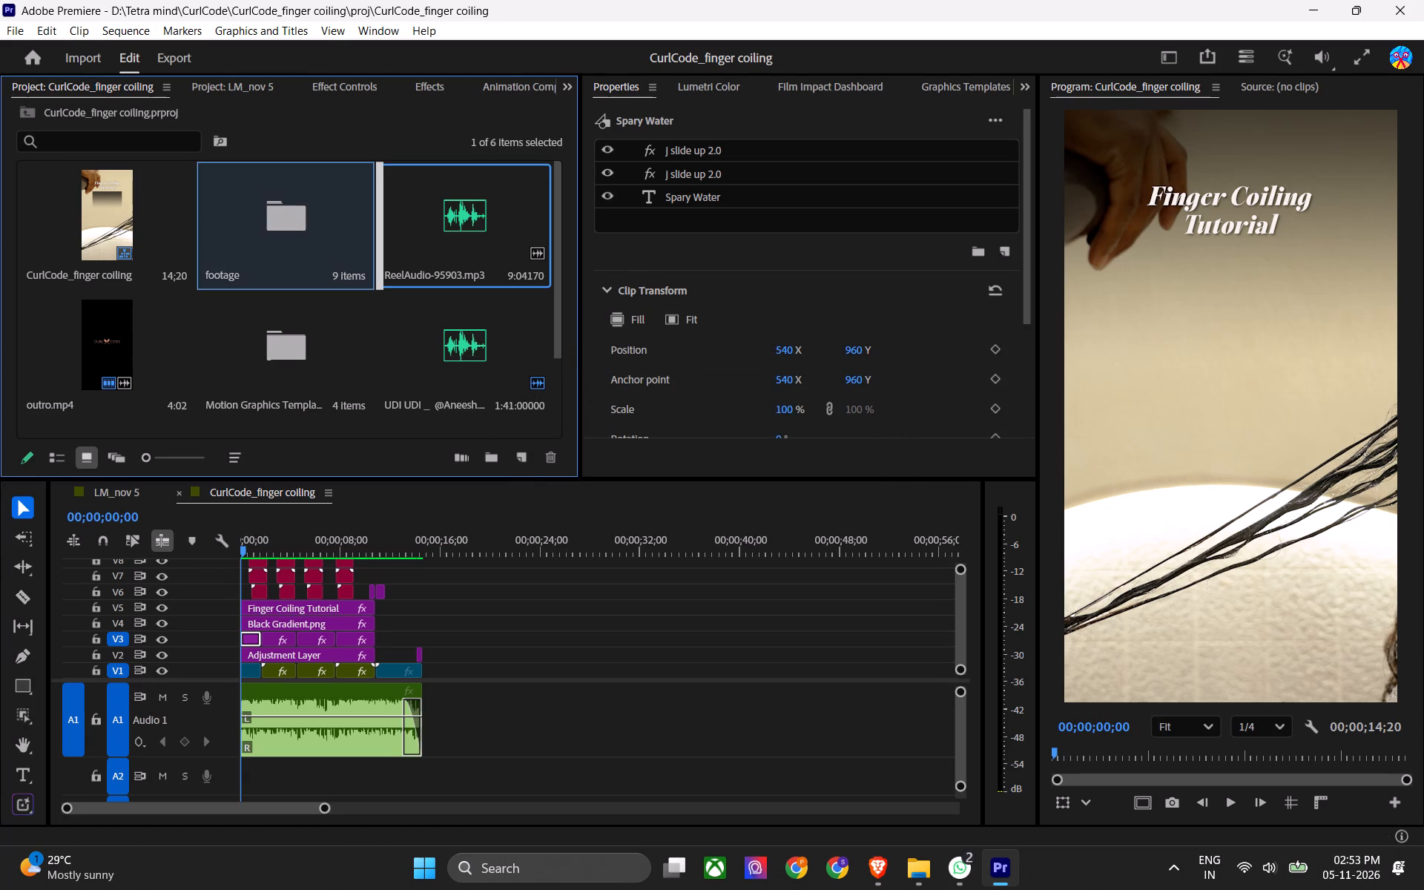
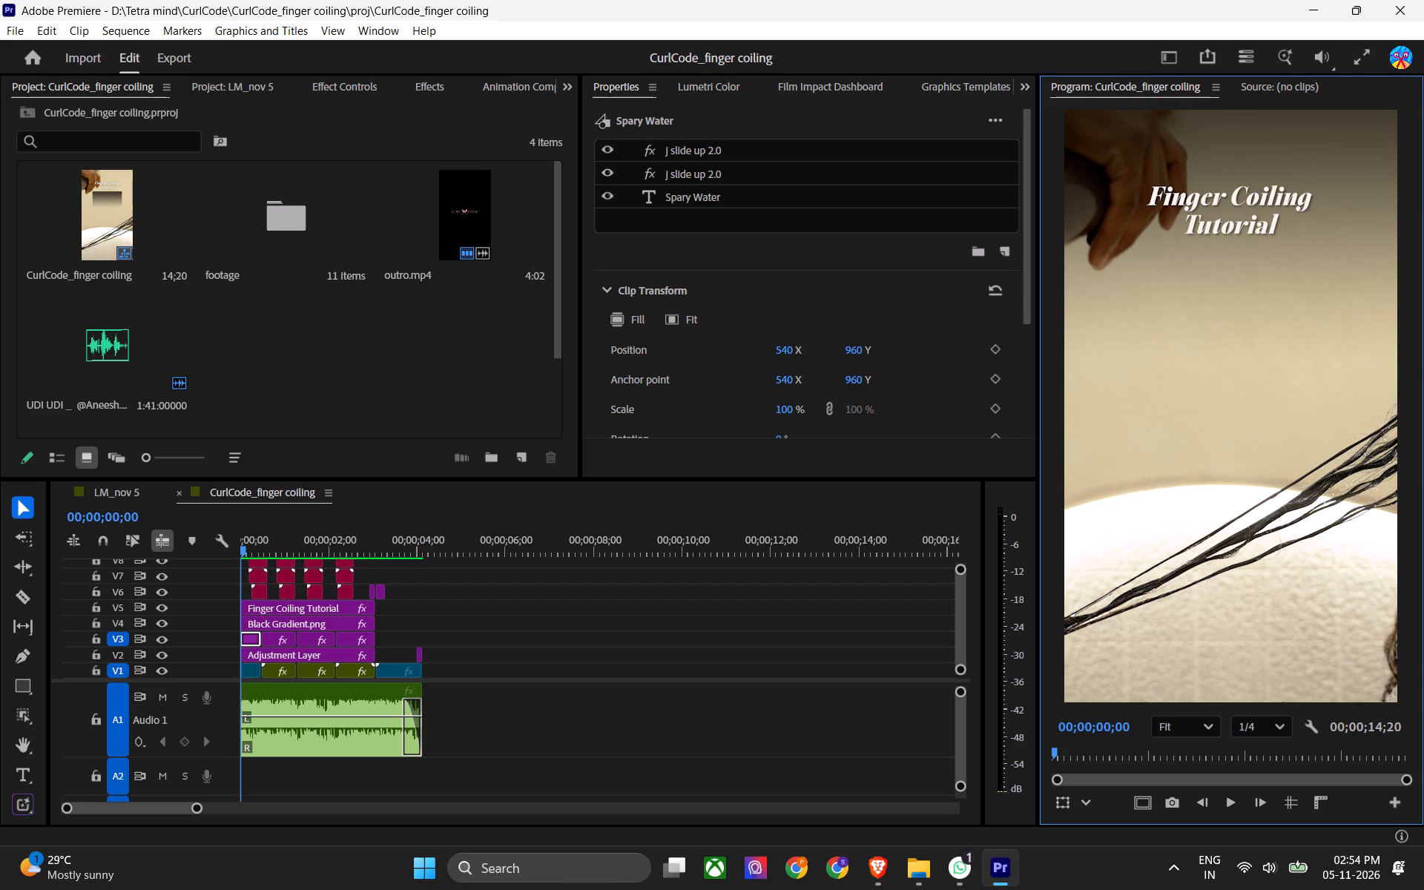
Save the project and briefly play the opening of the finger coiling sequence.
key("ctrl+s")
key("ctrl+s")
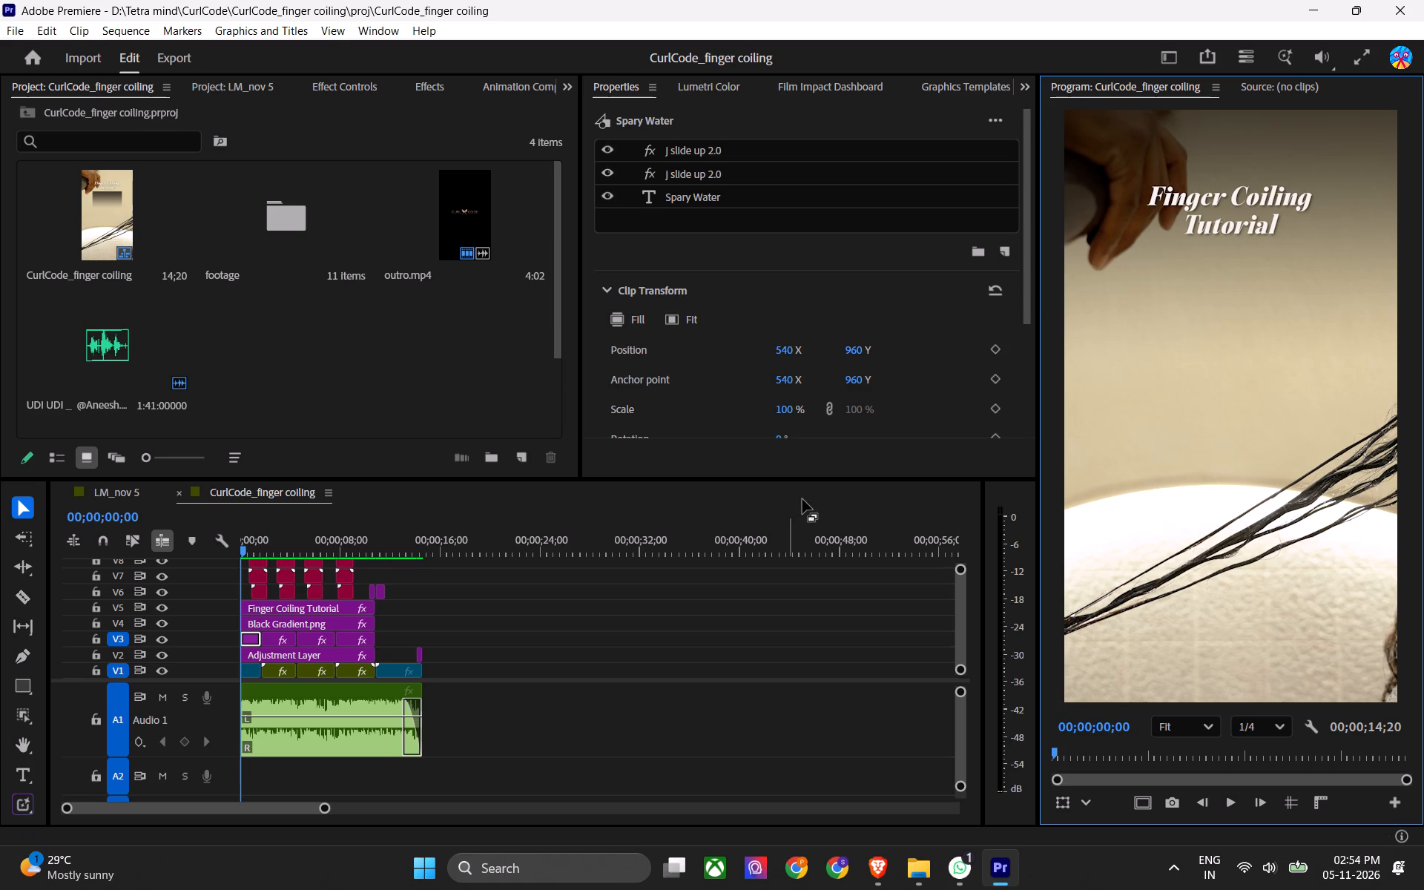
key("ctrl+s")
left_click(618, 605)
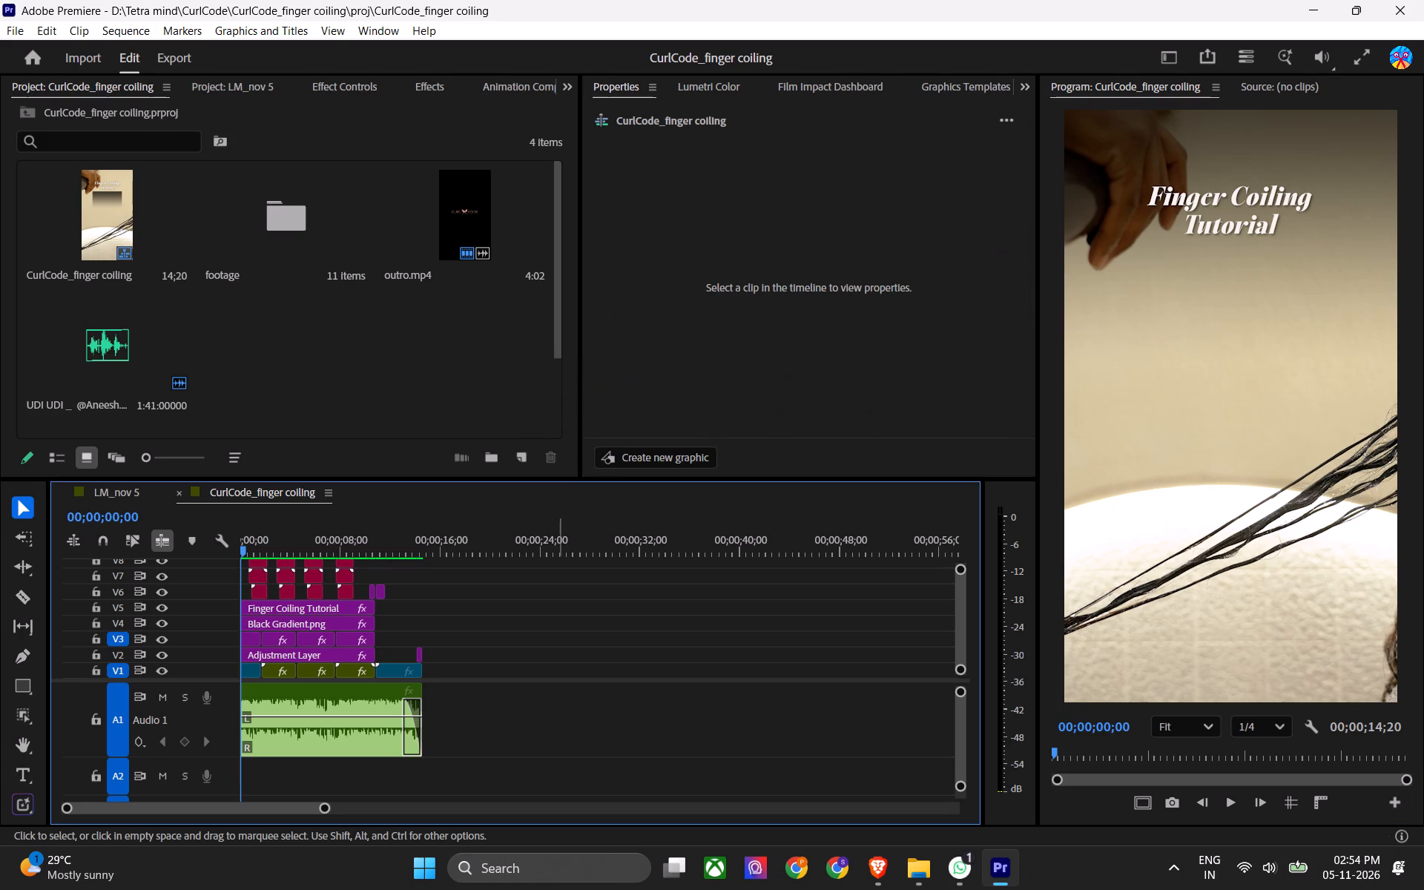
left_click(552, 658)
left_click(542, 696)
left_click(559, 679)
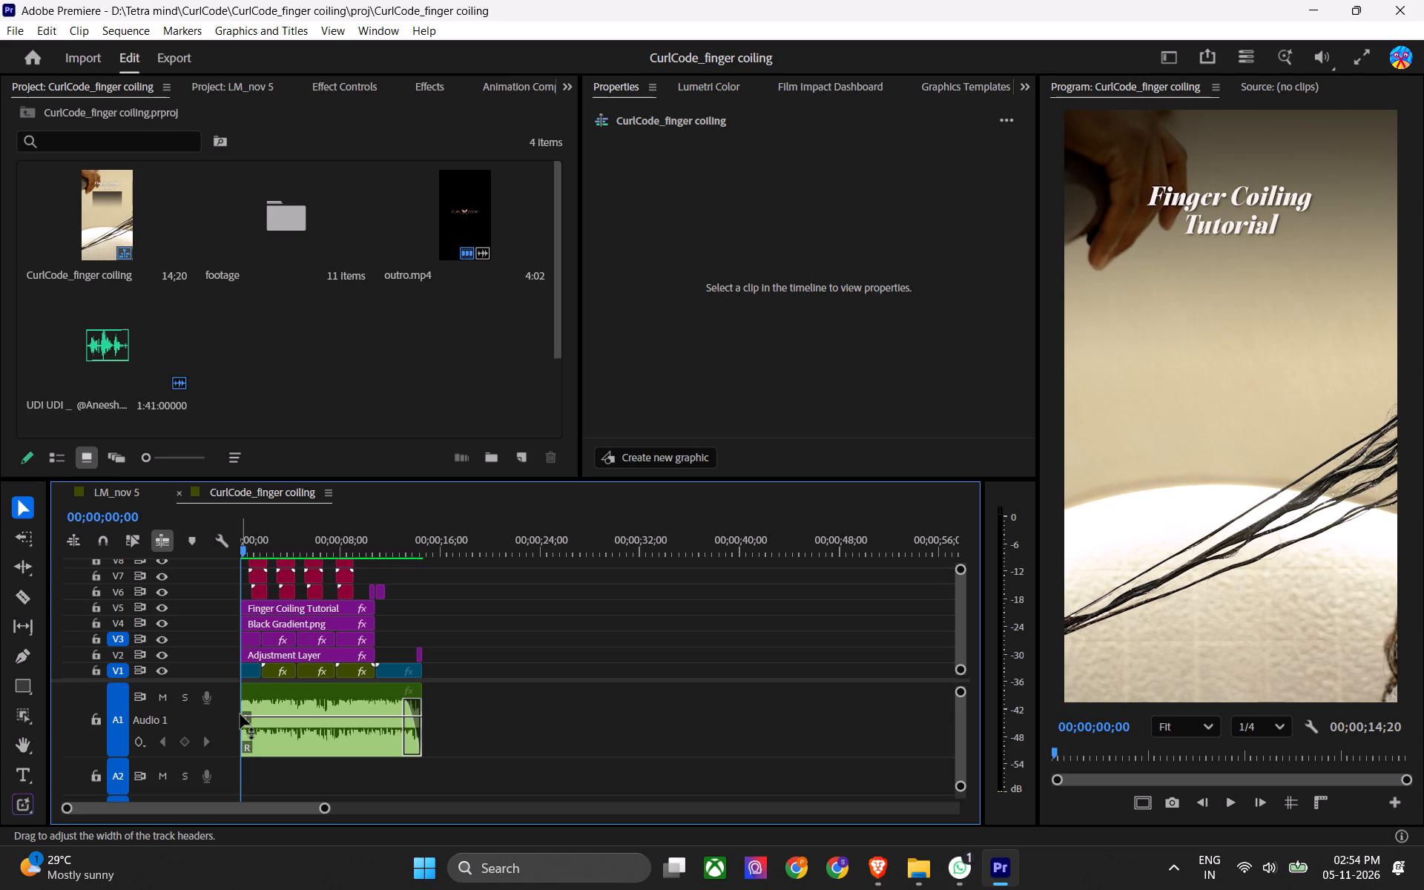
key("ctrl+s")
key("ctrl+s")
key("space")
key("space")
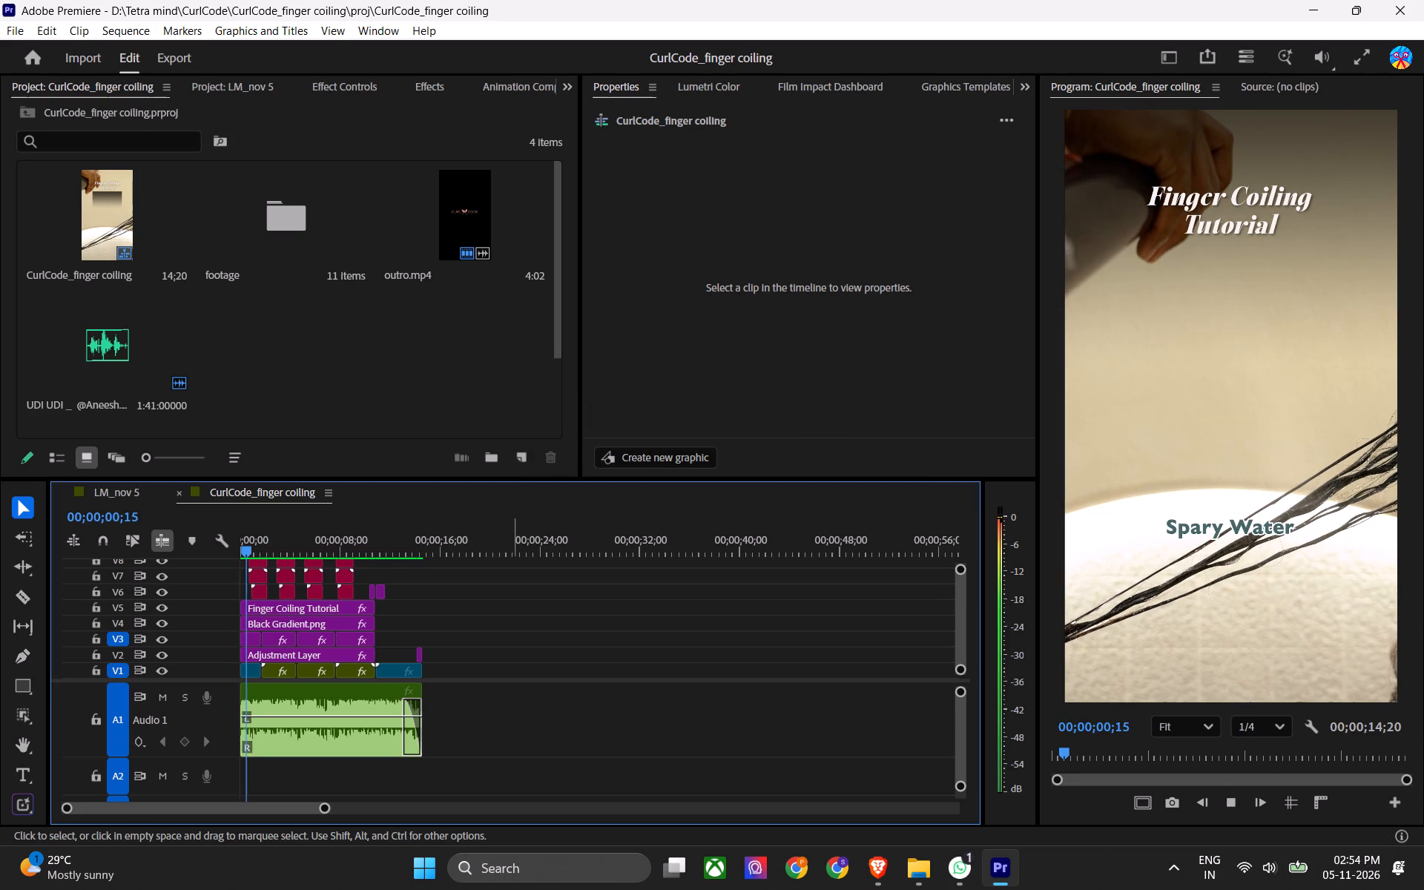
left_click(518, 656)
Import C4966, MER_5803, MER_5811 and MER_5919 from the CurlCode_finger coiling footage folder in File Explorer into the project, and save.
left_click(446, 550)
scroll(429, 352, "down", 3)
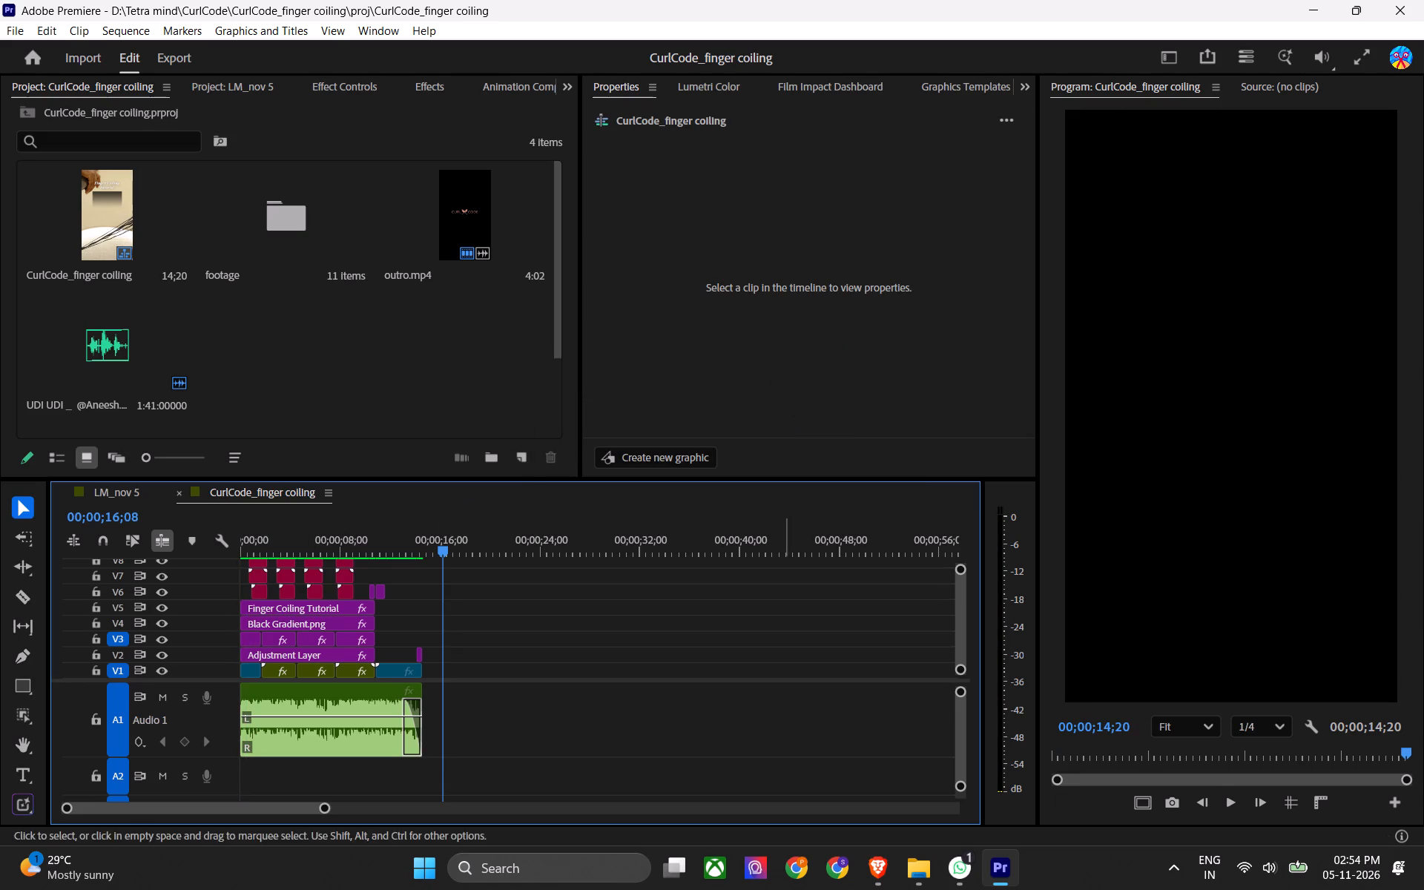
left_click(924, 868)
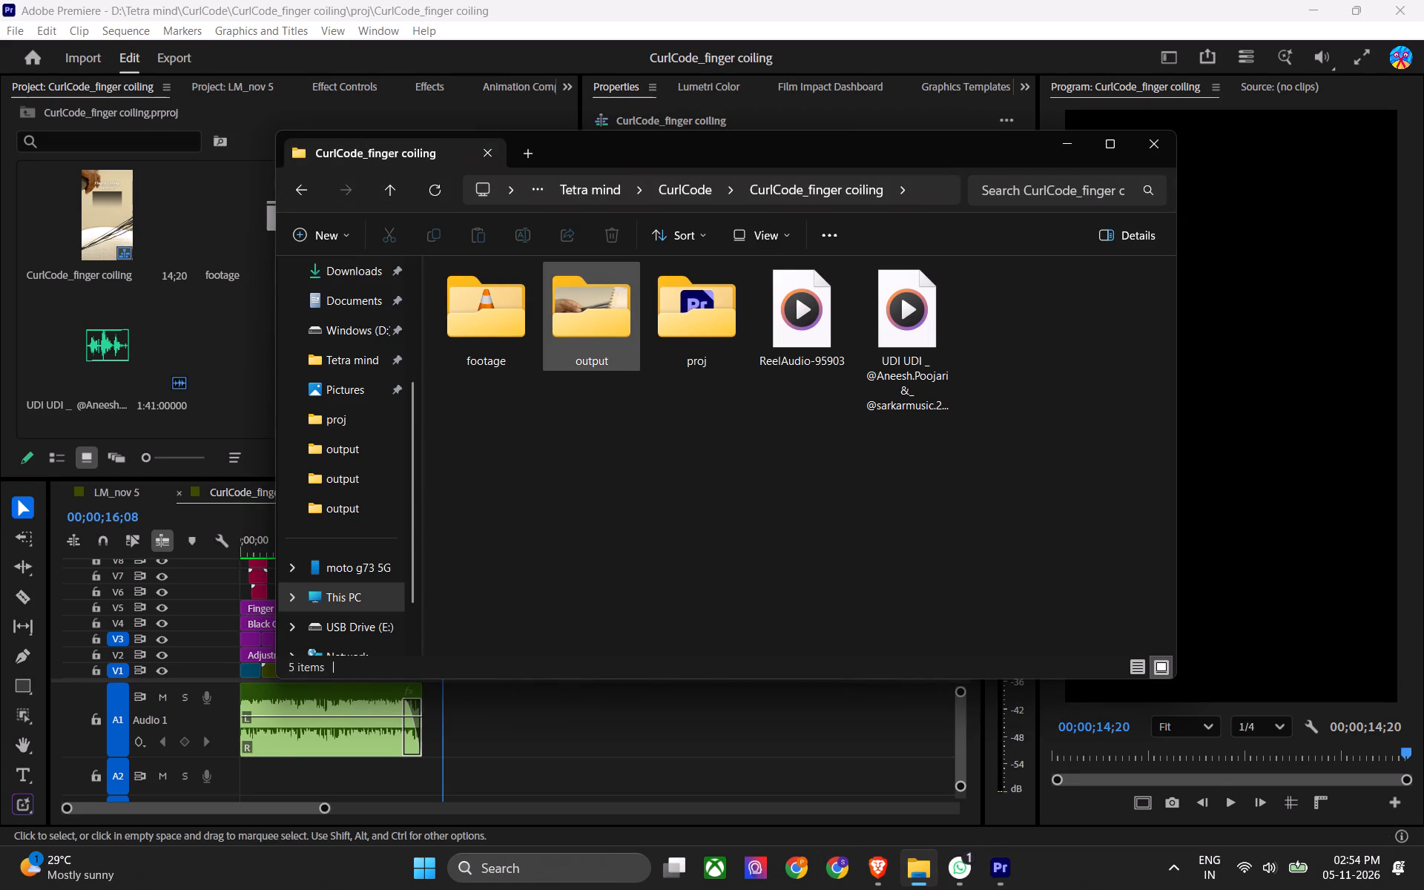
double_click(472, 345)
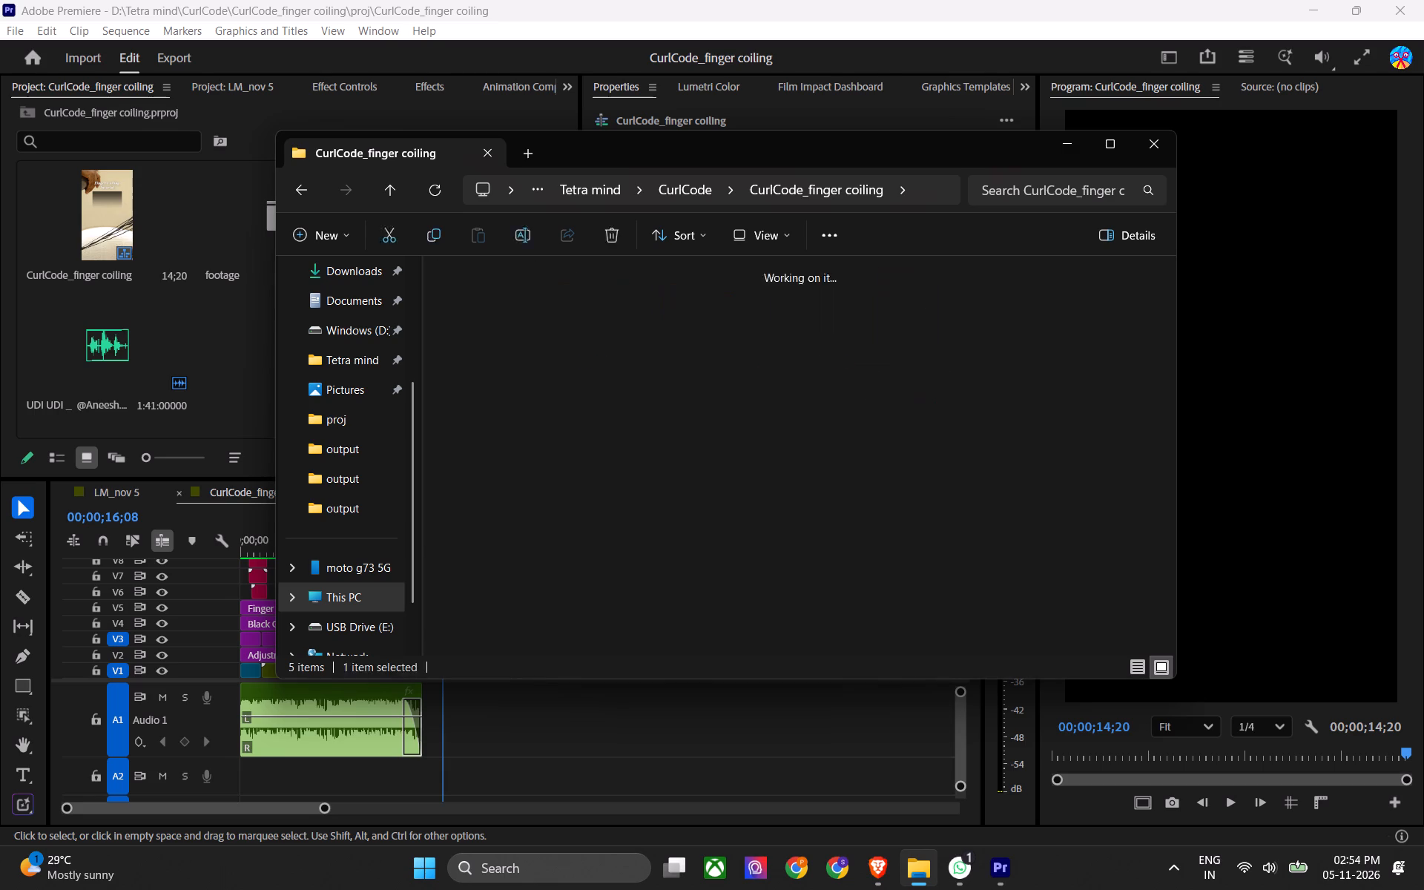
left_click_drag(590, 422, 1041, 340)
left_click_drag(599, 315, 649, 399)
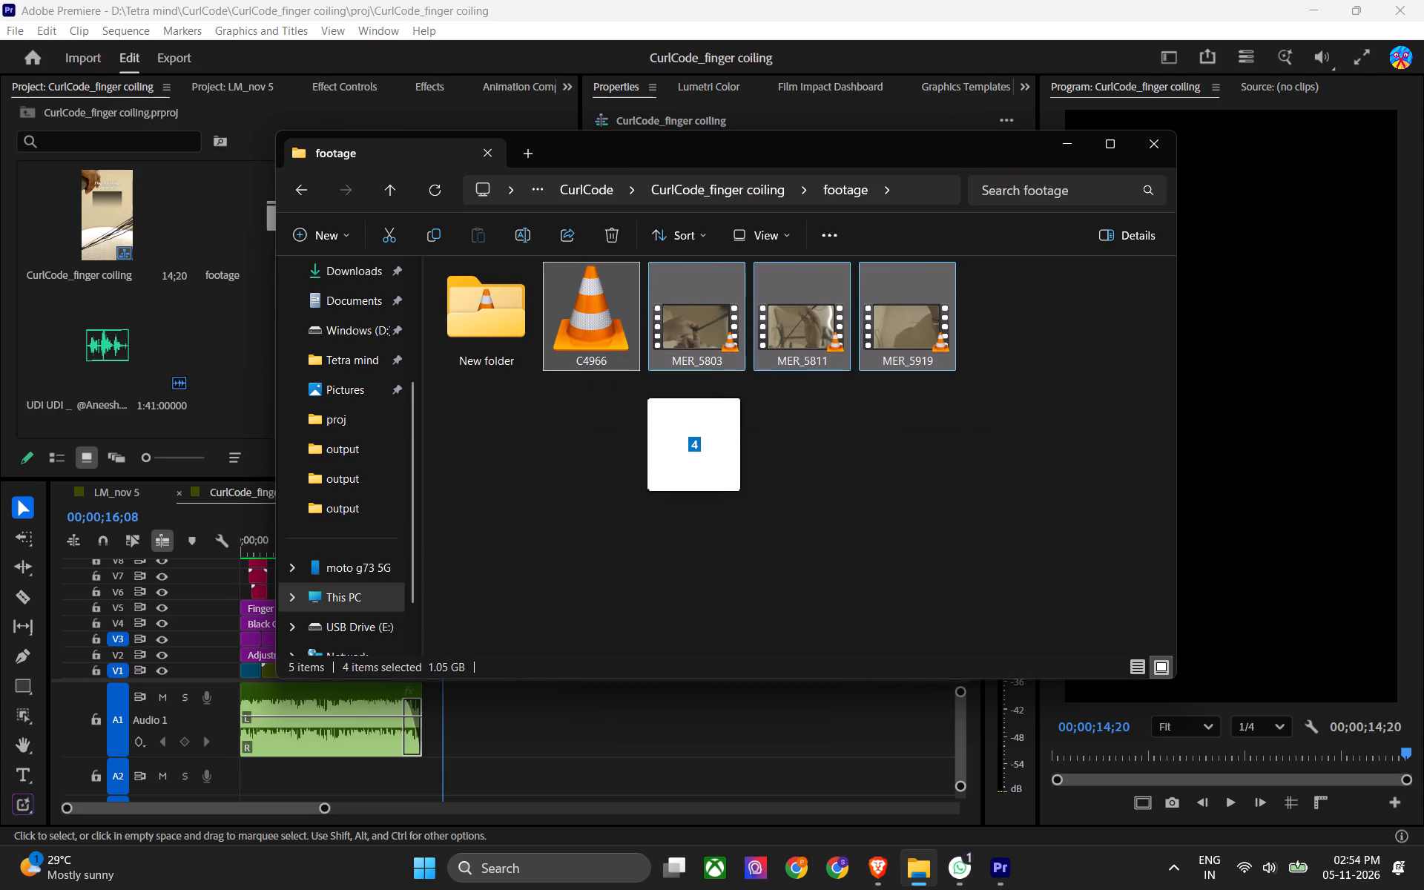
left_click_drag(649, 399, 402, 350)
key("alt+Tab")
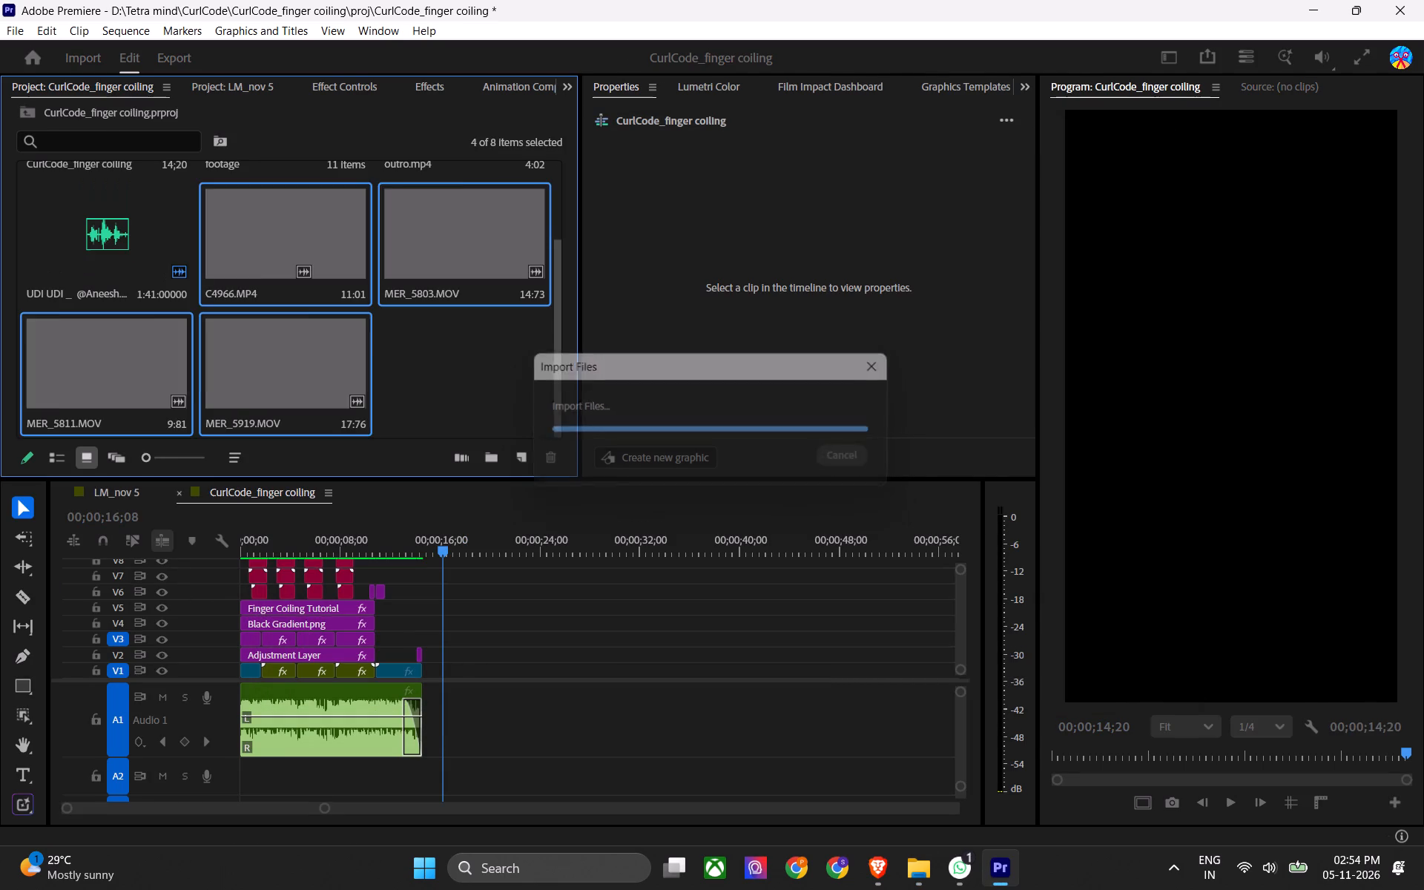
left_click(426, 381)
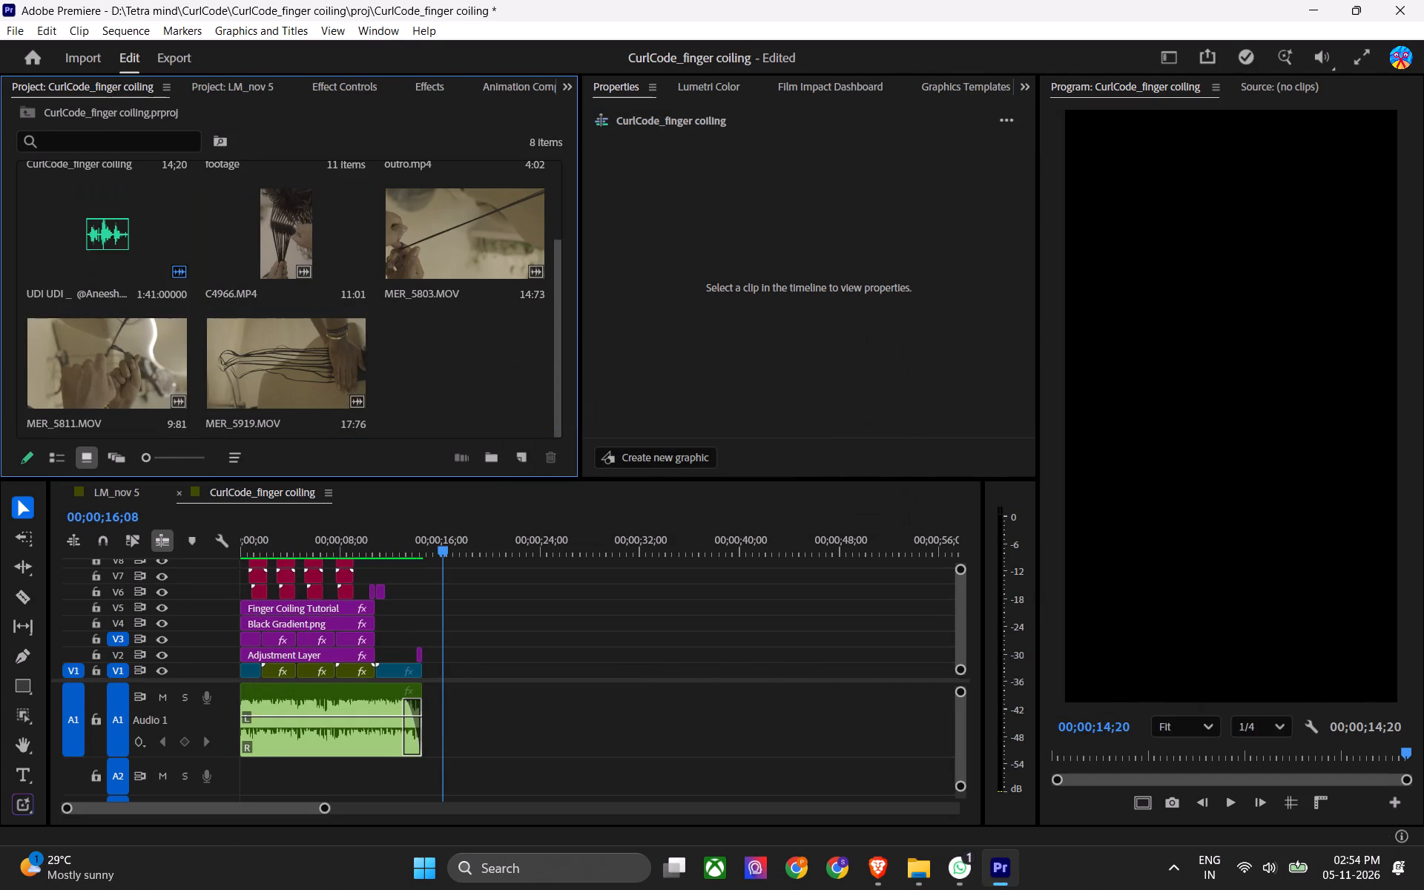
key("ctrl+s")
key("ctrl+s")
key("ctrl+s")
Place the four imported clips one after another on V1 and A1, past the end of the existing edit, and save.
left_click(280, 255)
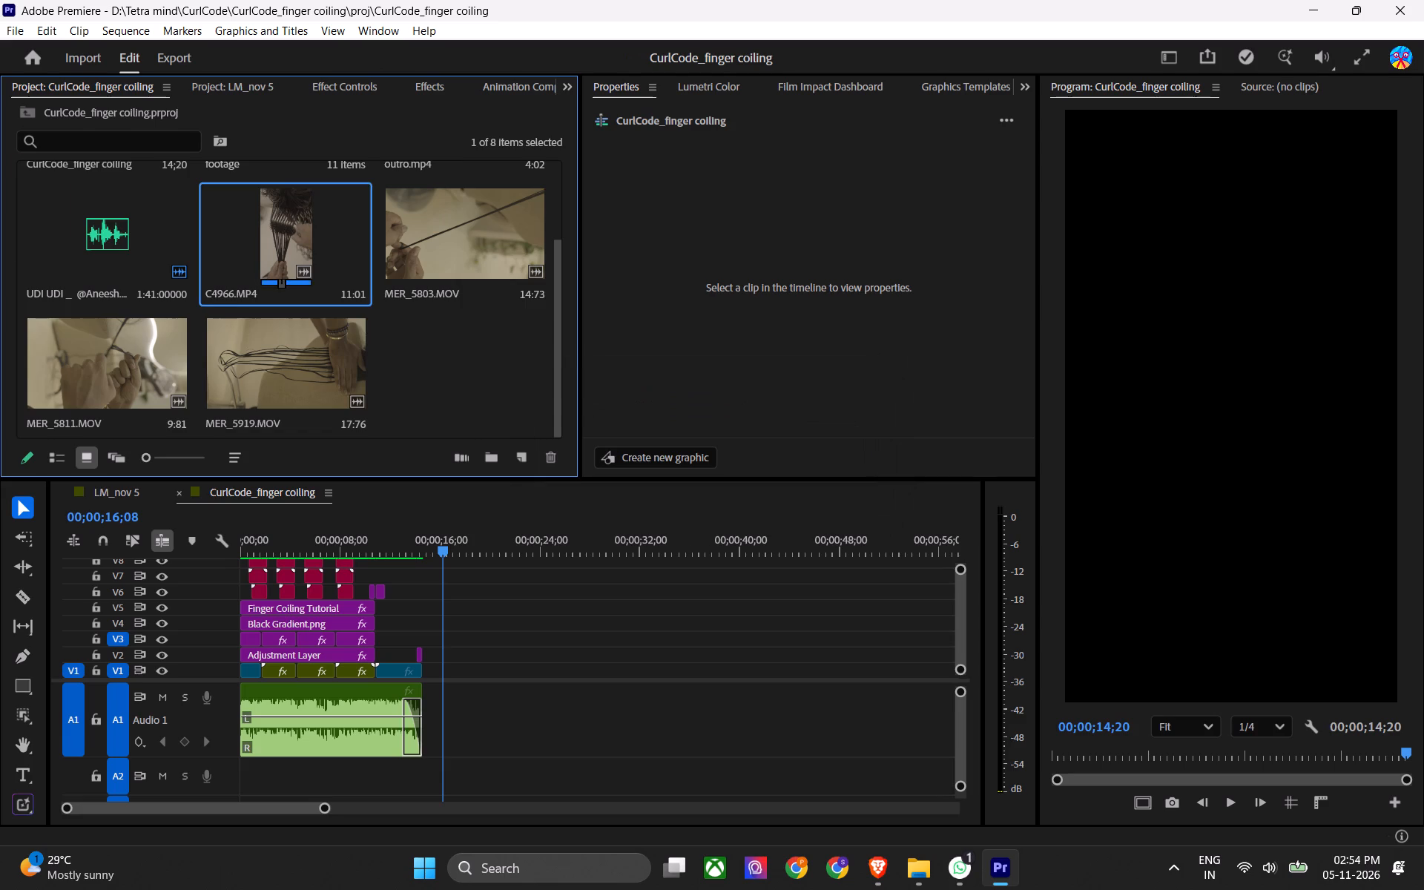
left_click(314, 357, "shift")
left_click_drag(289, 246, 794, 695)
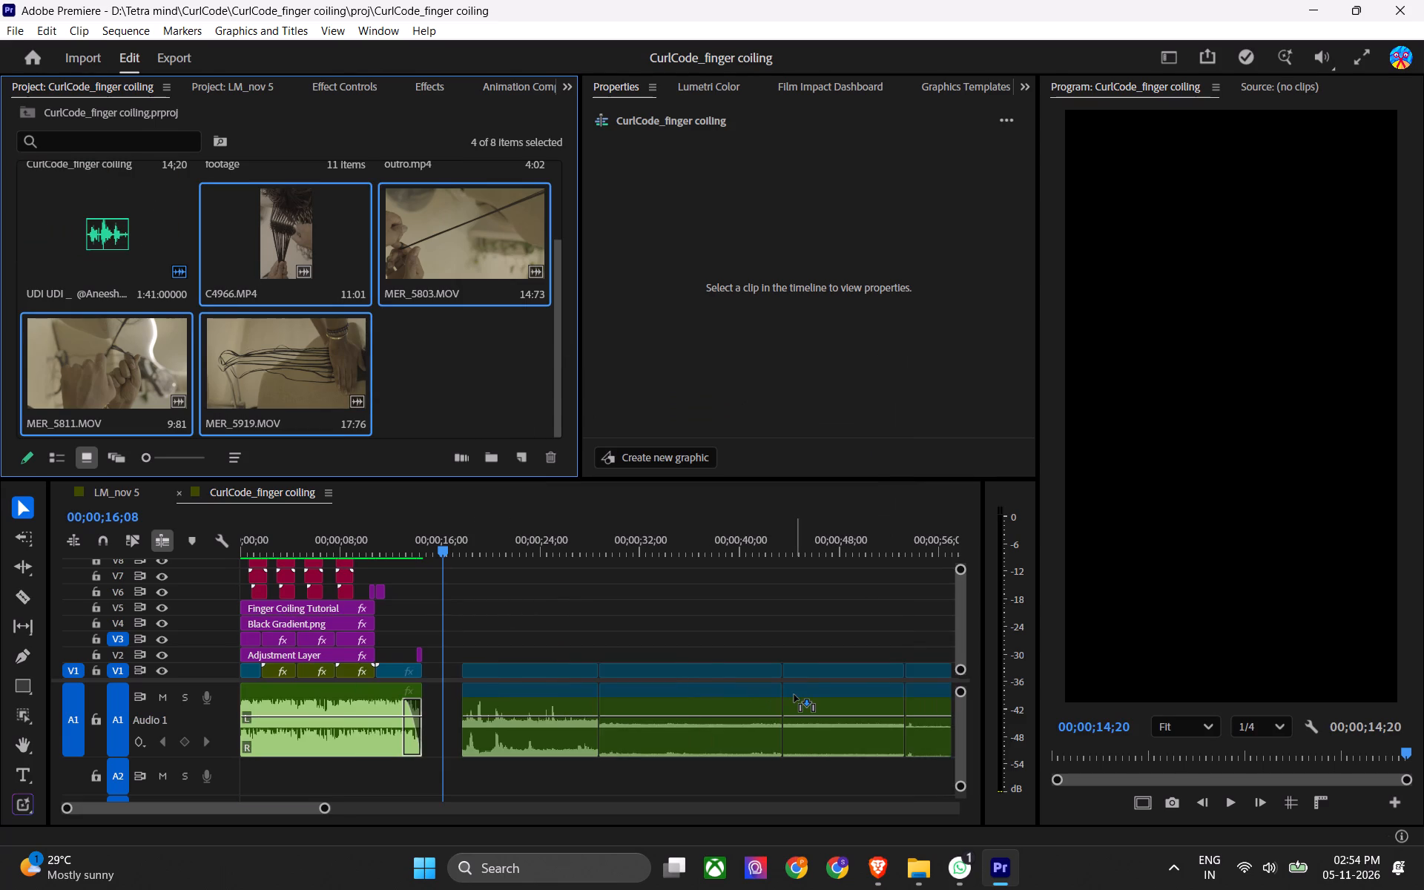
left_click(649, 610)
scroll(655, 653, "down", 5, "alt")
key("ctrl+s")
key("ctrl+s")
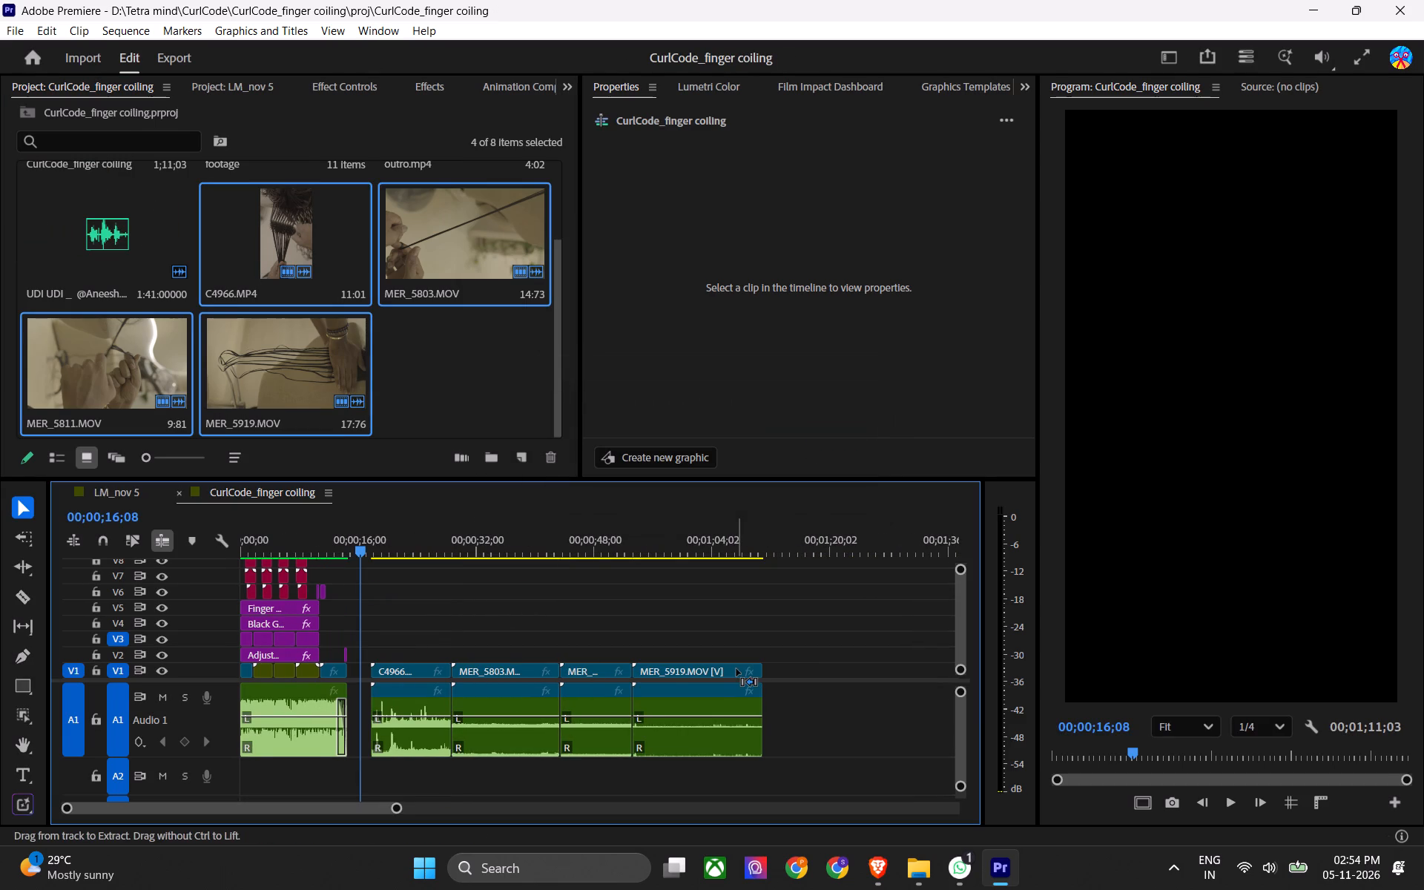
Fit the four added clips to the sequence's frame size.
left_click(440, 561)
left_click_drag(419, 536, 630, 567)
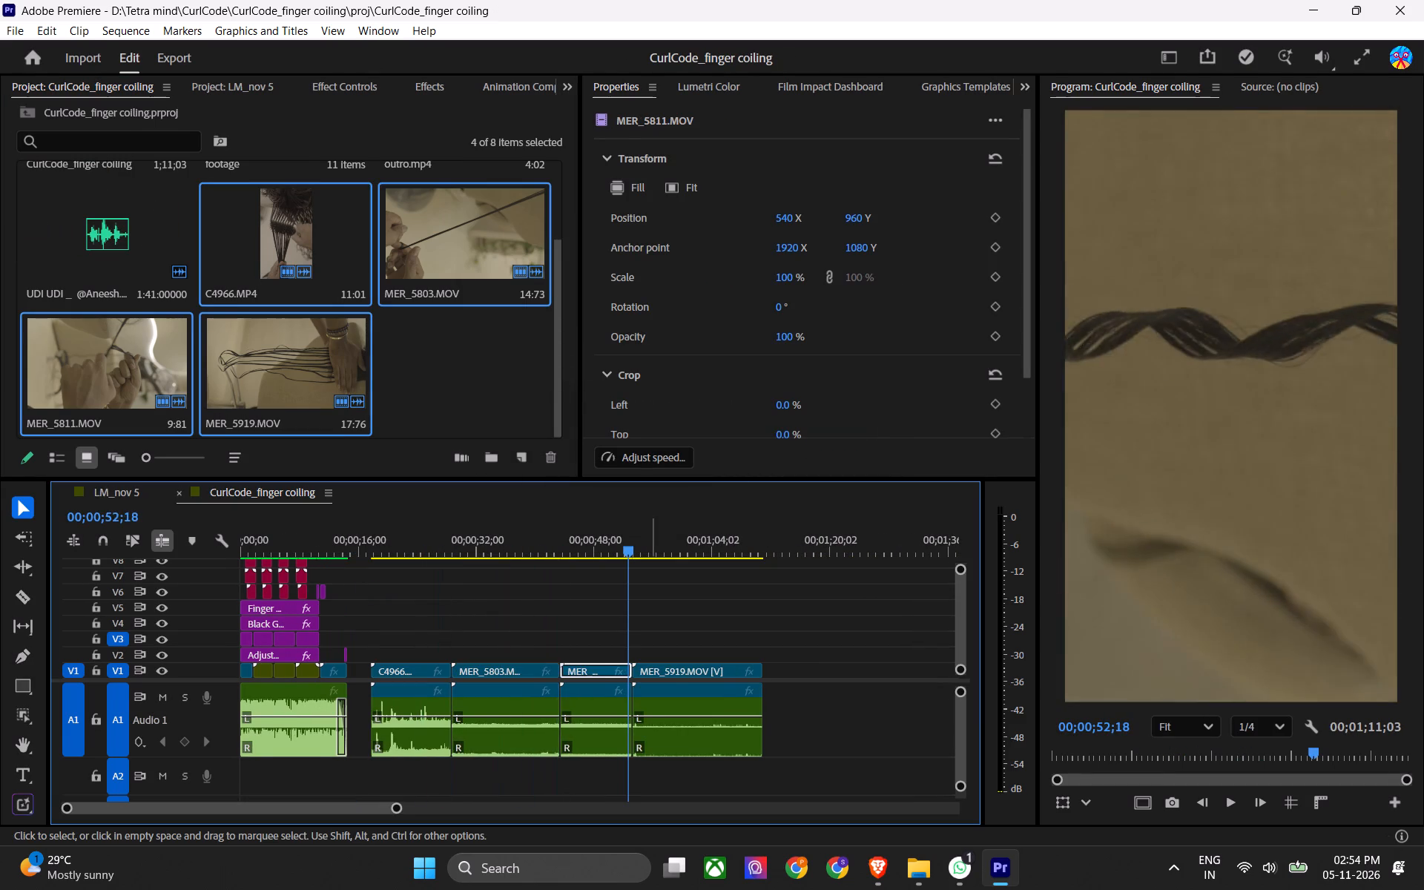
left_click_drag(762, 599, 424, 749)
key("4")
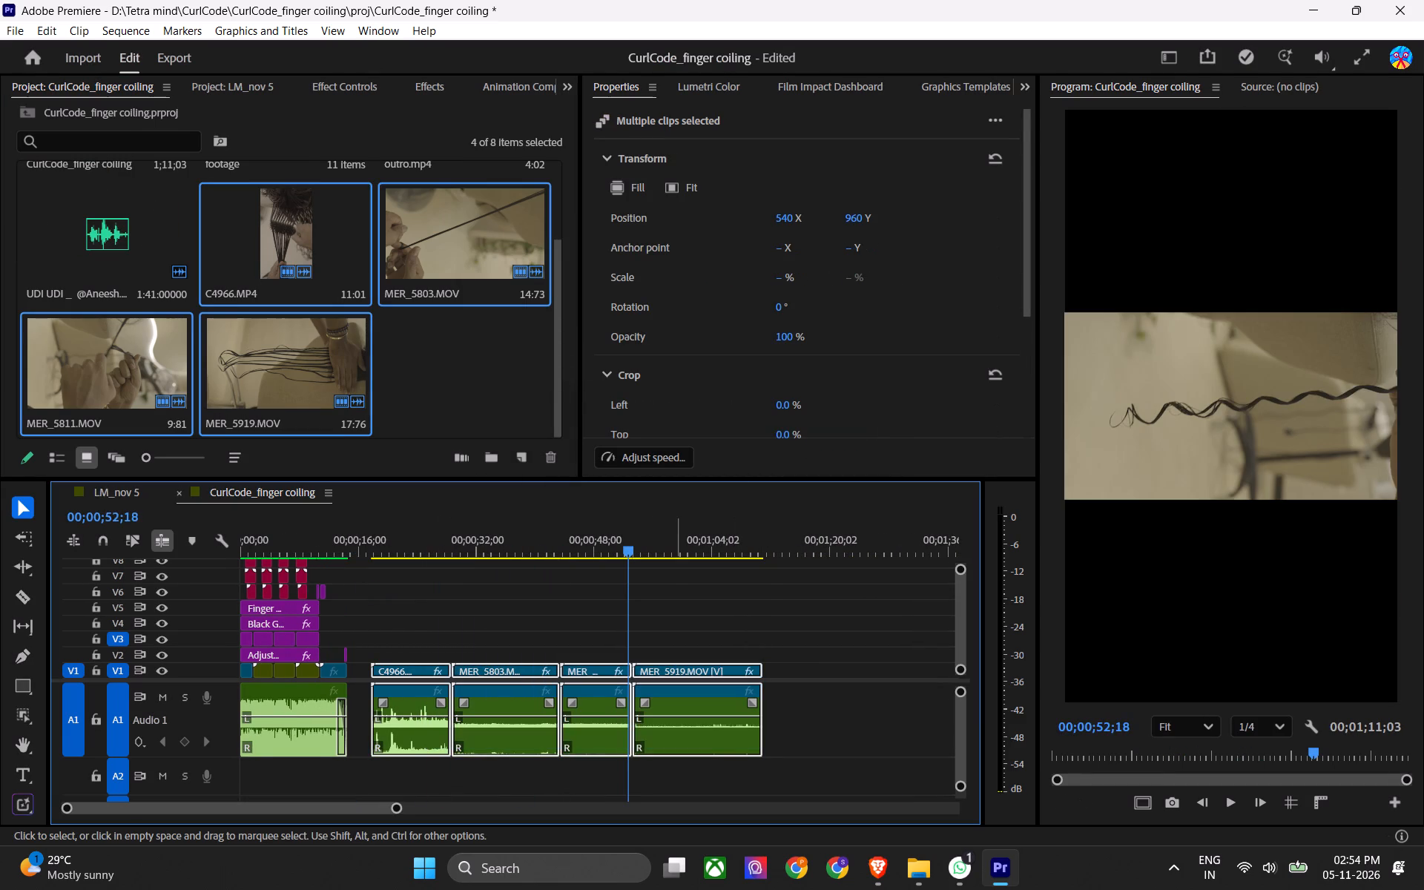
Remove the audio of the four added clips from A1, keeping their video, and save the project.
left_click(811, 732)
left_click_drag(828, 726, 423, 736)
key("z")
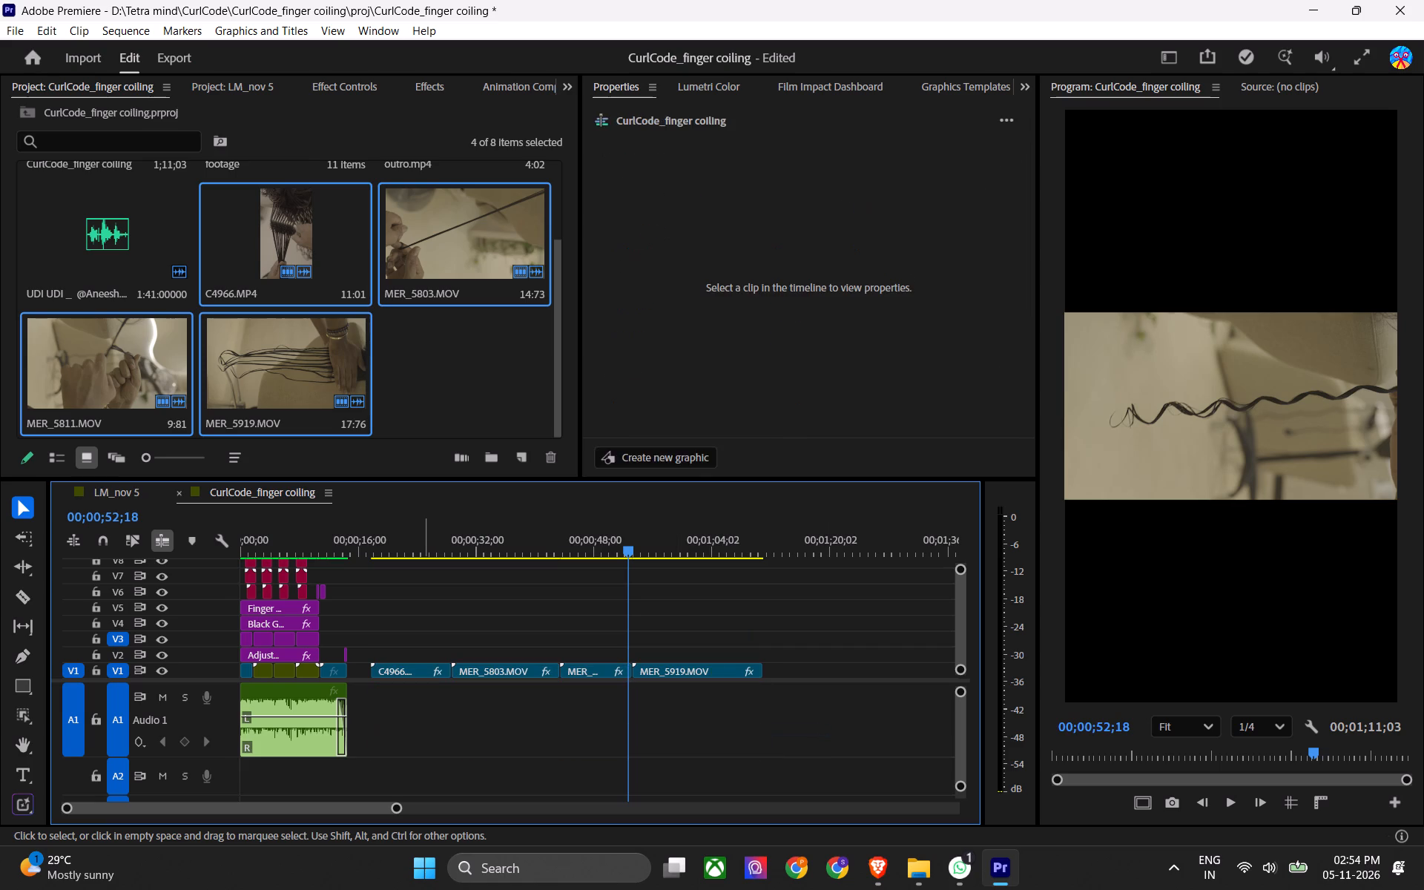
key("ctrl+s")
Check the framing of the added clips, and rotate MER_5803, MER_5811 and MER_5919 by -90°.
key("1")
left_click_drag(460, 544, 533, 570)
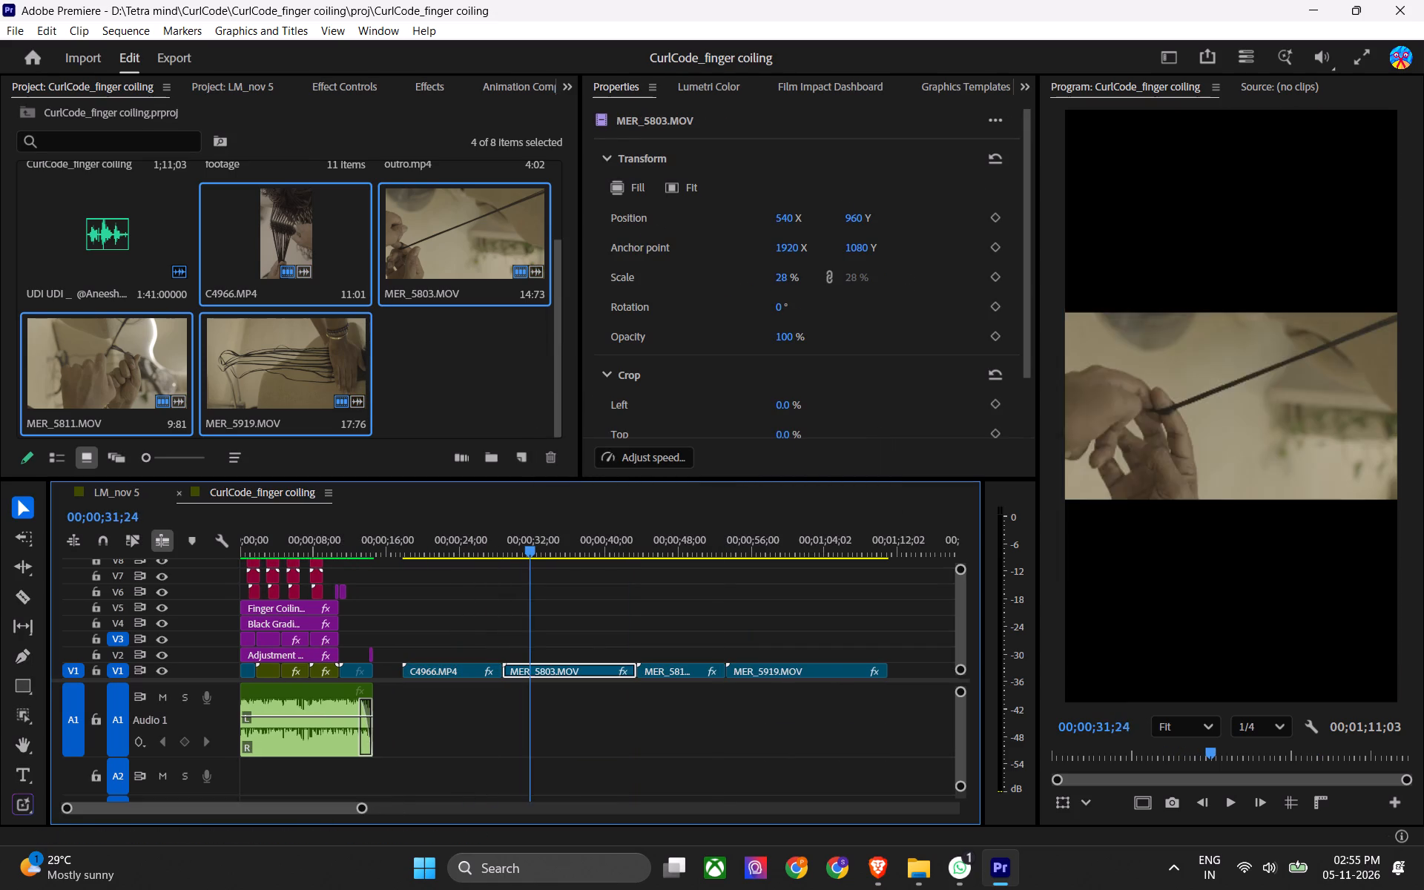
left_click_drag(533, 570, 632, 590)
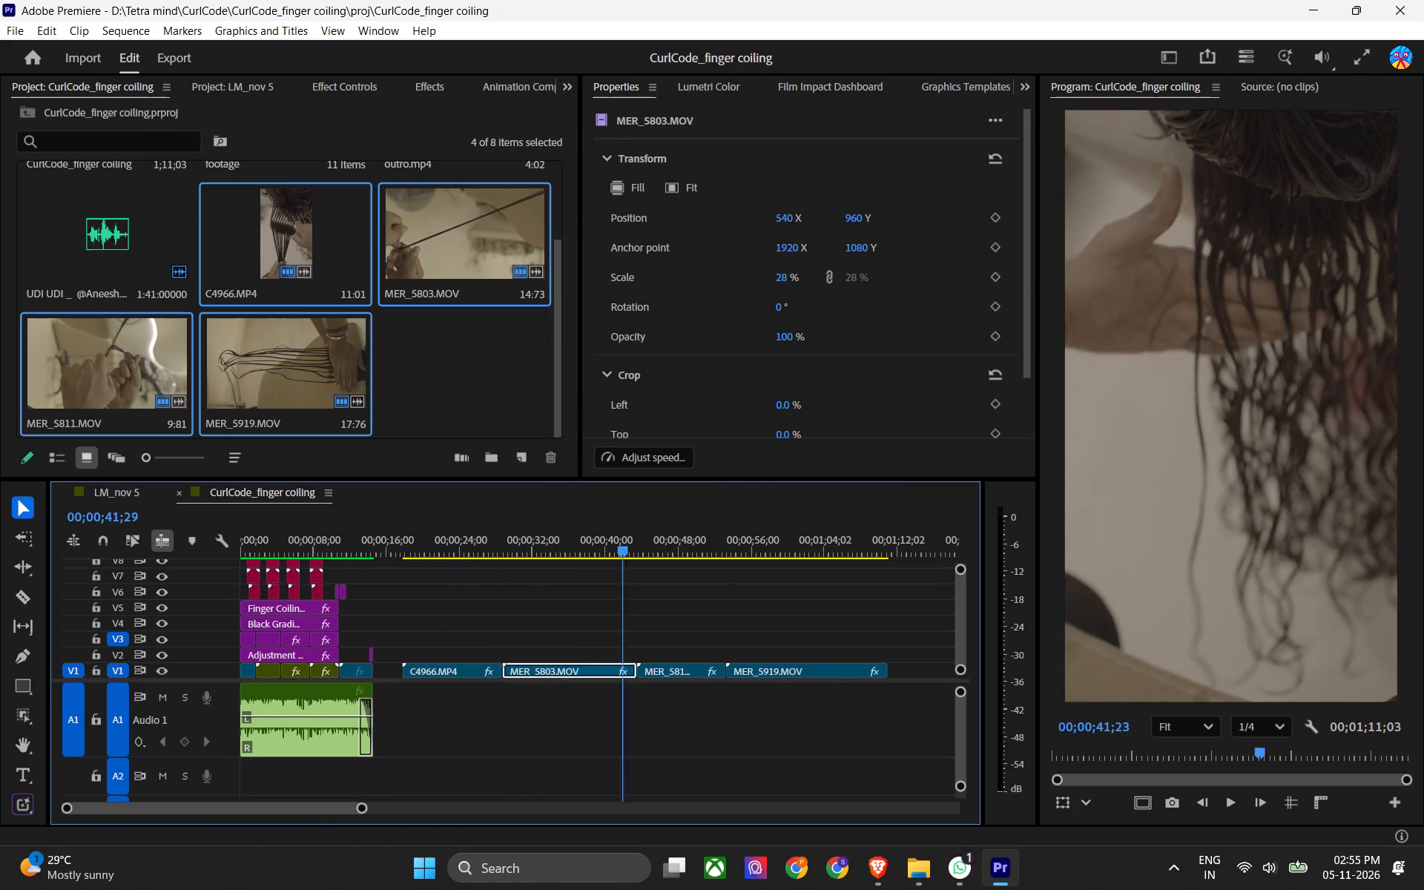
left_click_drag(632, 590, 621, 624)
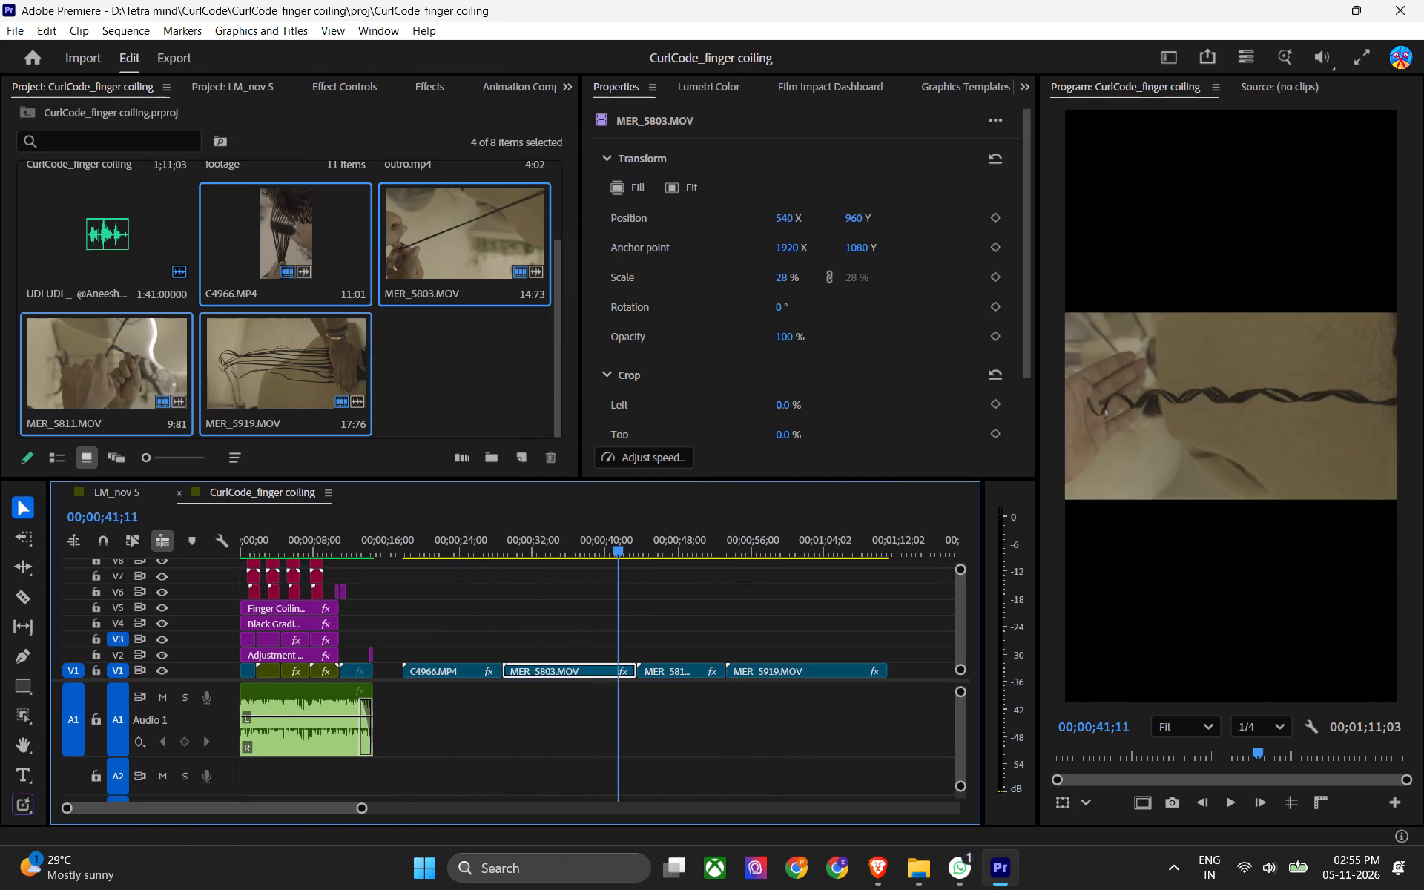
left_click_drag(621, 624, 624, 624)
left_click_drag(776, 644, 611, 731)
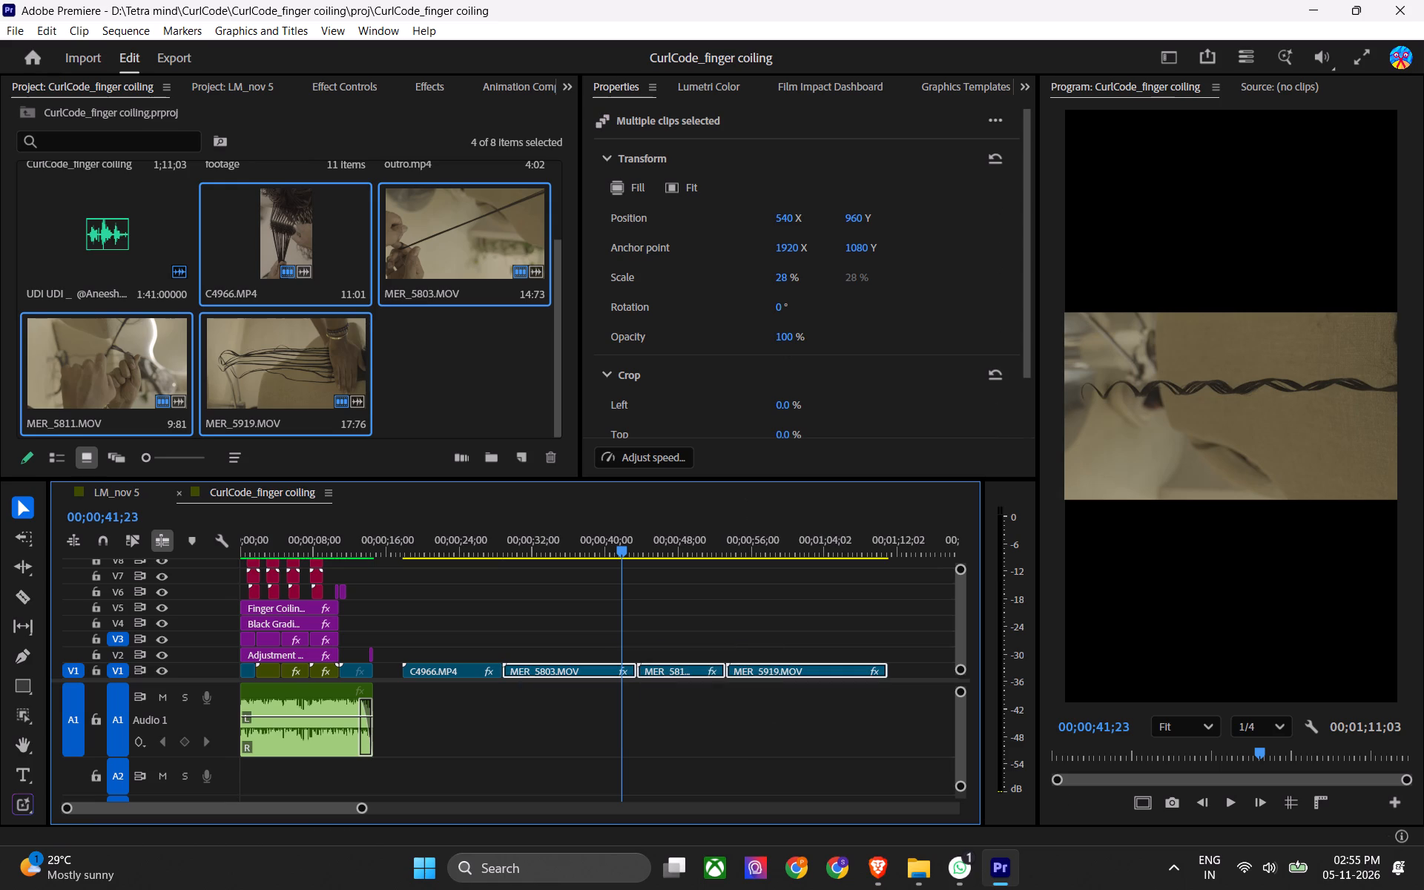
left_click_drag(787, 310, 731, 334)
left_click(777, 317)
type("-90")
key("Return")
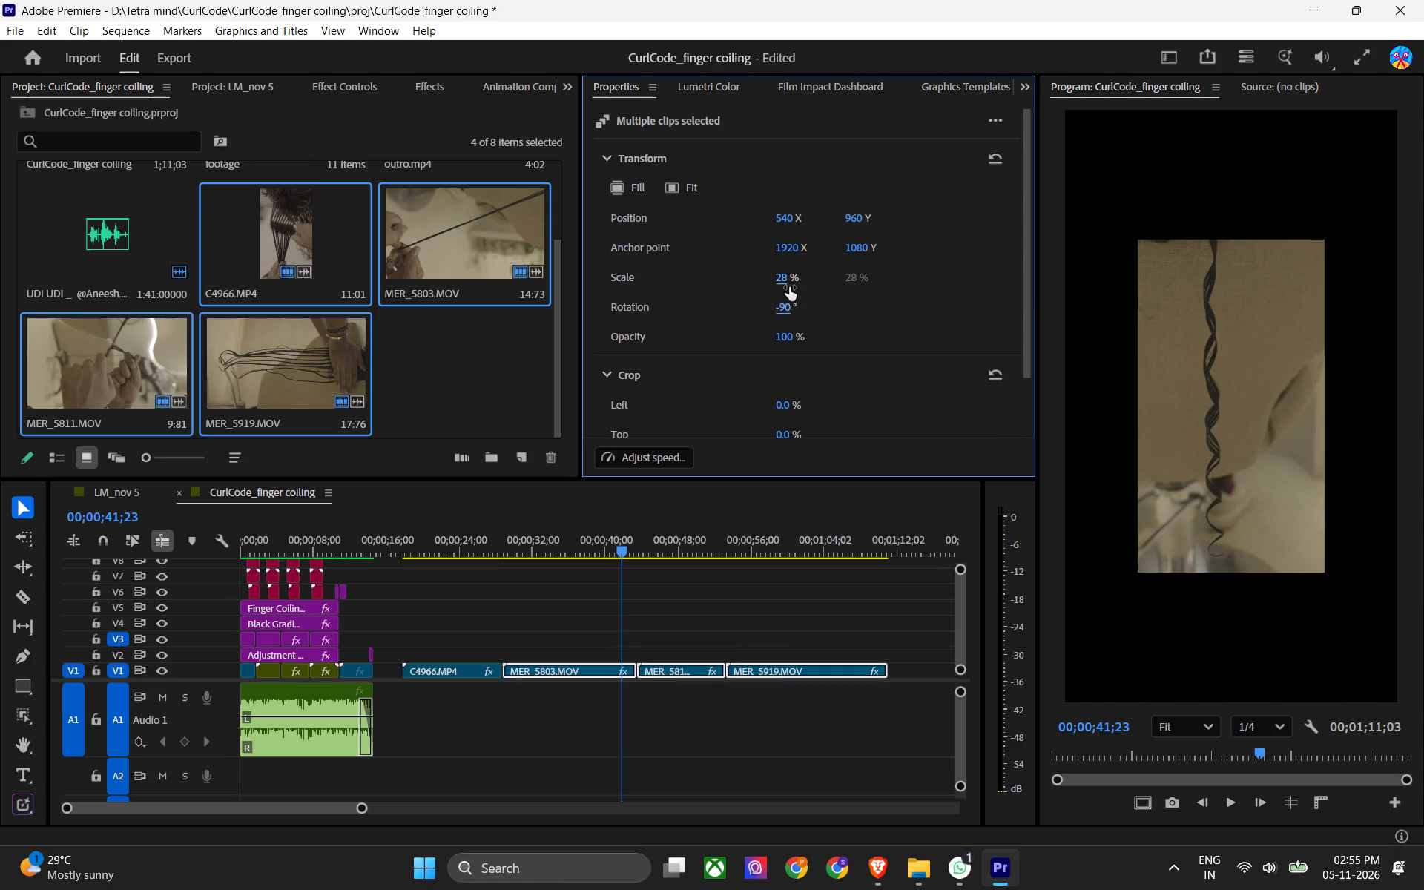
Set the scale of the three rotated MER clips to 50%.
left_click_drag(785, 284, 805, 286)
left_click(796, 286)
type("50")
key("Return")
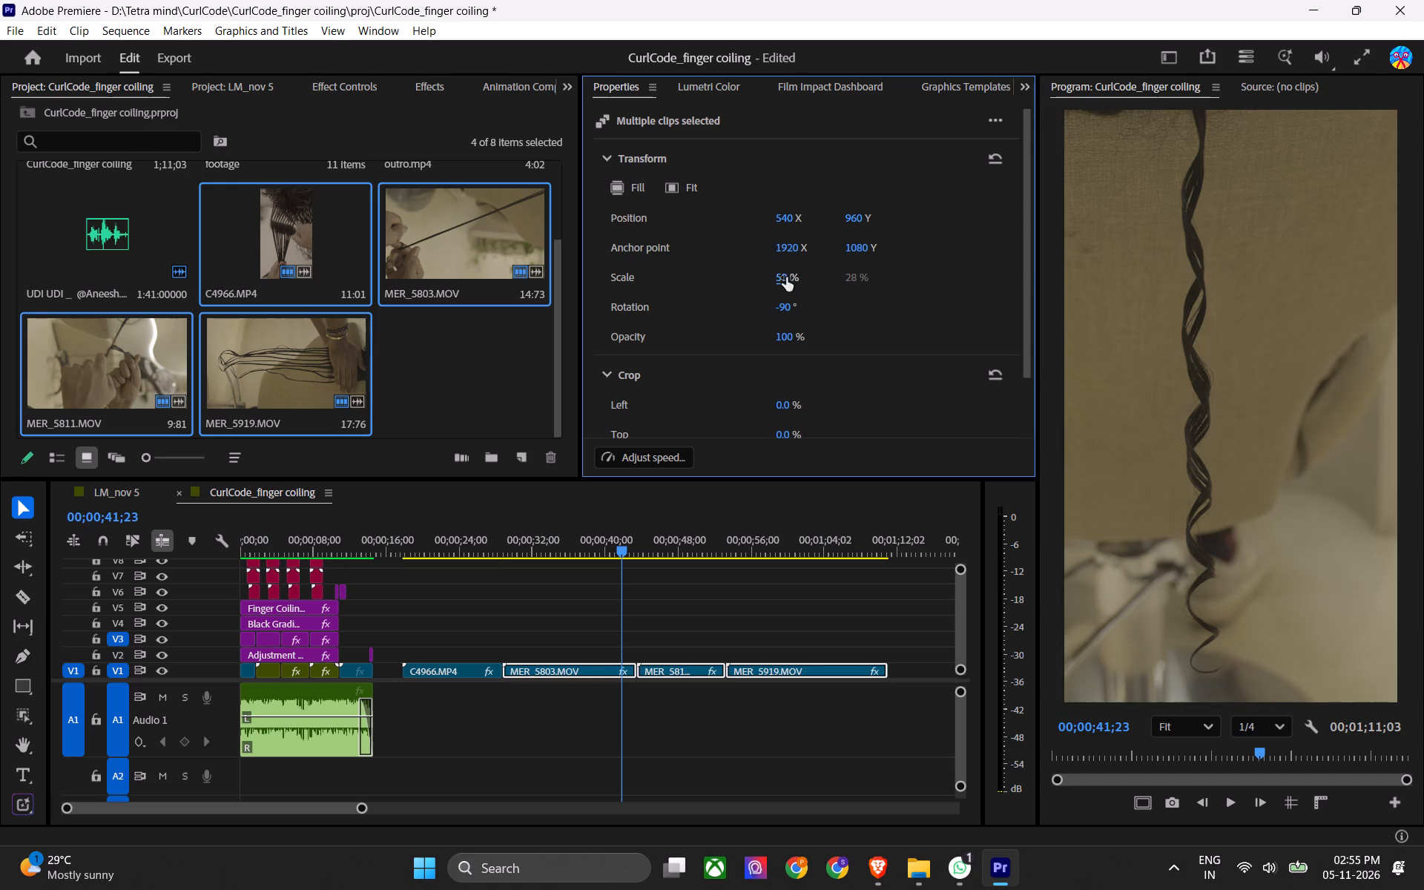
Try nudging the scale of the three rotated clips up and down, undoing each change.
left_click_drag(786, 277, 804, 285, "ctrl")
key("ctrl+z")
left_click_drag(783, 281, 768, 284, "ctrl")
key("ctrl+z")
Save the project and scrub from C4966.MP4 through the rotated clips past the sequence's end to check their framing.
key("ctrl+s")
left_click_drag(530, 551, 482, 571)
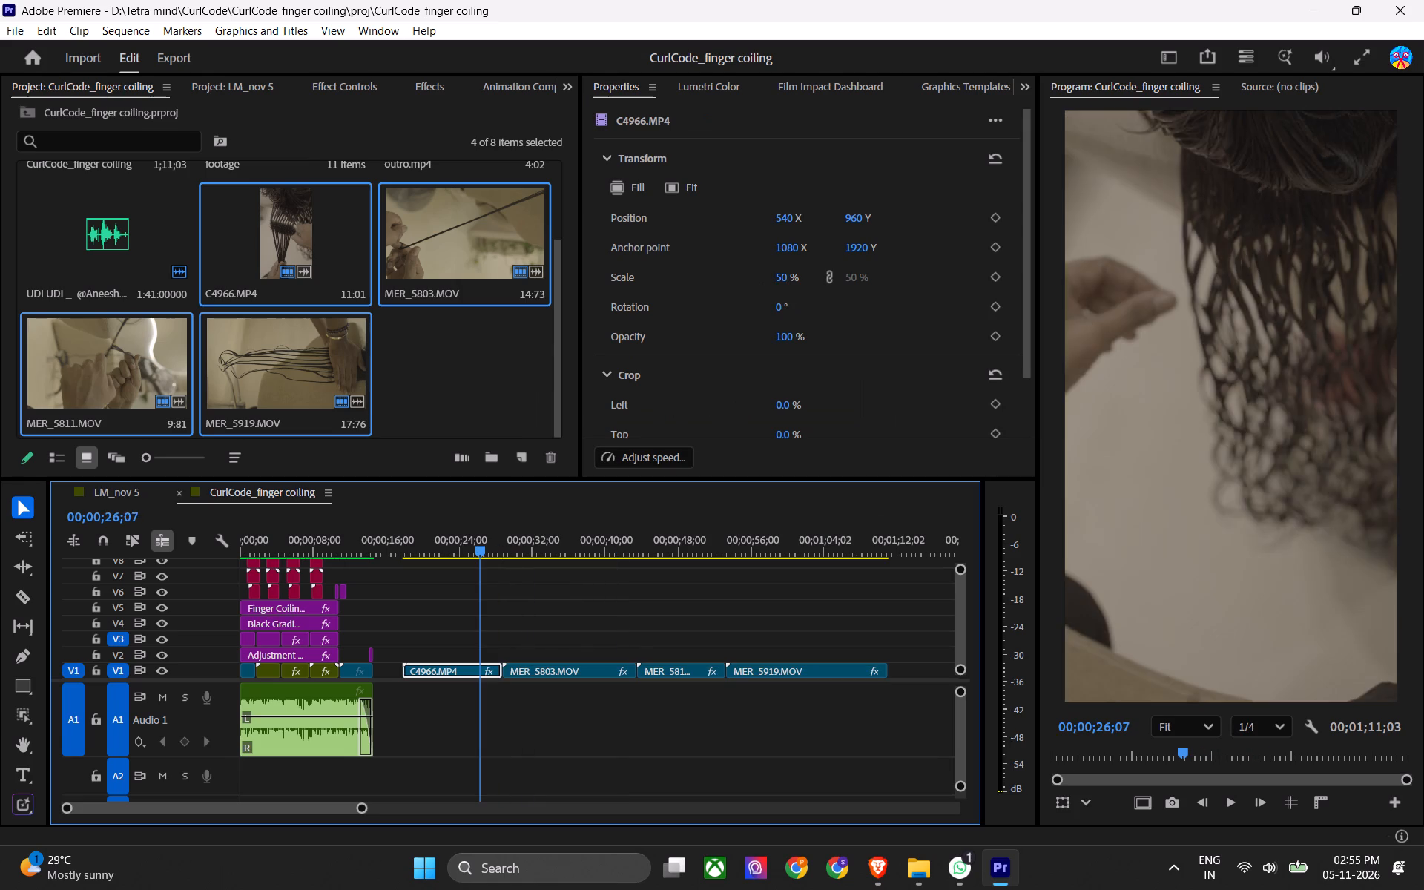
left_click_drag(482, 571, 937, 547)
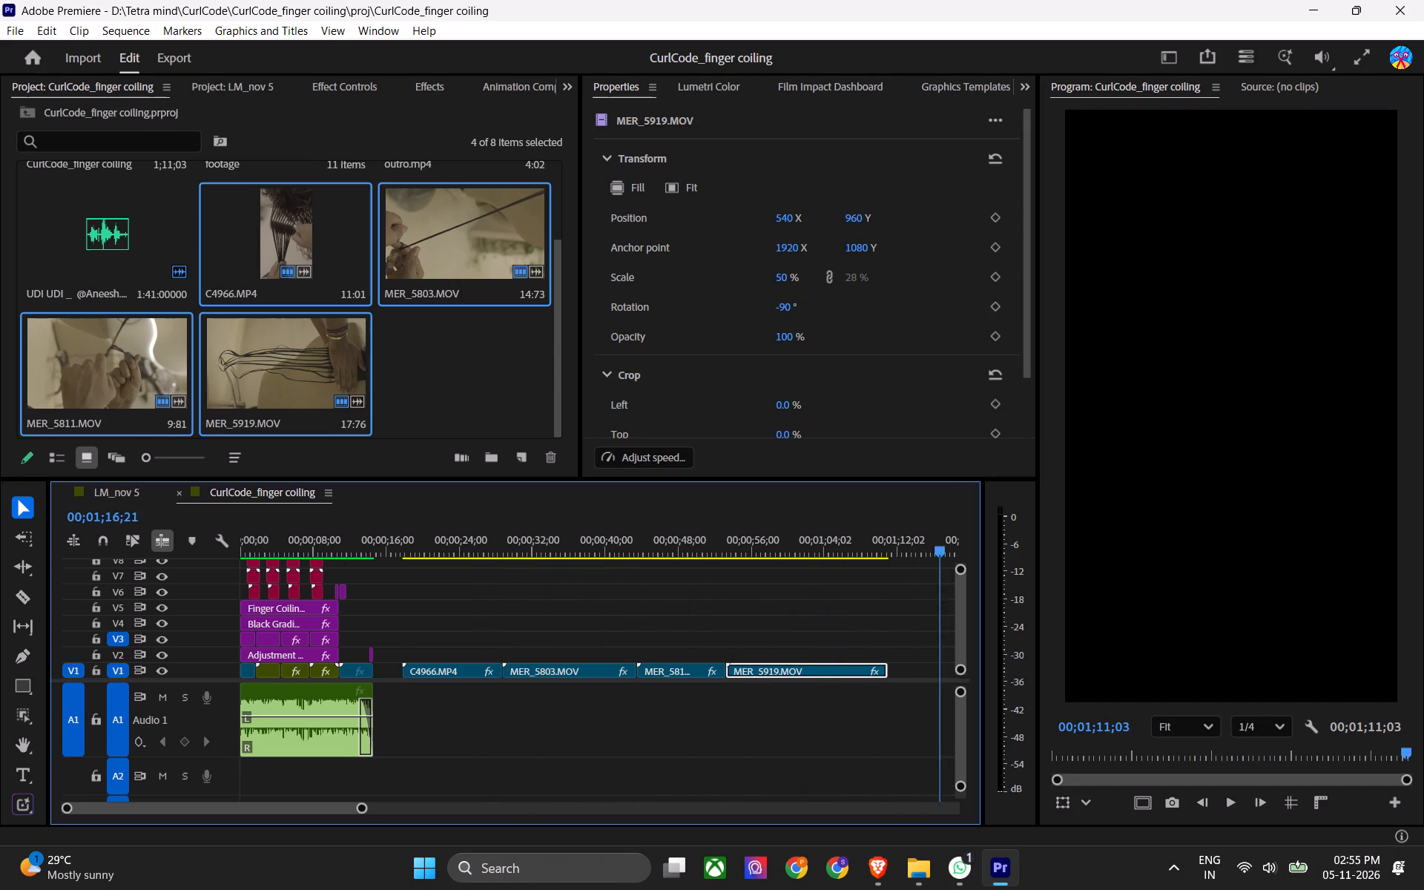
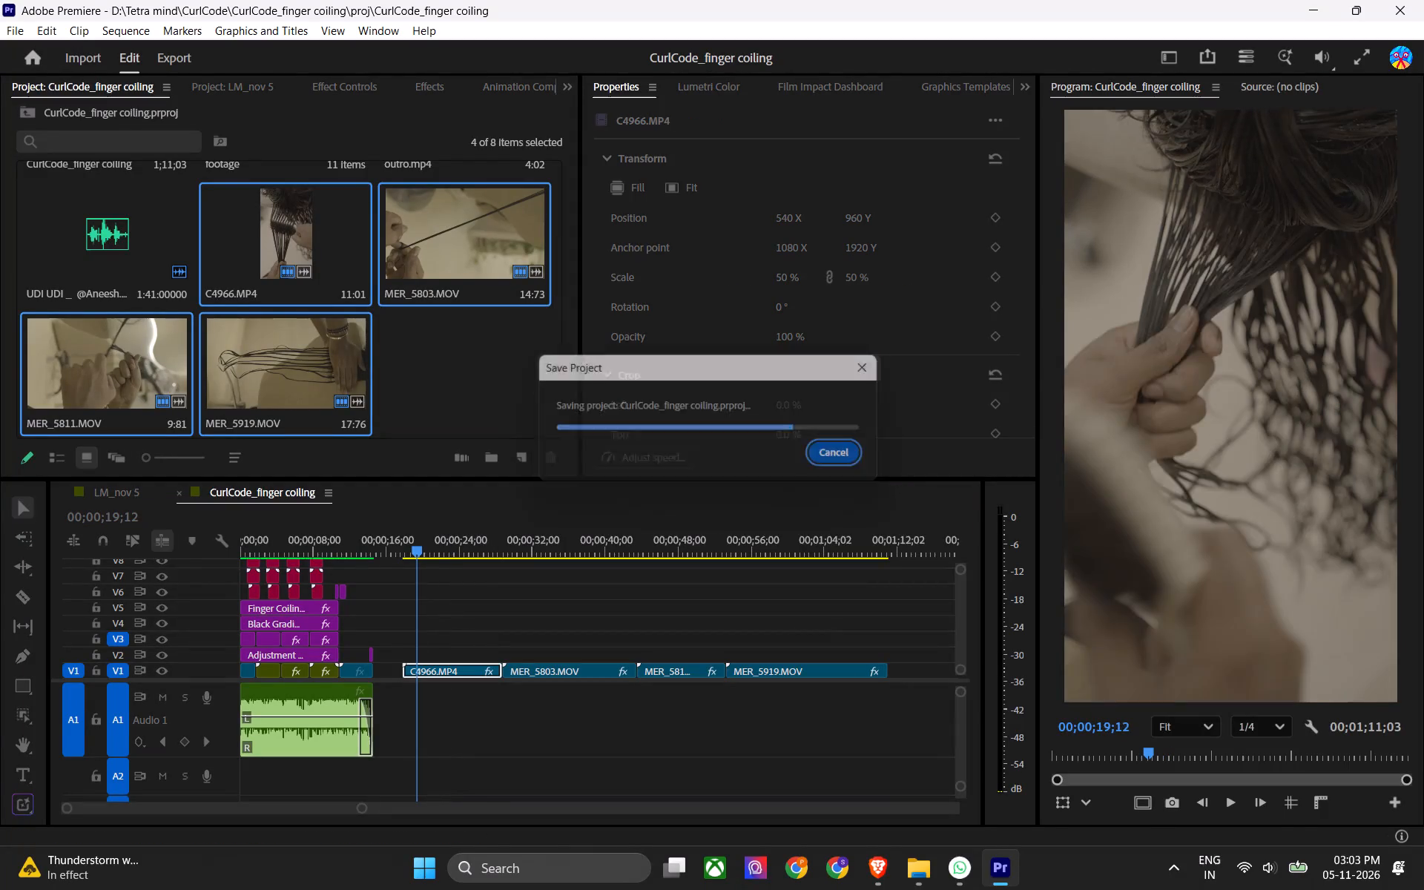
Save the project and play part of C4966.MP4 and the reel's opening to compare them.
key("Up")
key("ctrl+s")
key("space")
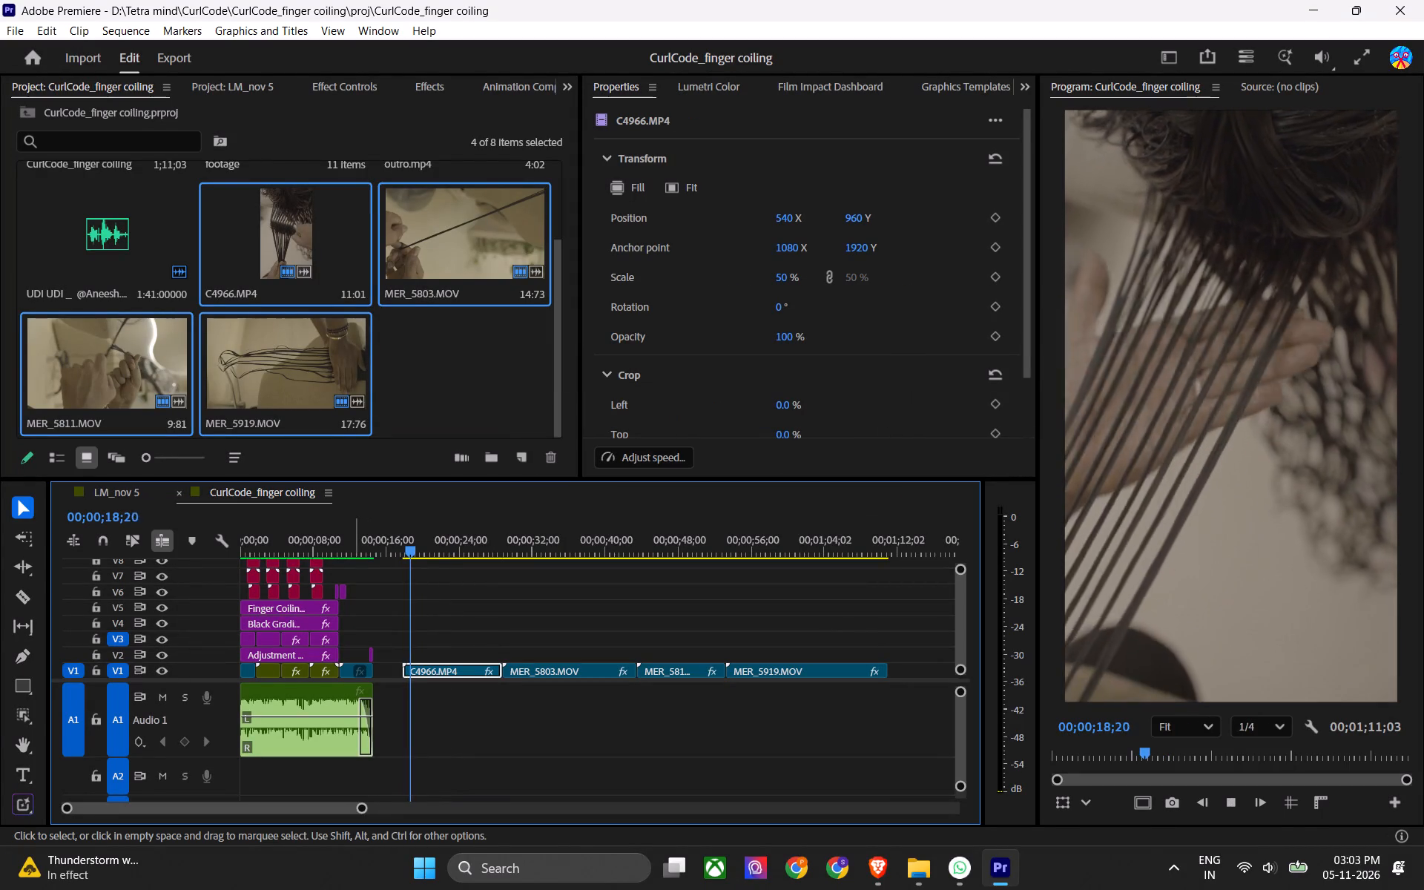
key("space")
left_click_drag(266, 535, 167, 581)
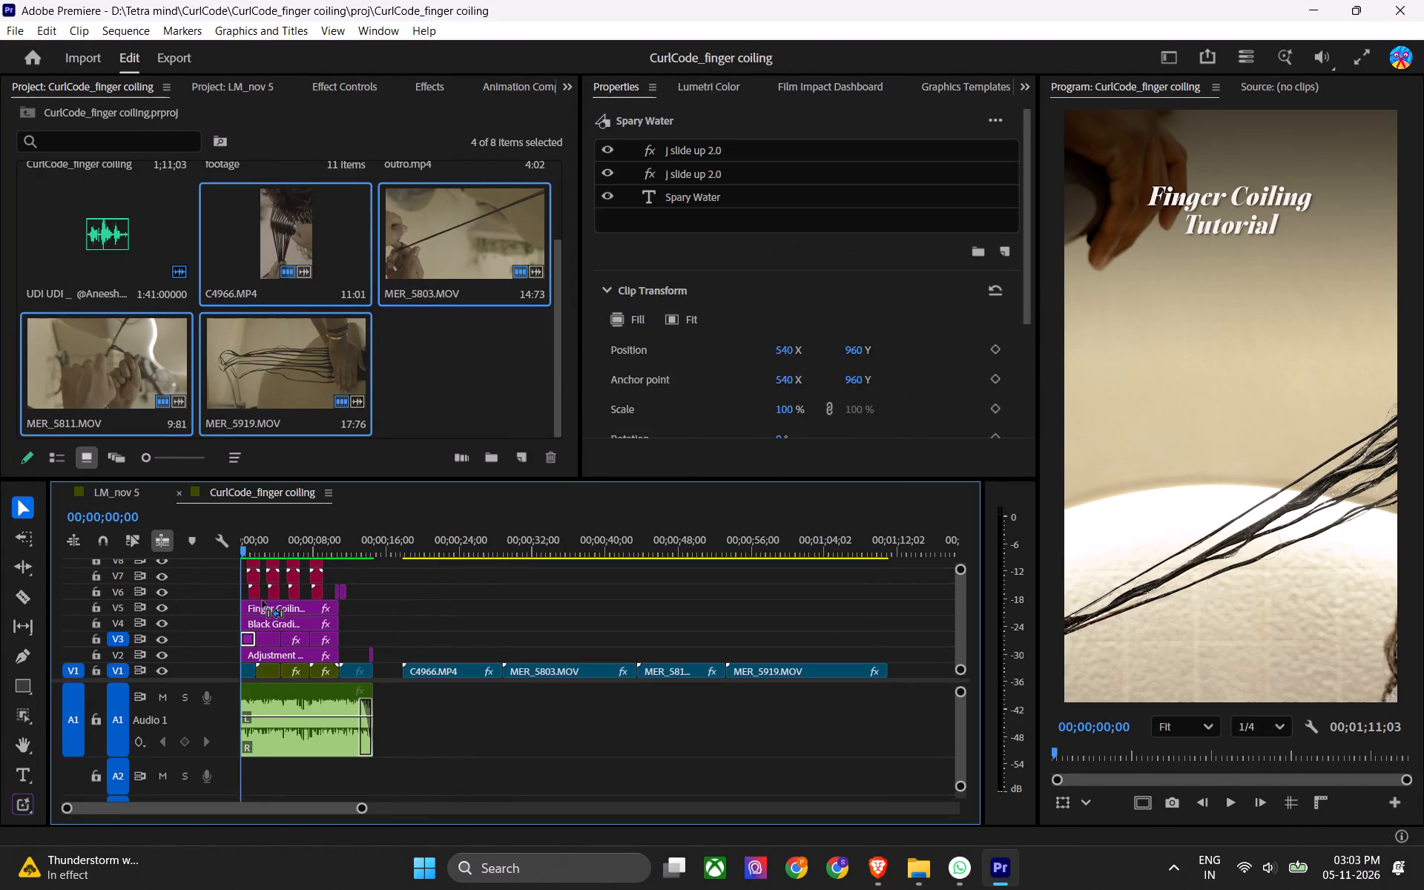
key("ctrl+s")
key("ctrl+s")
key("space")
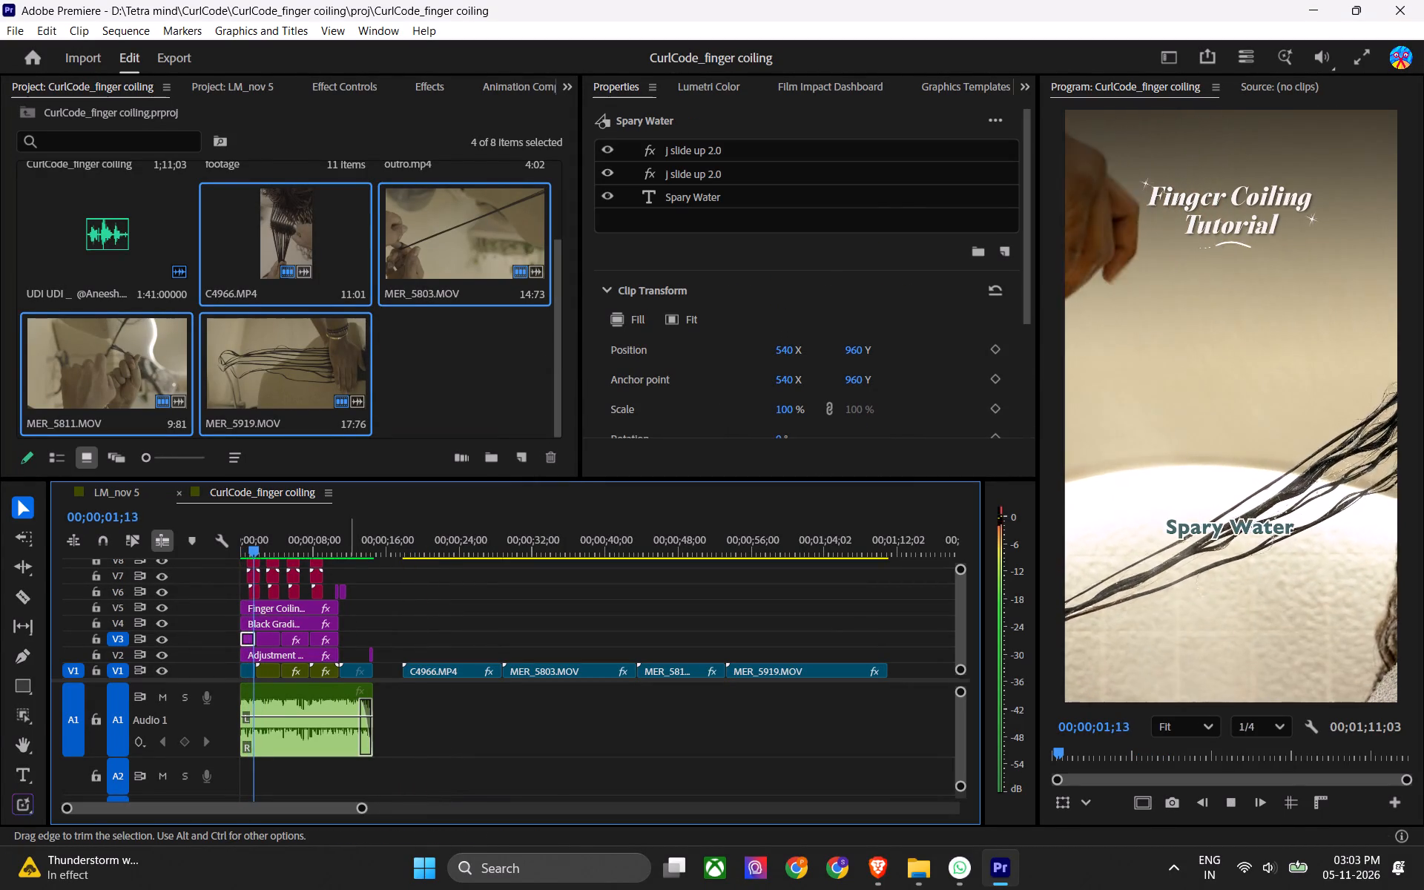
key("space")
Play through MER_5803, MER_5811 and MER_5919 to review the rotated clips, saving the project.
left_click_drag(464, 541, 546, 533)
key("ctrl+s")
key("Up")
key("space")
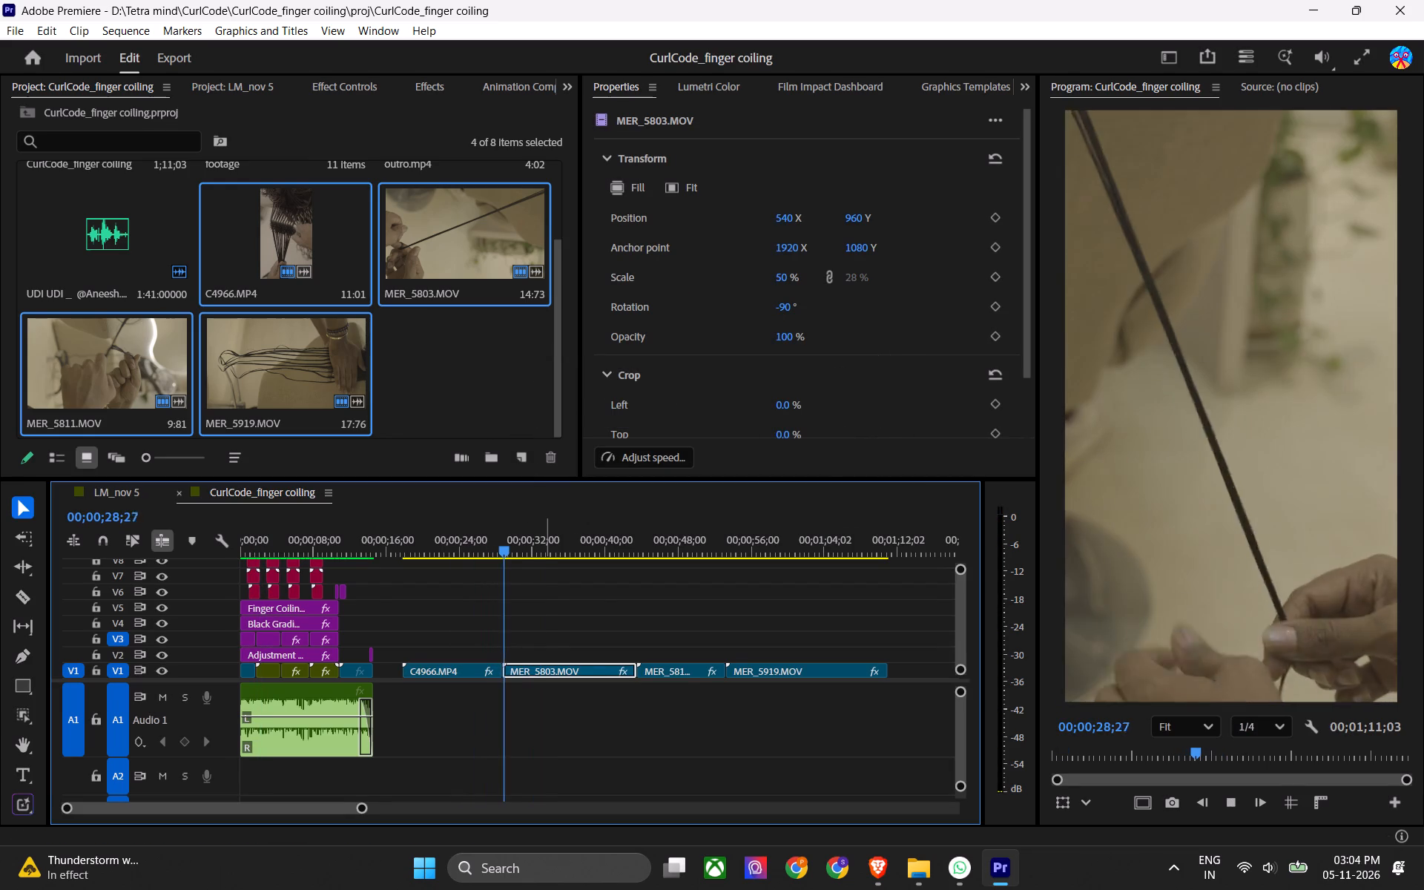
key("Down")
key("space")
key("Down")
key("space")
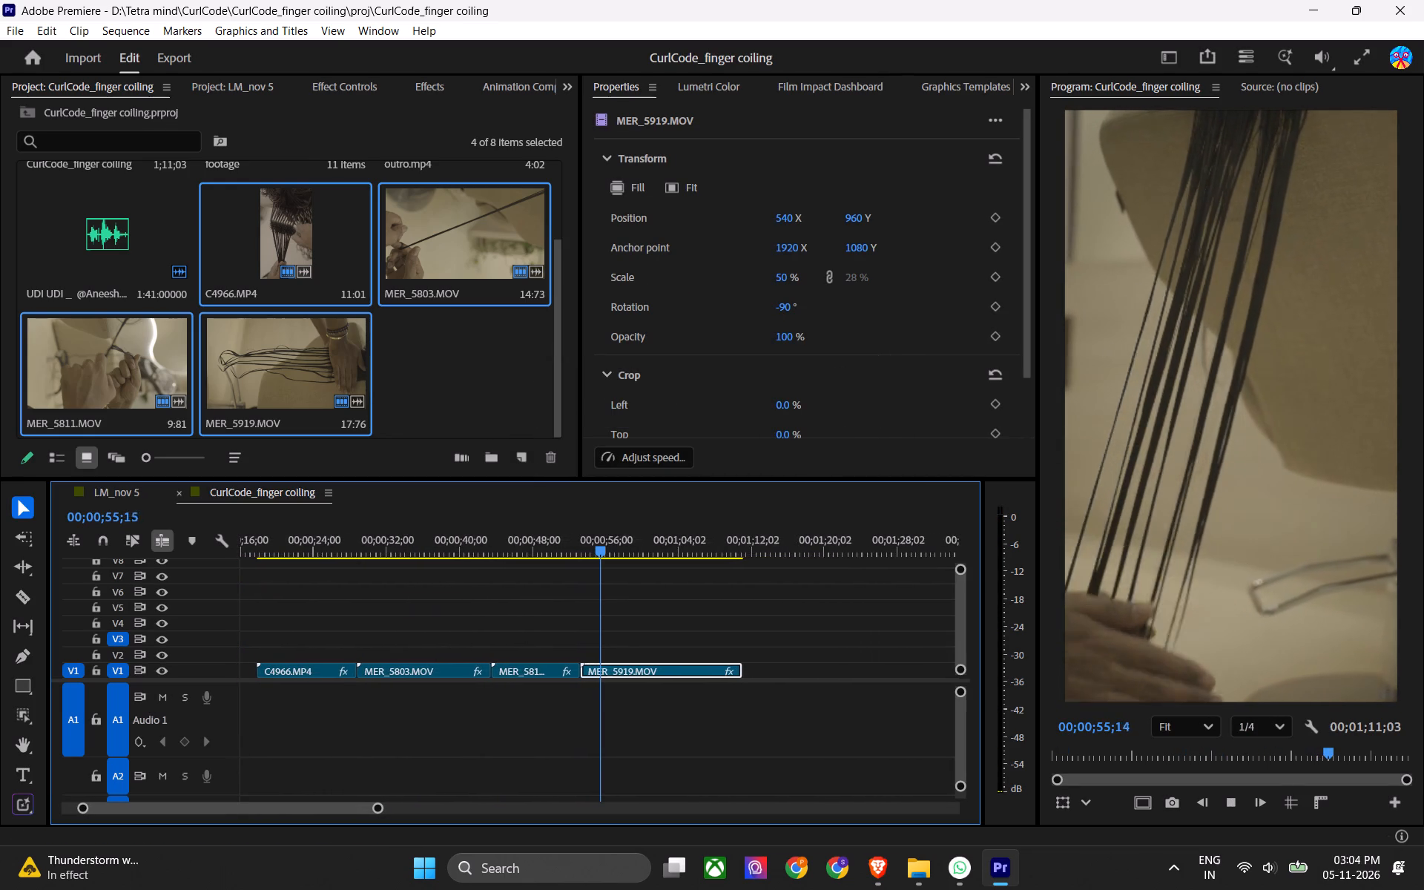
key("ctrl+s")
key("ctrl+s")
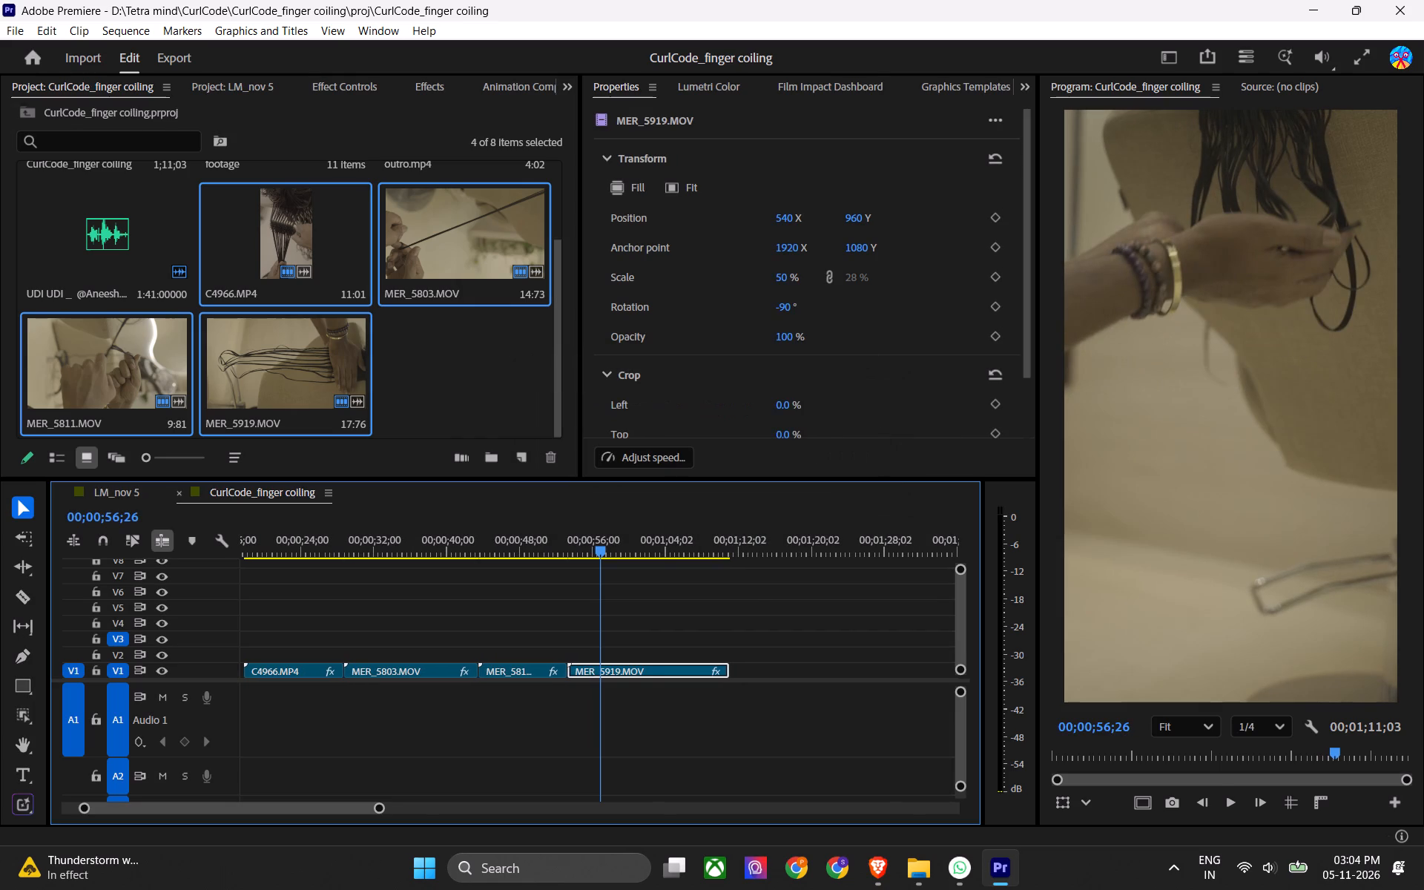
Check the reel's opening, scrub through MER_5803, MER_5811 and MER_5919 to examine their framing, and save the project.
scroll(504, 564, "up", 6)
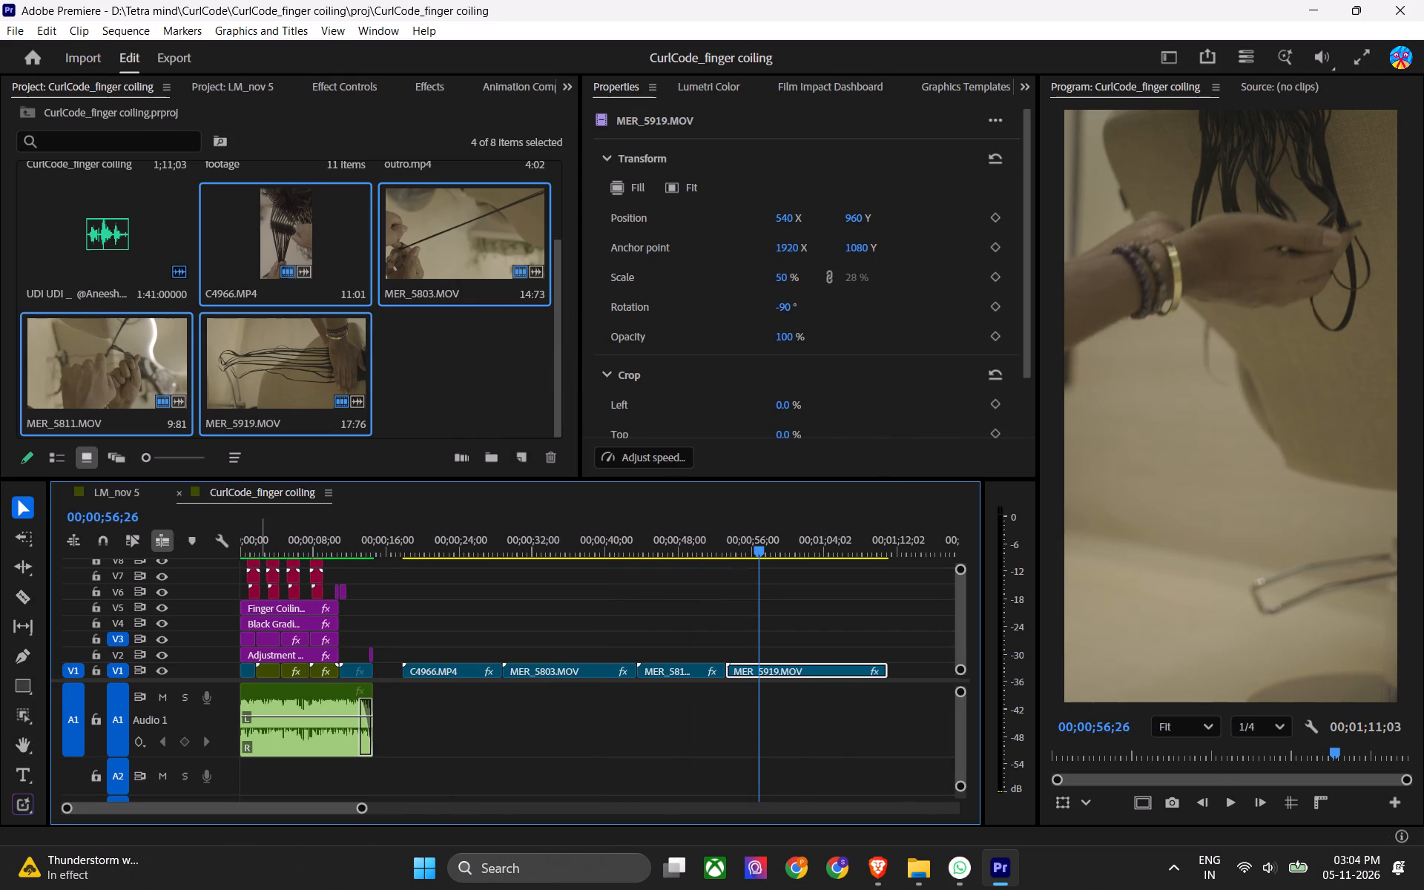
left_click(259, 546)
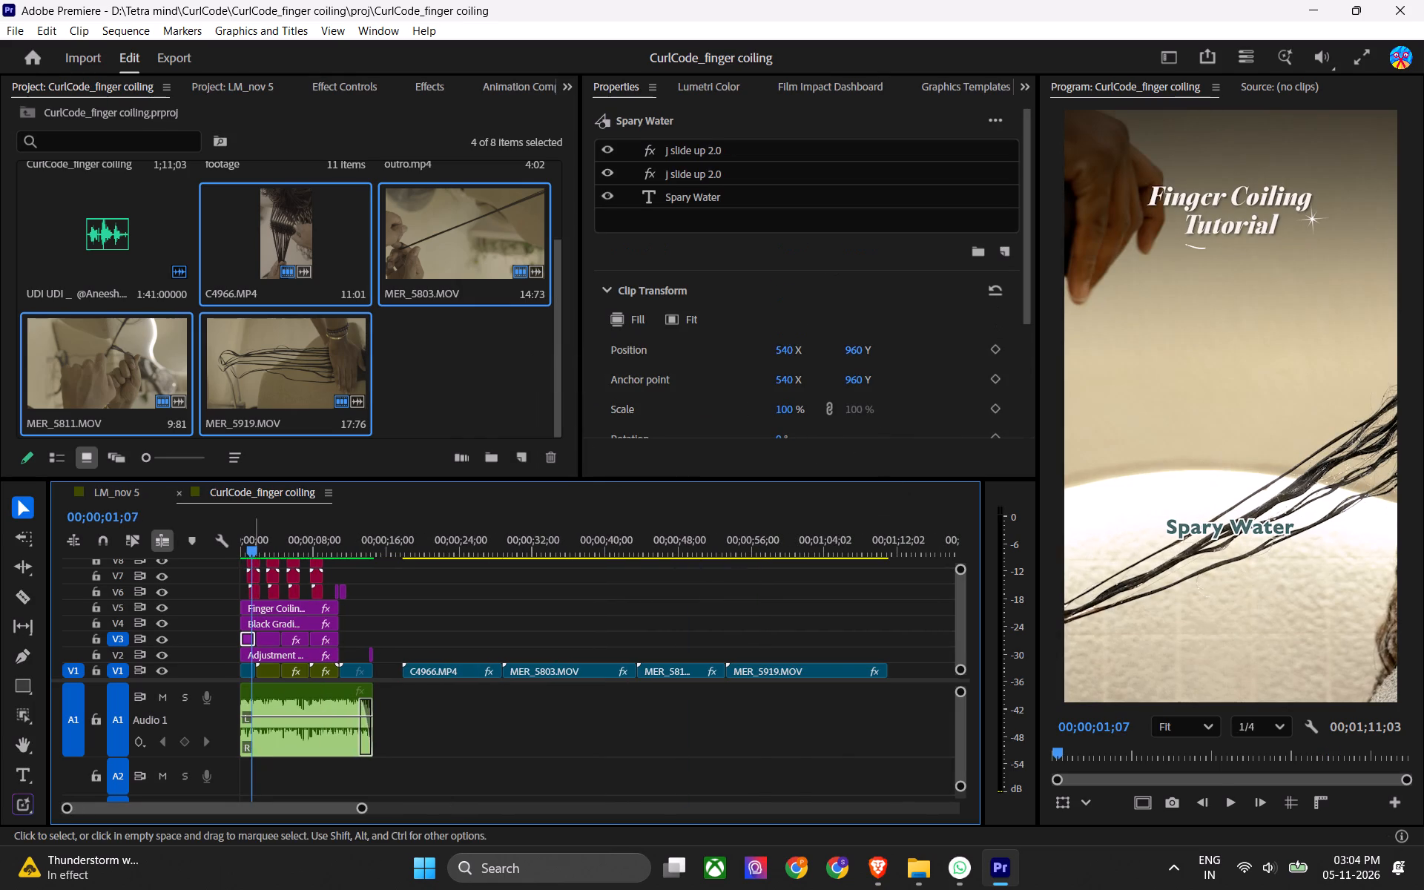
left_click_drag(409, 550, 538, 558)
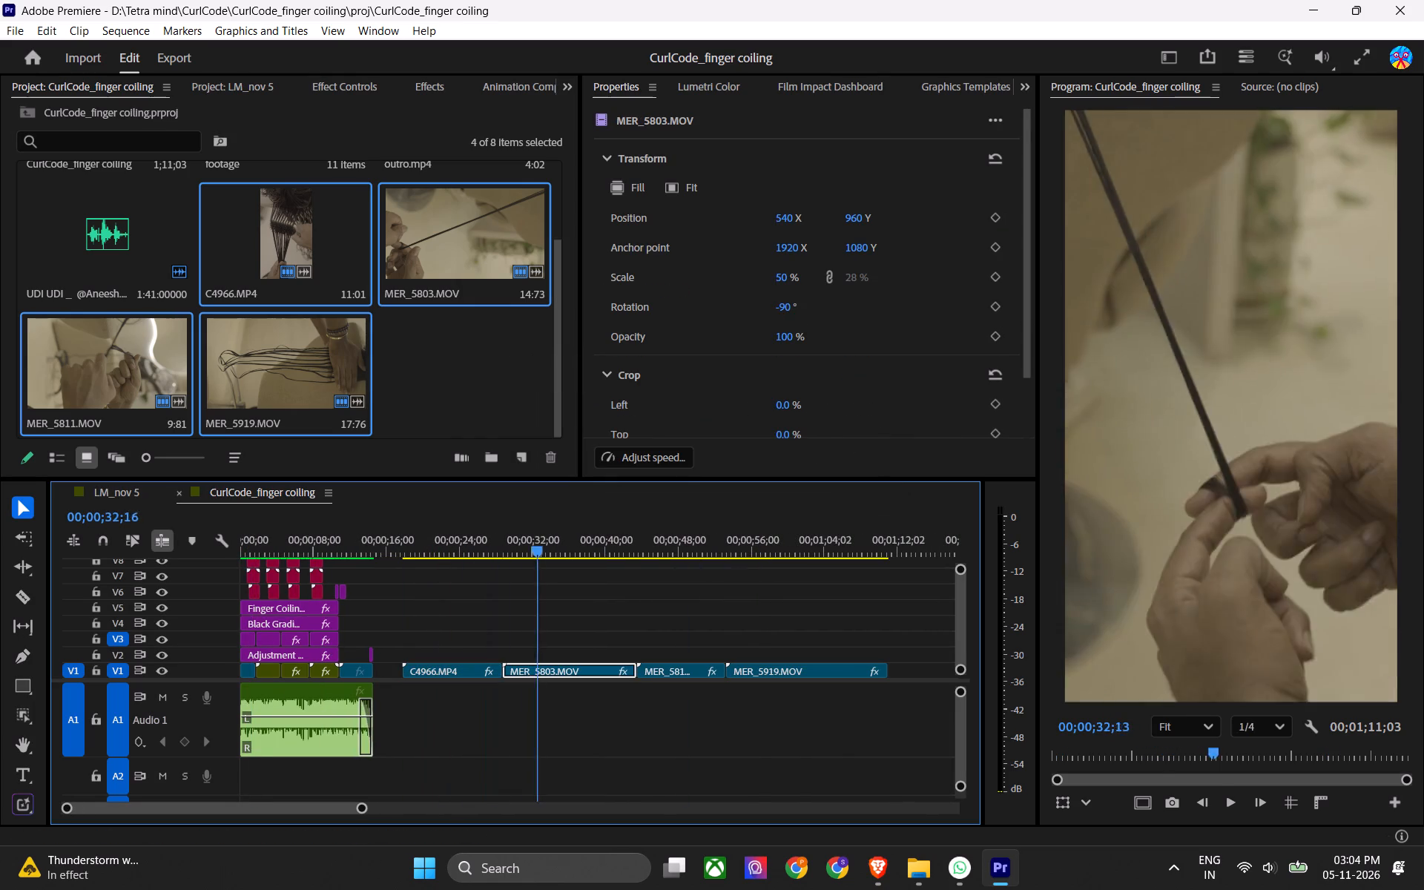
left_click_drag(538, 558, 648, 530)
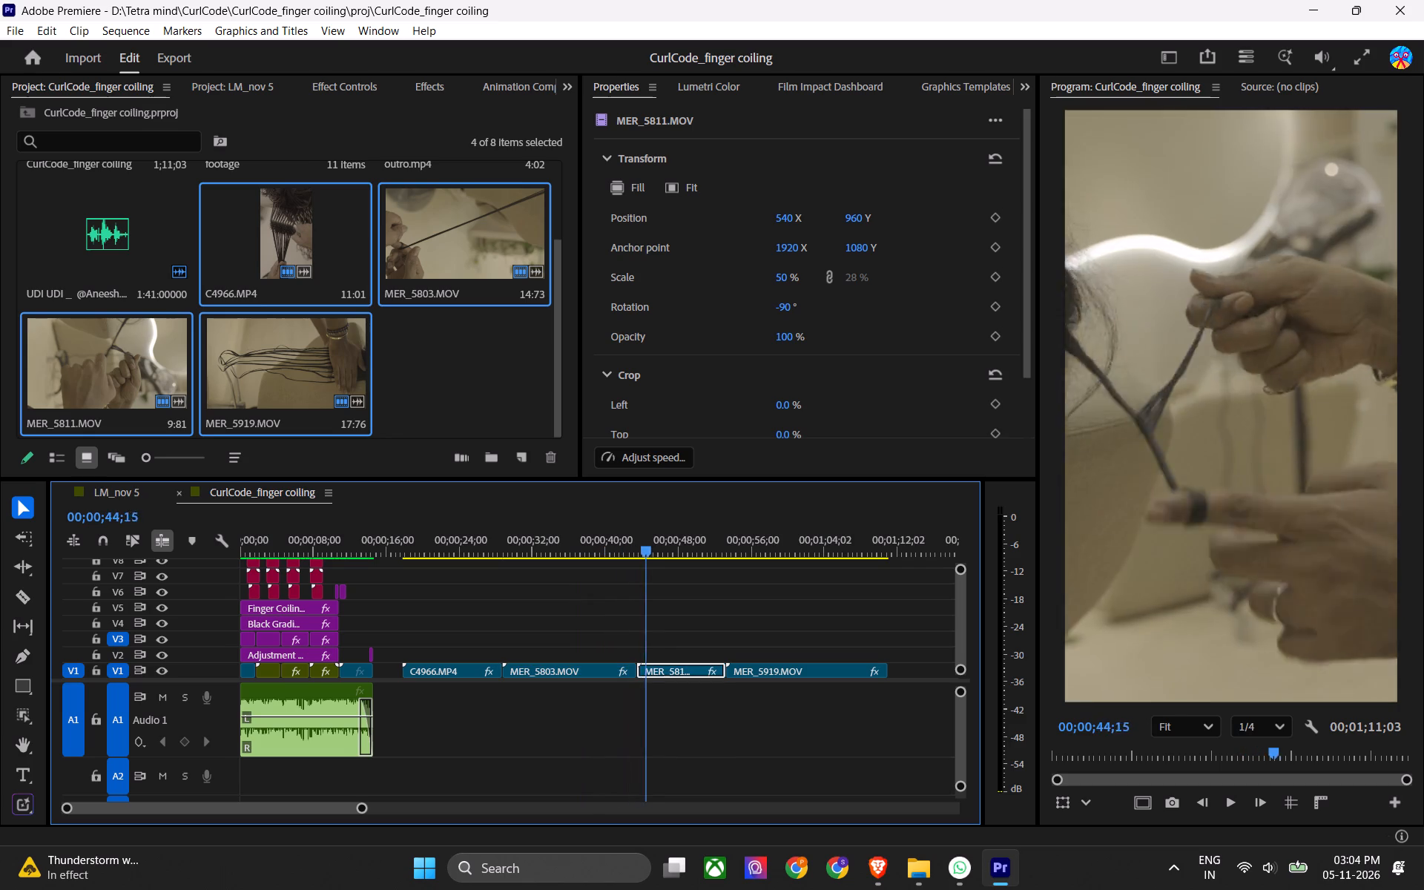
left_click_drag(648, 530, 715, 518)
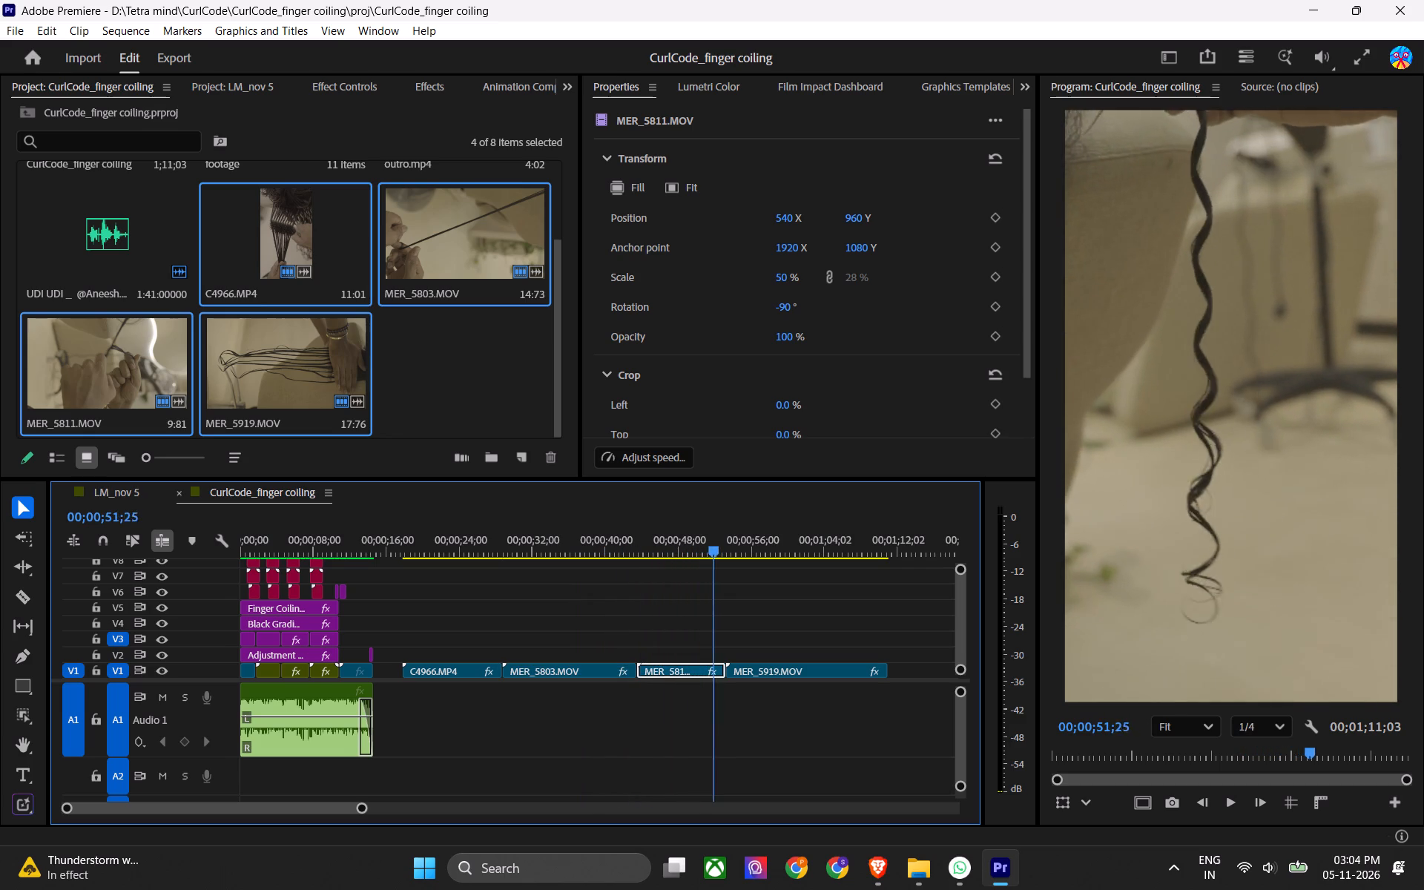
left_click_drag(715, 518, 764, 505)
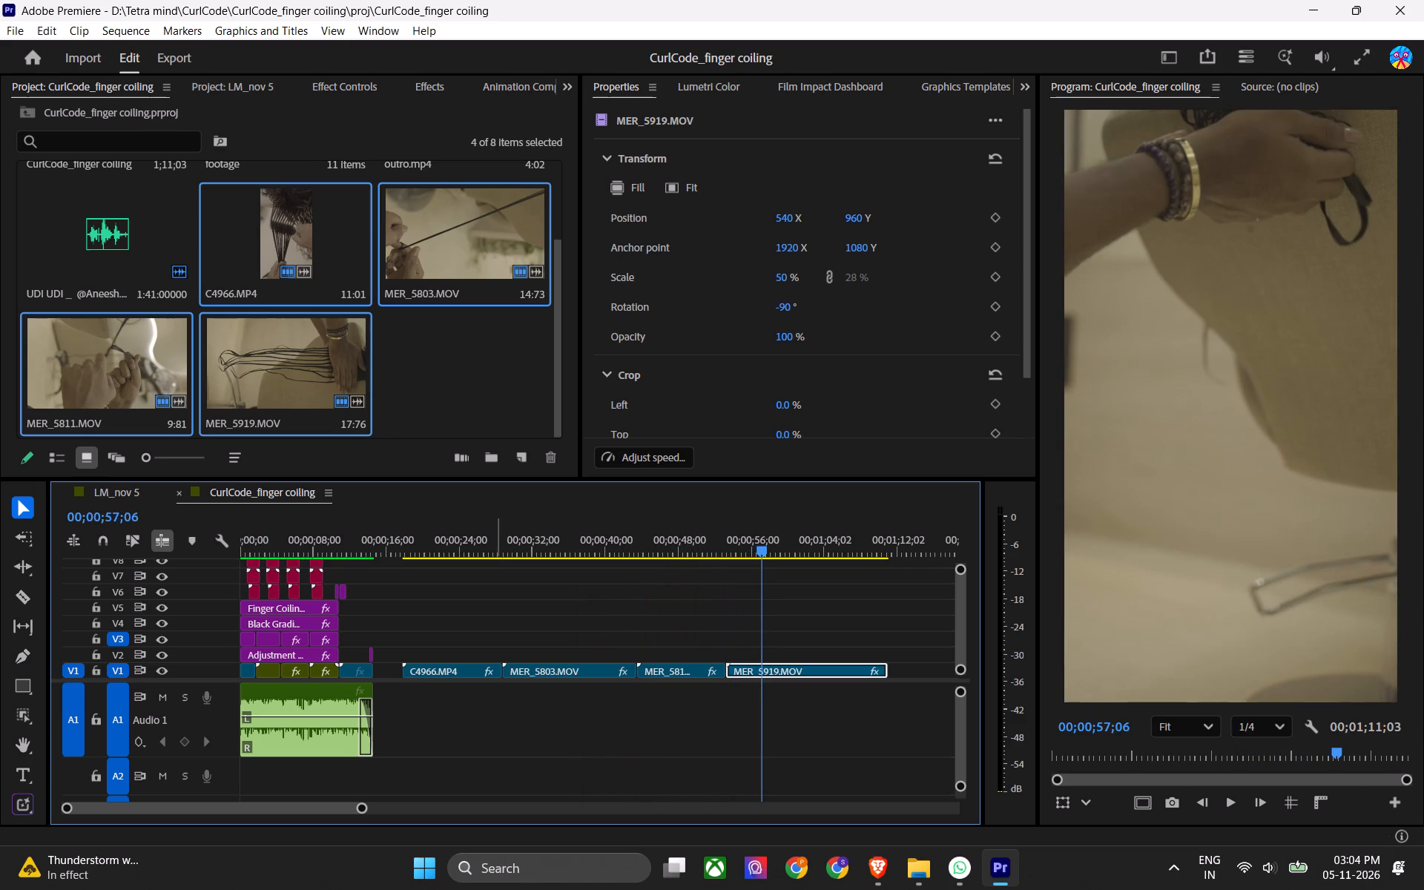
key("ctrl+s")
key("ctrl+s")
Save the project and play the reel from the start into the Roll-Roll section to review the titles.
scroll(420, 632, "up", 5)
scroll(336, 702, "up", 13, "alt")
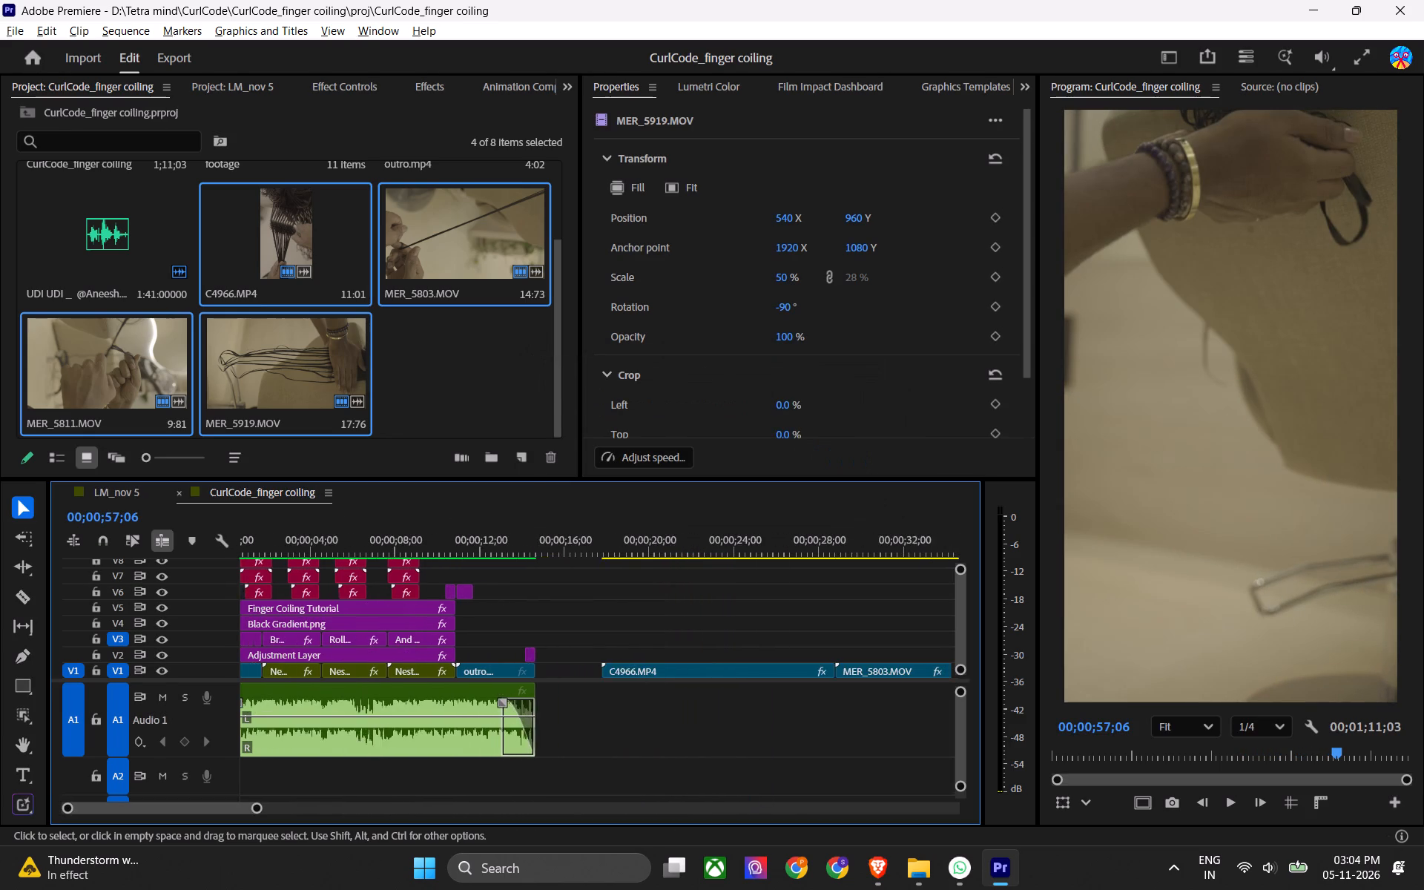
scroll(340, 705, "up", 10, "alt")
key("ctrl+s")
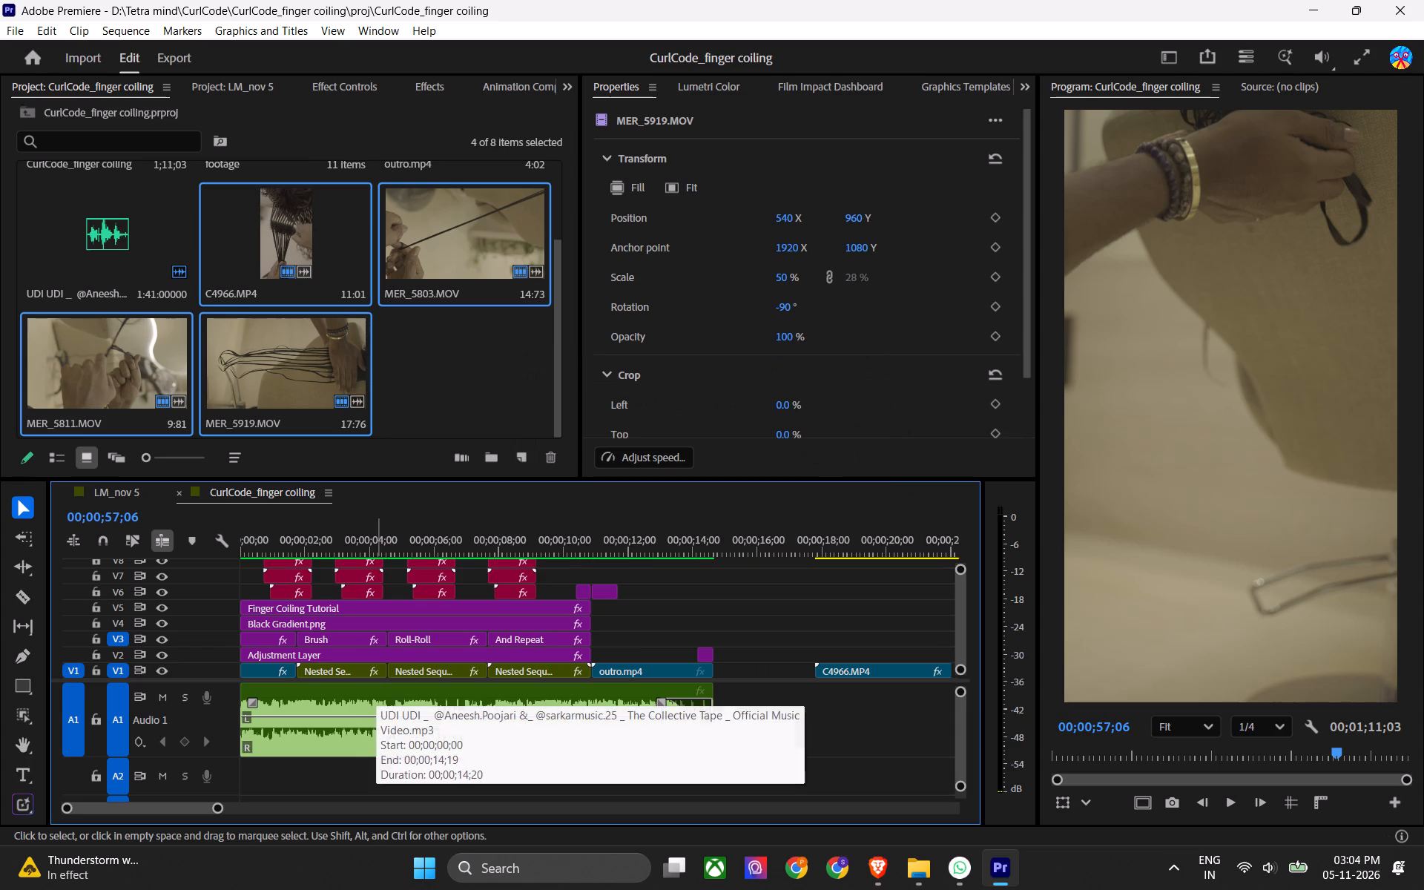
left_click(311, 520)
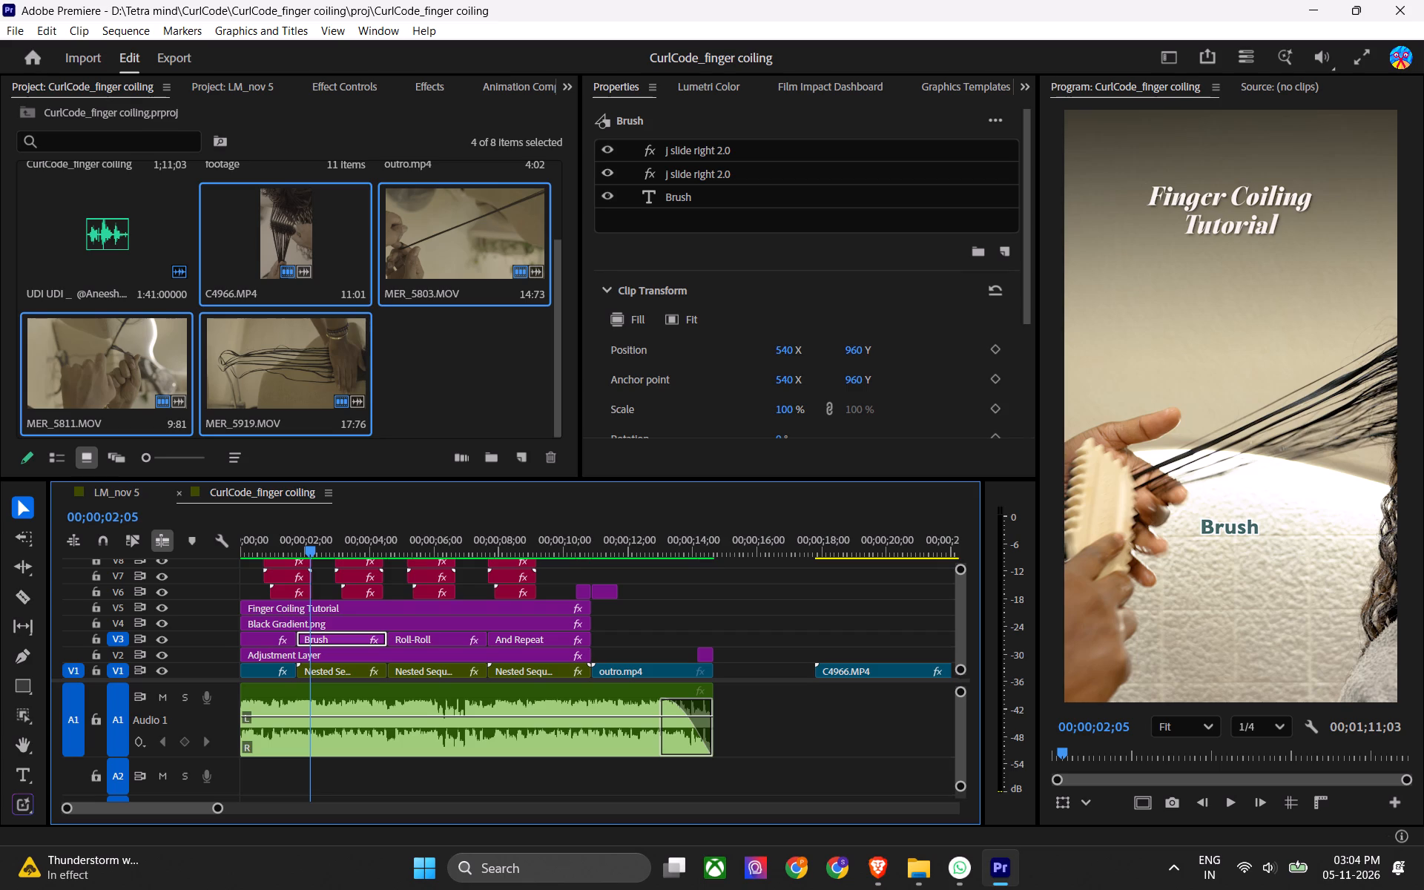
key("ctrl+s")
scroll(1001, 584, "down", 5, "alt")
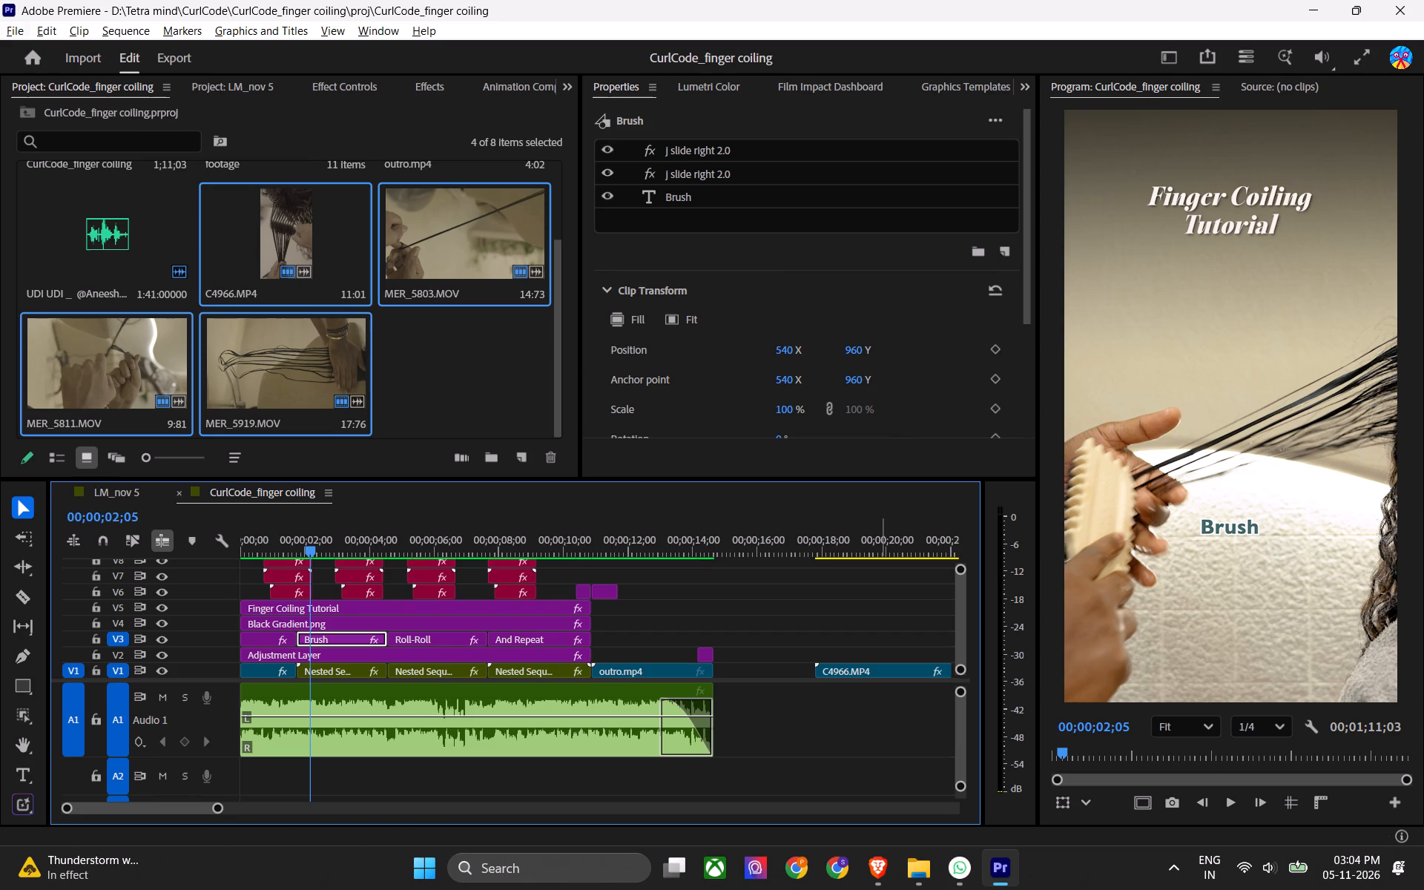
left_click_drag(821, 540, 207, 567)
key("ctrl+s")
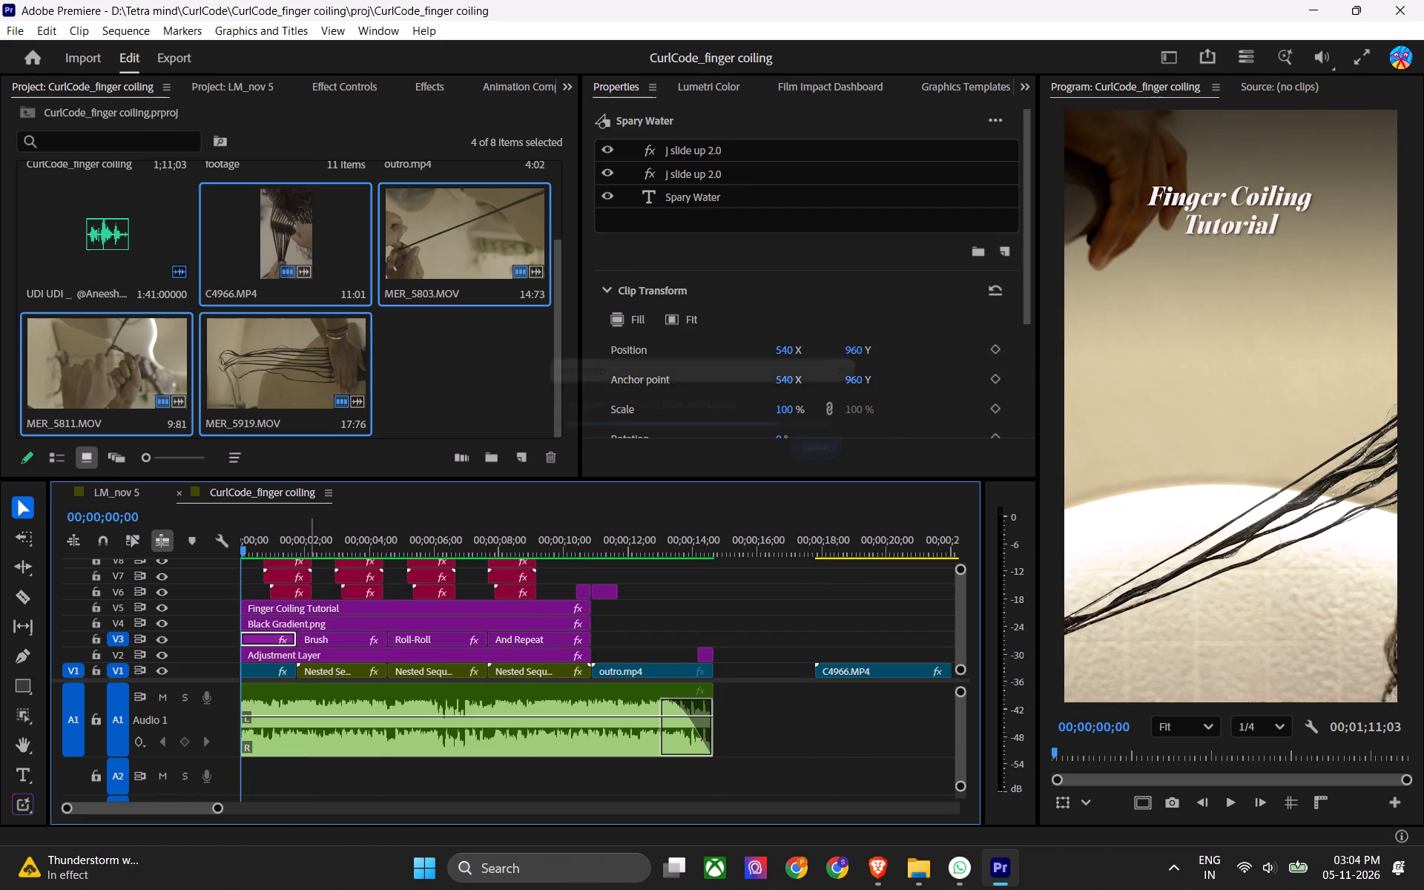
key("space")
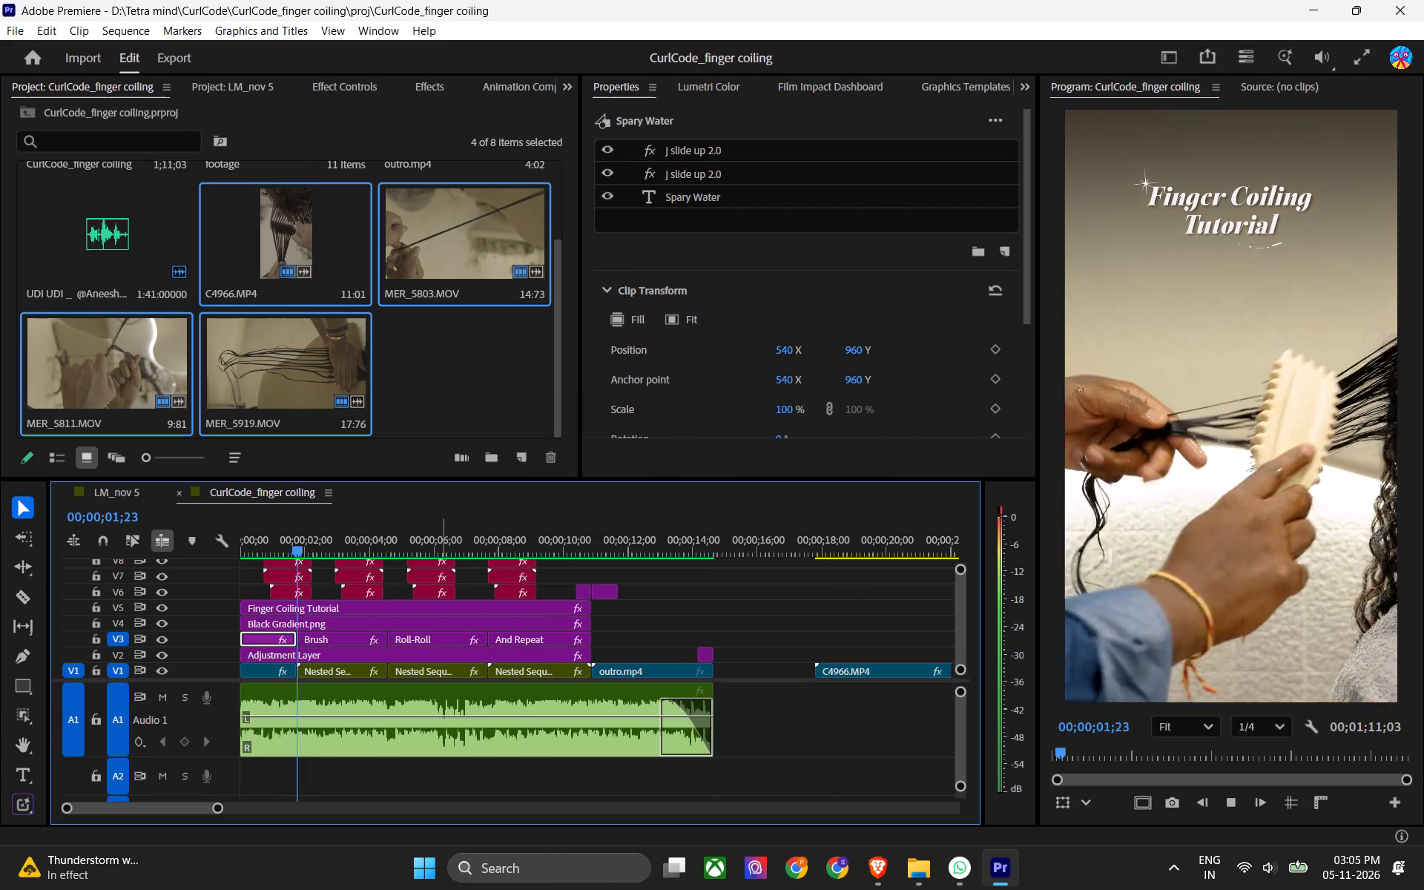
scroll(234, 621, "up", 5, "shift")
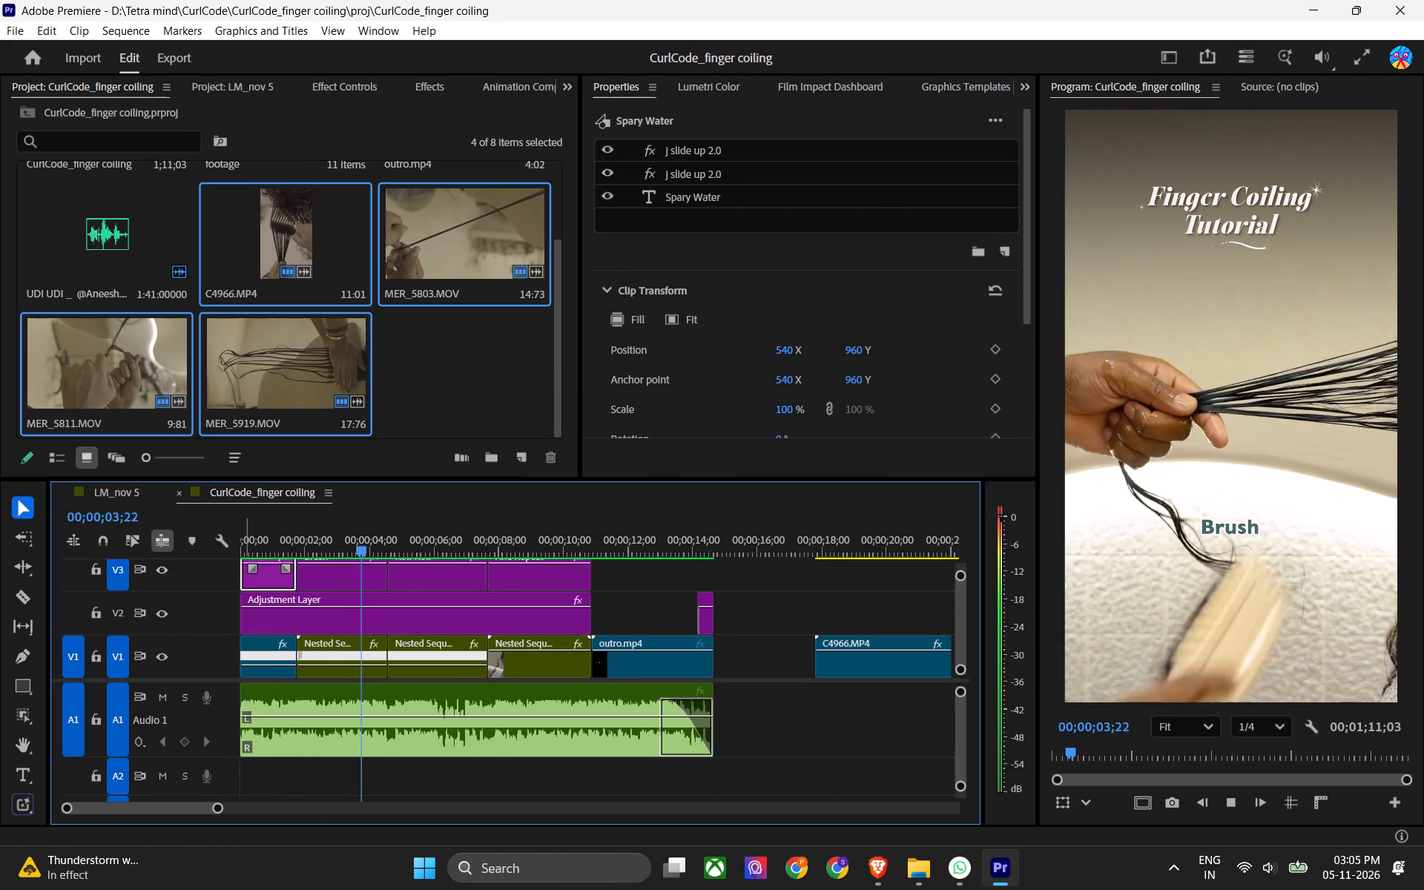
scroll(232, 622, "down", 7, "shift")
scroll(268, 614, "up", 3, "ctrl")
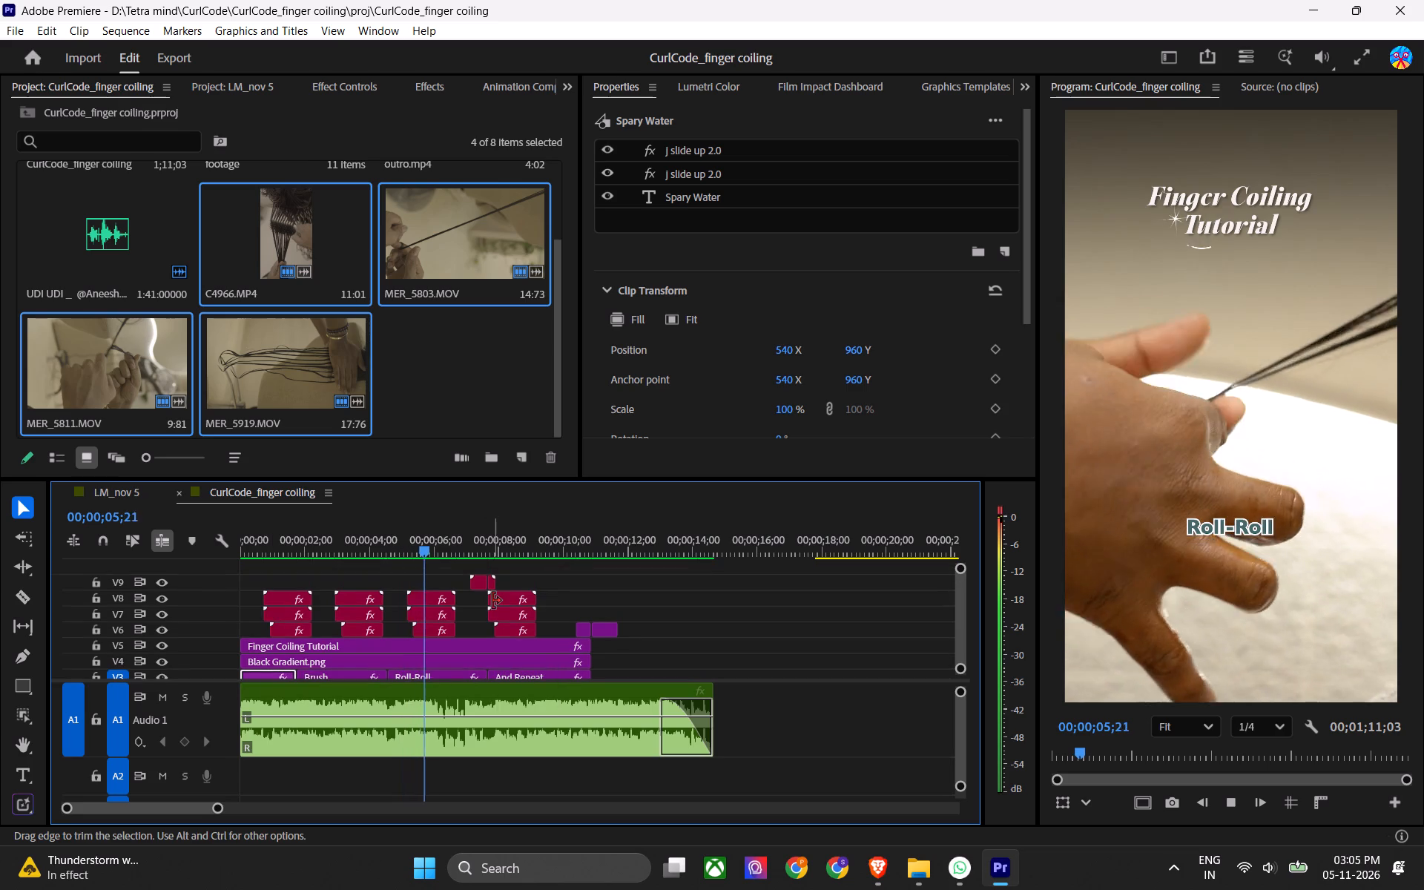
key("space")
Shift the Finger Coiling Tutorial title and the red effect clips on V6 to V8 slightly up in the frame, and save.
left_click_drag(561, 595, 407, 651)
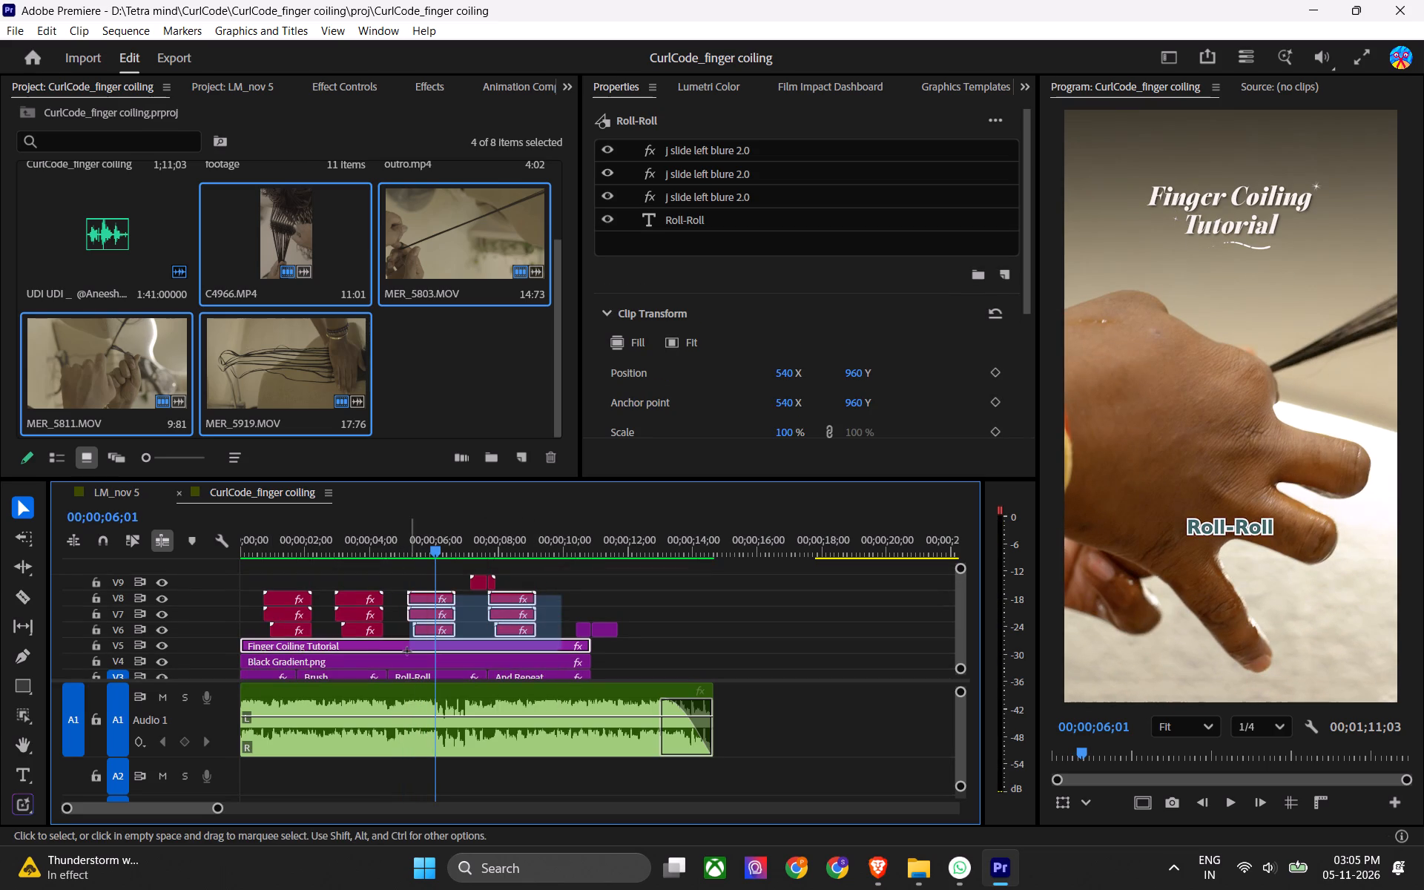
left_click_drag(407, 651, 283, 643)
left_click_drag(854, 220, 750, 255, "ctrl")
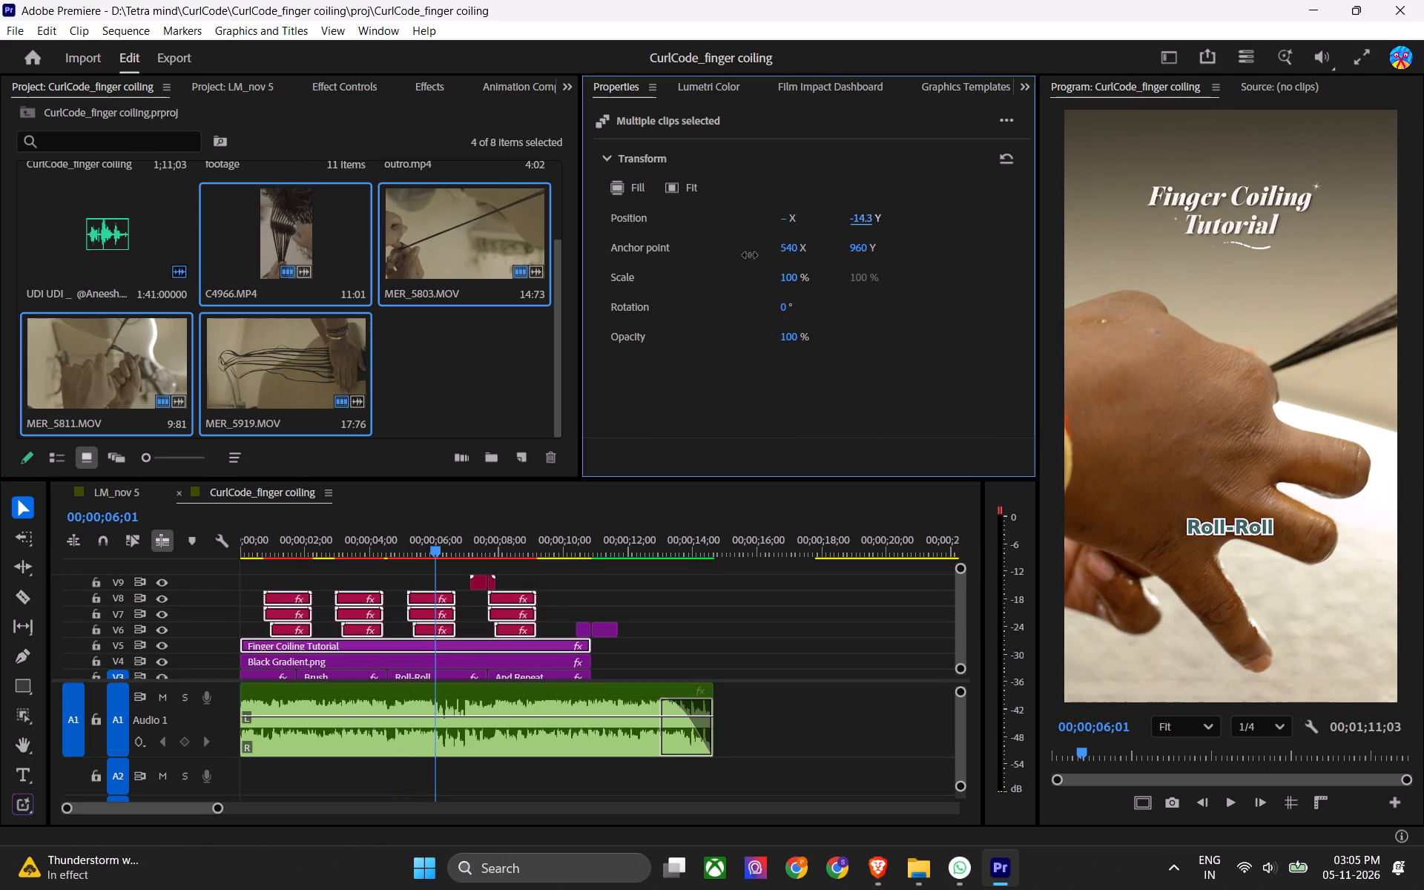
left_click_drag(750, 255, 694, 257, "ctrl")
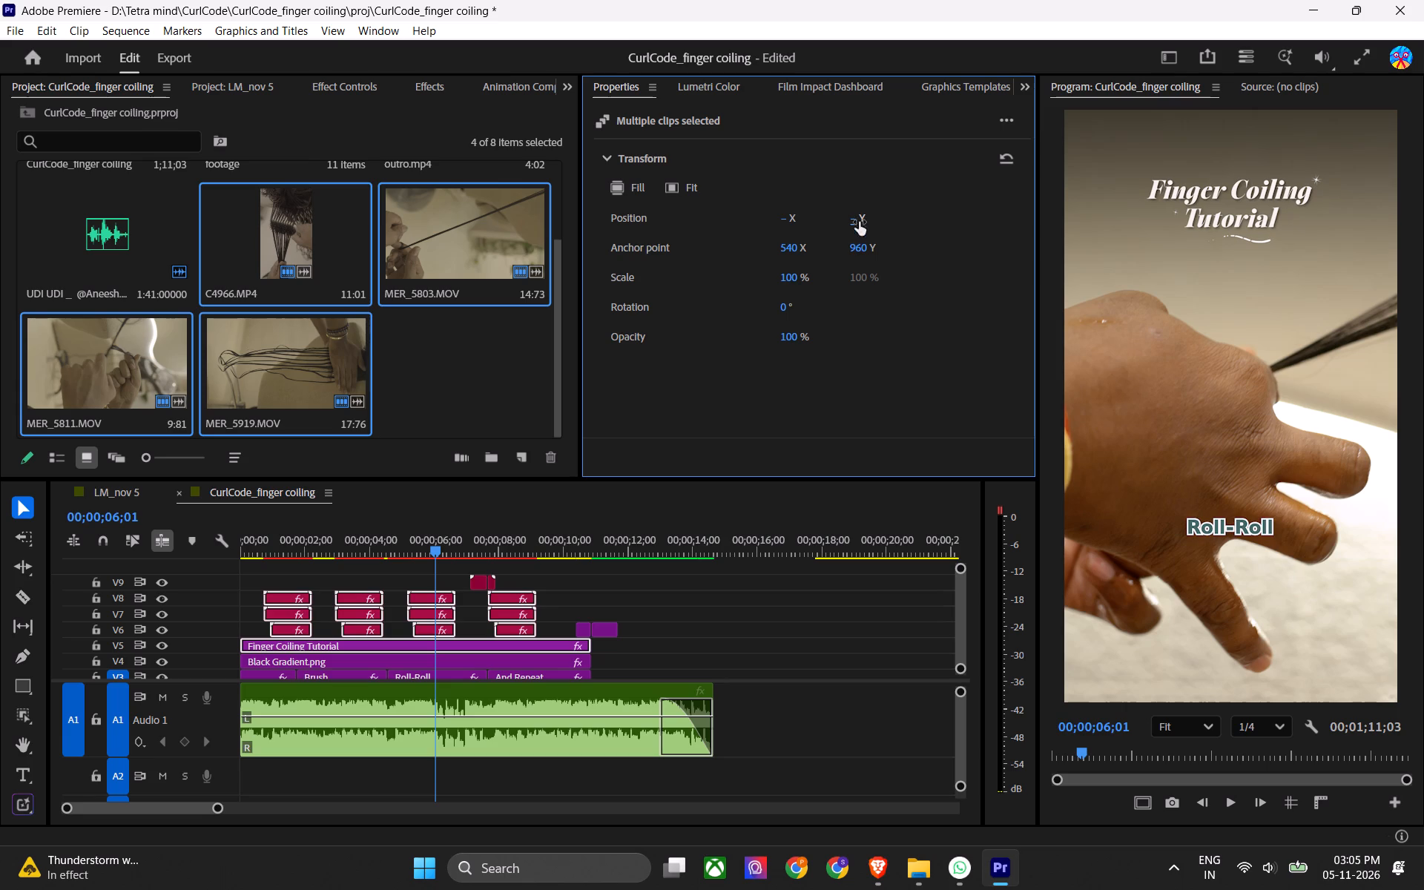
left_click_drag(859, 222, 851, 231)
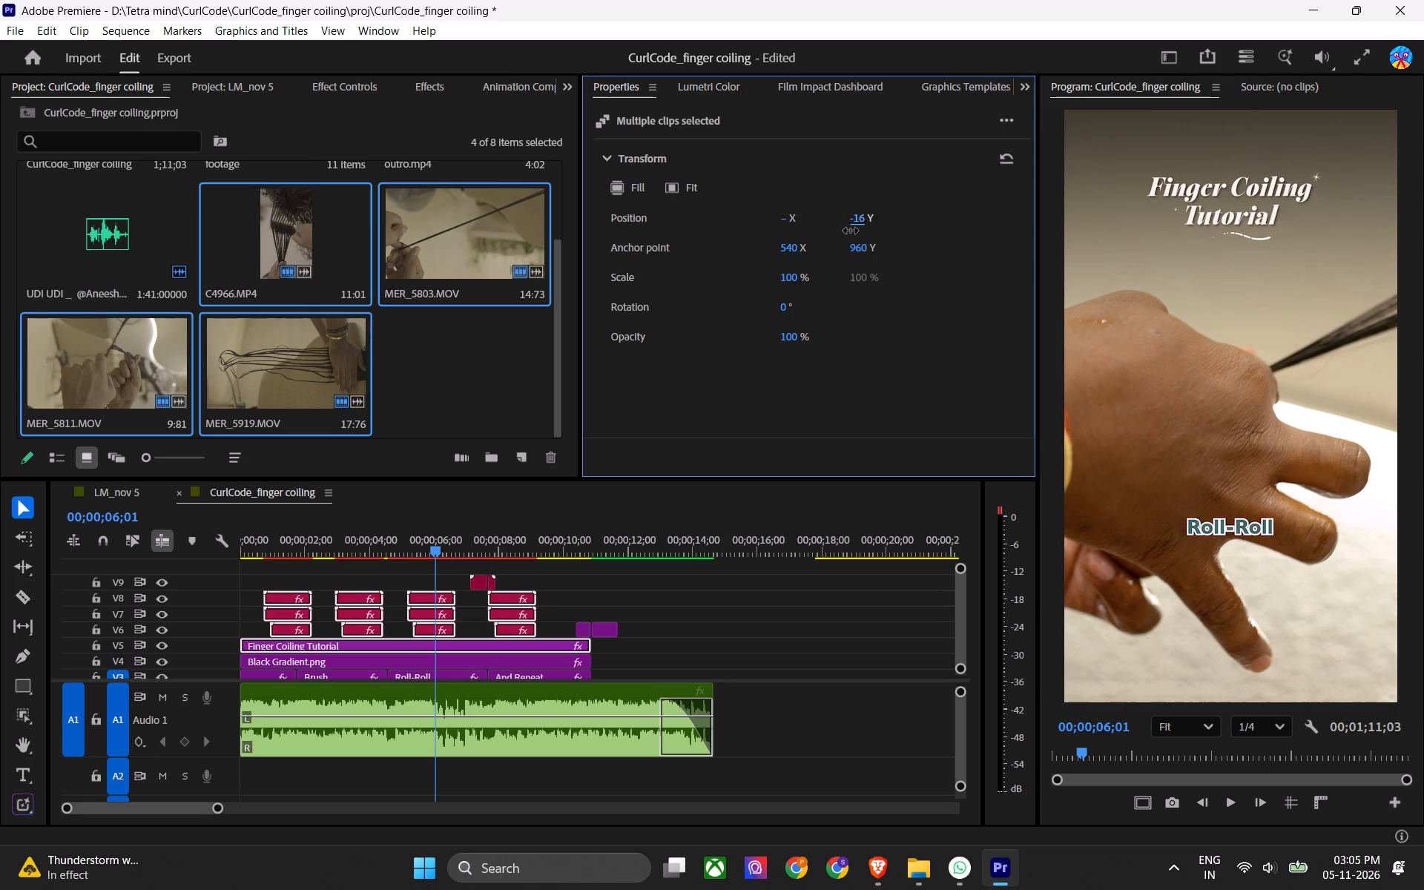
left_click_drag(851, 231, 868, 226)
key("ctrl+z")
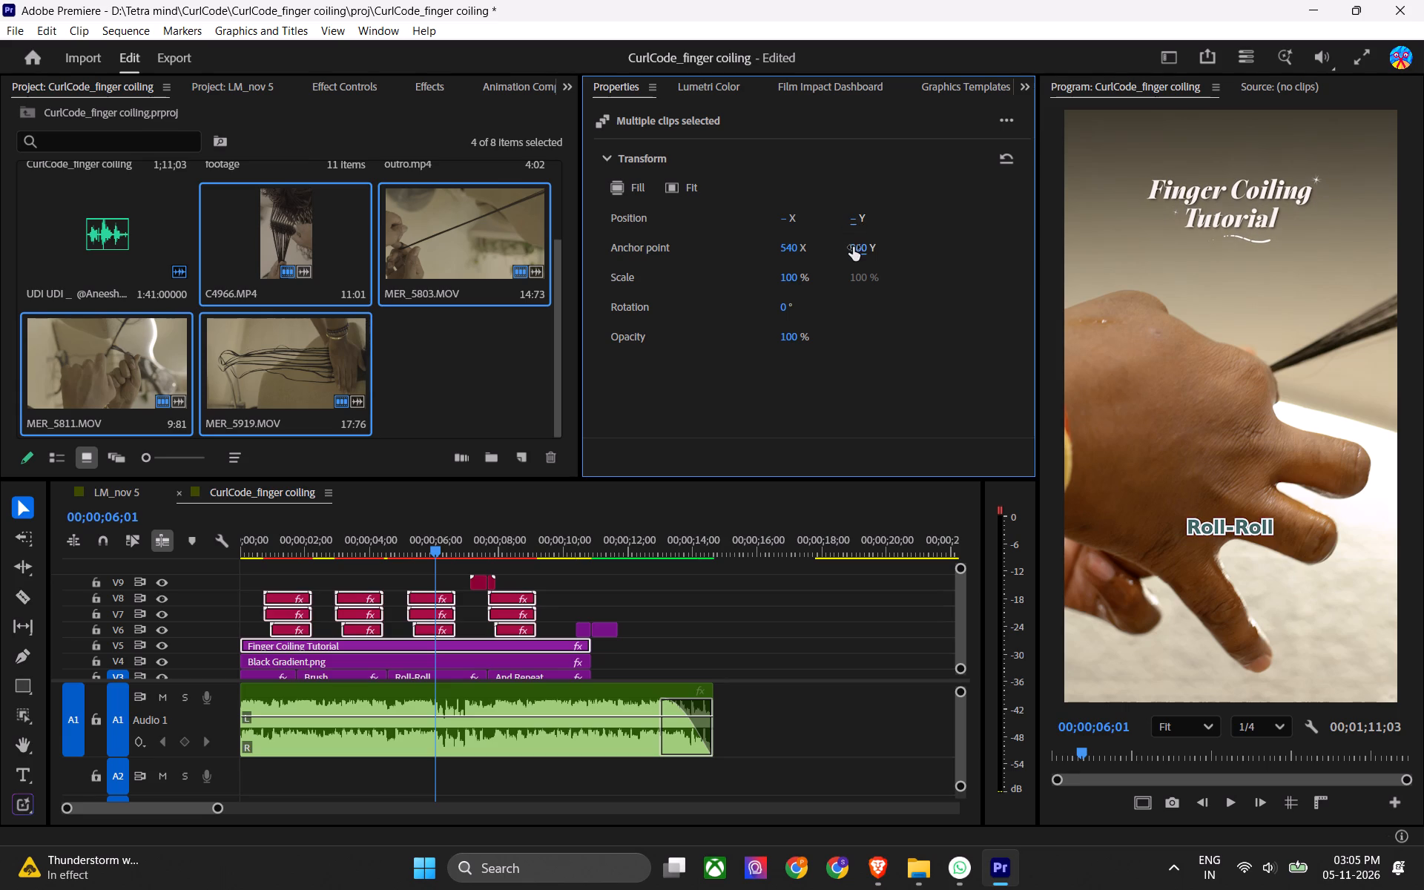
key("ctrl+s")
left_click_drag(857, 217, 848, 220)
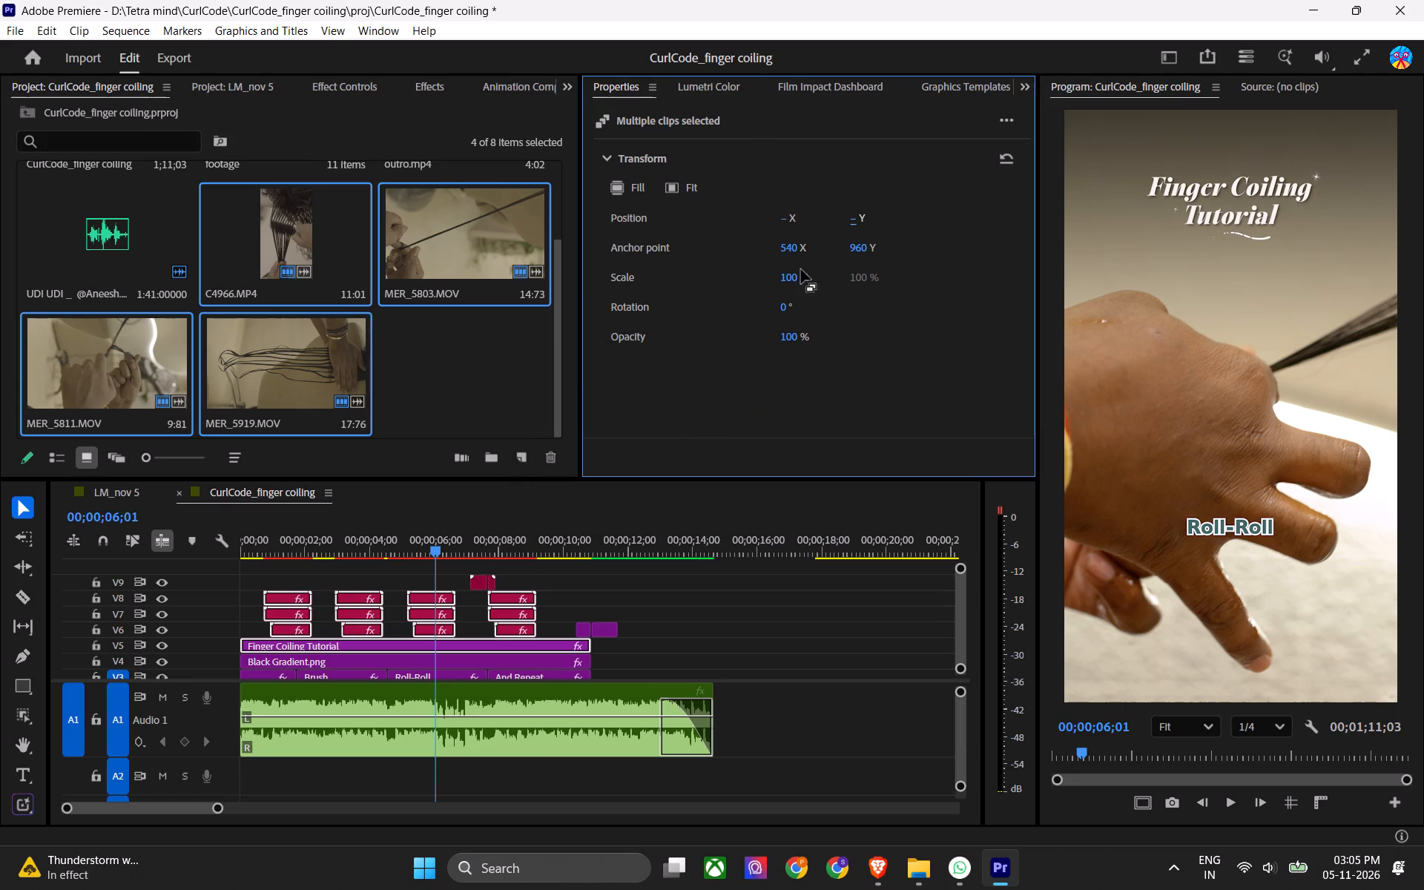
left_click(474, 543)
key("ctrl+s")
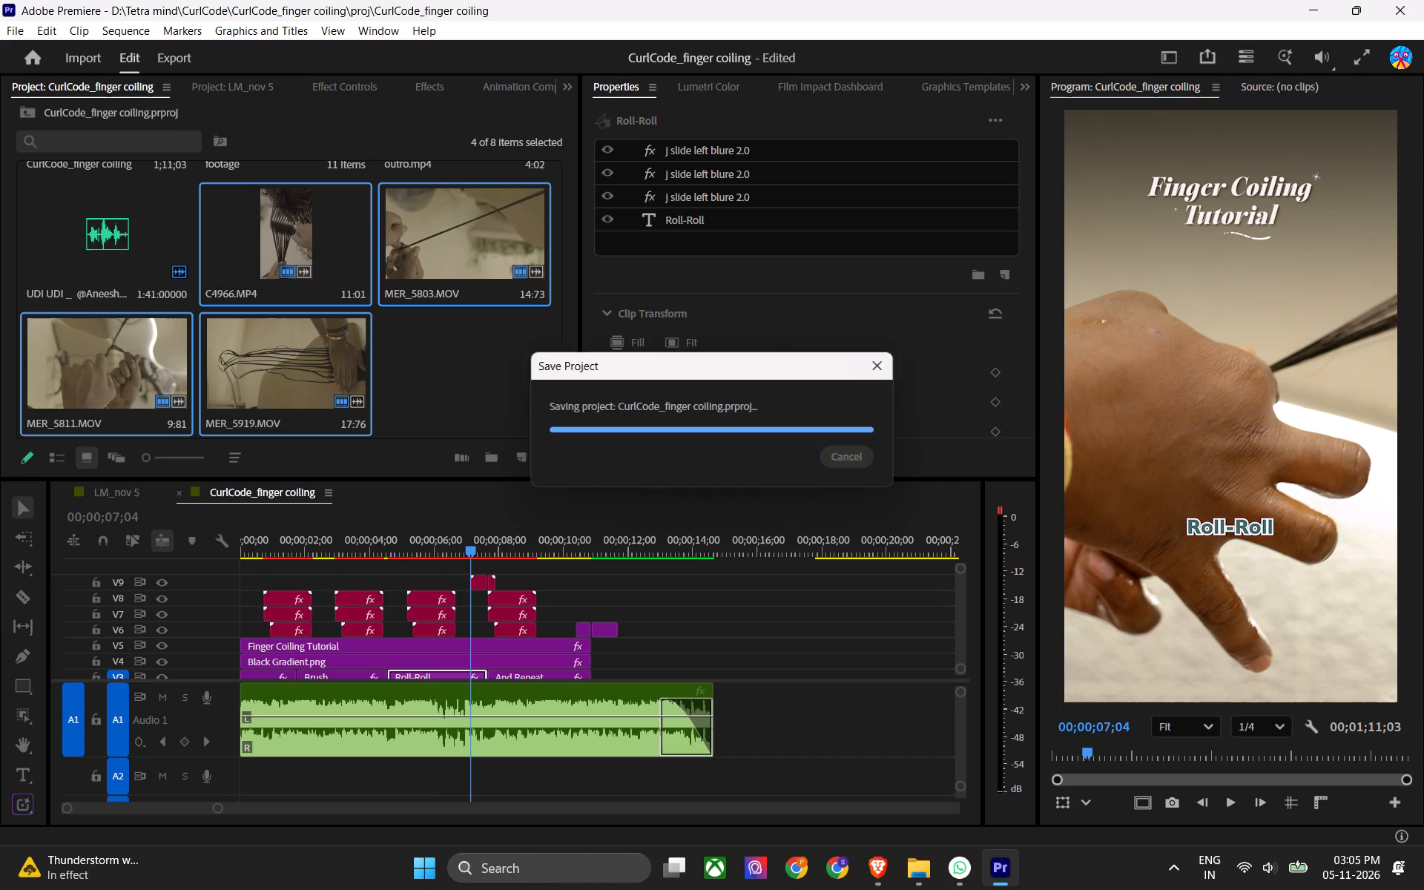
Play the reel from the Roll-Roll section into And Repeat to check the title's position.
left_click(454, 547)
left_click(539, 556)
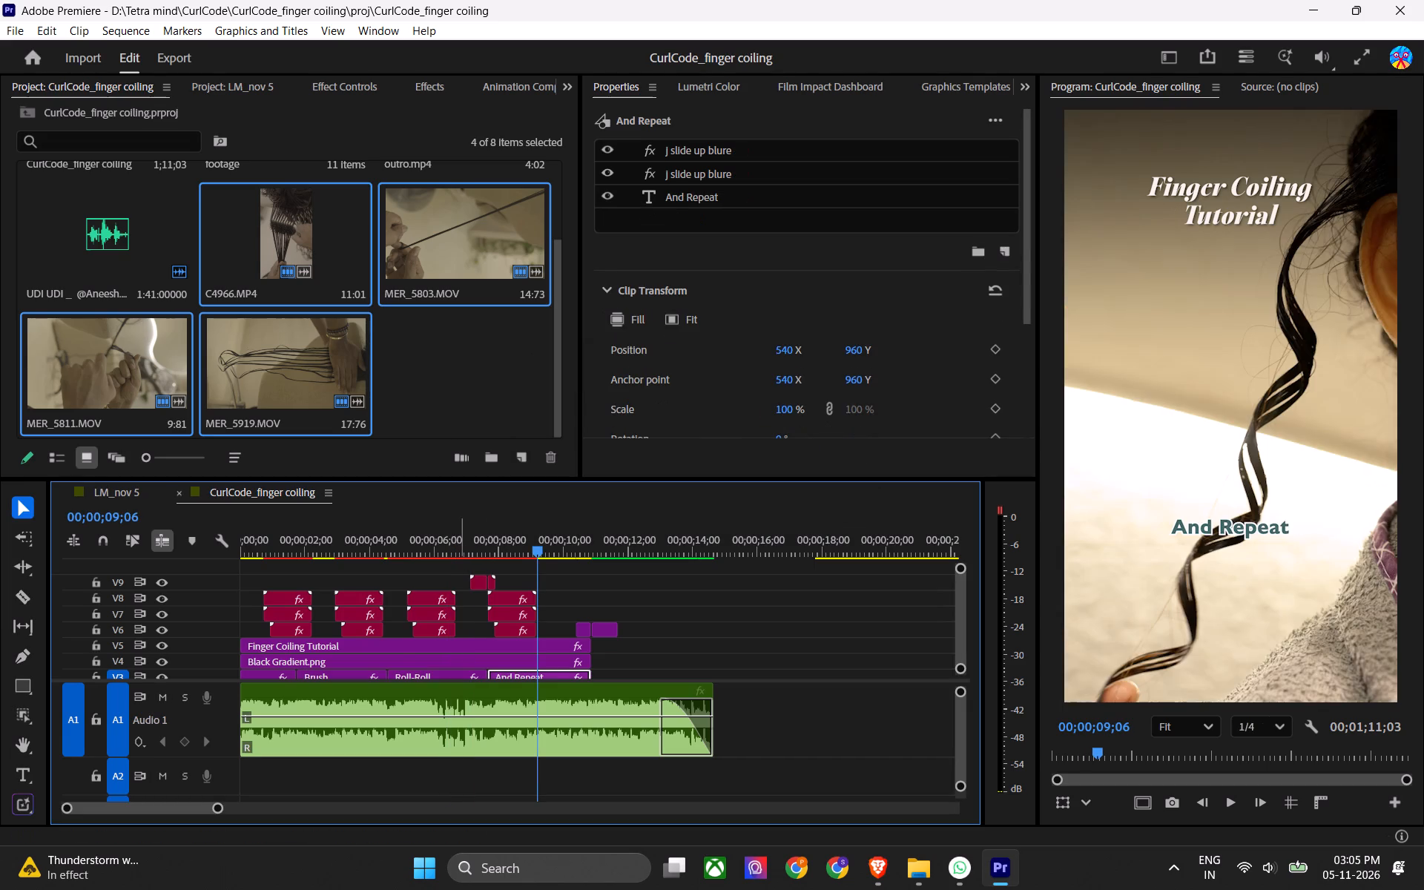
left_click(458, 550)
key("space")
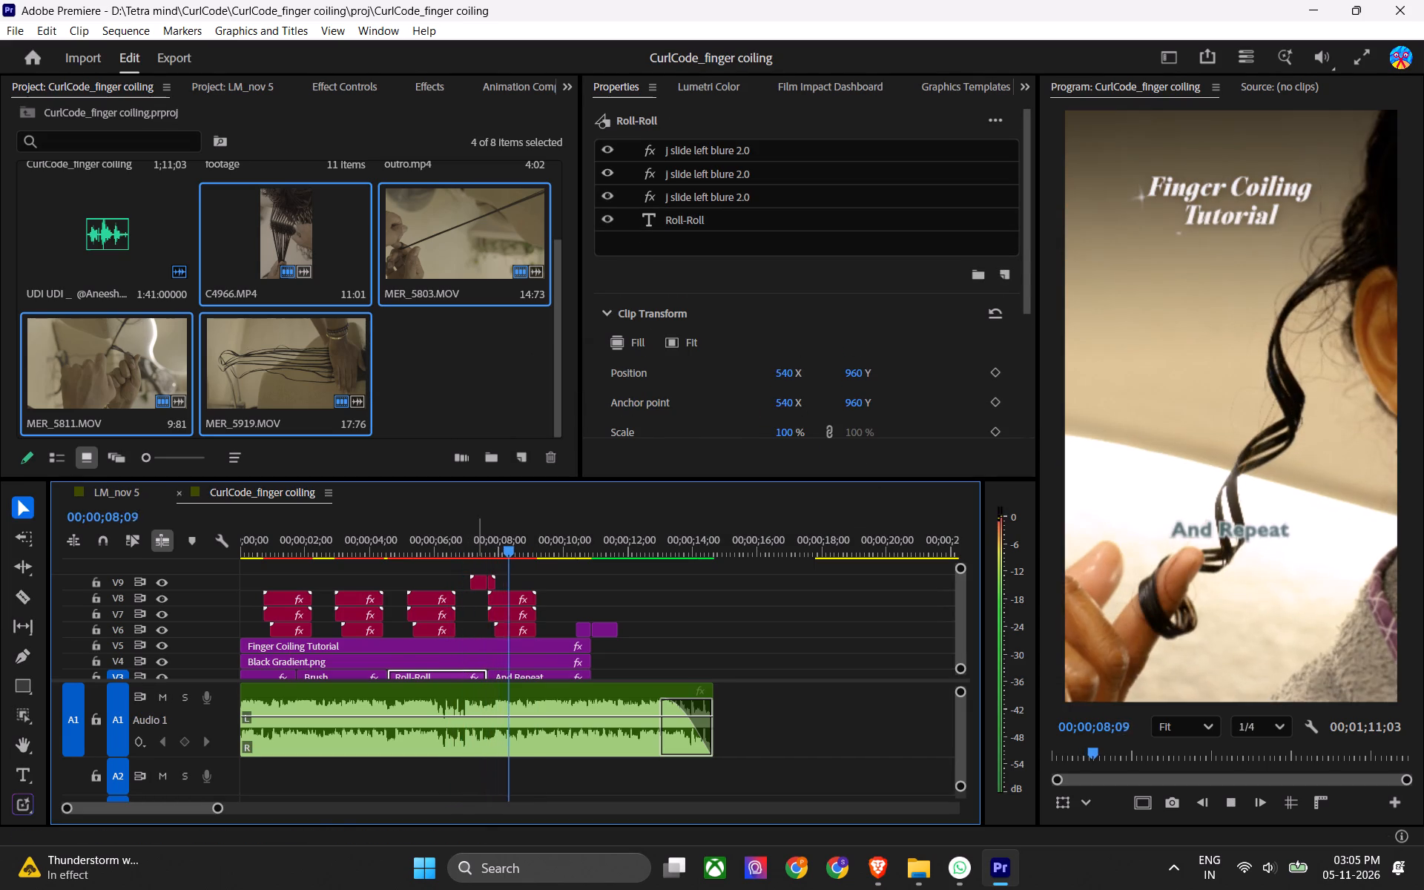
key("space")
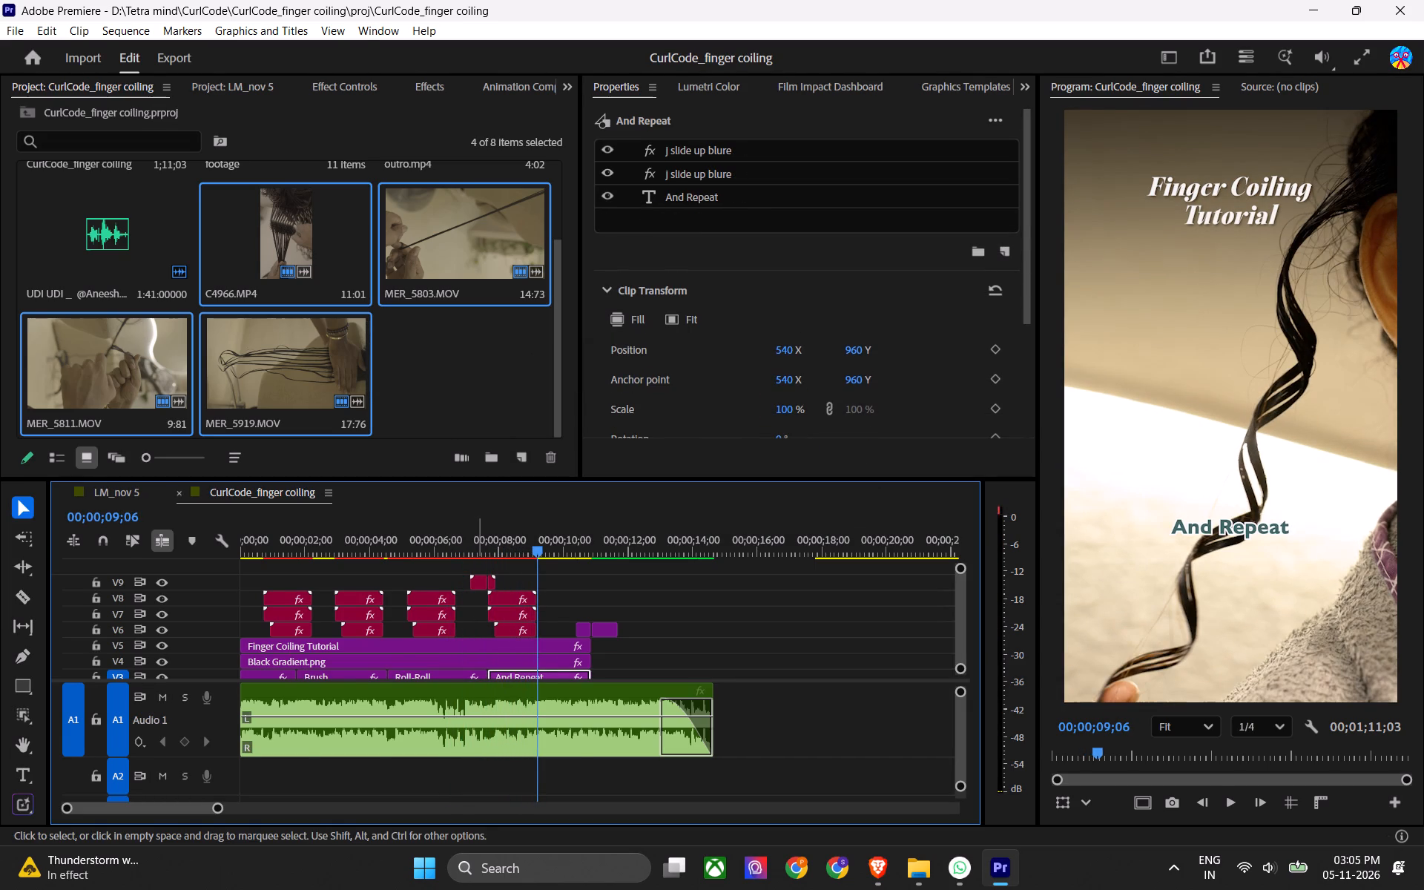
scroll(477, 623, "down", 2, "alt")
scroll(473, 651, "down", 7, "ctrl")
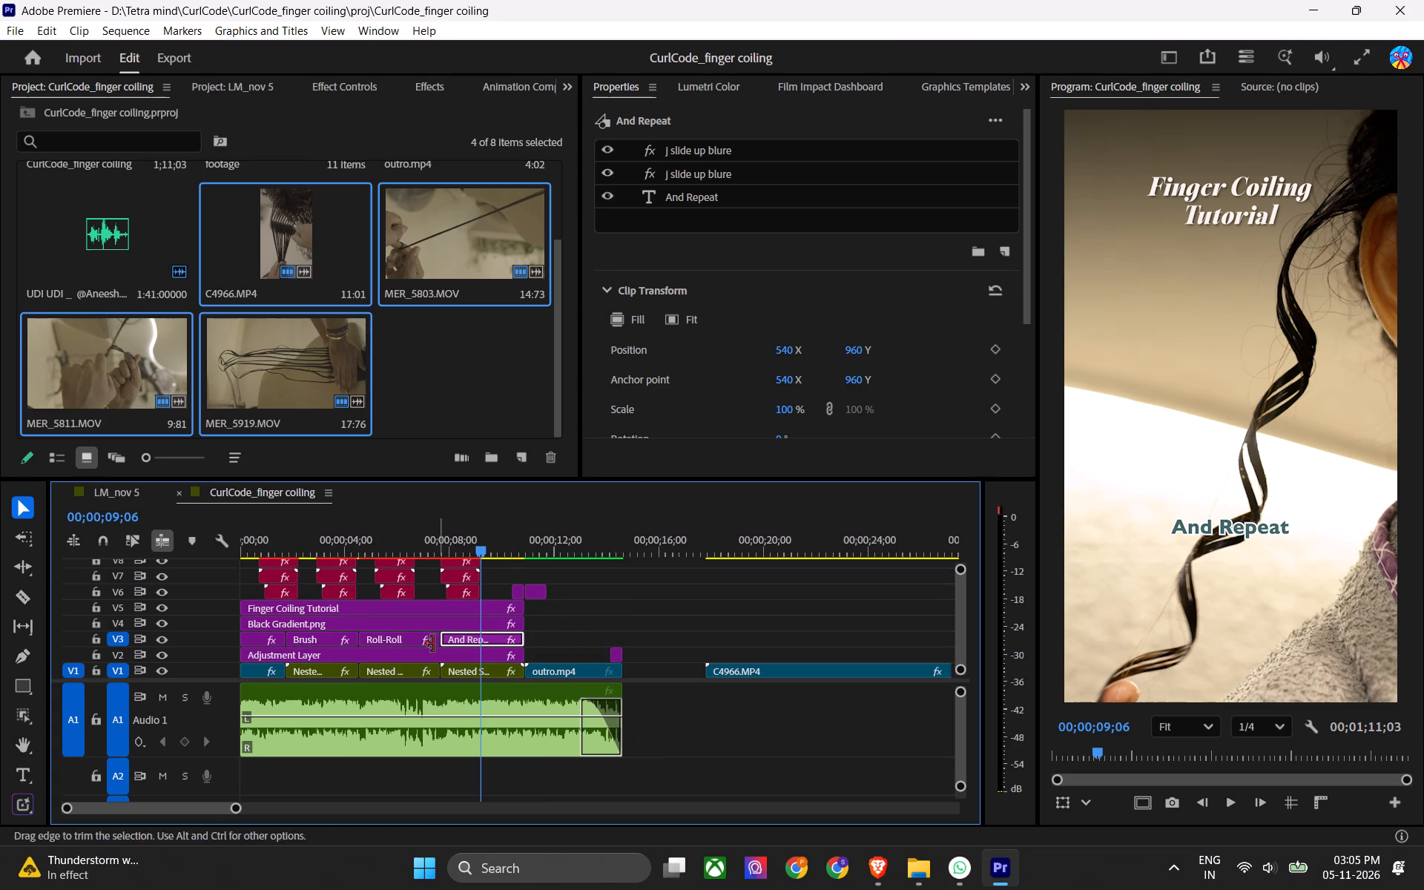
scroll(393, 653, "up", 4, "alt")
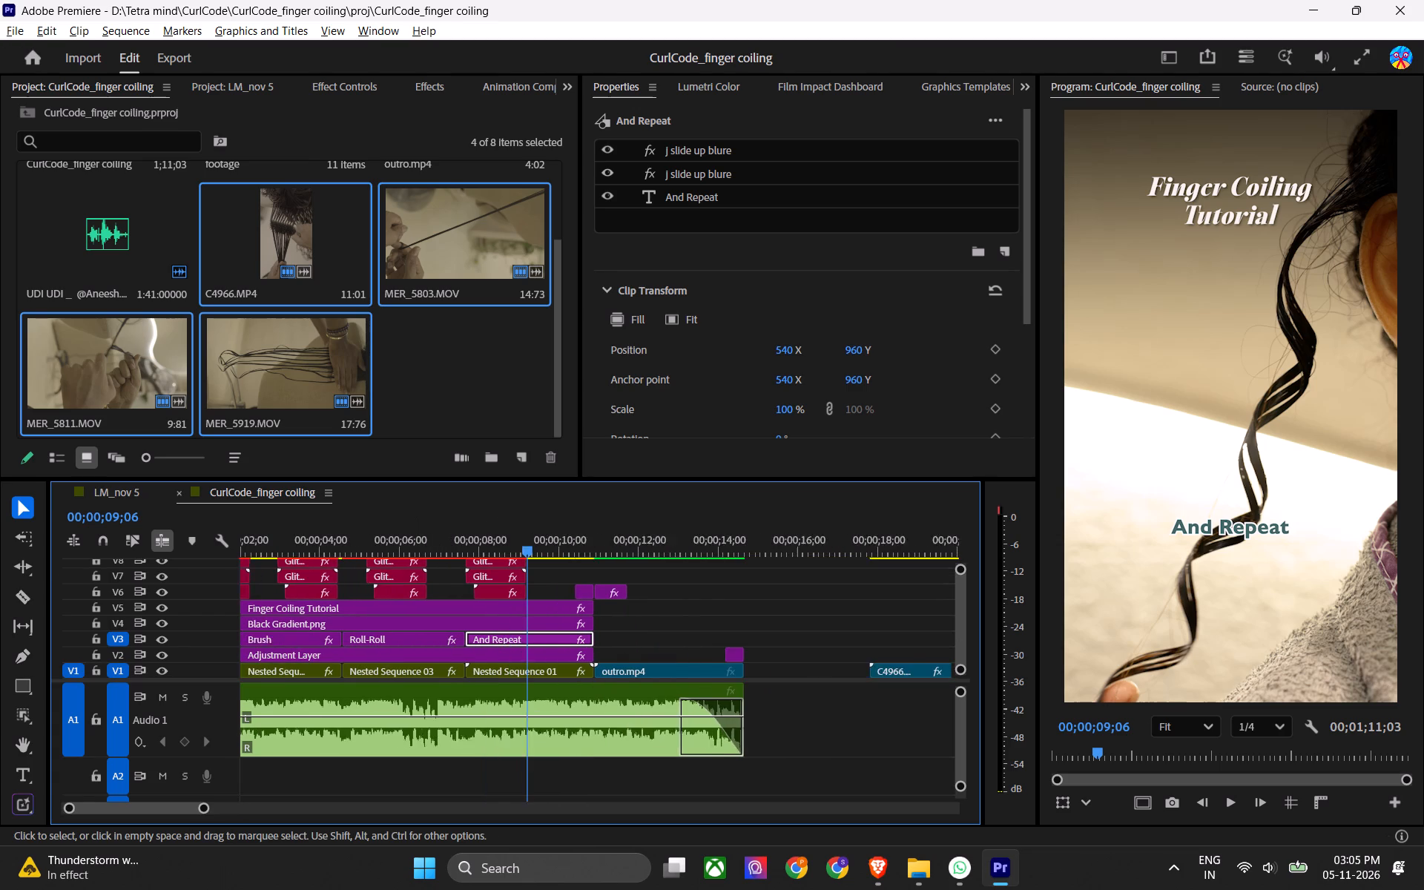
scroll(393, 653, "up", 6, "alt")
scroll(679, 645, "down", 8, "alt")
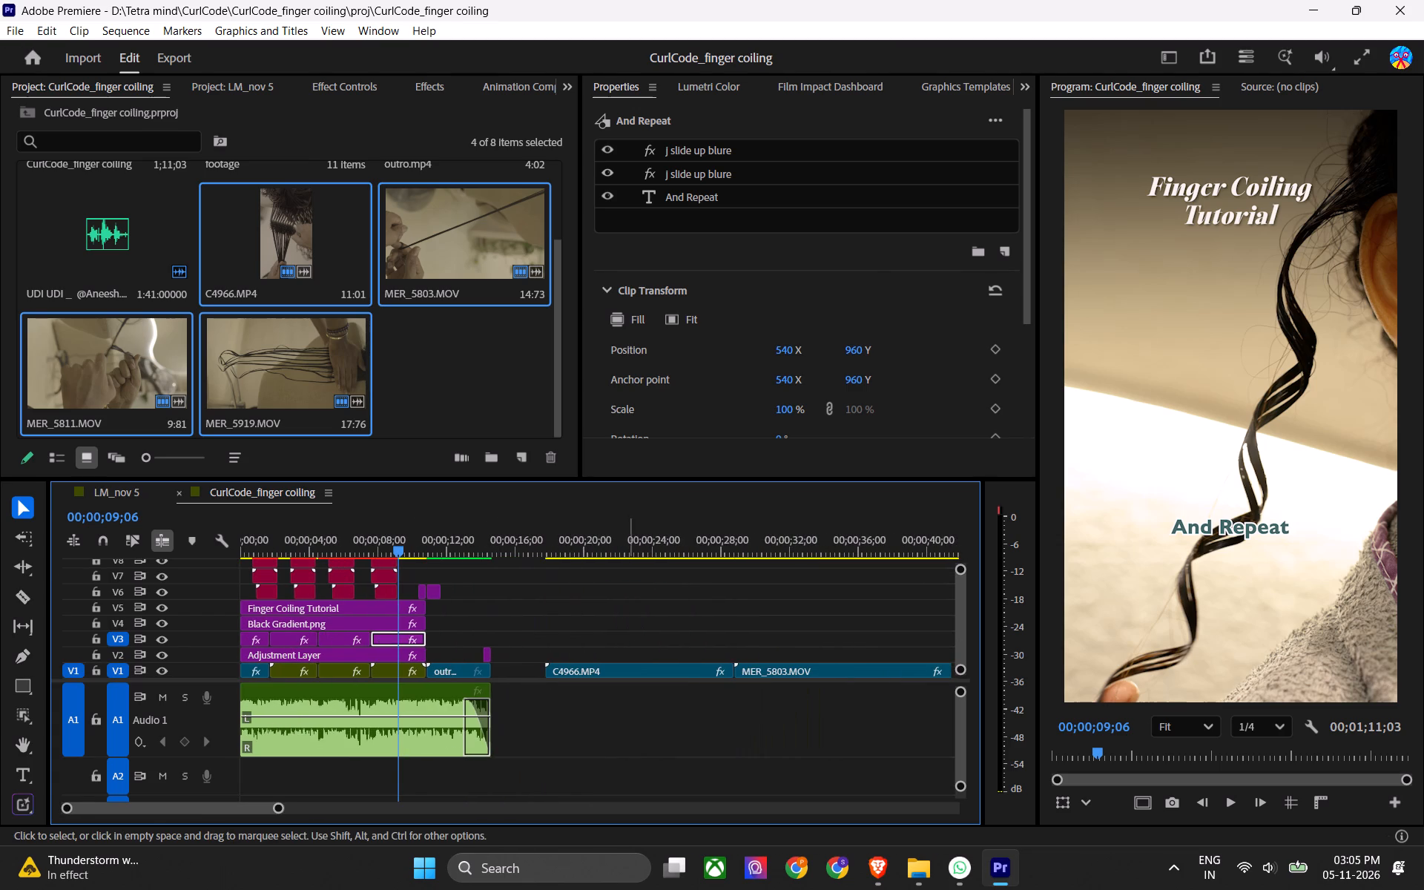
Save the project and play the reel from the start into the Brush section to review the repositioned title and effects.
key("ctrl+s")
left_click_drag(442, 542, 104, 542)
key("ctrl+s")
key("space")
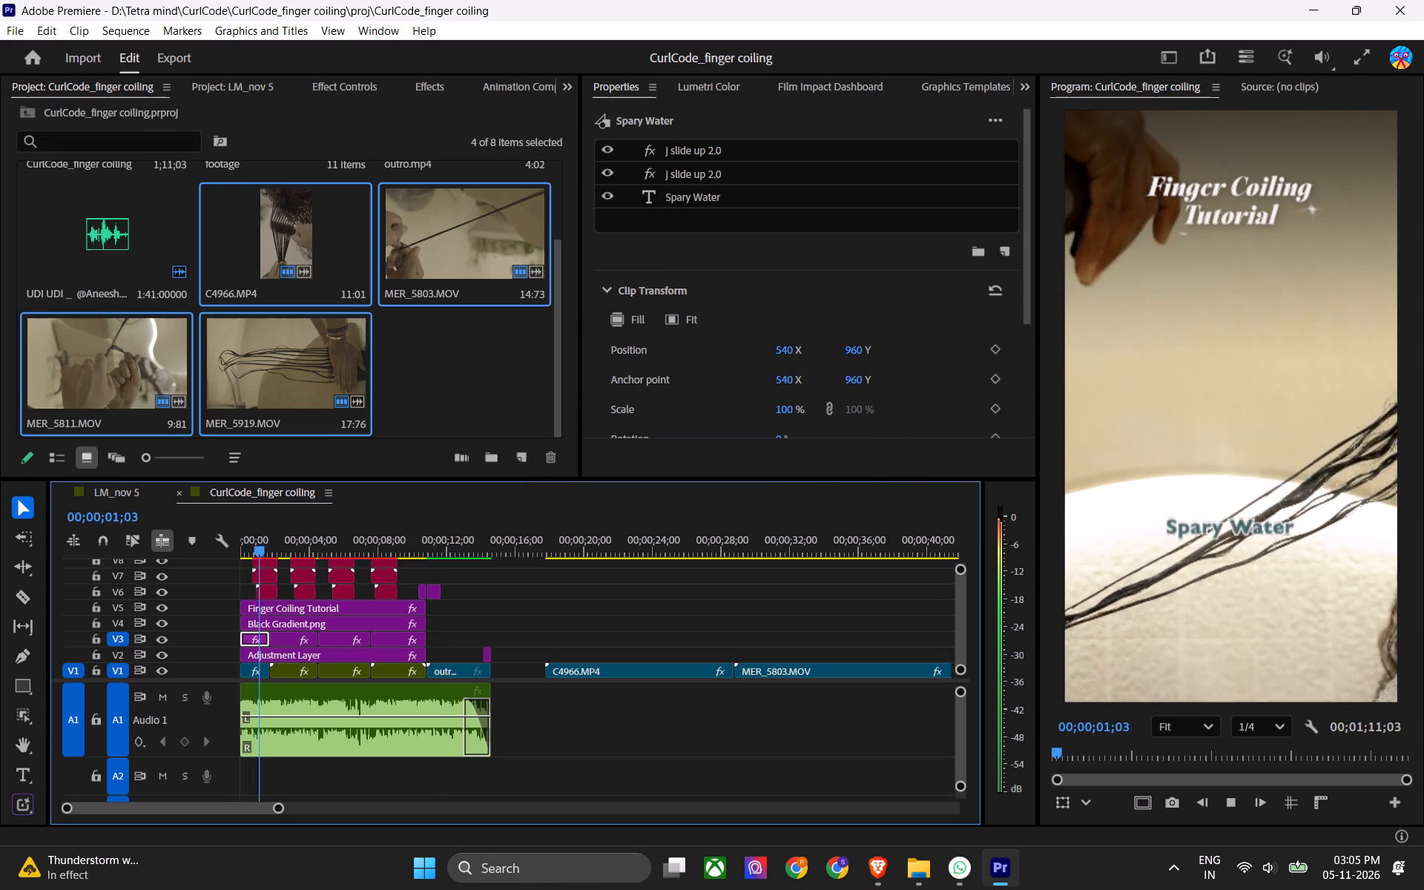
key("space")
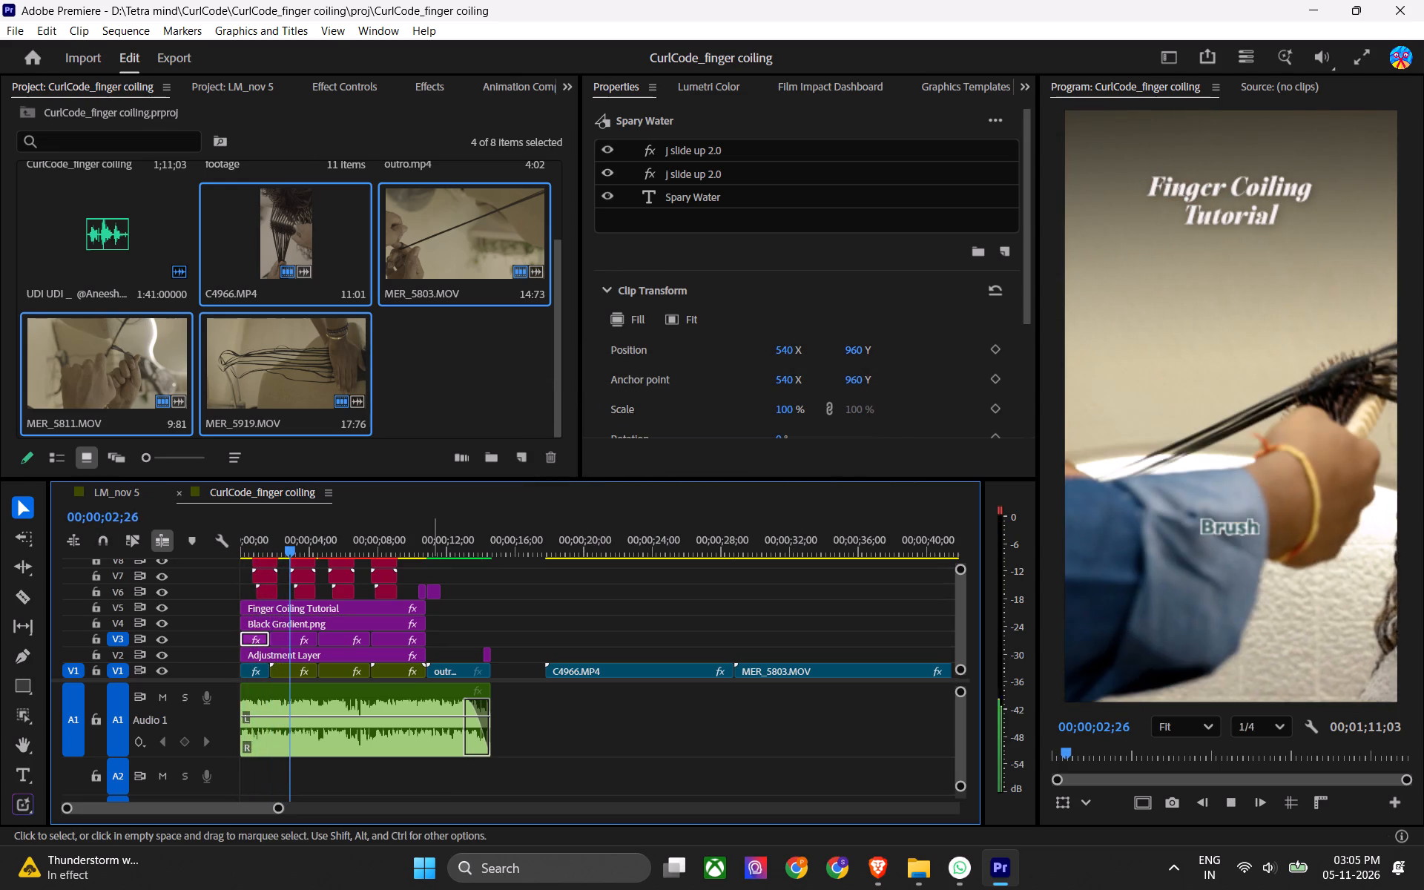
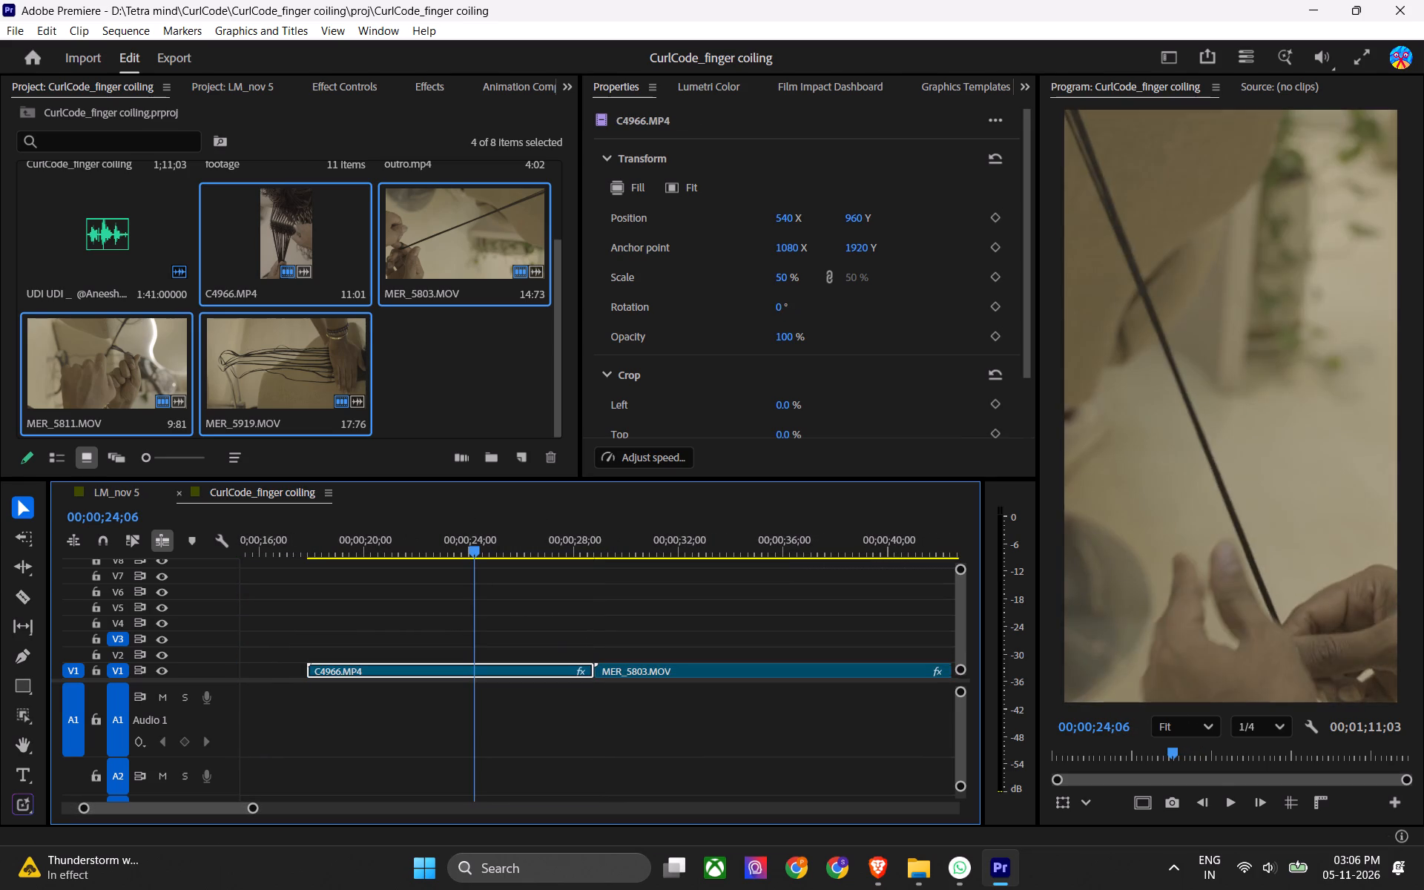
Save the project and play the sequence from the start of the C4966.MP4 clip to review the footage.
key("Up")
key("ctrl+s")
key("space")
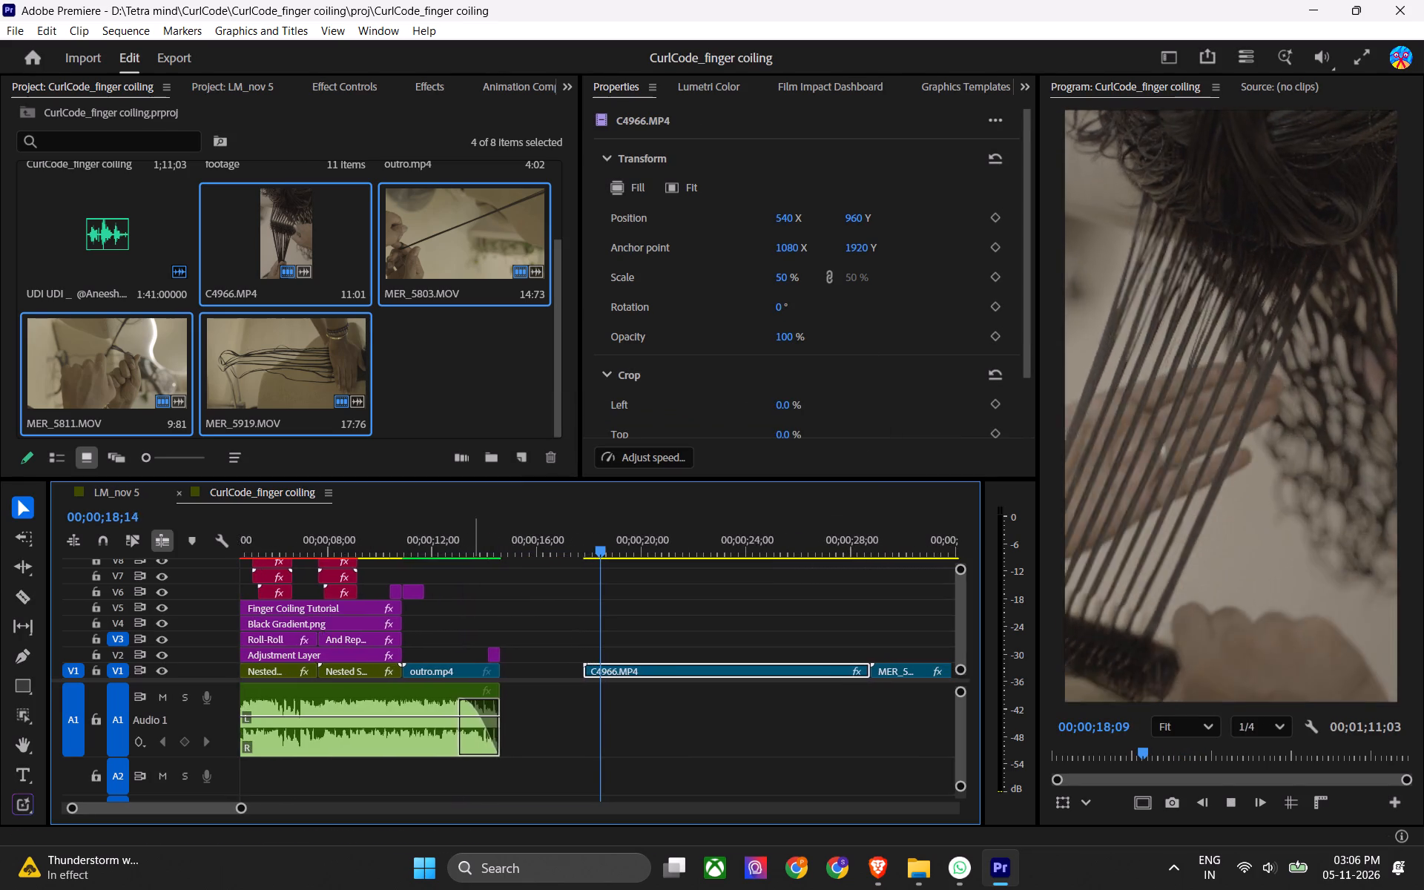
Ripple-trim about 4 seconds off the start of the C4966.MP4 clip placed after the outro, and save the project.
key("space")
left_click(645, 533)
scroll(707, 649, "up", 5, "alt")
left_click_drag(612, 549, 646, 565)
type("q")
key("space")
key("space")
scroll(614, 624, "up", 11, "alt")
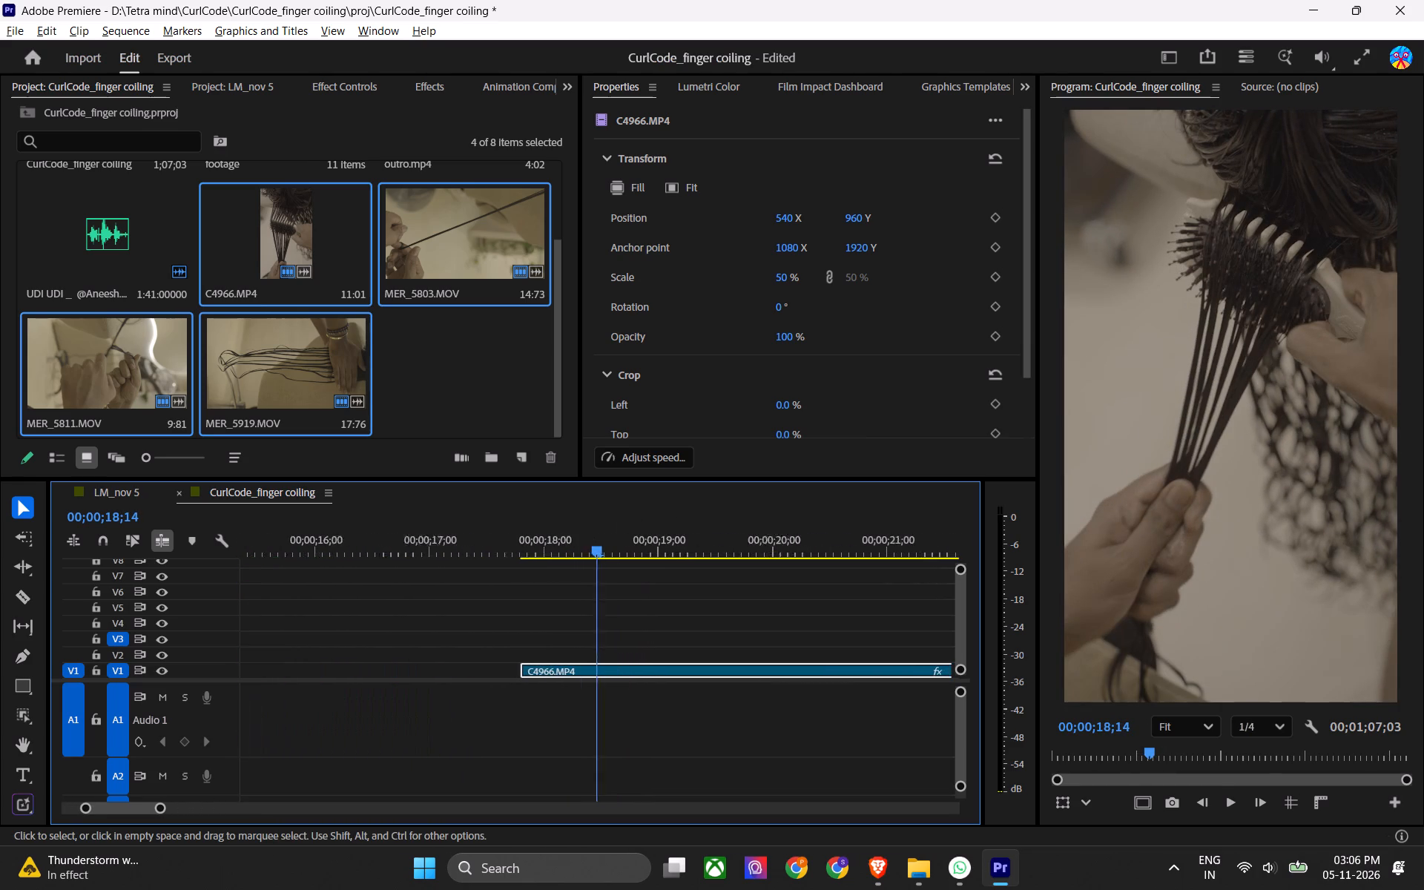
scroll(581, 668, "up", 2, "alt")
key("ctrl+s")
Ripple-trim a further 9 frames or so off the start of C4966.MP4 and save the project.
left_click_drag(601, 543, 556, 562)
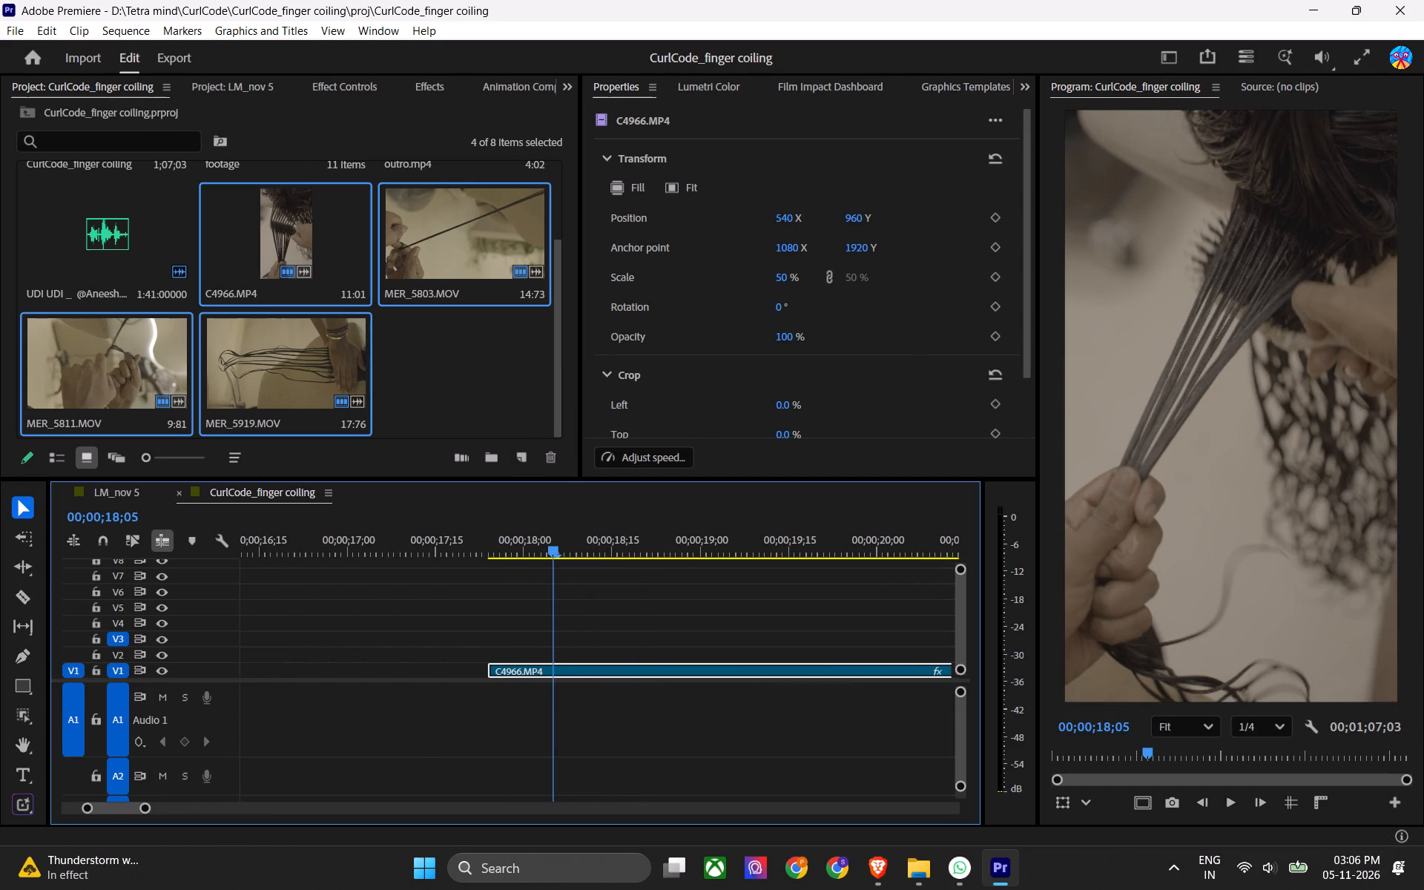
left_click_drag(556, 562, 544, 563)
key("q")
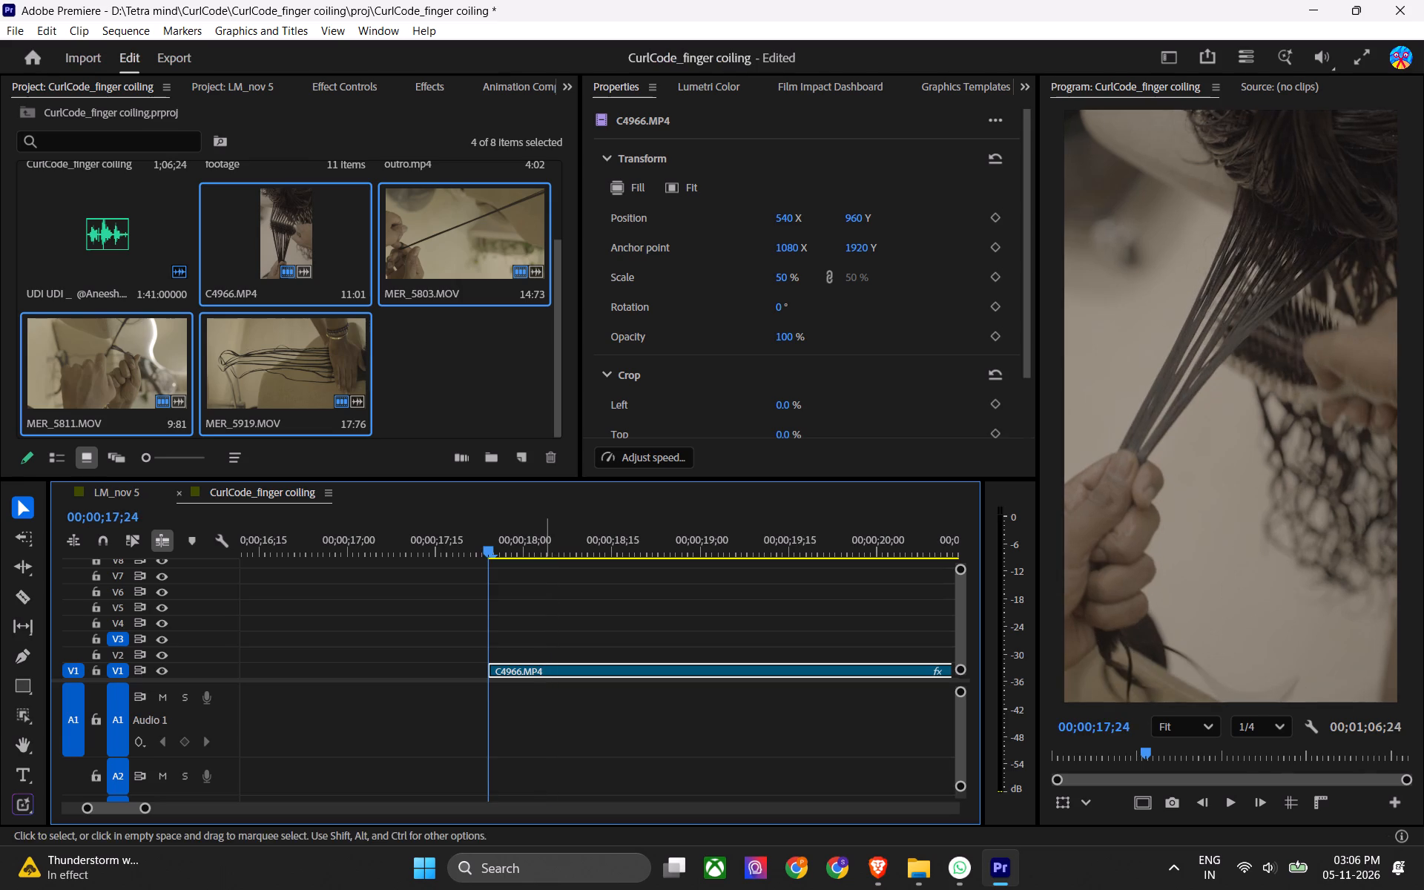
key("ctrl+s")
Play C4966.MP4 to find where the hand leaves the hair and ripple-trim the clip's end at about 00;00;22;03.
key("space")
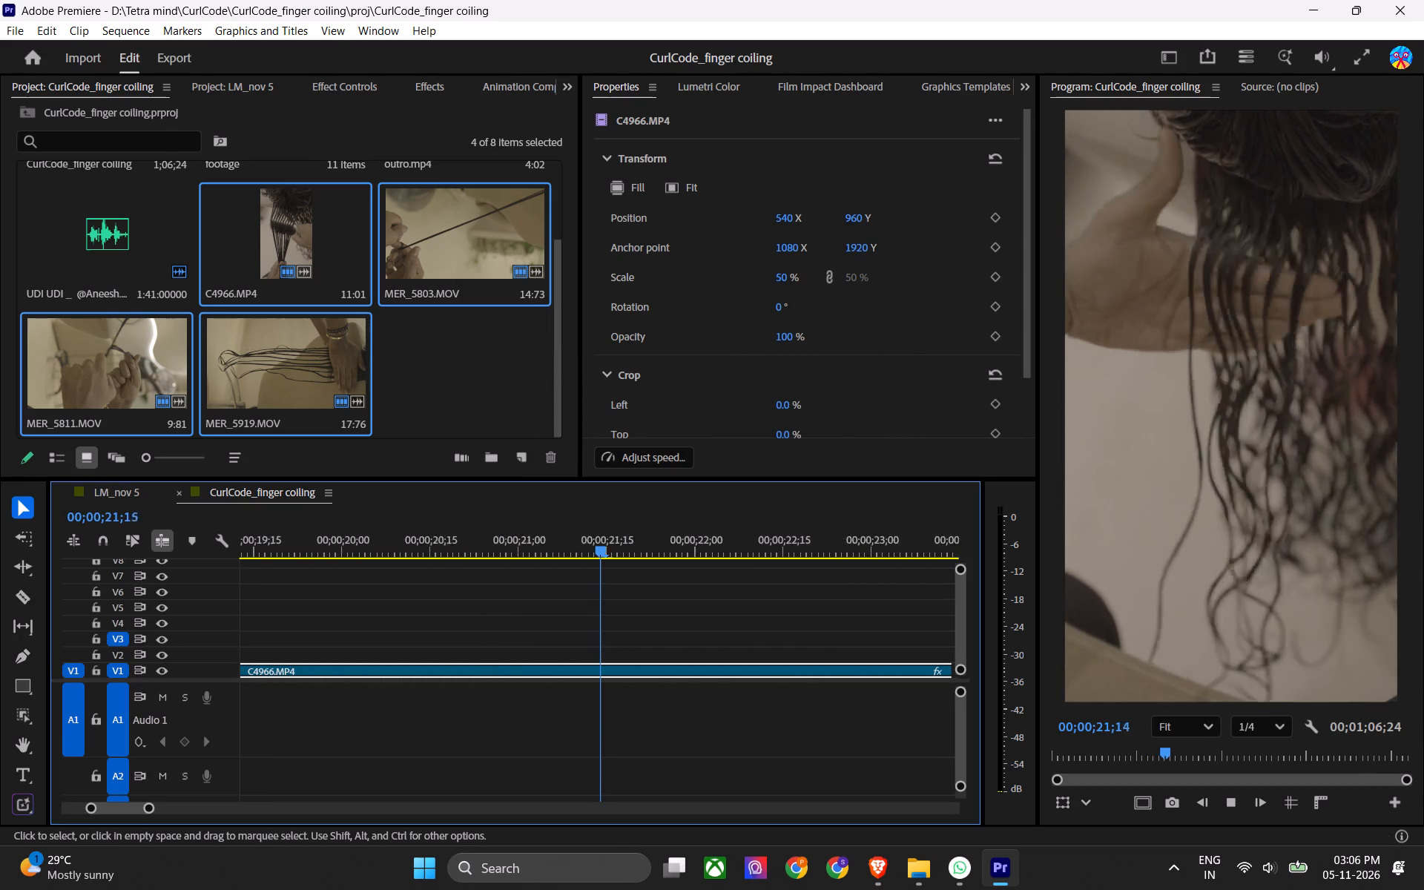
key("space")
left_click_drag(615, 536, 612, 543)
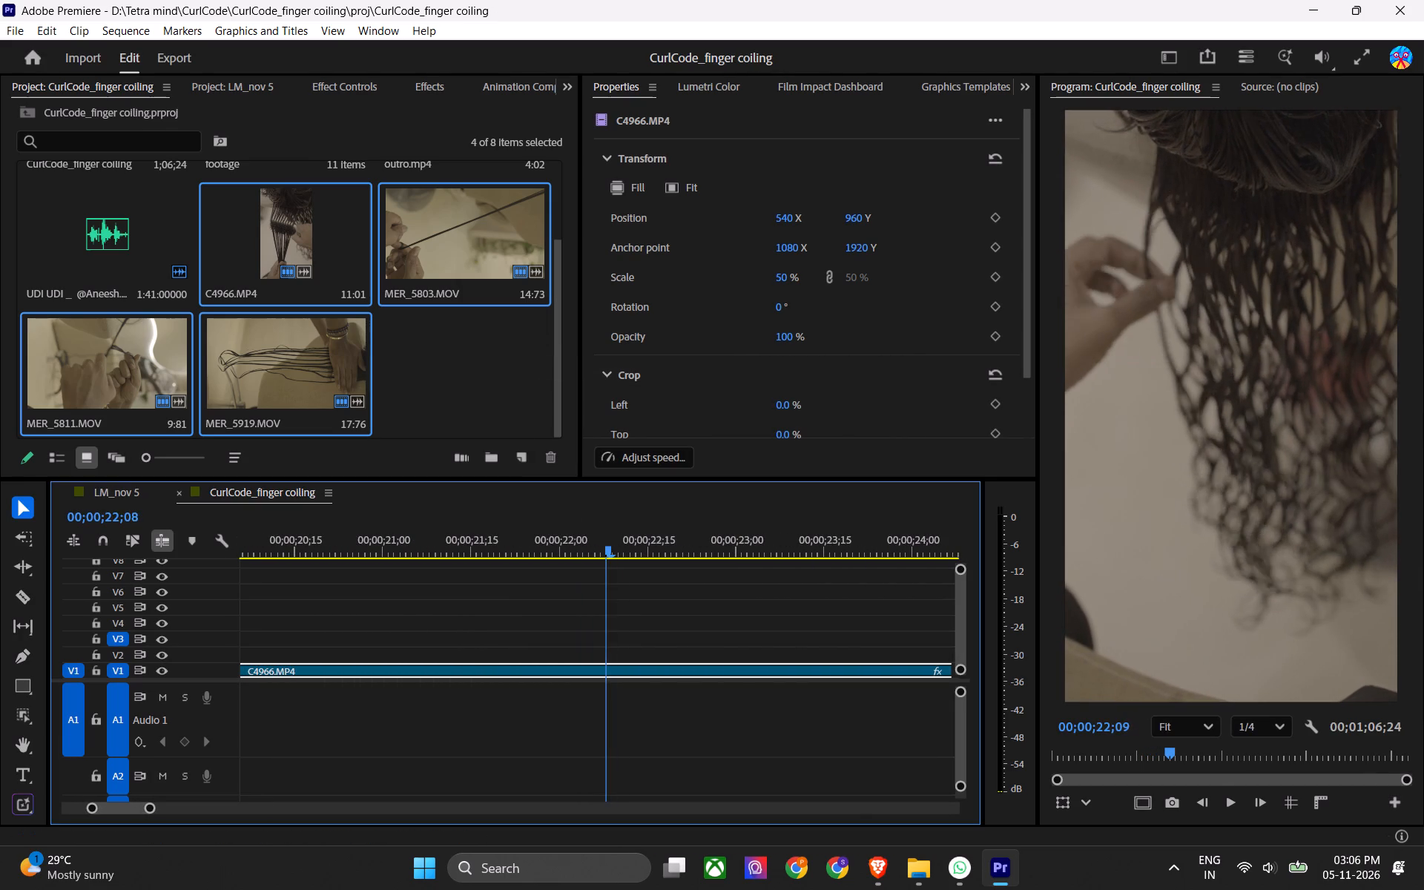
left_click_drag(612, 543, 596, 550)
left_click(581, 550)
key("w")
Review the hand movement at the end of C4966.MP4, ripple-trim about 2 more frames off its end, and save.
left_click_drag(541, 548, 513, 549)
key("space")
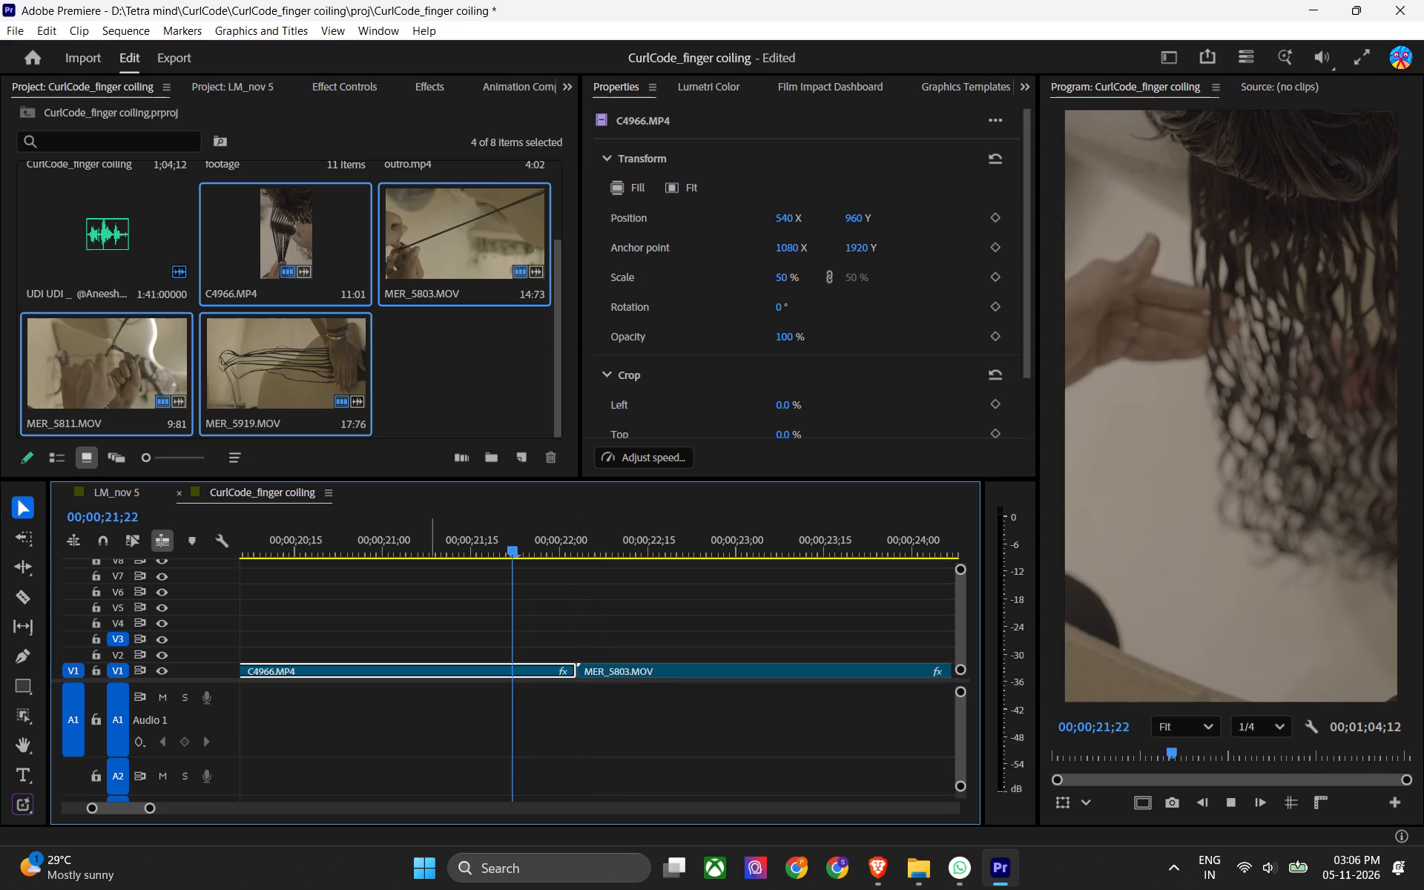
key("space")
left_click_drag(449, 545, 332, 548)
key("space")
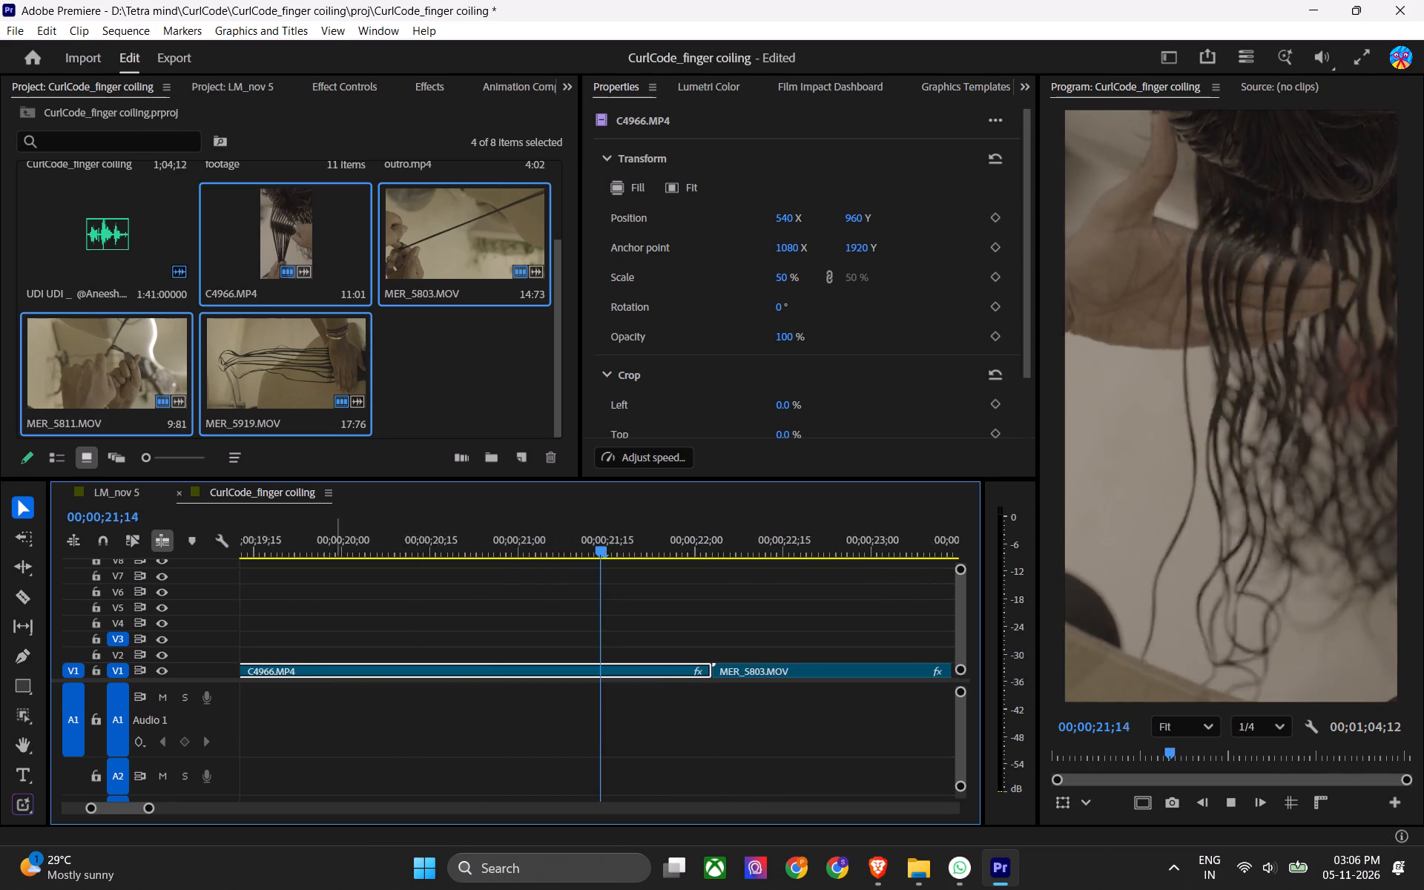
key("space")
left_click_drag(507, 540, 545, 544)
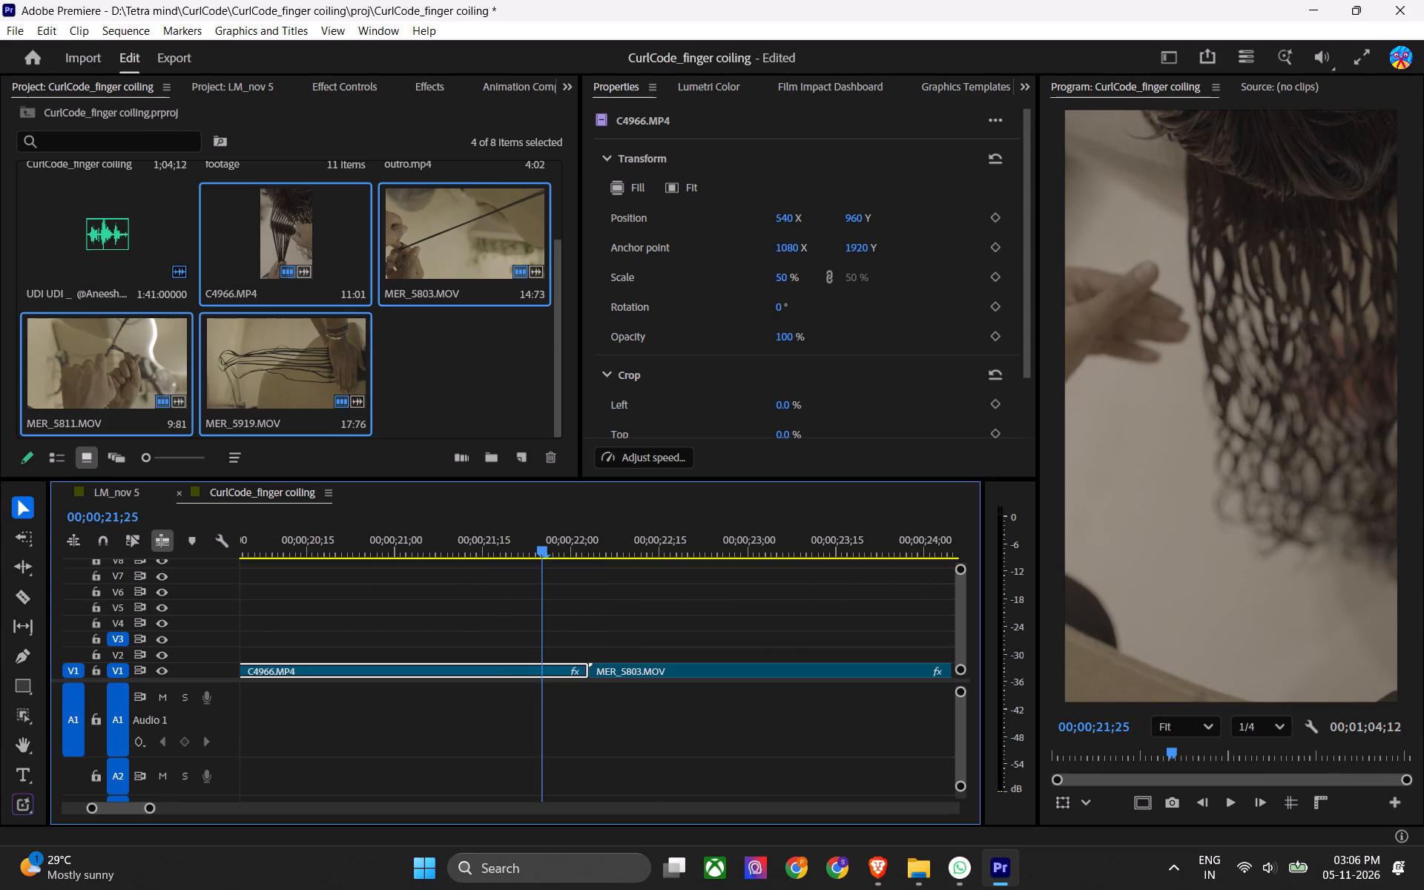
left_click_drag(545, 544, 592, 543)
key("w")
key("ctrl+s")
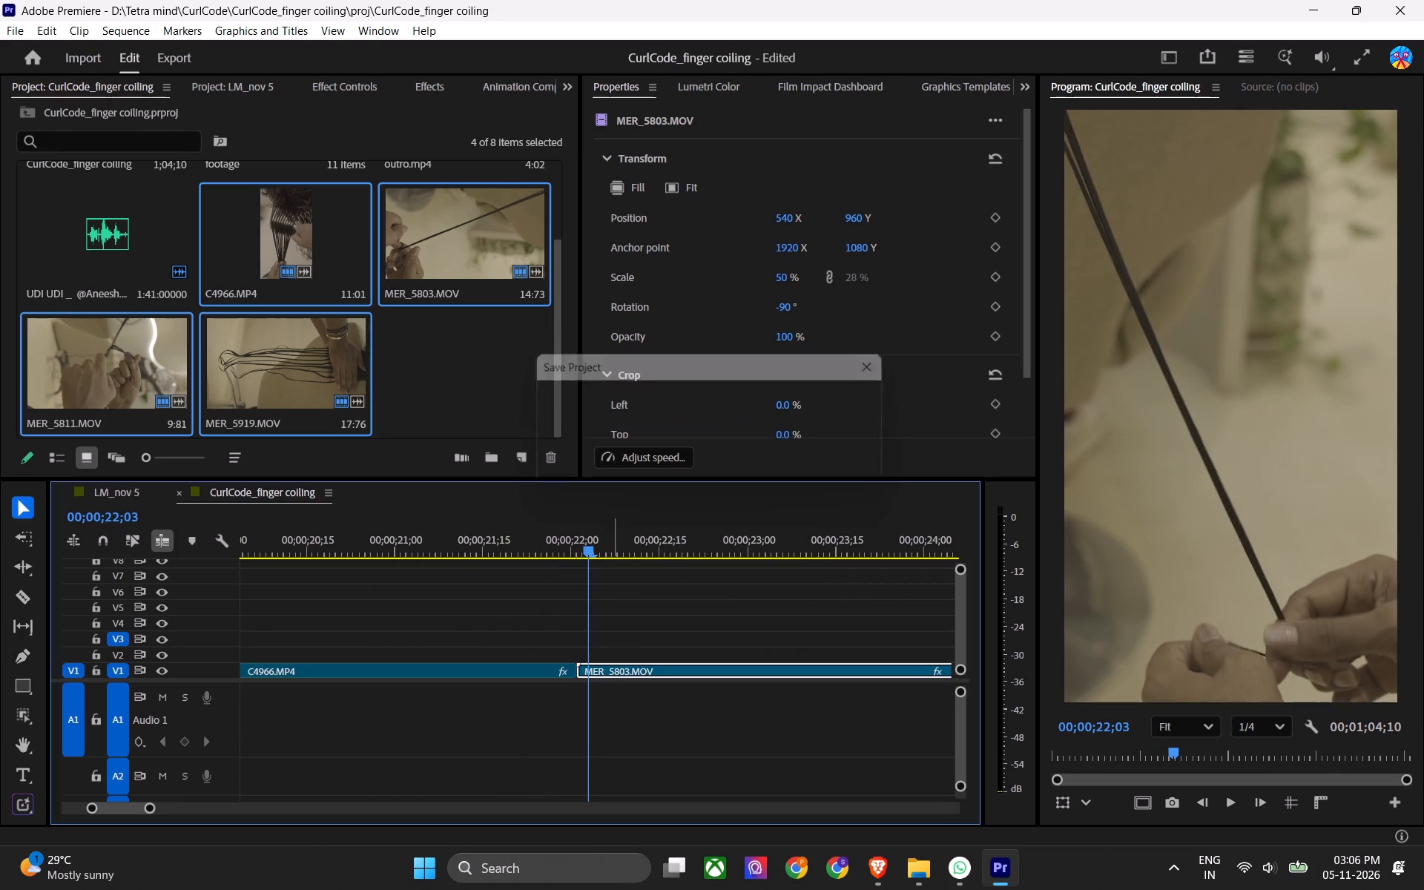
Play the beginning of MER_5803 and look through MER_5811 to examine the coiling action, saving the project on the way.
key("space")
scroll(653, 581, "down", 10, "alt")
scroll(633, 567, "down", 12, "alt")
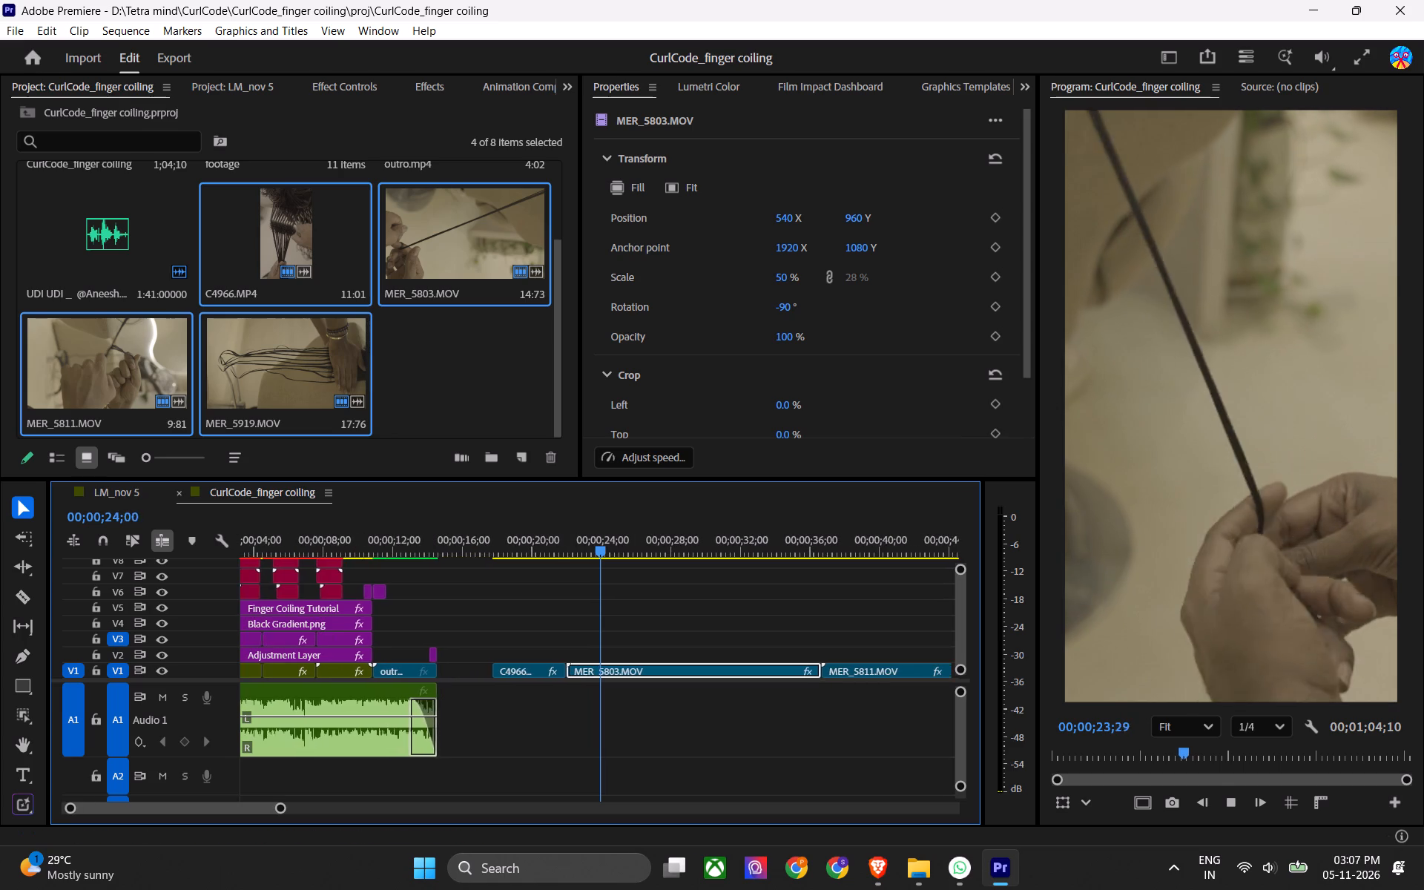
key("space")
left_click_drag(763, 536, 842, 536)
scroll(768, 577, "down", 5)
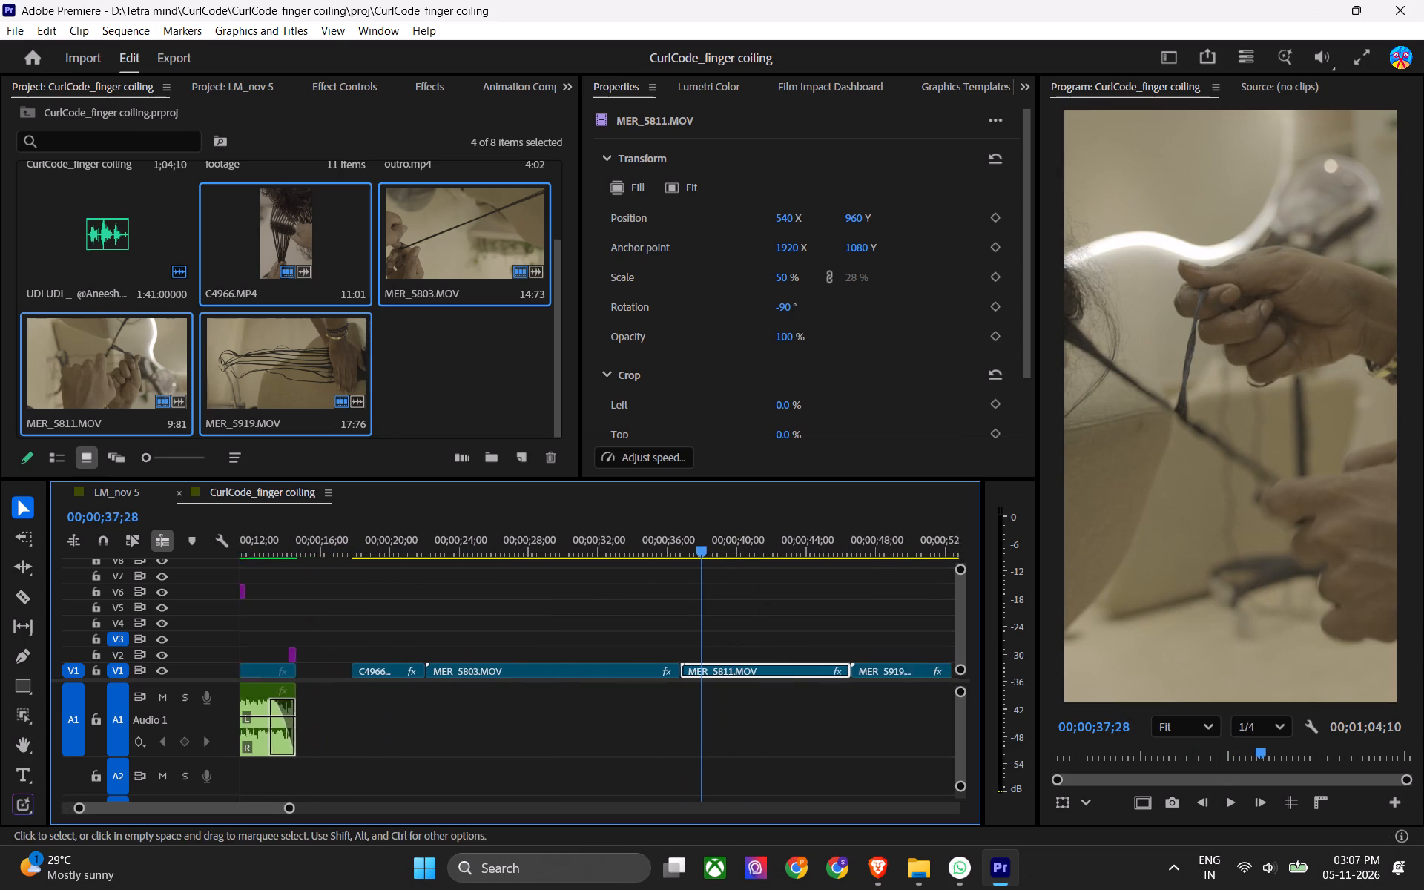
scroll(759, 590, "down", 2)
key("ctrl+s")
key("space")
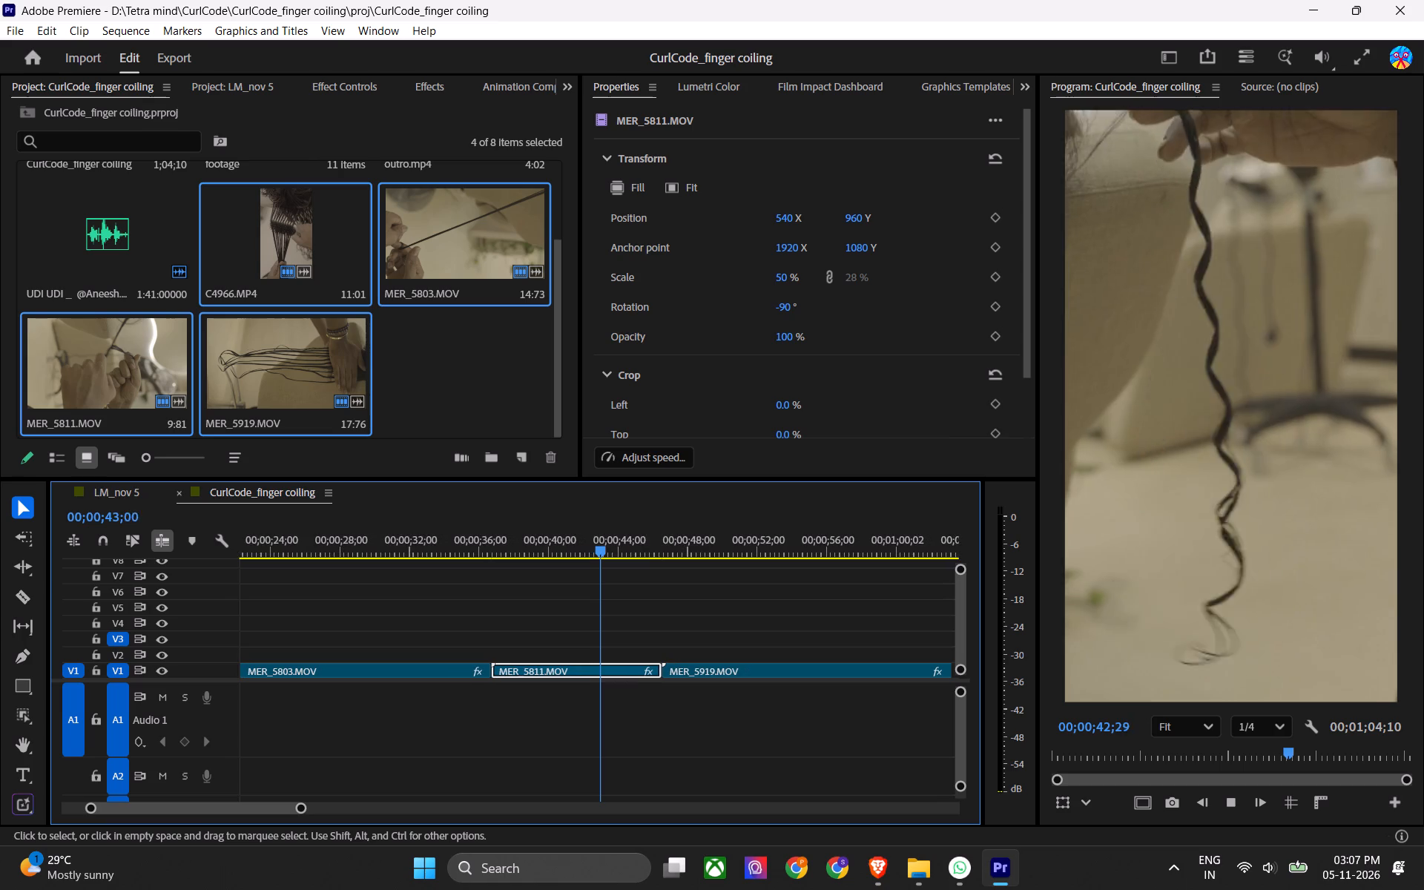
Scrub back and forth through MER_5919 to examine the strands and hand movements, and save the project.
left_click_drag(665, 543, 693, 549)
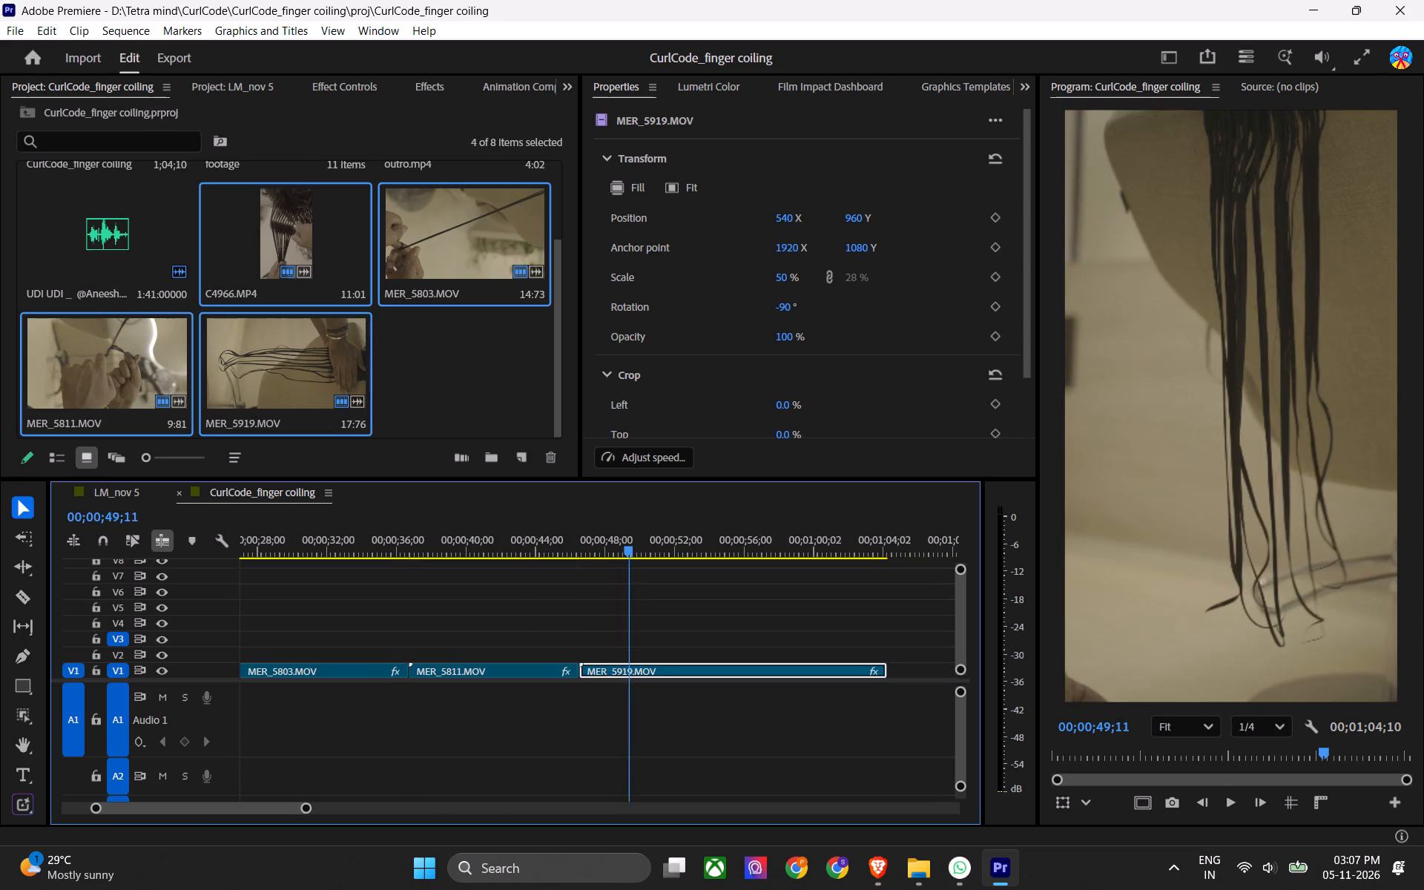
left_click_drag(693, 549, 755, 538)
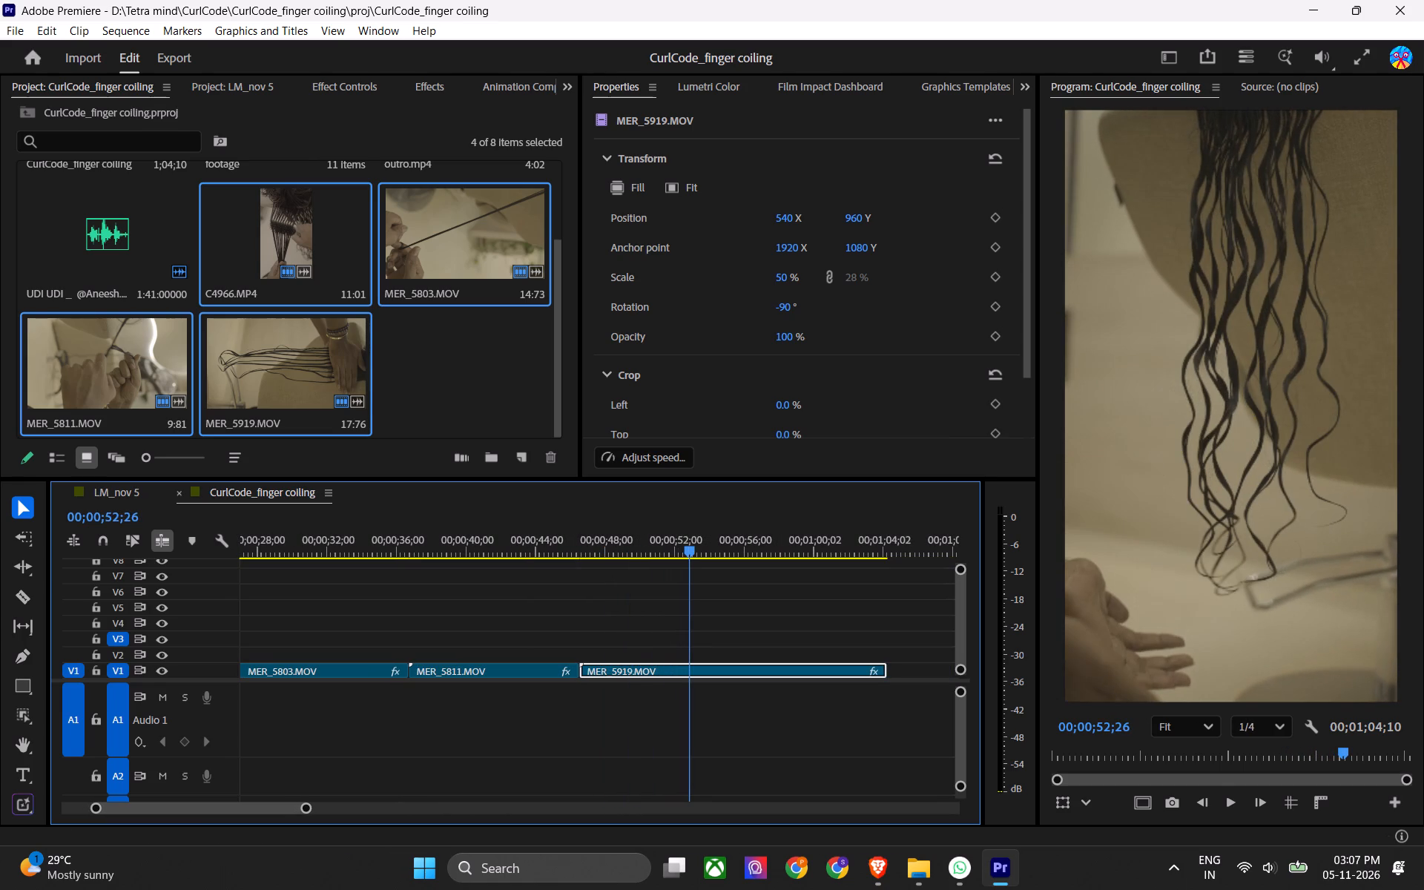
left_click_drag(755, 538, 673, 551)
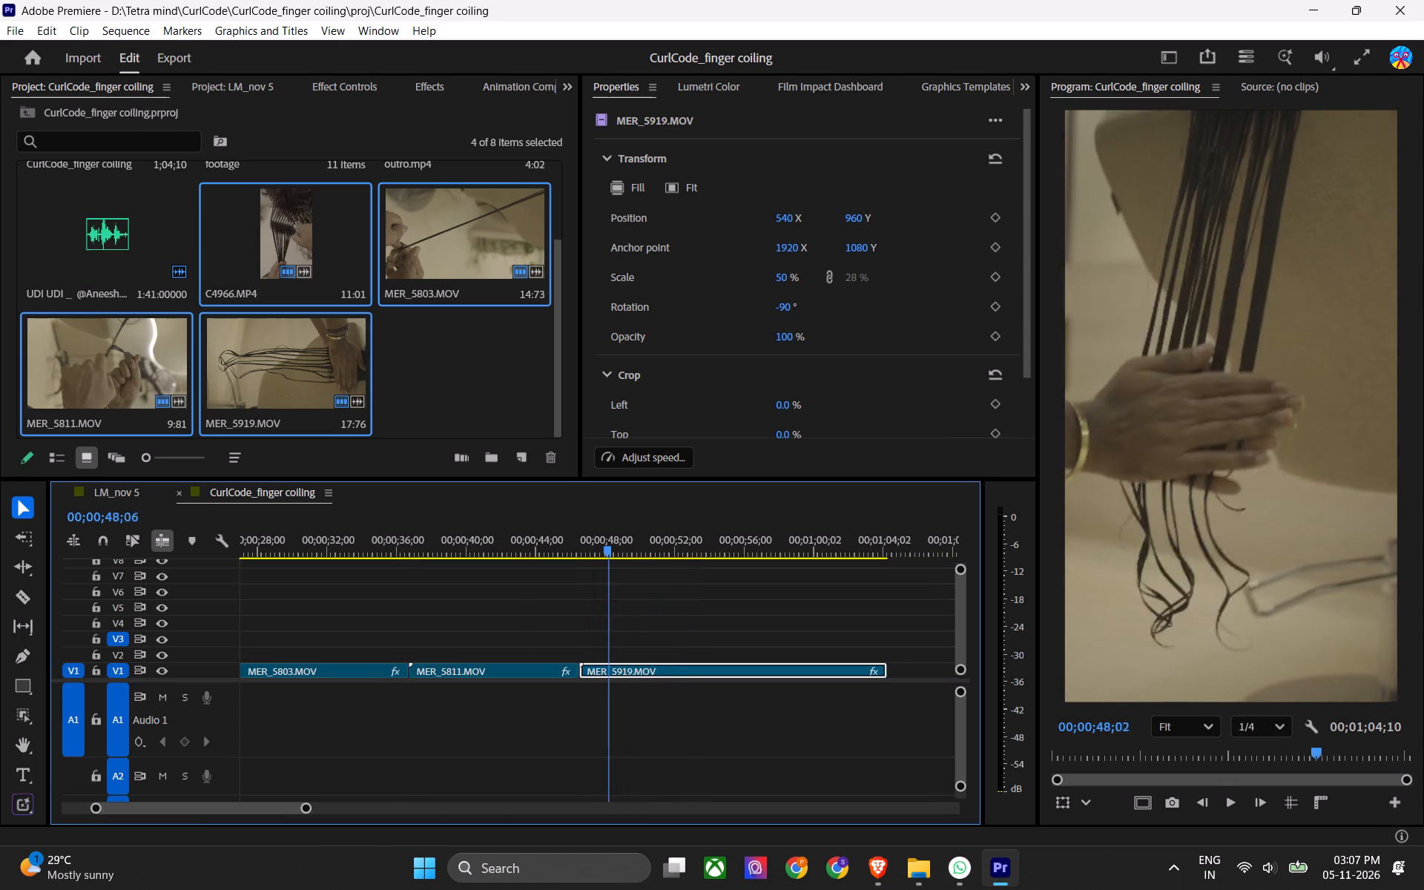
left_click_drag(673, 551, 755, 547)
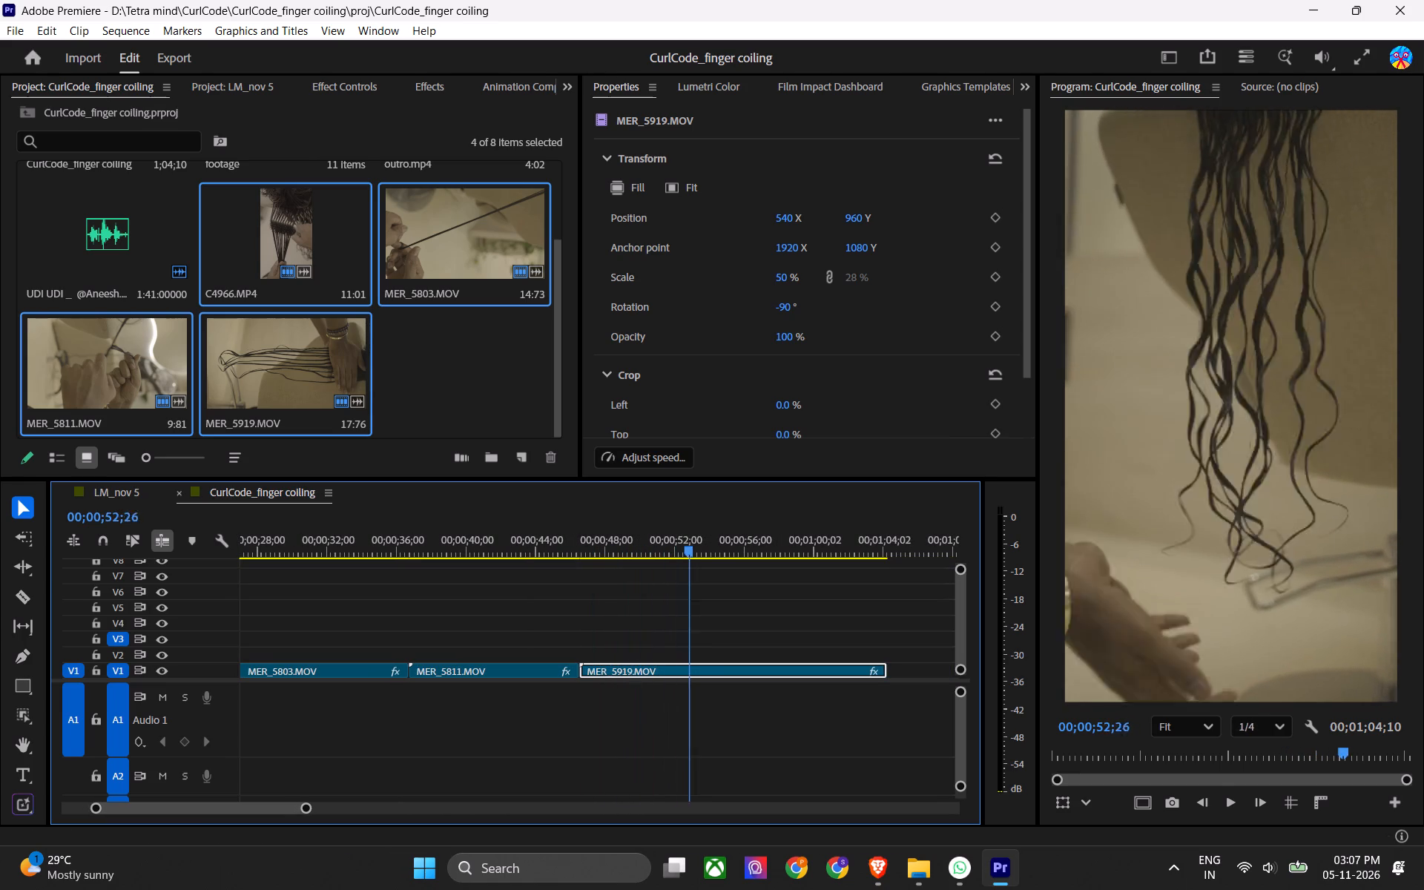
left_click_drag(755, 547, 909, 512)
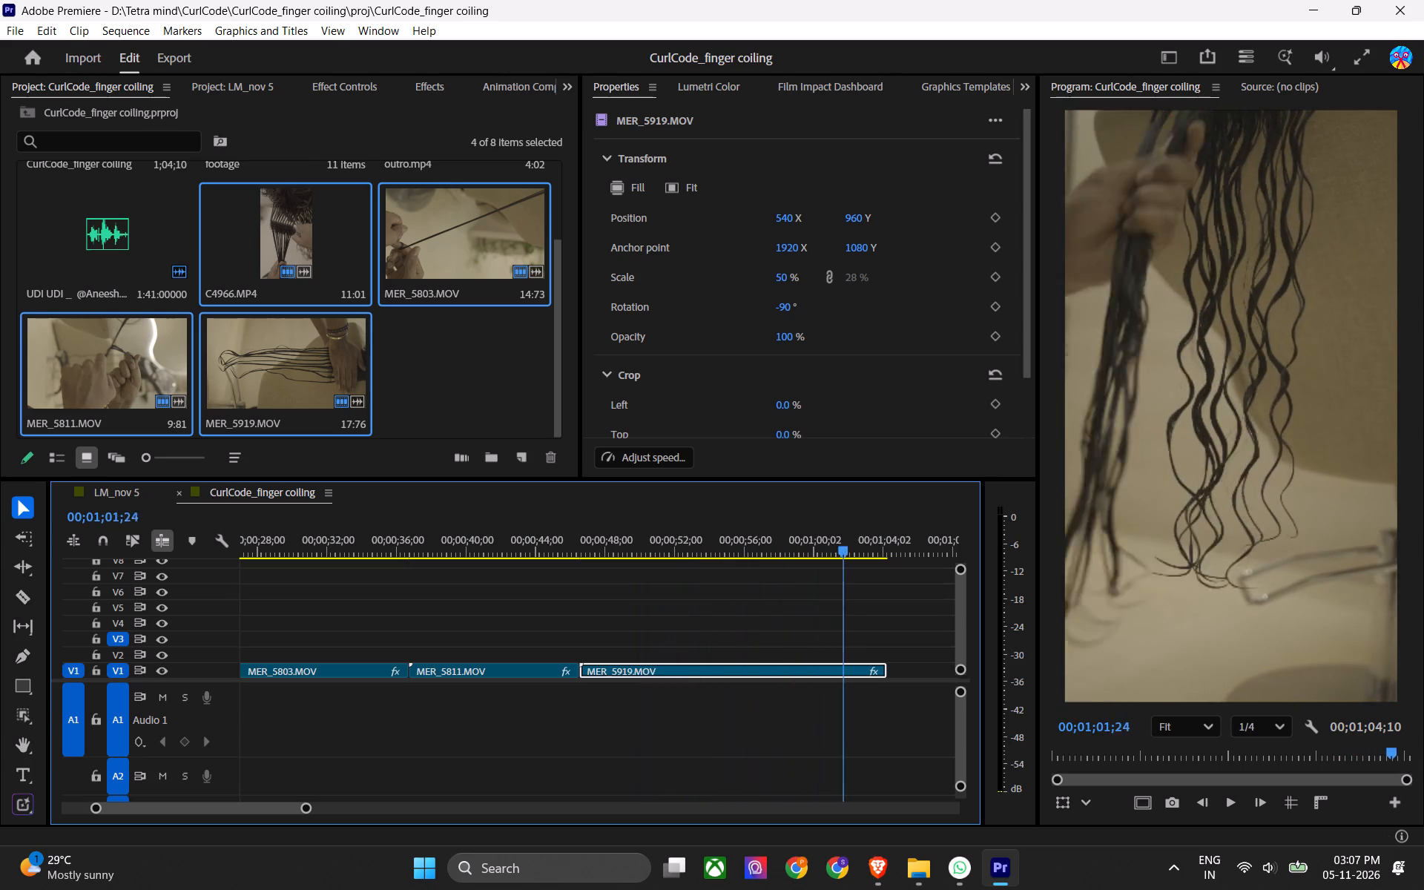
left_click_drag(909, 512, 562, 530)
scroll(541, 574, "down", 7, "alt")
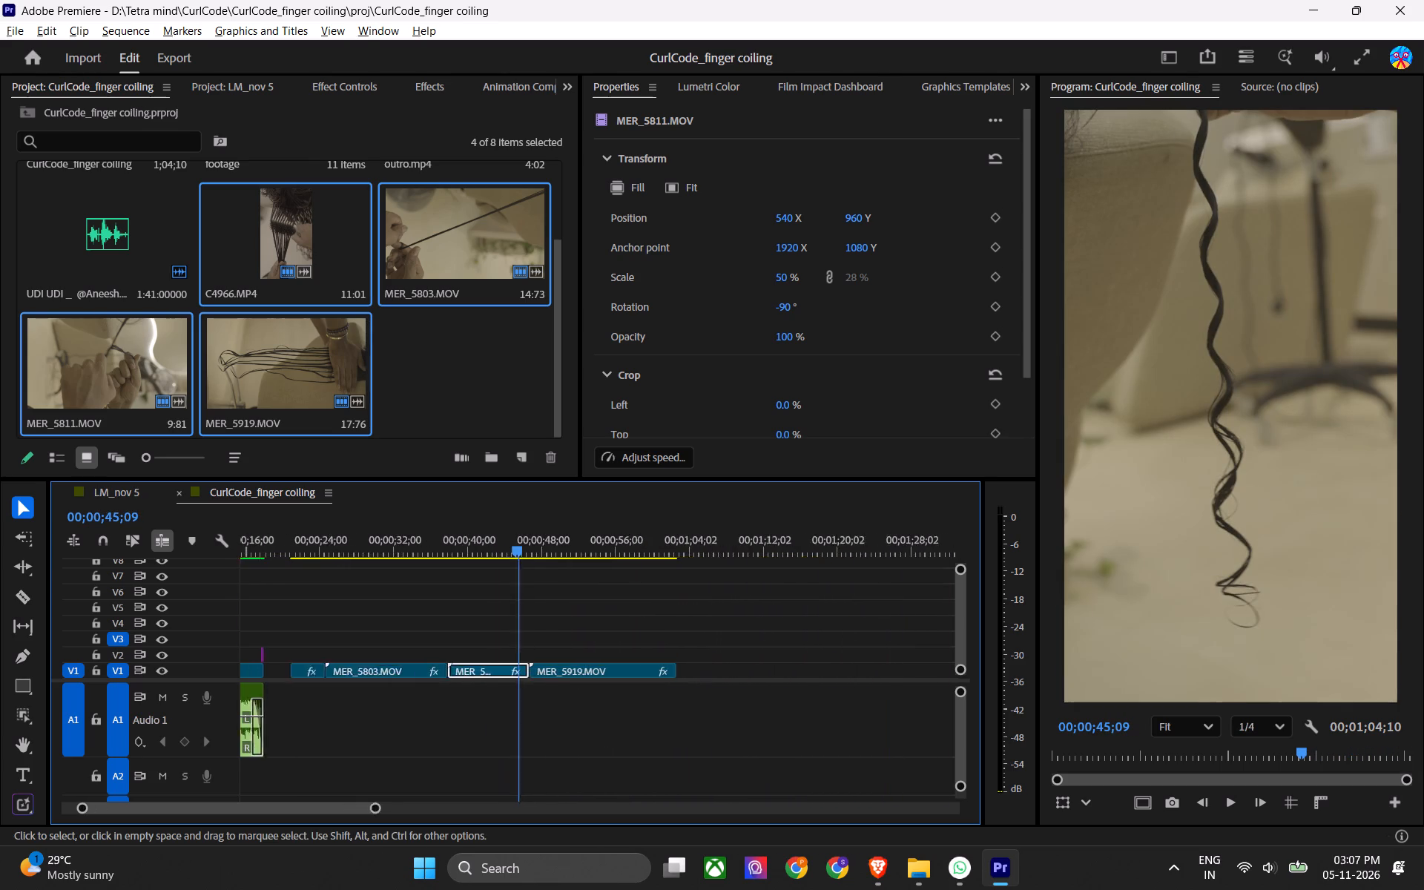
scroll(538, 582, "up", 7)
key("ctrl+s")
Play the reel from the start through the And Repeat section into the outro to review its flow.
left_click_drag(323, 530, 263, 543)
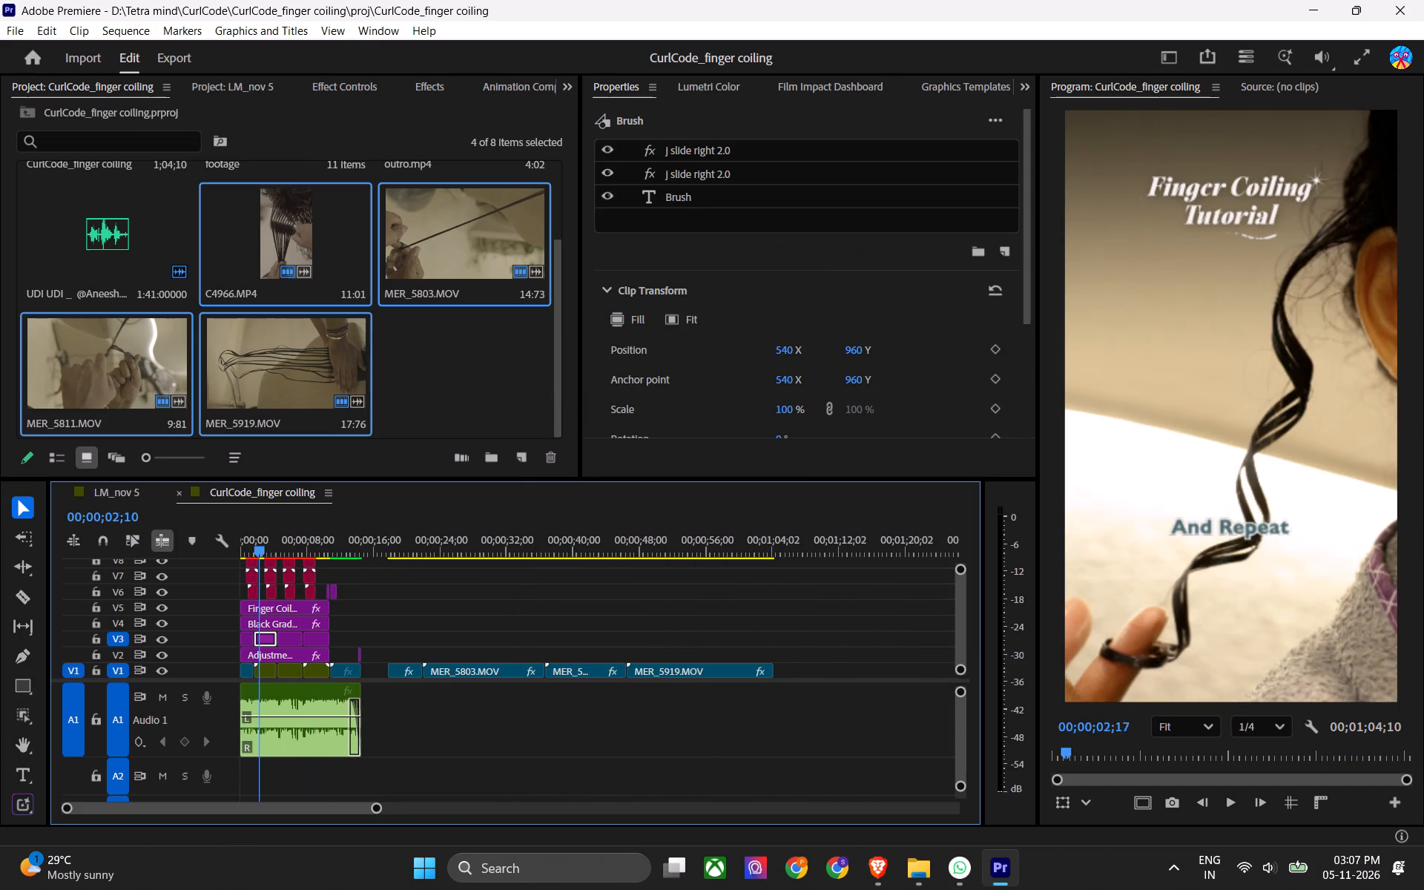
left_click_drag(263, 543, 168, 570)
key("space")
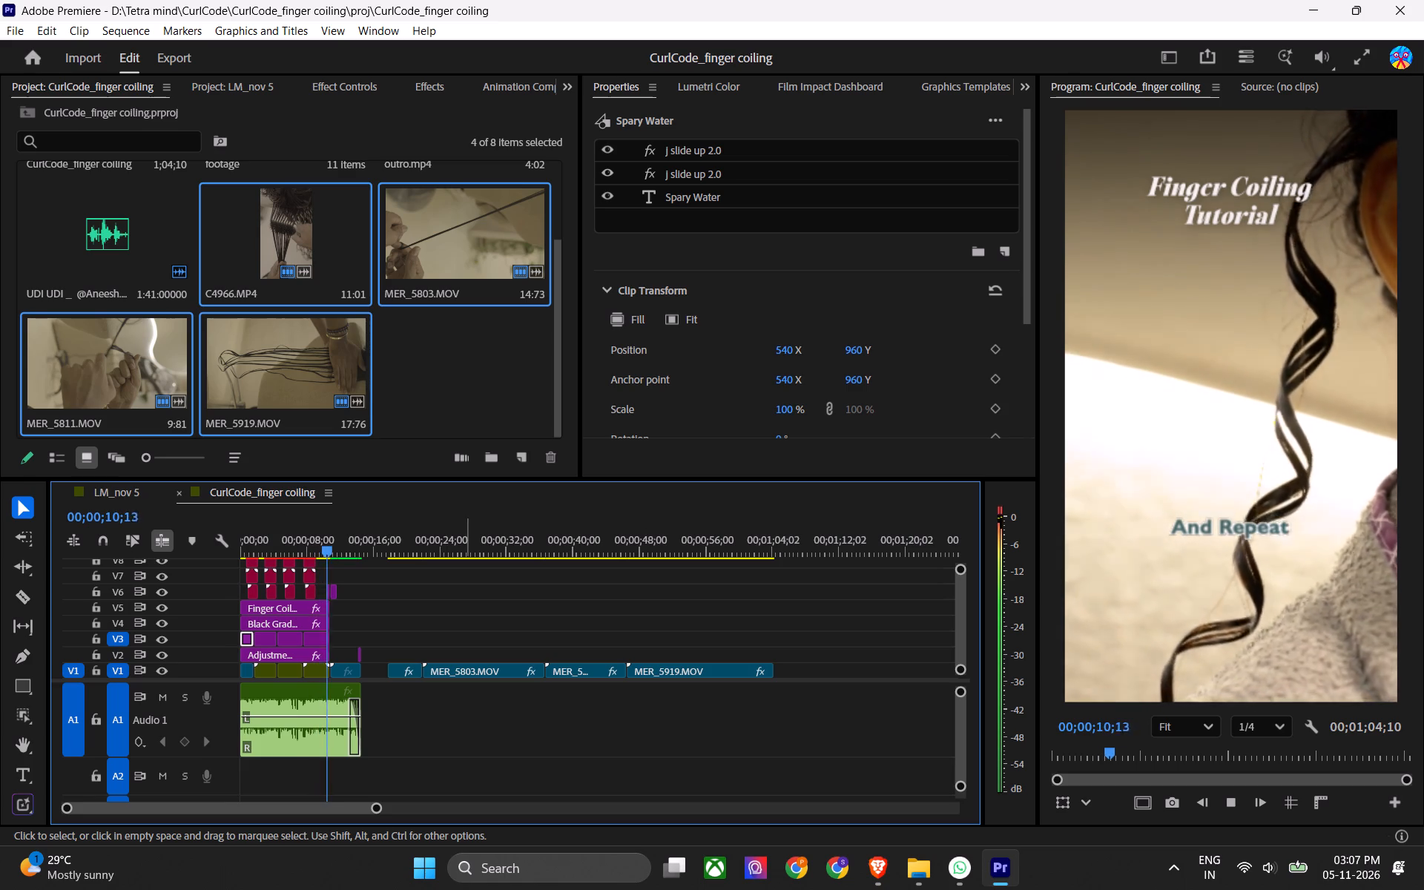
key("space")
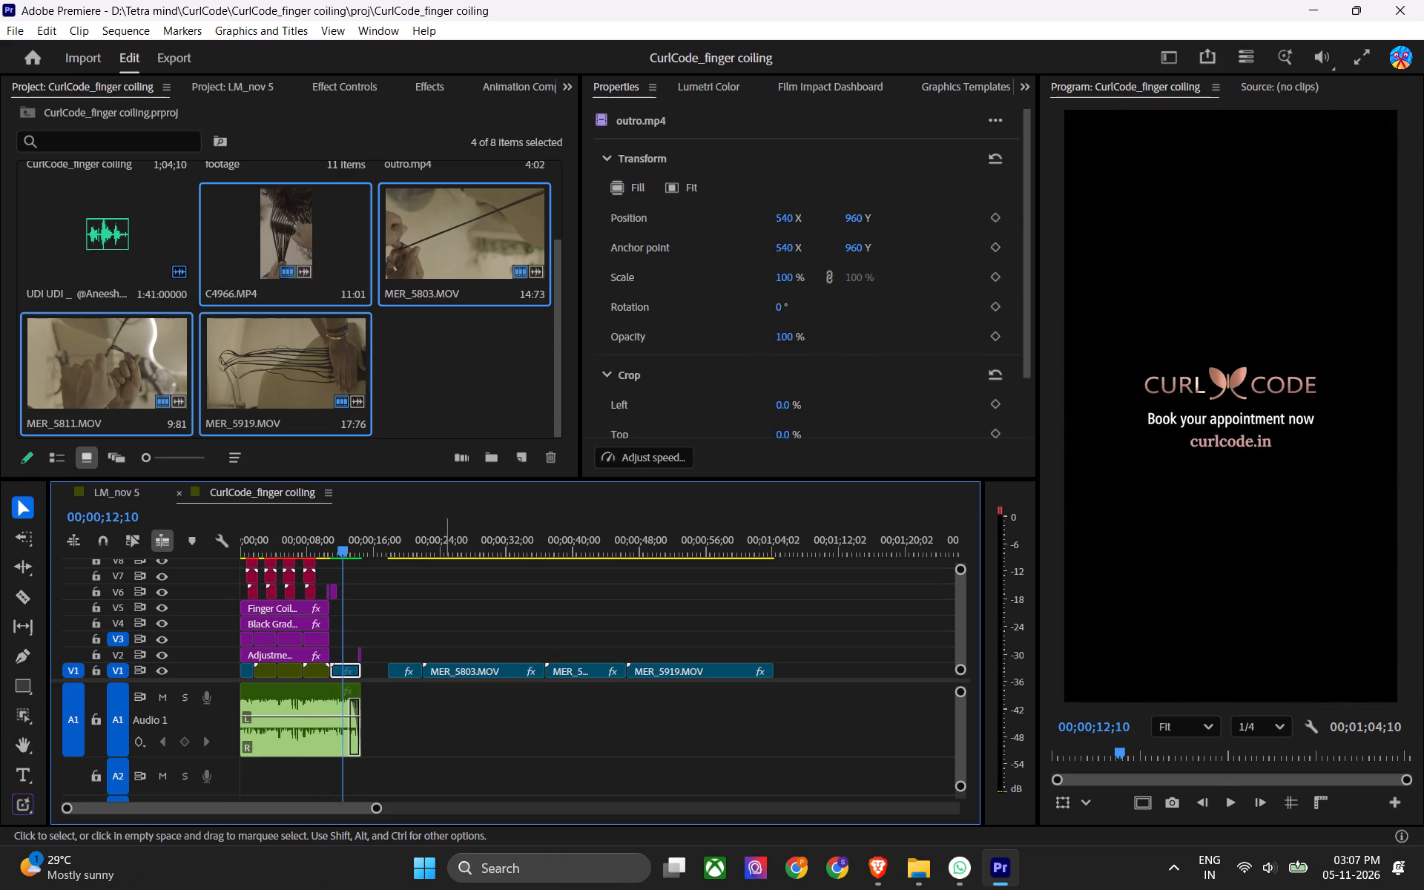
left_click(444, 624)
Replay the trimmed C4966.MP4 and ripple-trim its end back to about 00;00;21;22.
left_click(403, 541)
key("space")
scroll(468, 621, "up", 4, "alt")
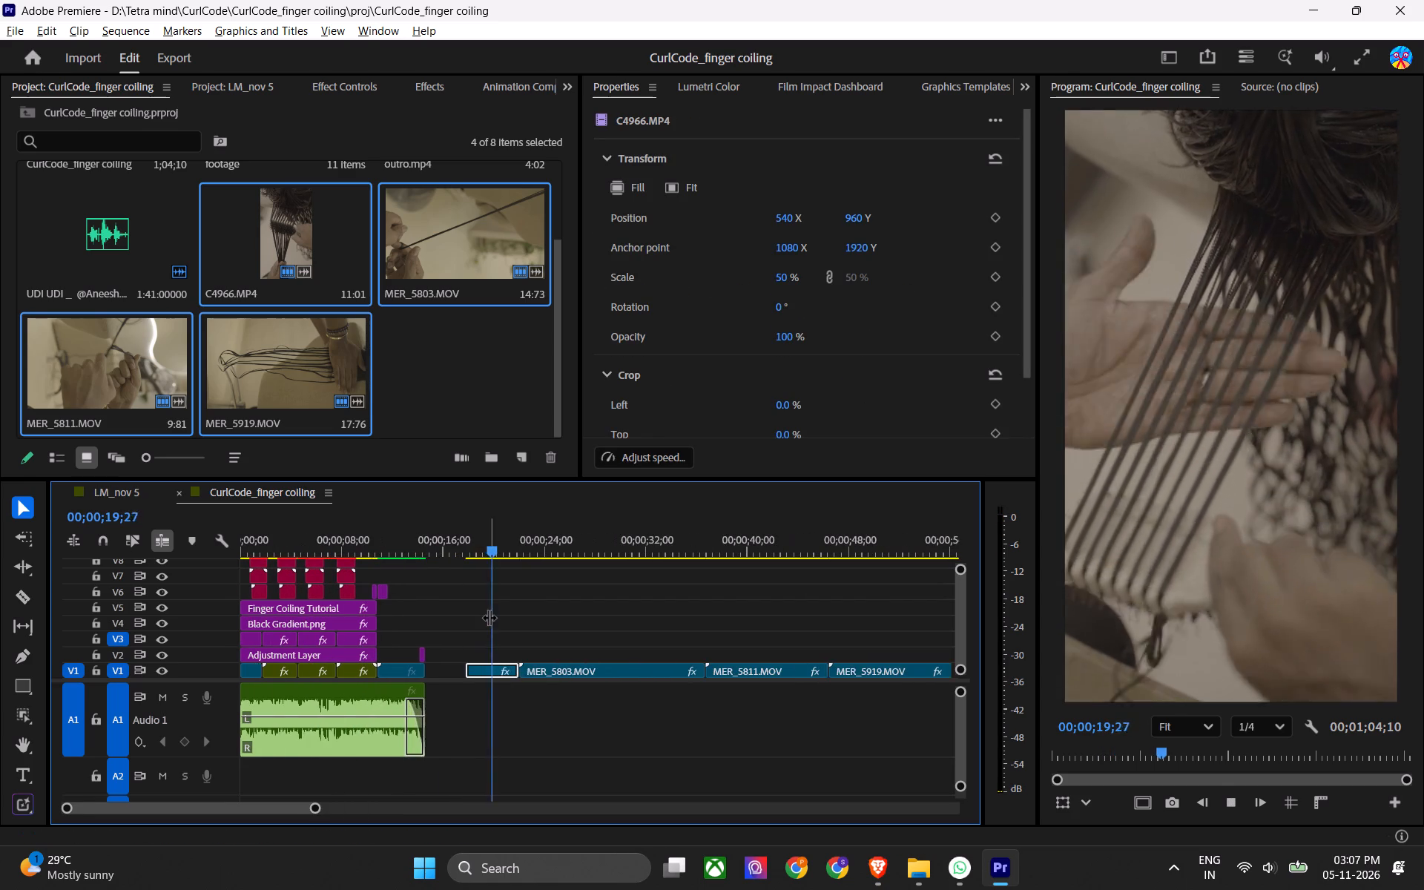
scroll(489, 617, "up", 3, "alt")
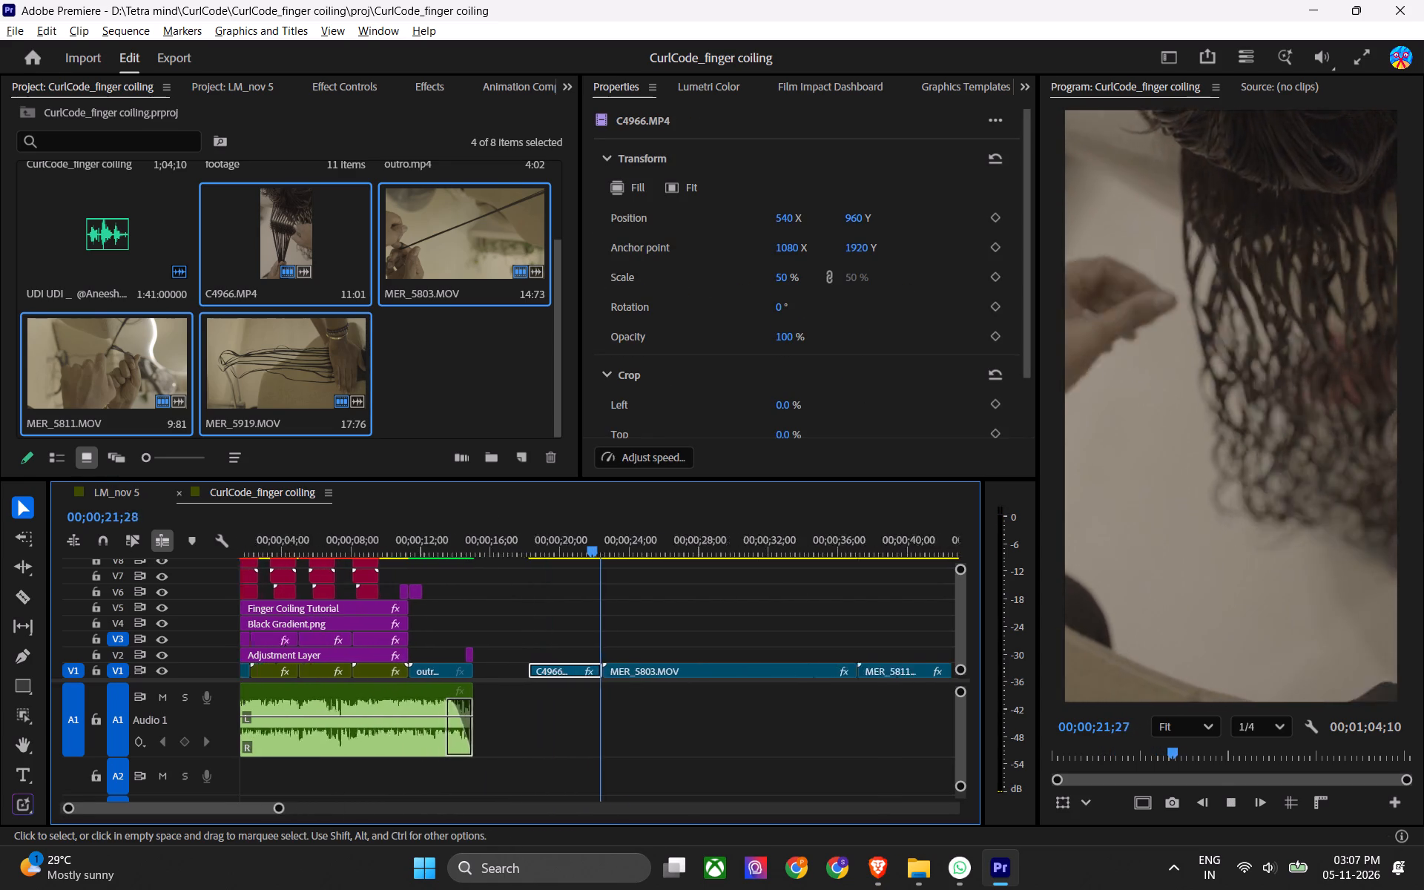
scroll(498, 650, "up", 2, "alt")
scroll(583, 647, "up", 3, "alt")
key("space")
left_click_drag(547, 547, 528, 553)
key("space")
scroll(598, 635, "up", 6, "alt")
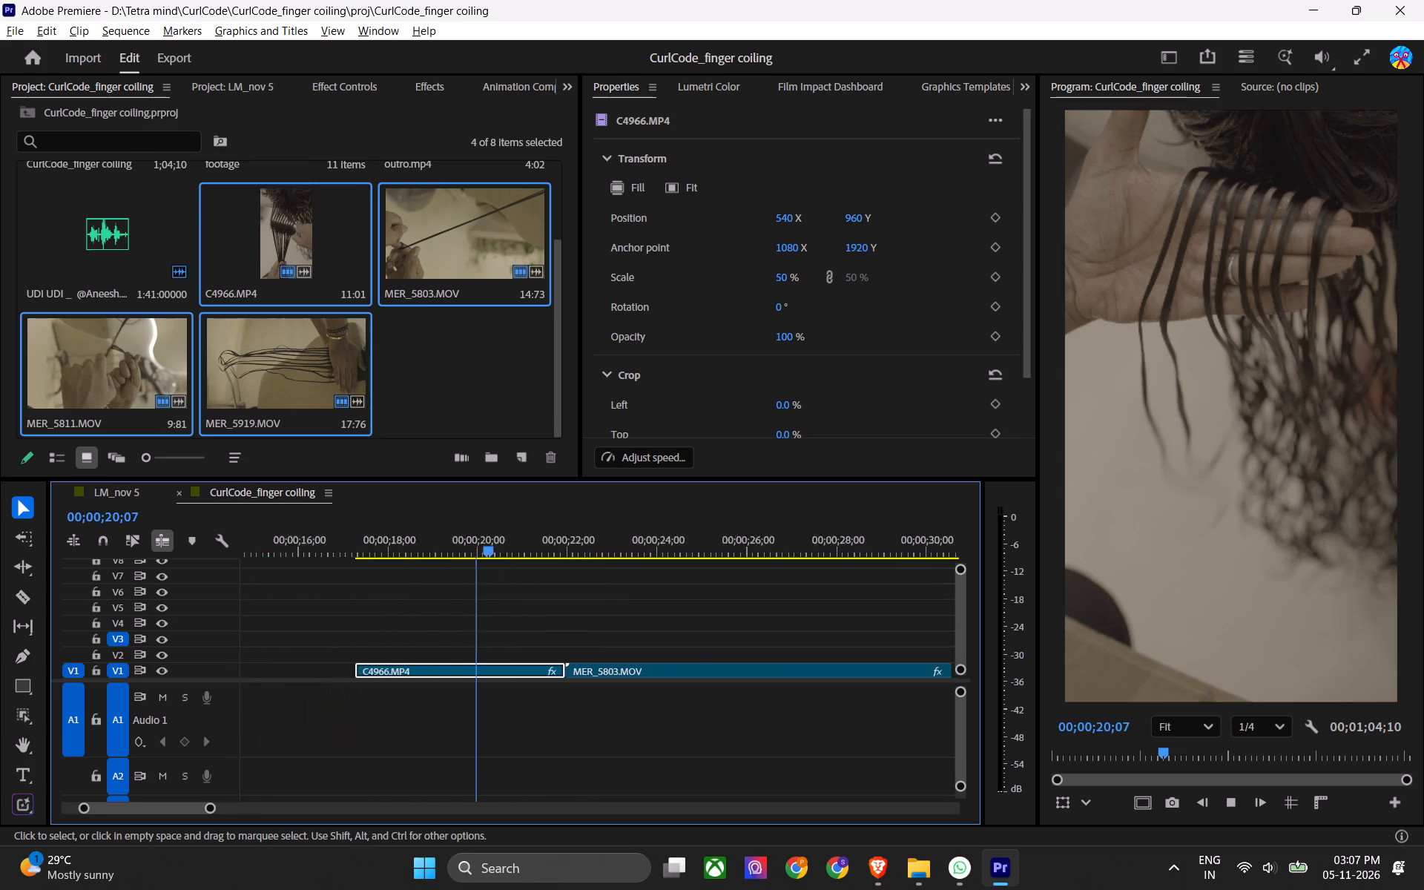
key("space")
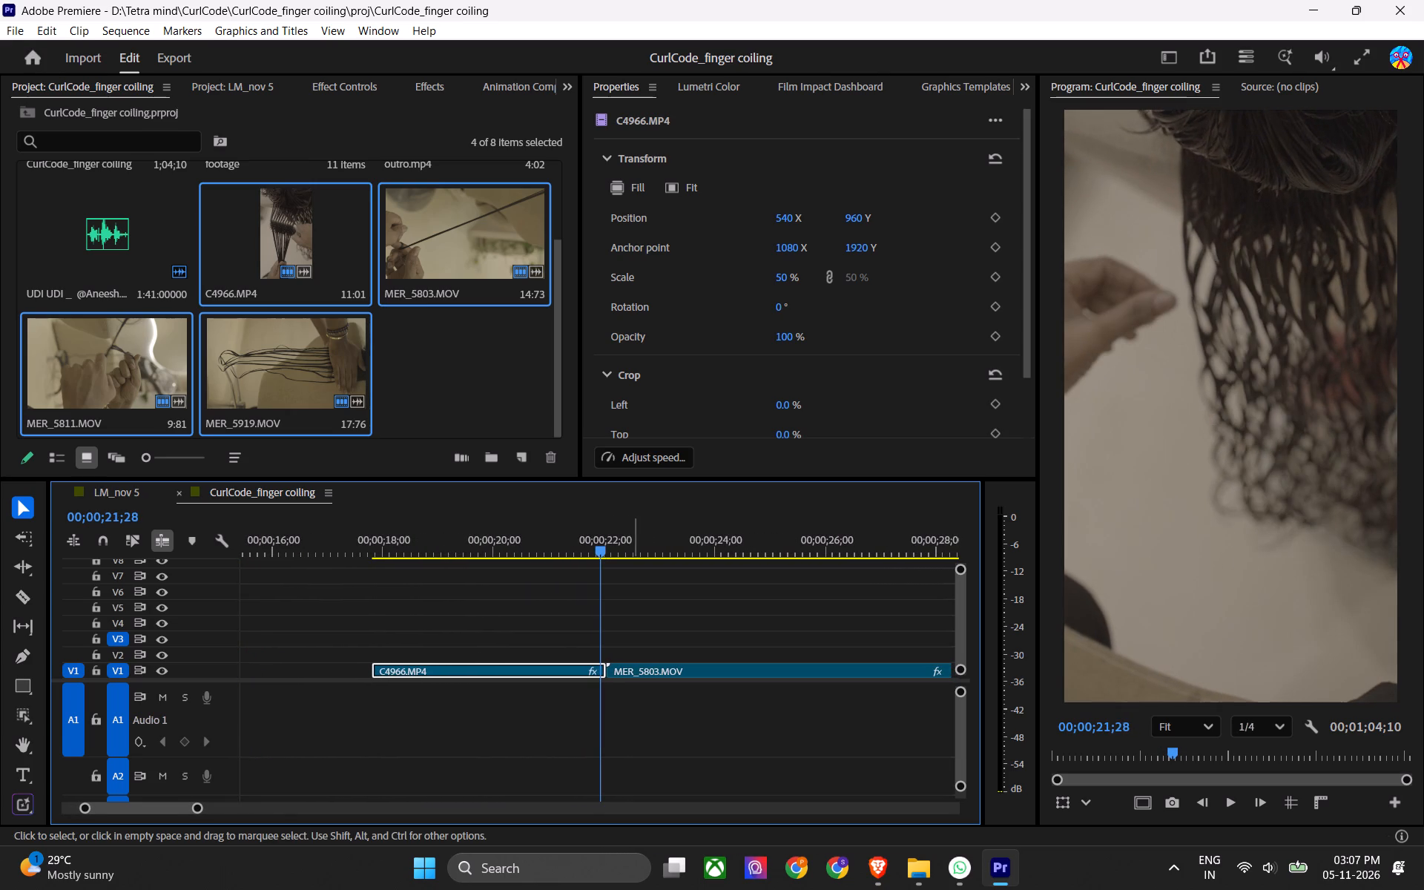
left_click_drag(594, 547, 584, 549)
key("w")
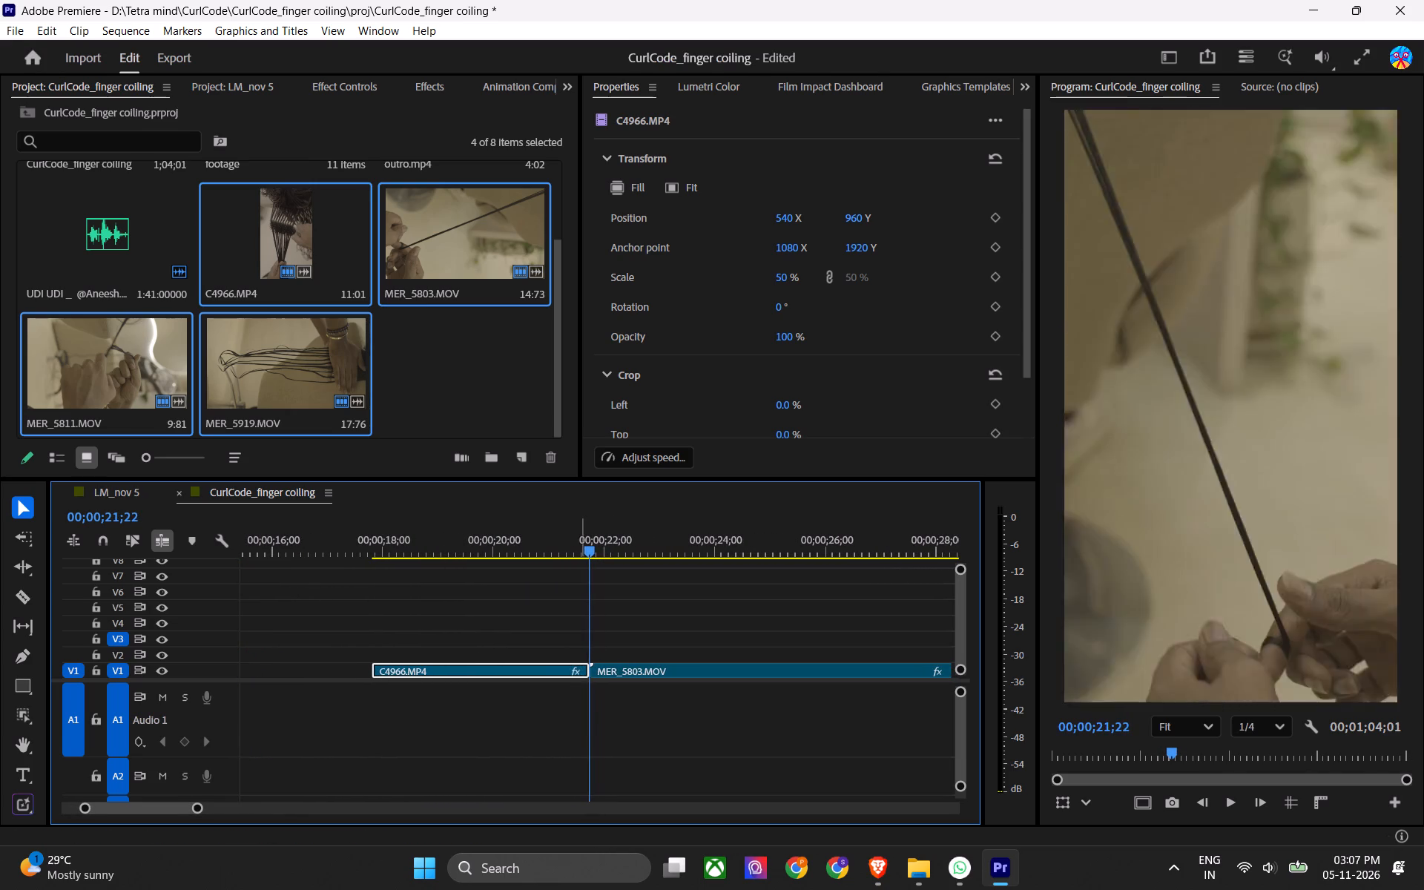
Play across the cut into MER_5803, ripple-trim about 2.5 seconds off that clip's start, and save the project.
left_click_drag(571, 542, 561, 547)
key("space")
scroll(610, 568, "down", 3, "alt")
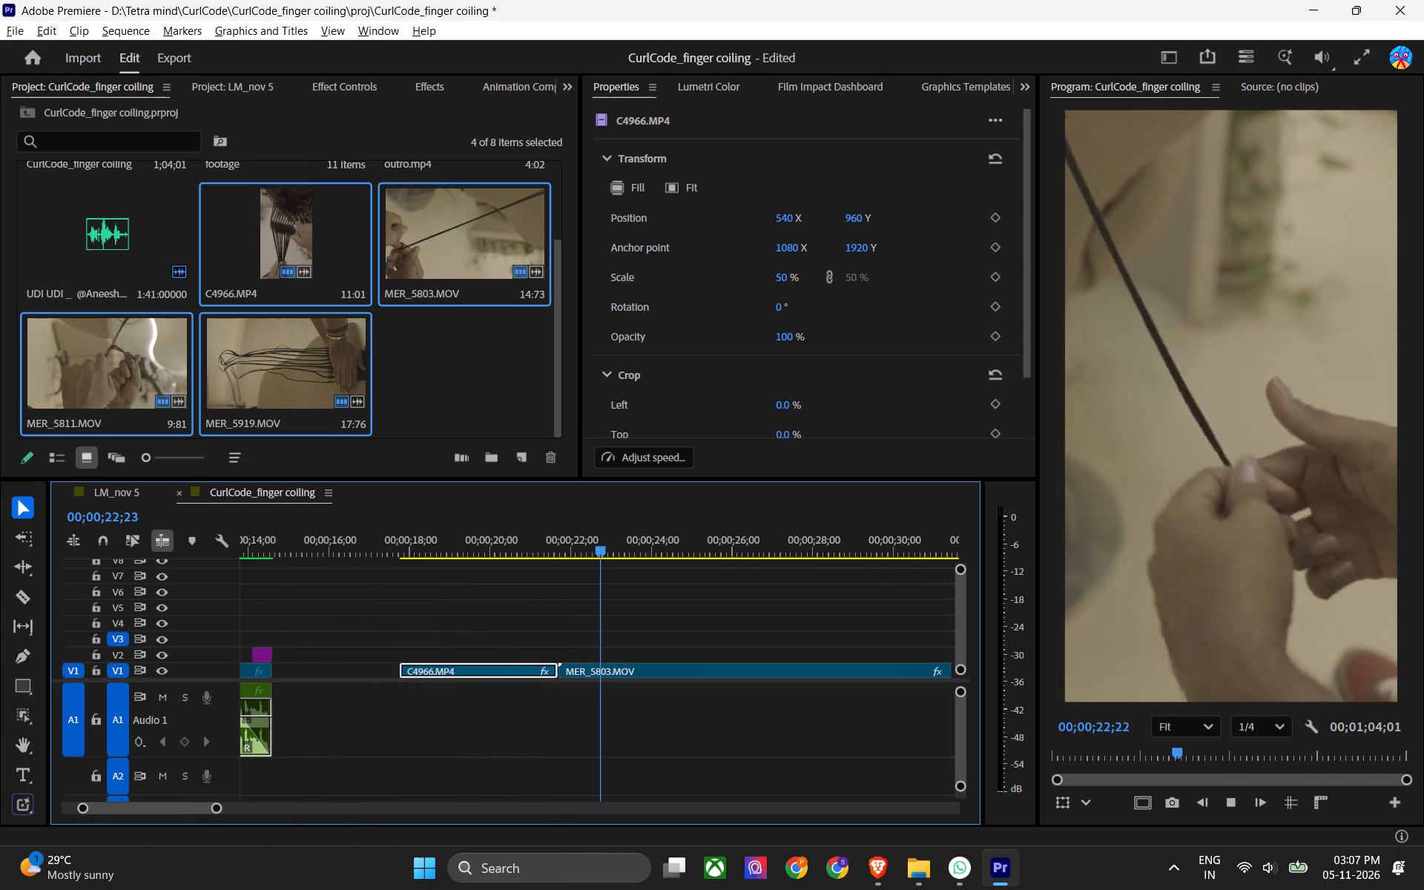
key("space")
key("space")
scroll(630, 639, "up", 3, "alt")
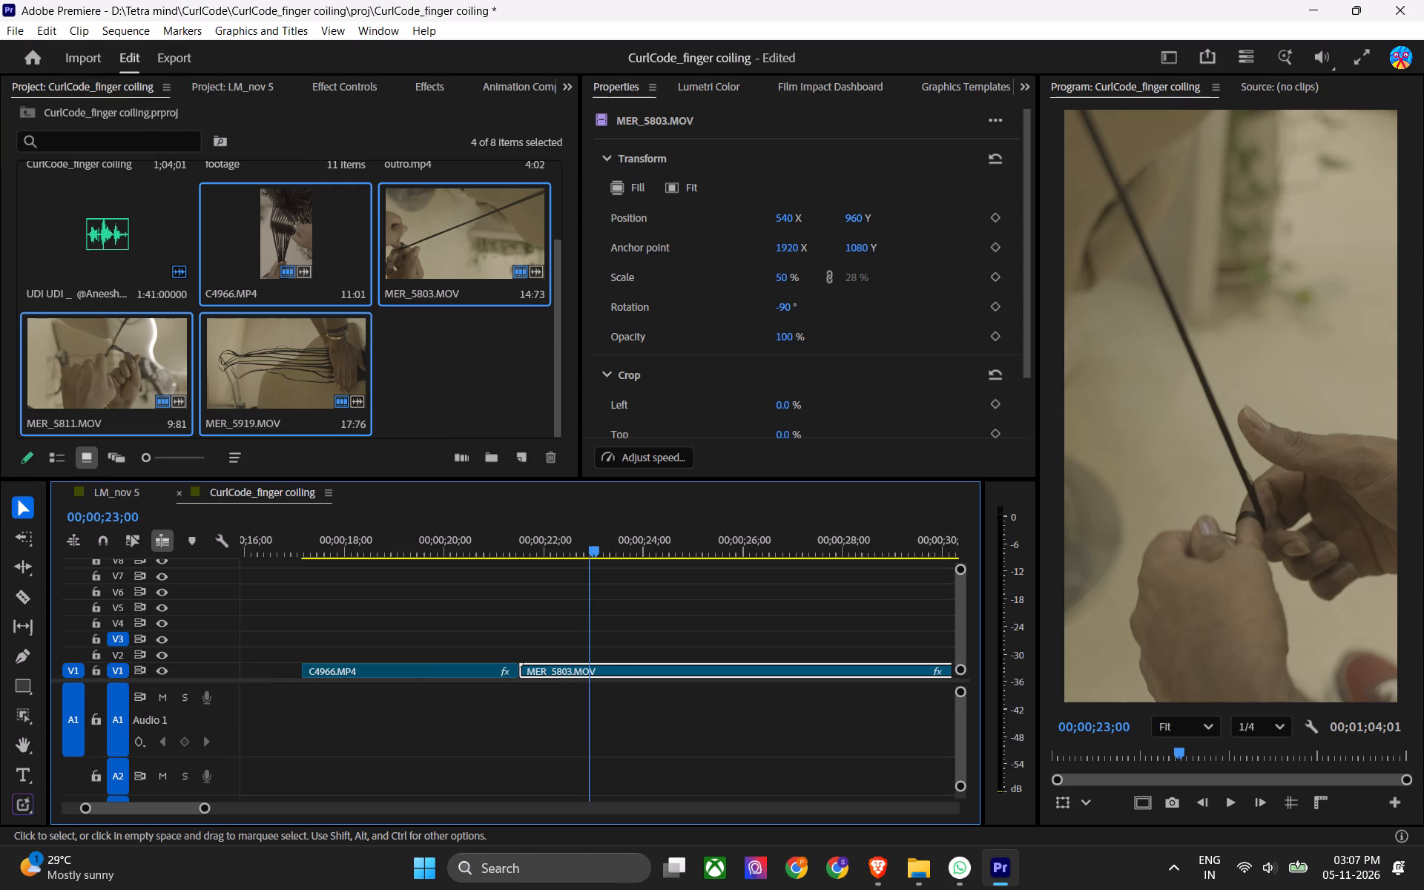
key("space")
scroll(654, 636, "up", 3, "alt")
key("space")
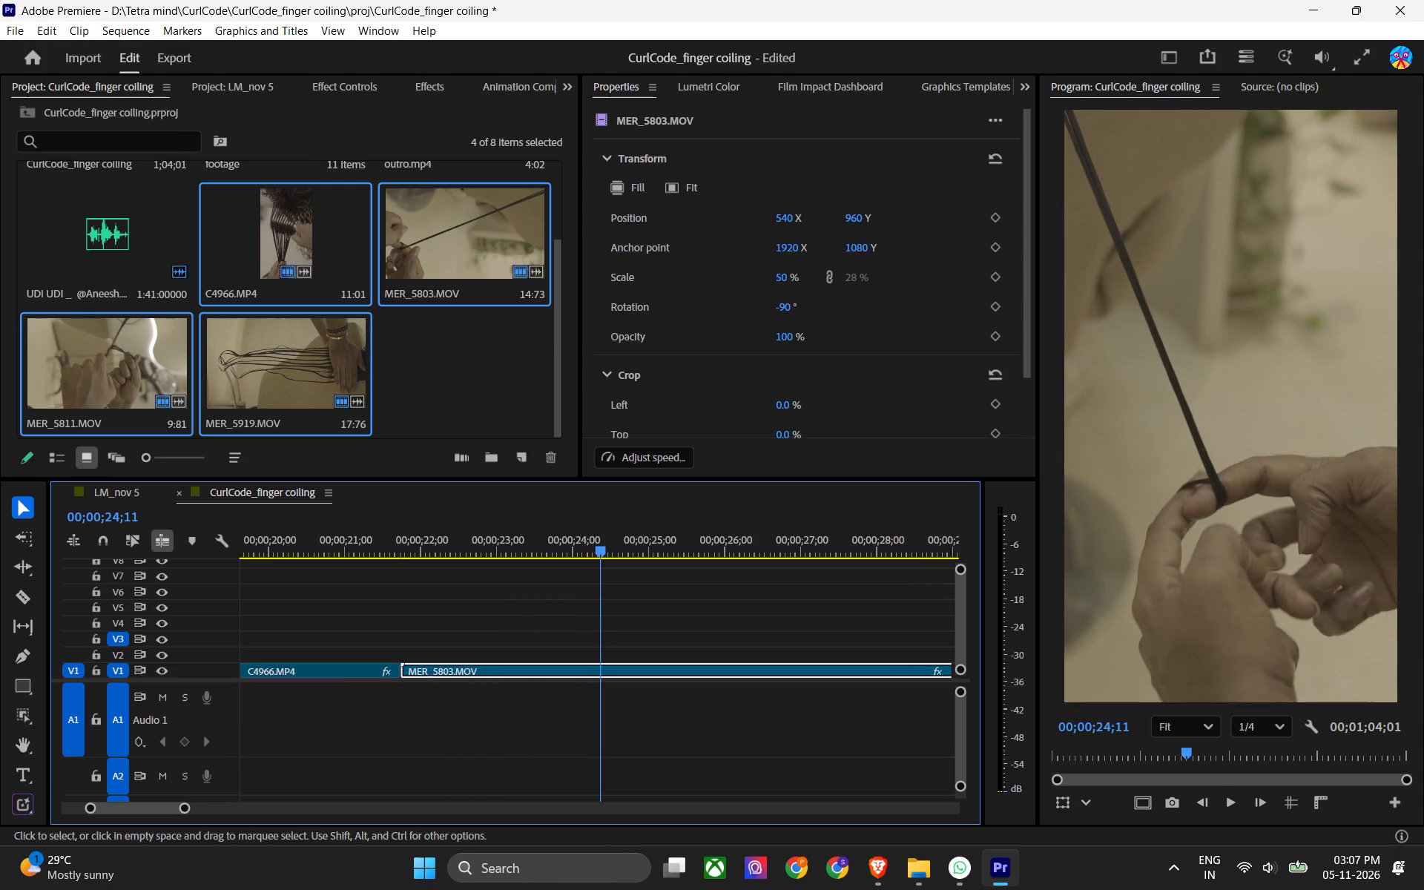
key("ctrl+s")
left_click_drag(600, 543, 593, 547)
key("q")
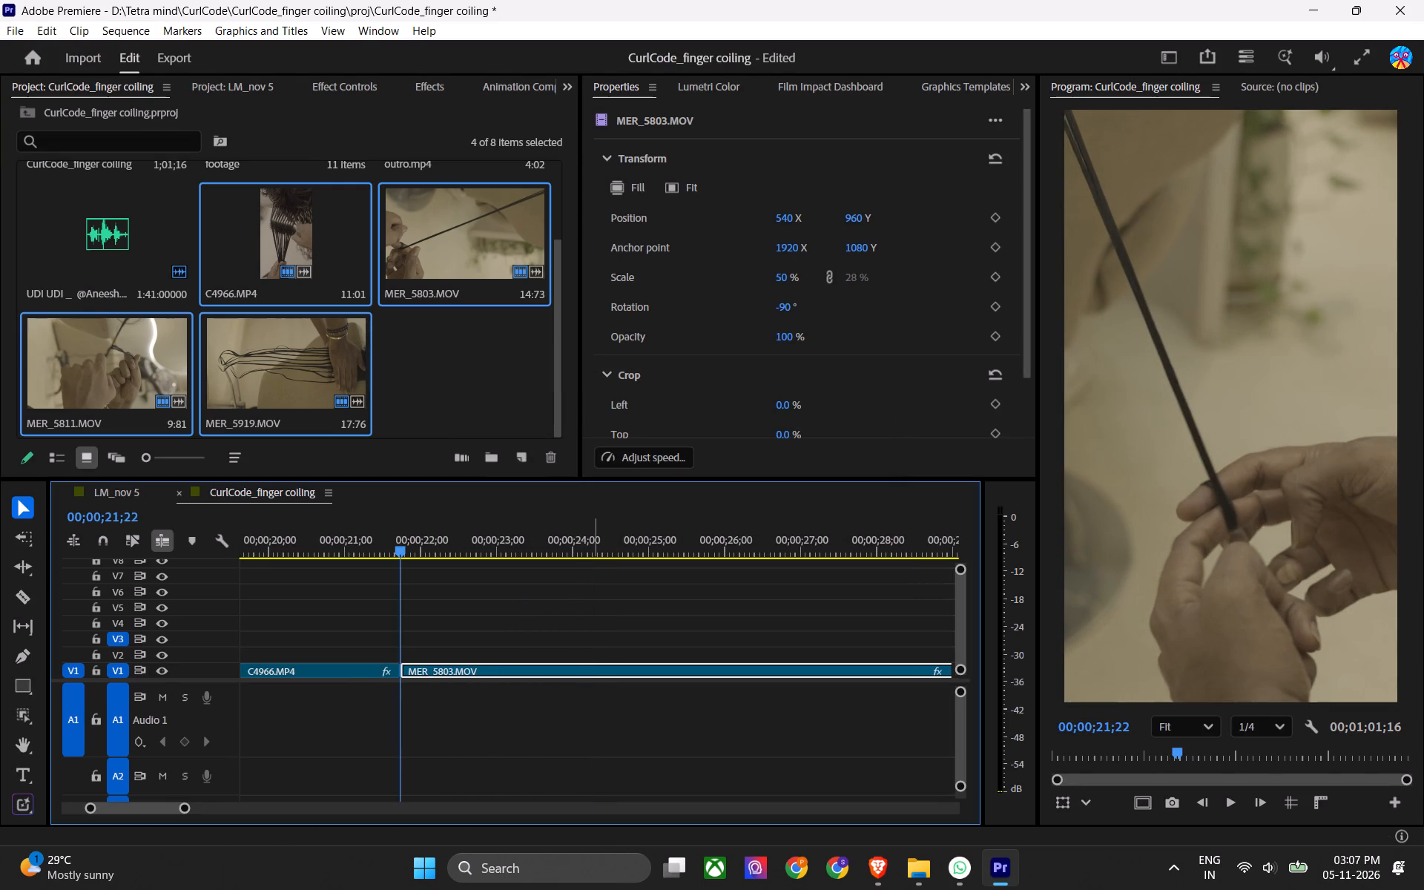
key("ctrl+s")
Play and scrub through MER_5803.MOV to find its best closing moment, and ripple-trim its end back to about 00;00;29;00.
key("space")
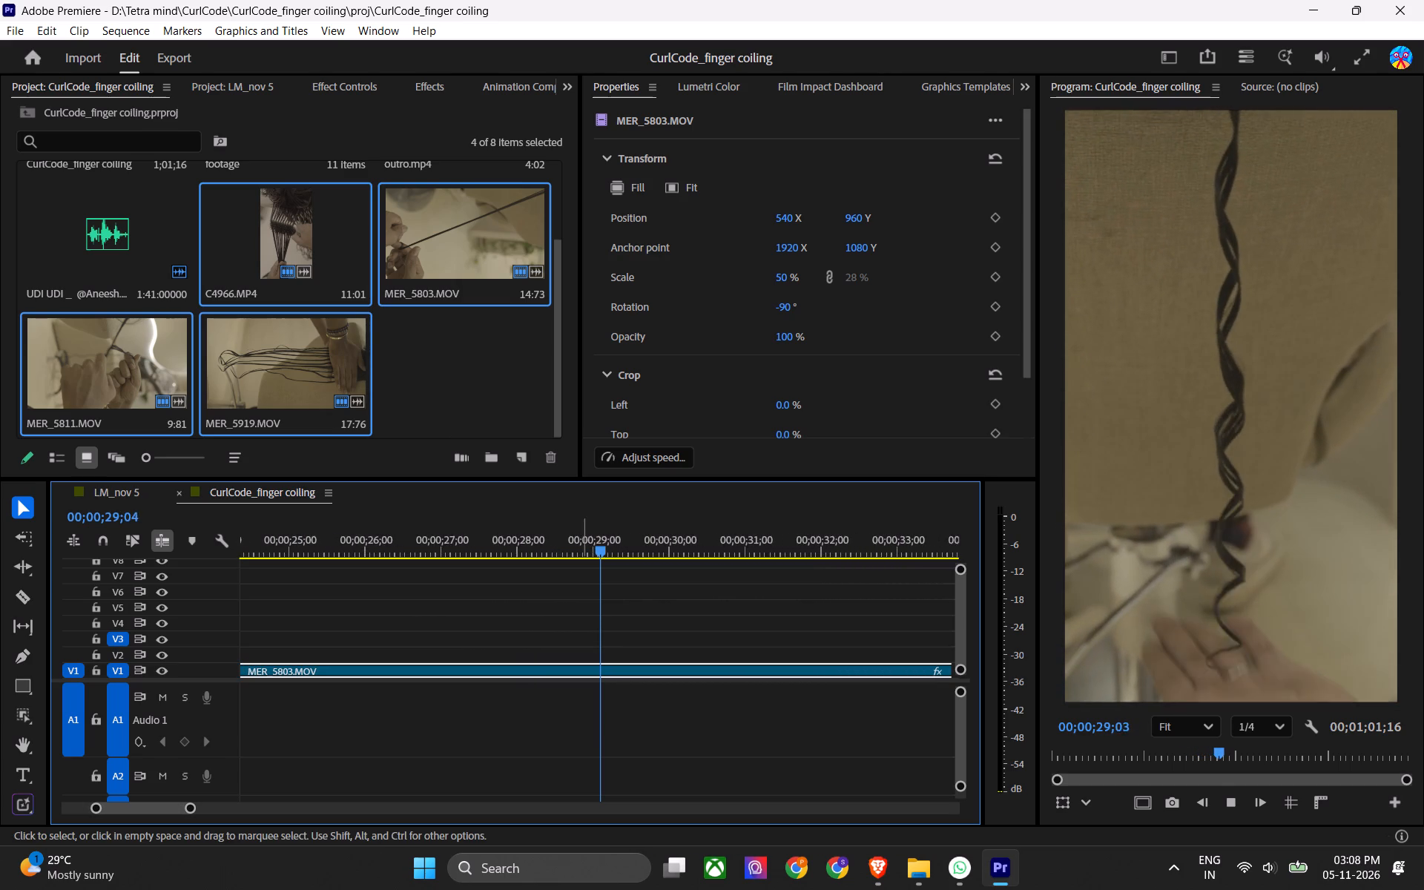
key("space")
left_click_drag(590, 554, 581, 588)
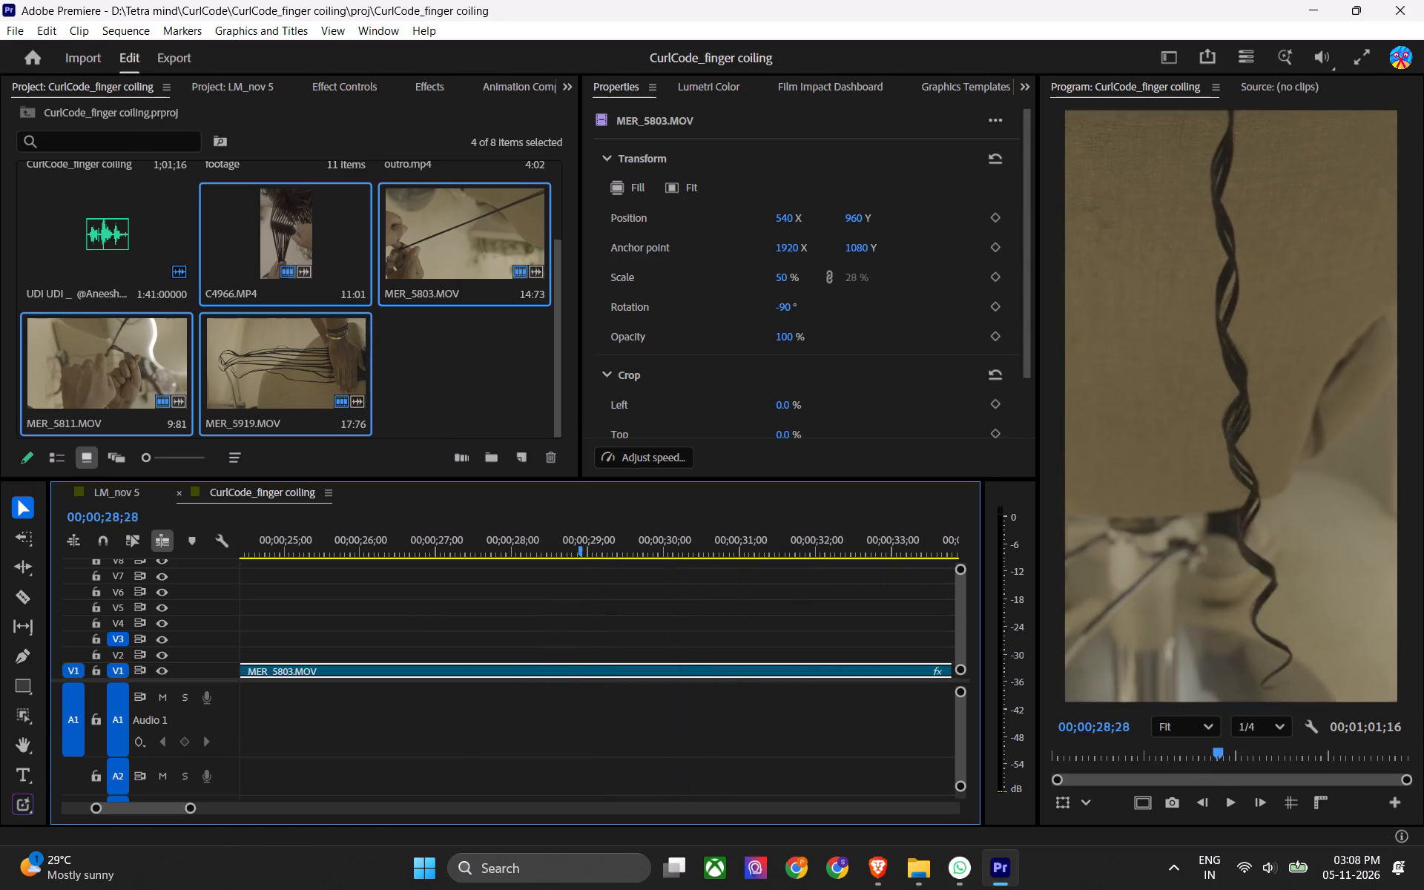
left_click_drag(581, 588, 478, 595)
key("space")
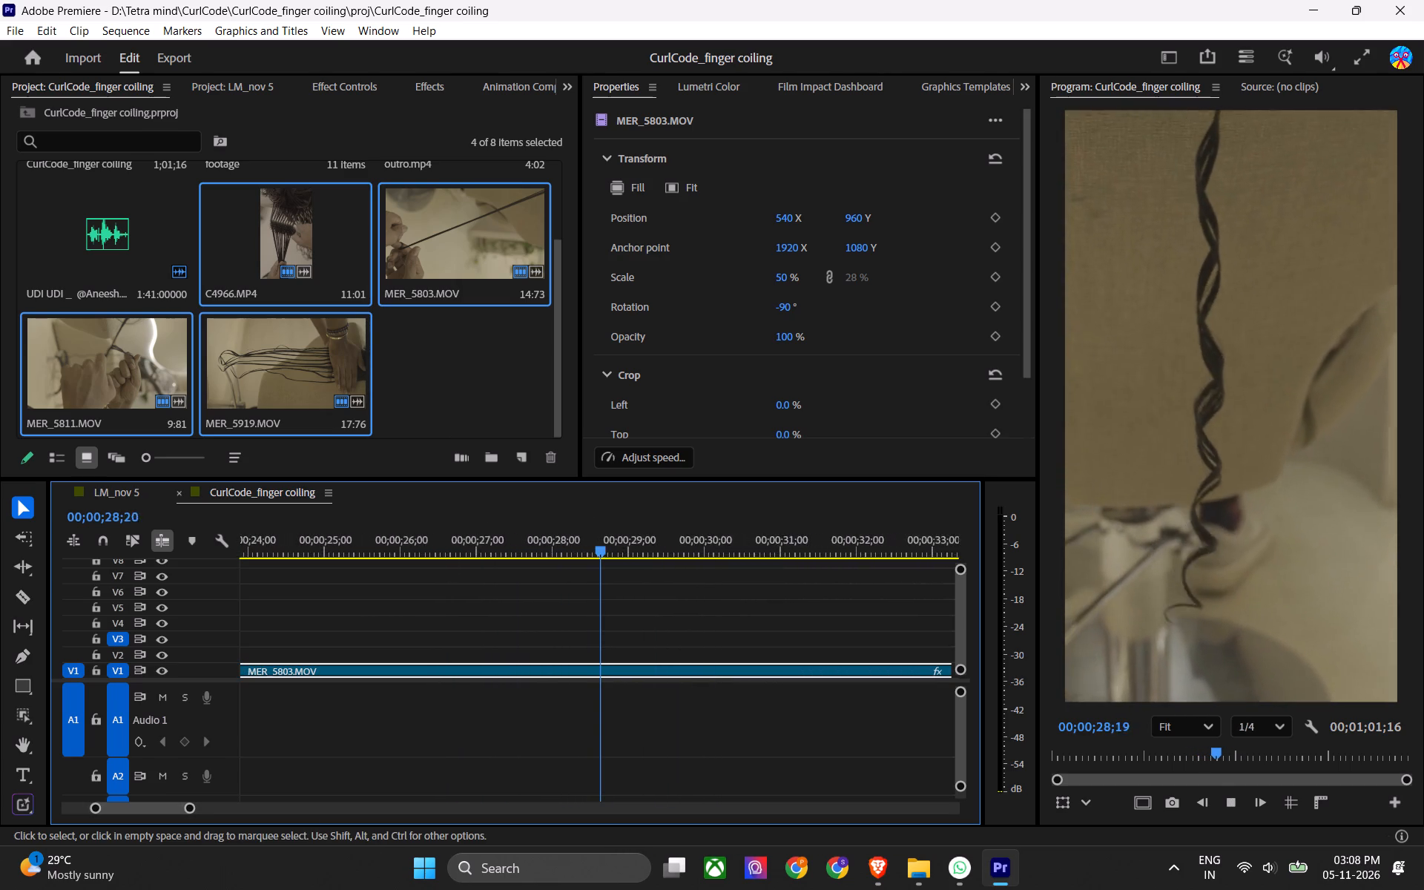
key("space")
left_click_drag(587, 547, 639, 552)
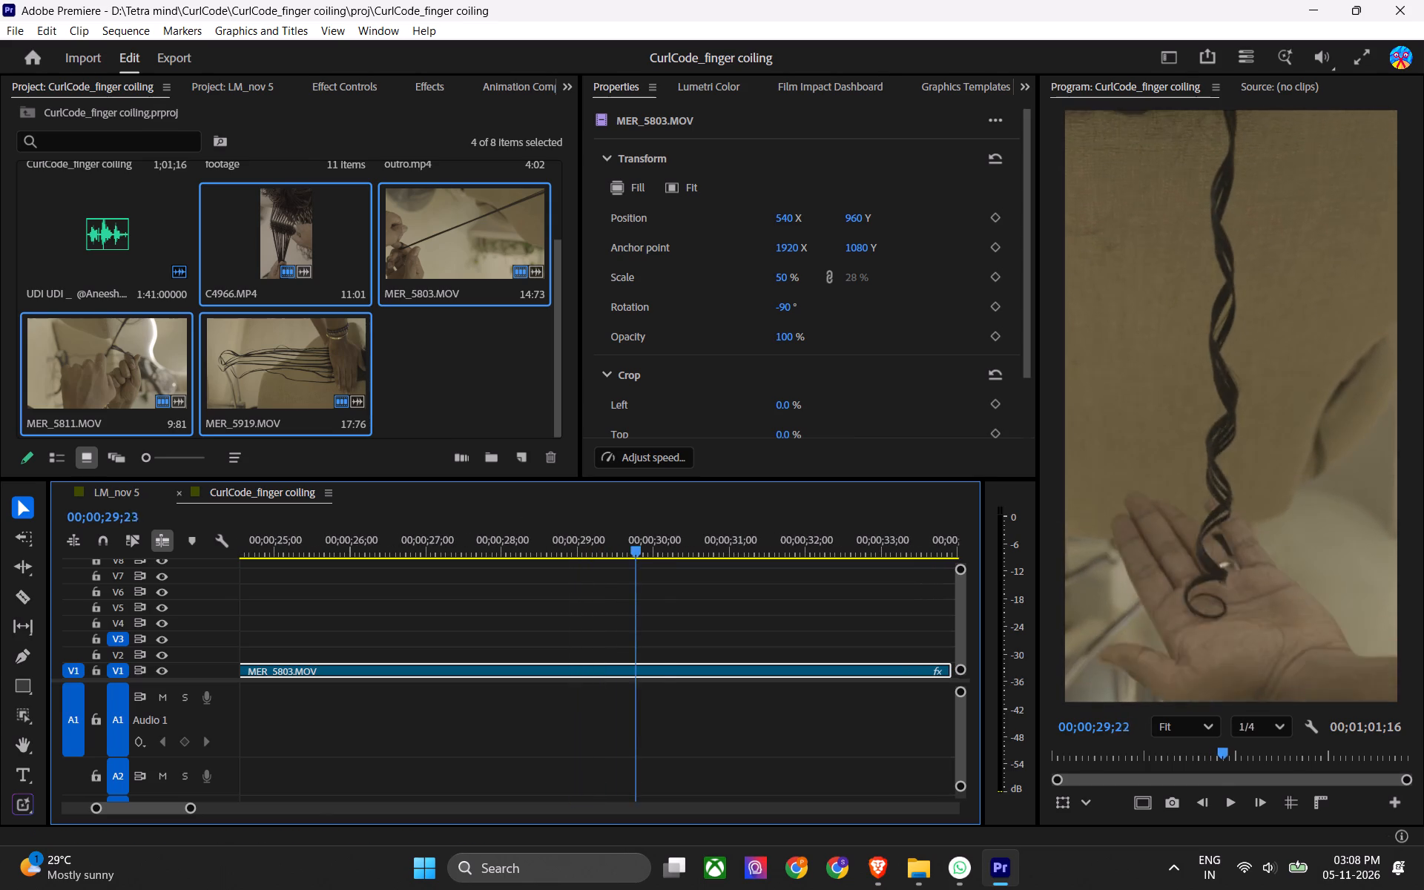
left_click_drag(639, 552, 705, 553)
key("space")
scroll(666, 589, "down", 3, "alt")
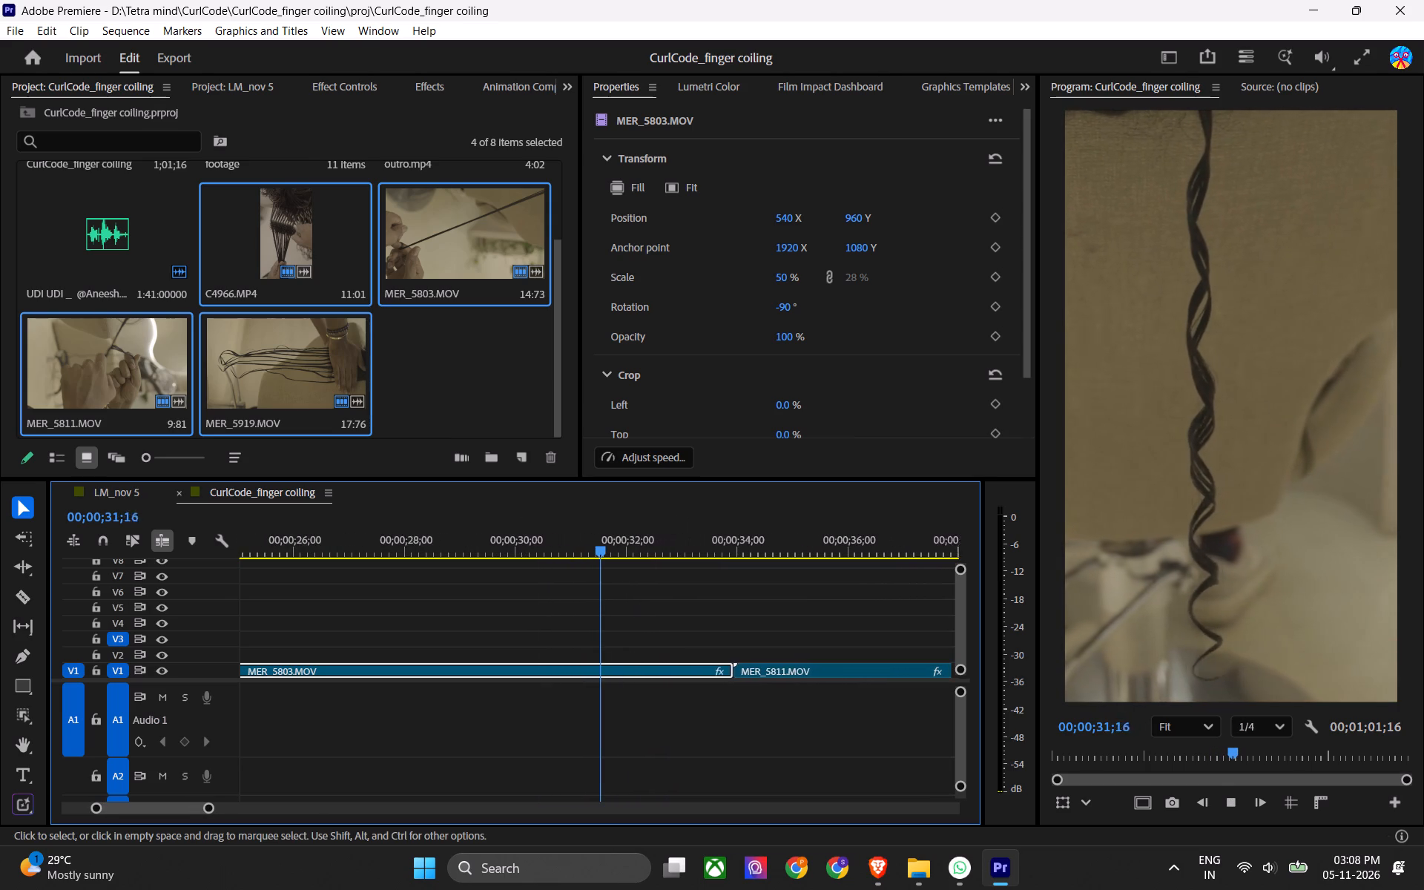
key("space")
left_click_drag(369, 527, 332, 541)
key("space")
scroll(435, 590, "up", 3, "alt")
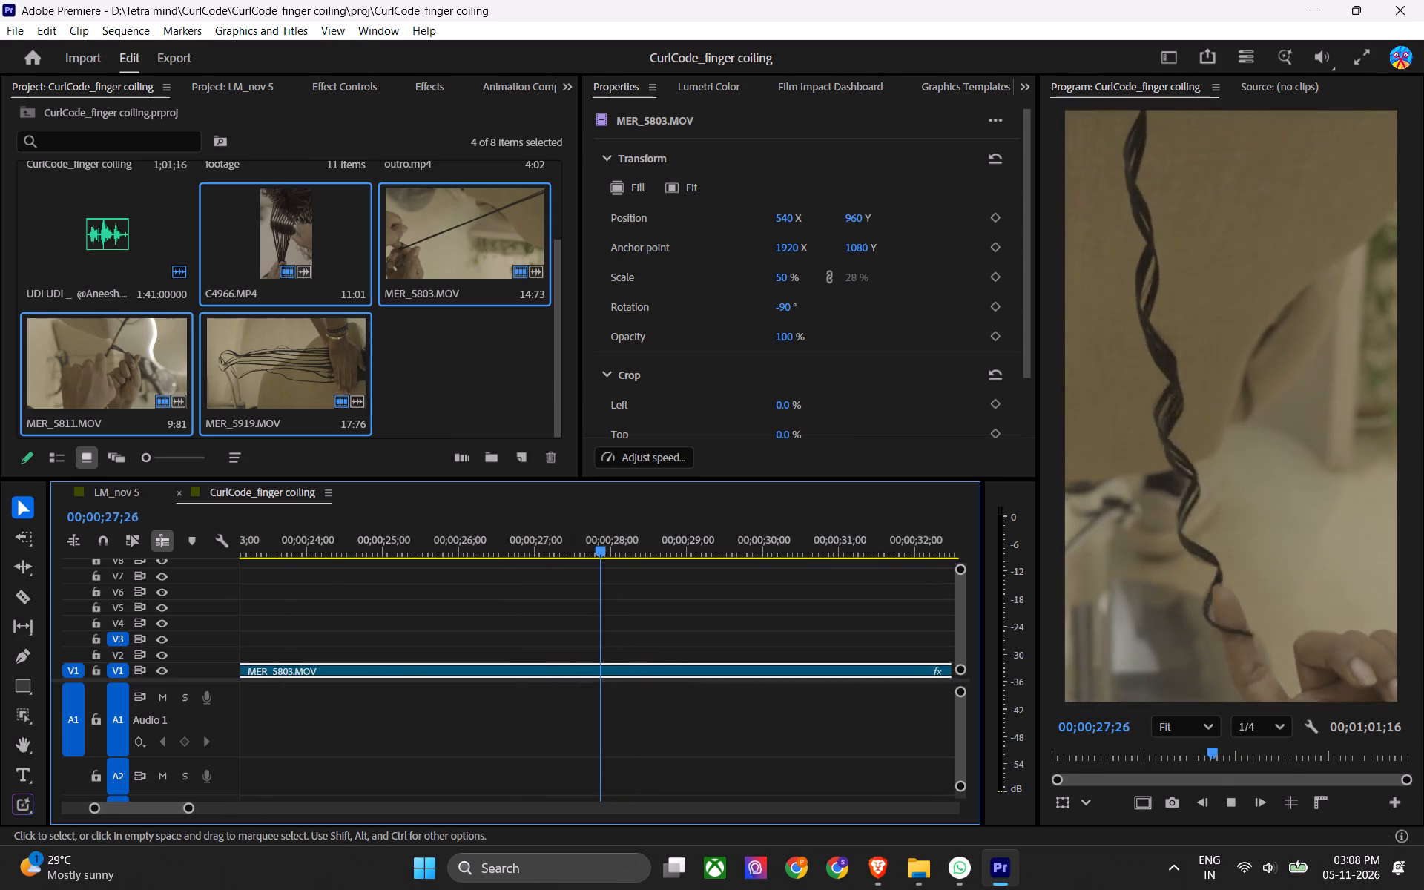
key("space")
left_click(616, 545)
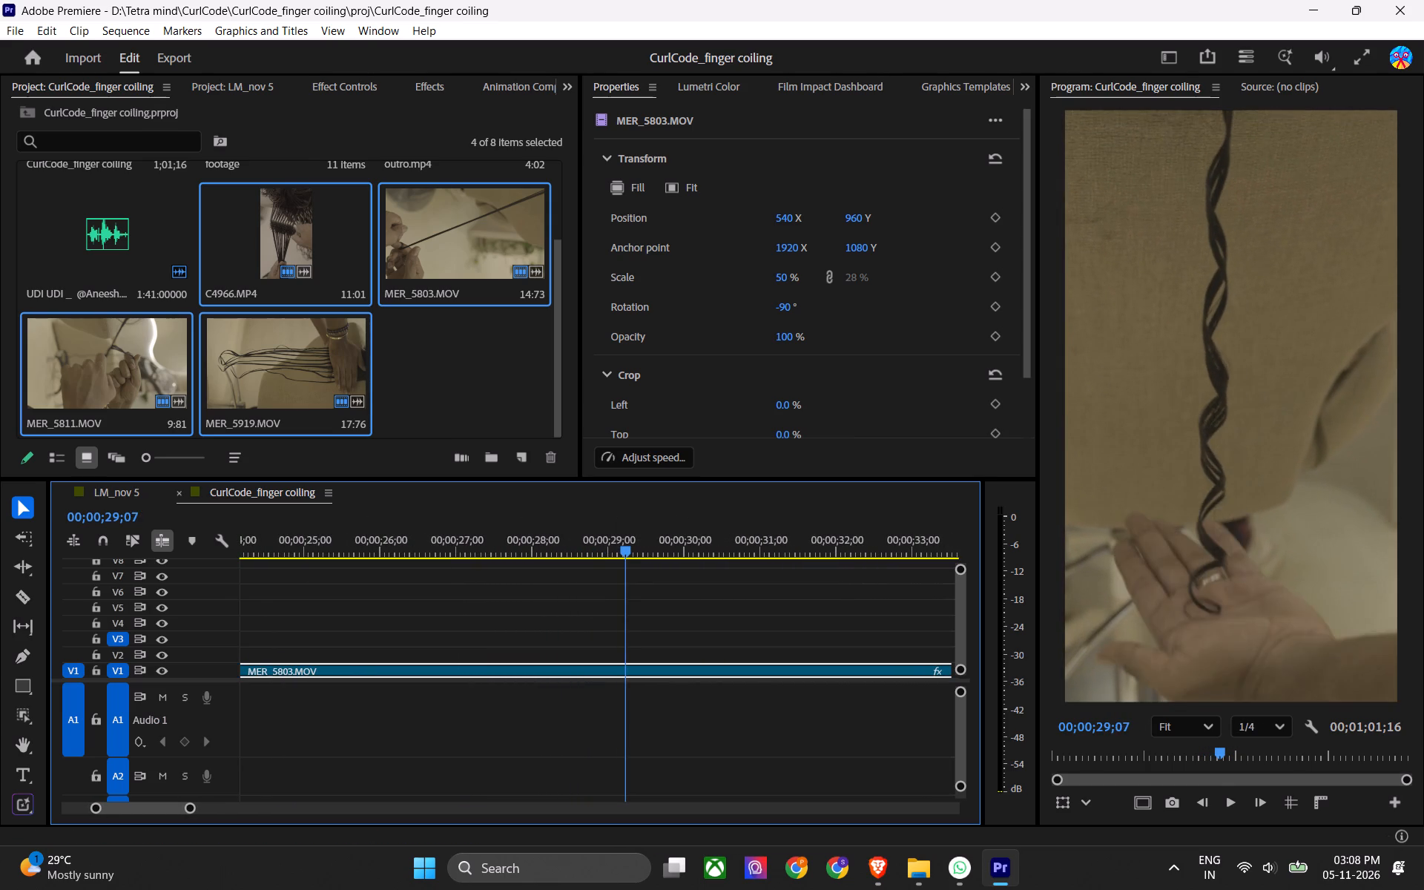
key("w")
Play across the cut into MER_5811.MOV, ripple-trim about 1.2 seconds off that clip's start, and save the project.
left_click_drag(540, 535, 524, 540)
key("space")
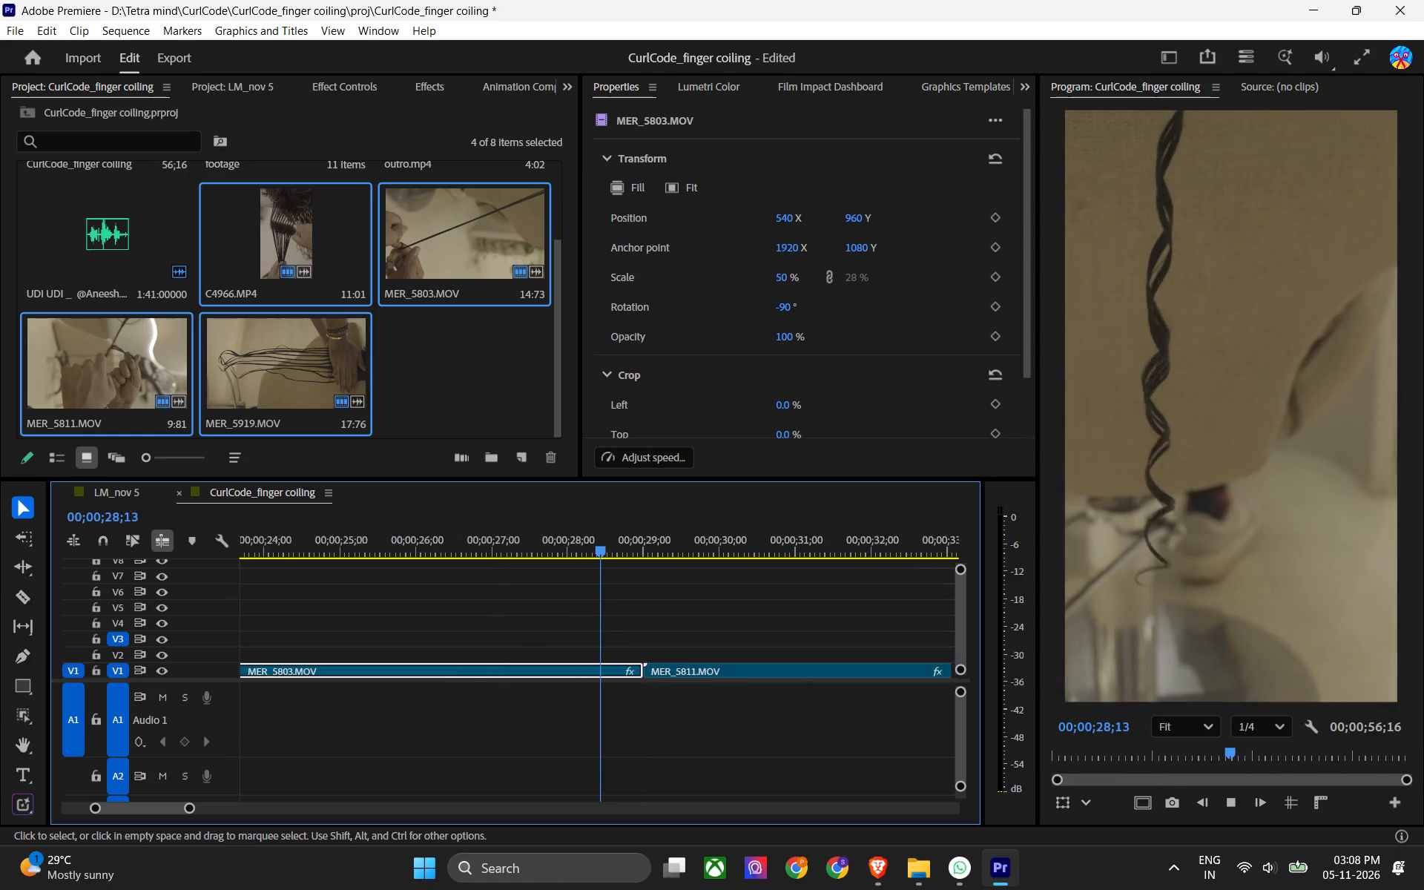
scroll(446, 604, "down", 10, "alt")
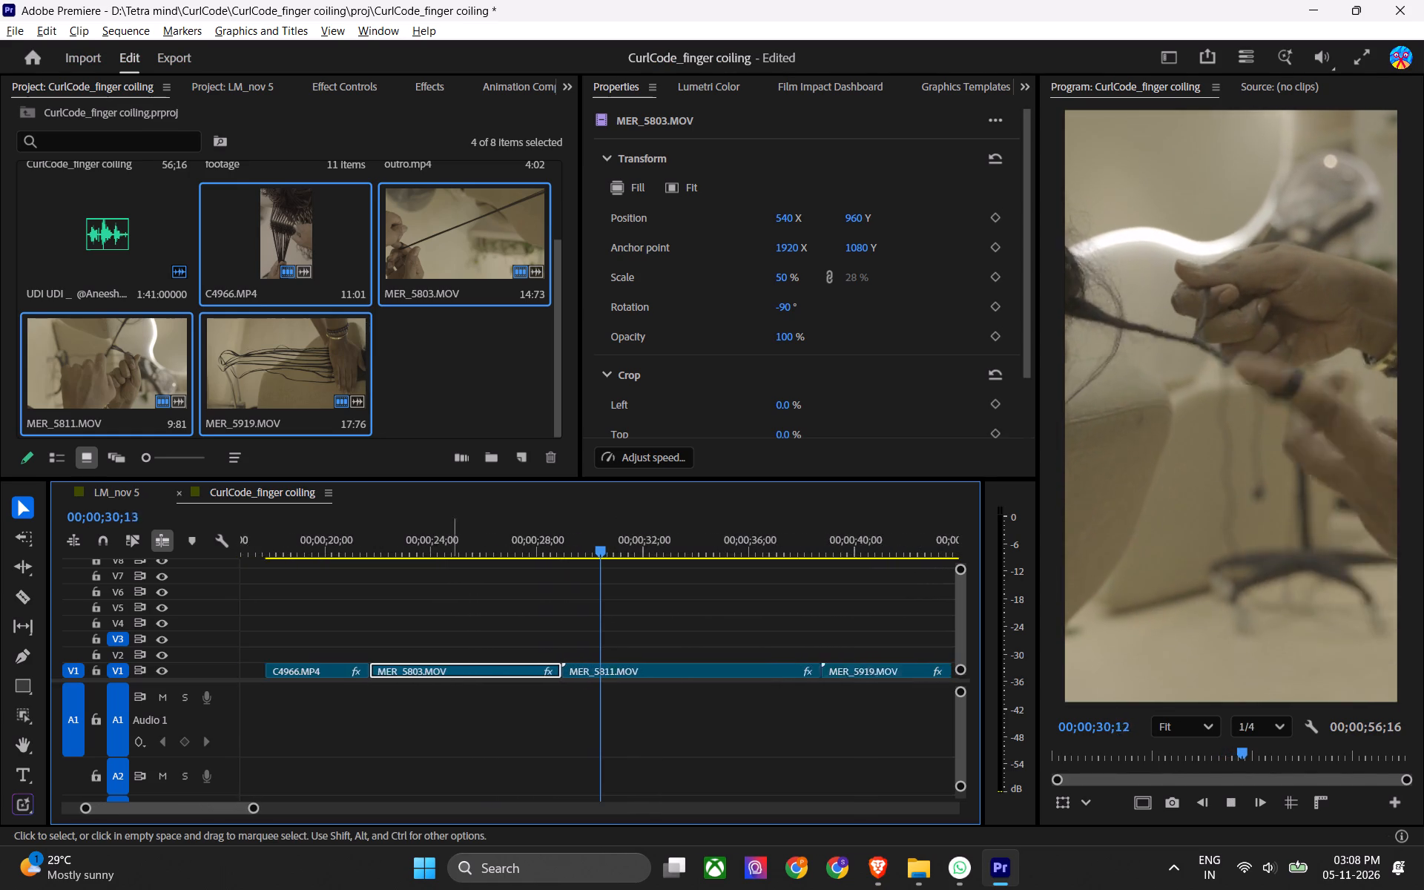
scroll(452, 602, "down", 1, "alt")
key("space")
scroll(493, 660, "up", 6, "alt")
left_click_drag(688, 551, 682, 556)
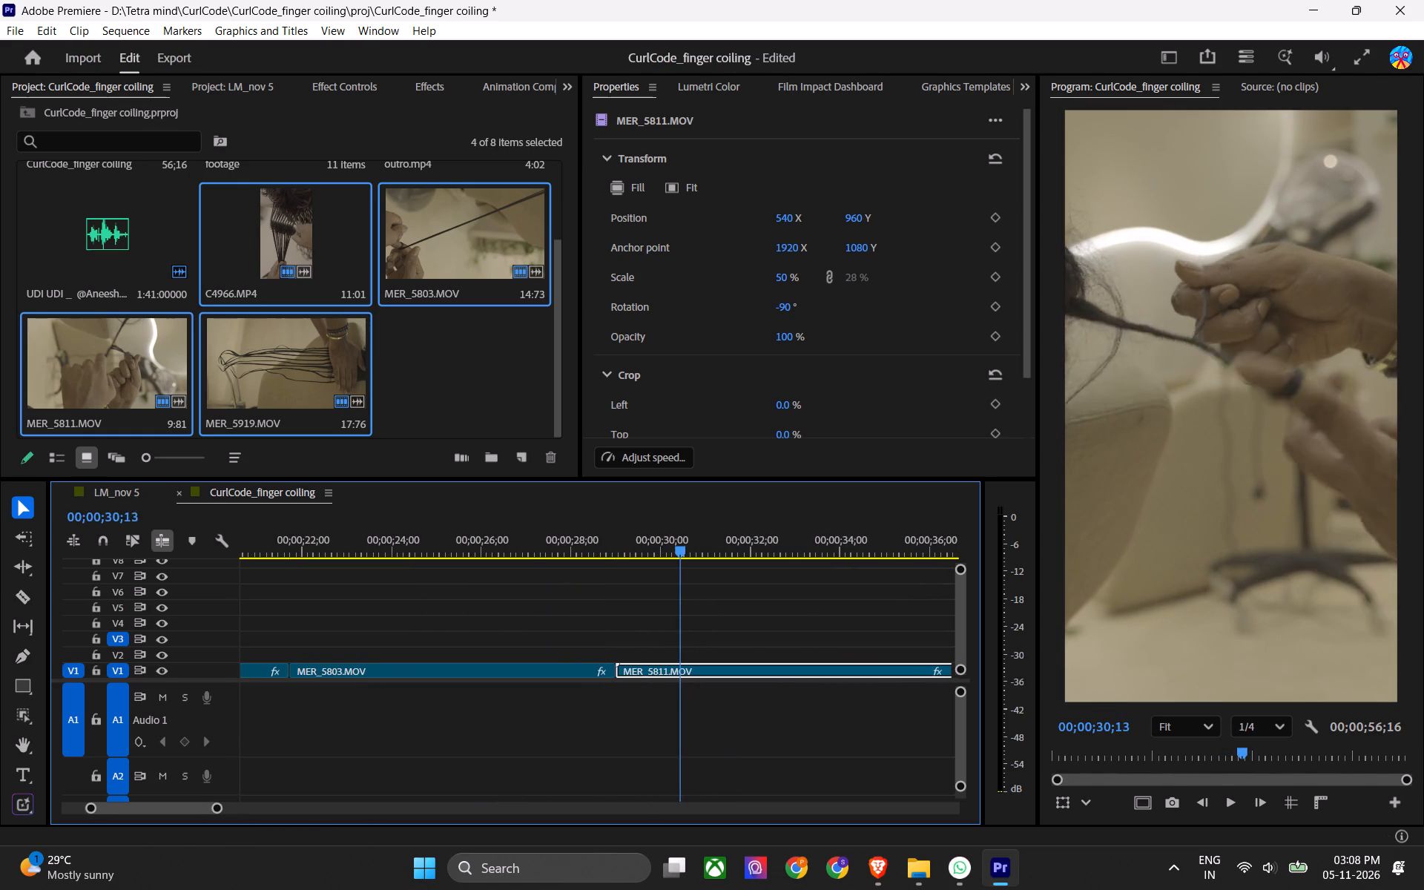
left_click_drag(682, 556, 597, 568)
key("q")
key("ctrl+s")
Play through MER_5811.MOV and ripple-trim about 2 seconds off its end, once the finished curl hangs free.
key("space")
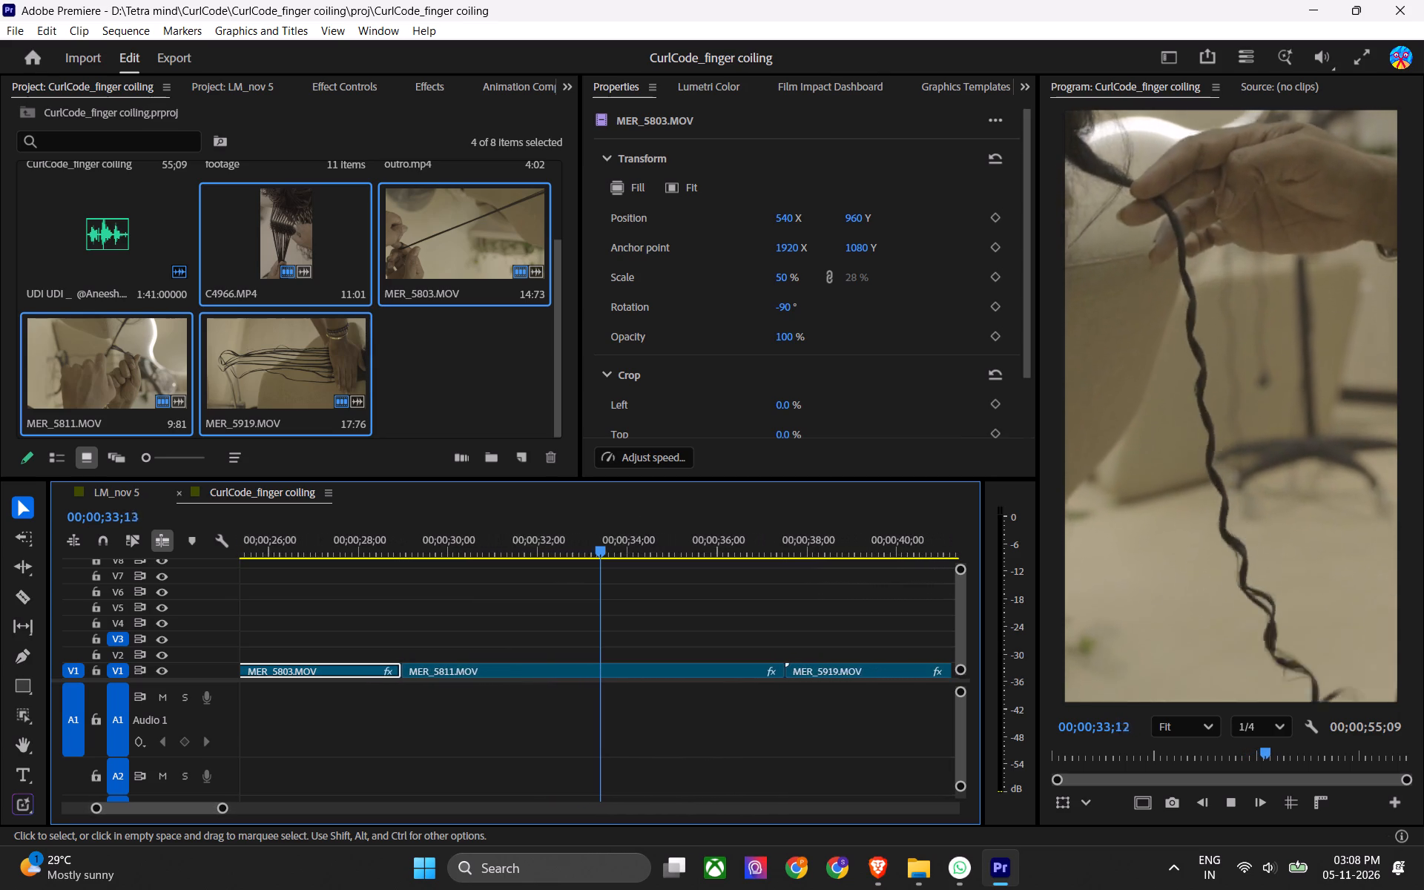
key("space")
left_click_drag(601, 541, 604, 545)
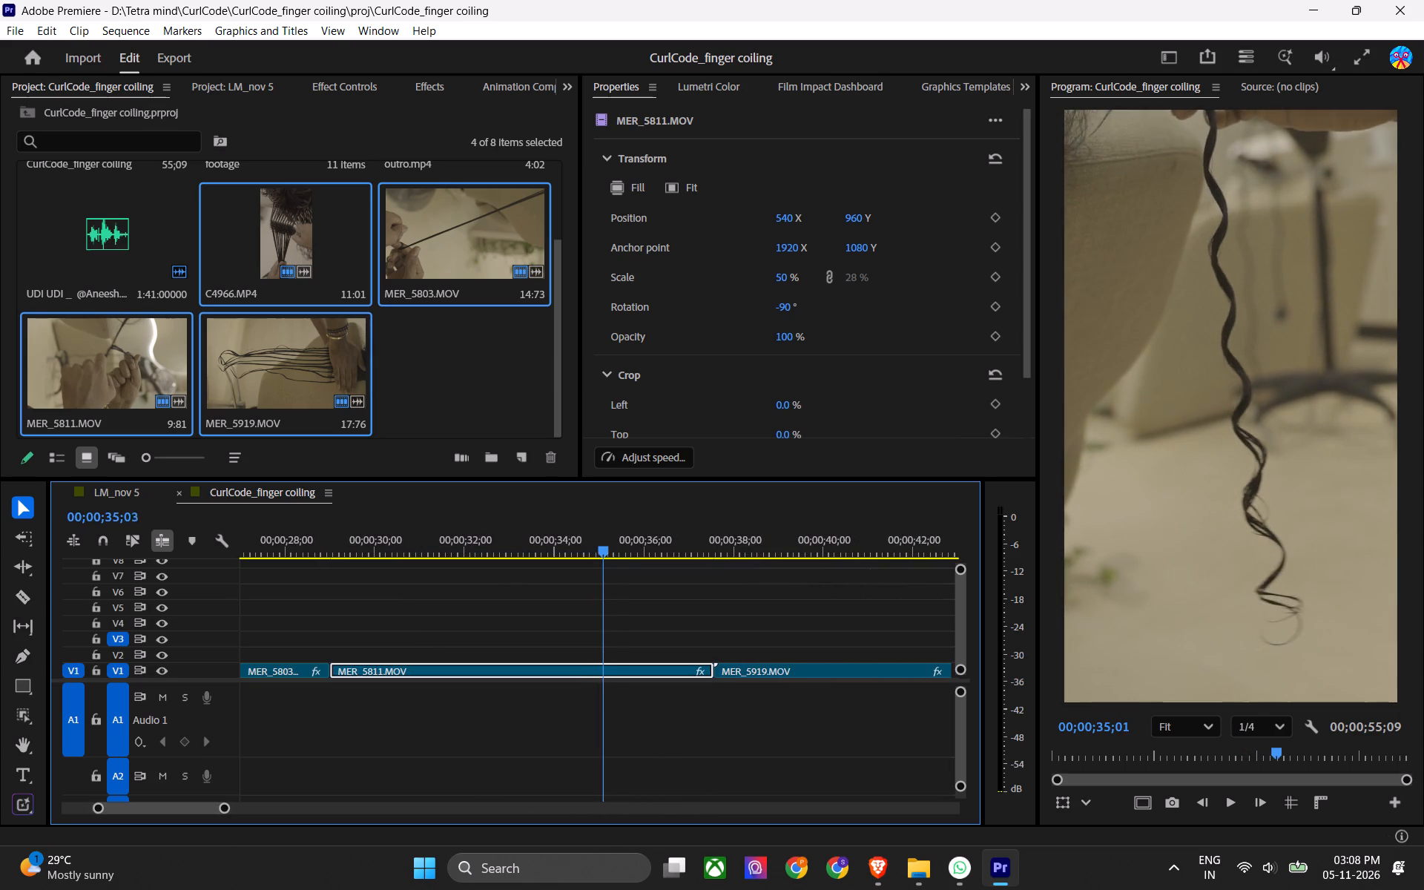
left_click_drag(604, 545, 597, 558)
key("w")
Play across the cut into MER_5919.MOV and ripple-trim about 1 second off that clip's start.
key("space")
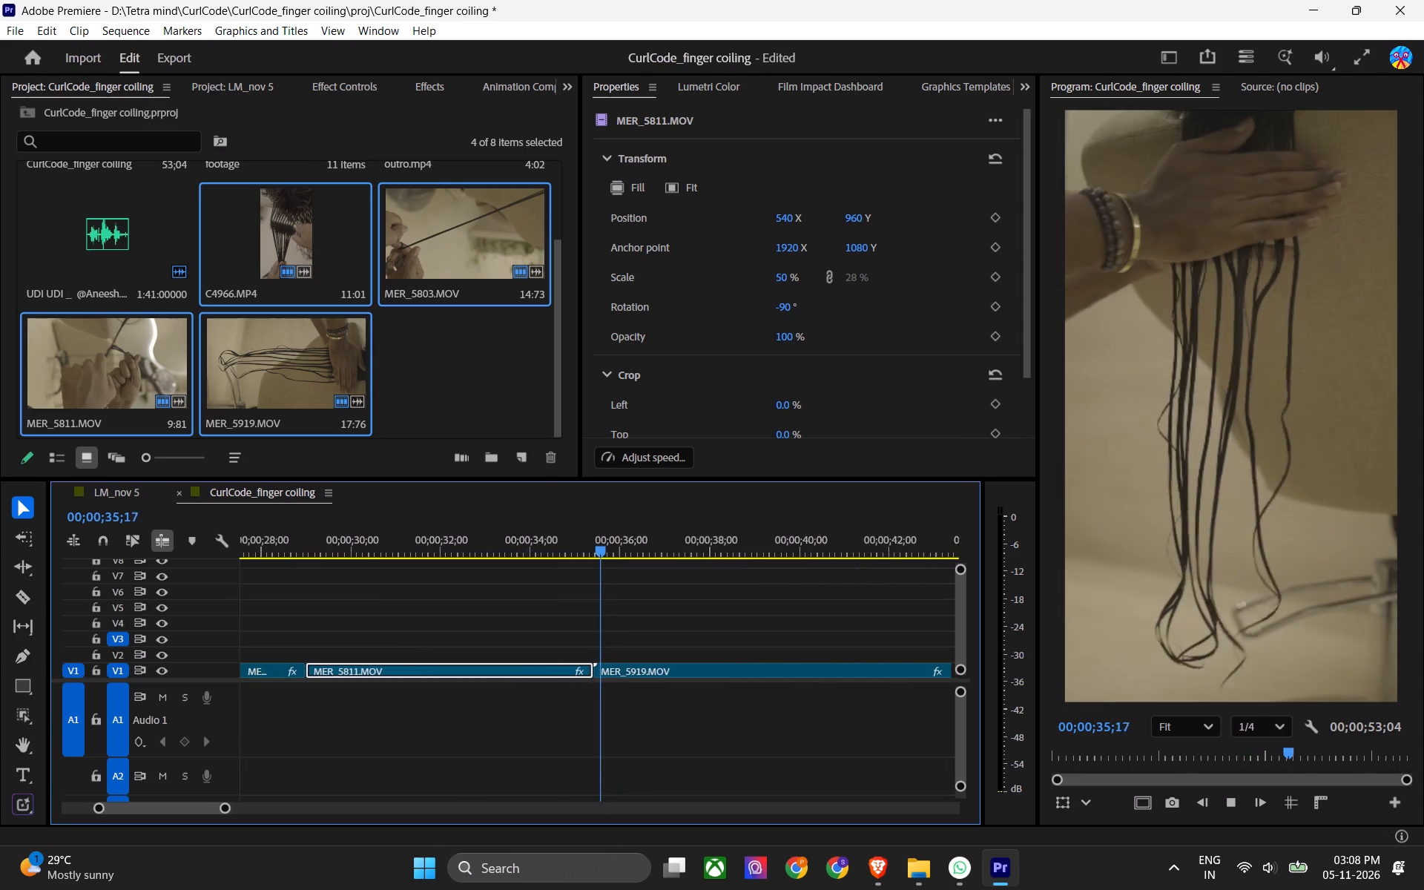
key("space")
key("q")
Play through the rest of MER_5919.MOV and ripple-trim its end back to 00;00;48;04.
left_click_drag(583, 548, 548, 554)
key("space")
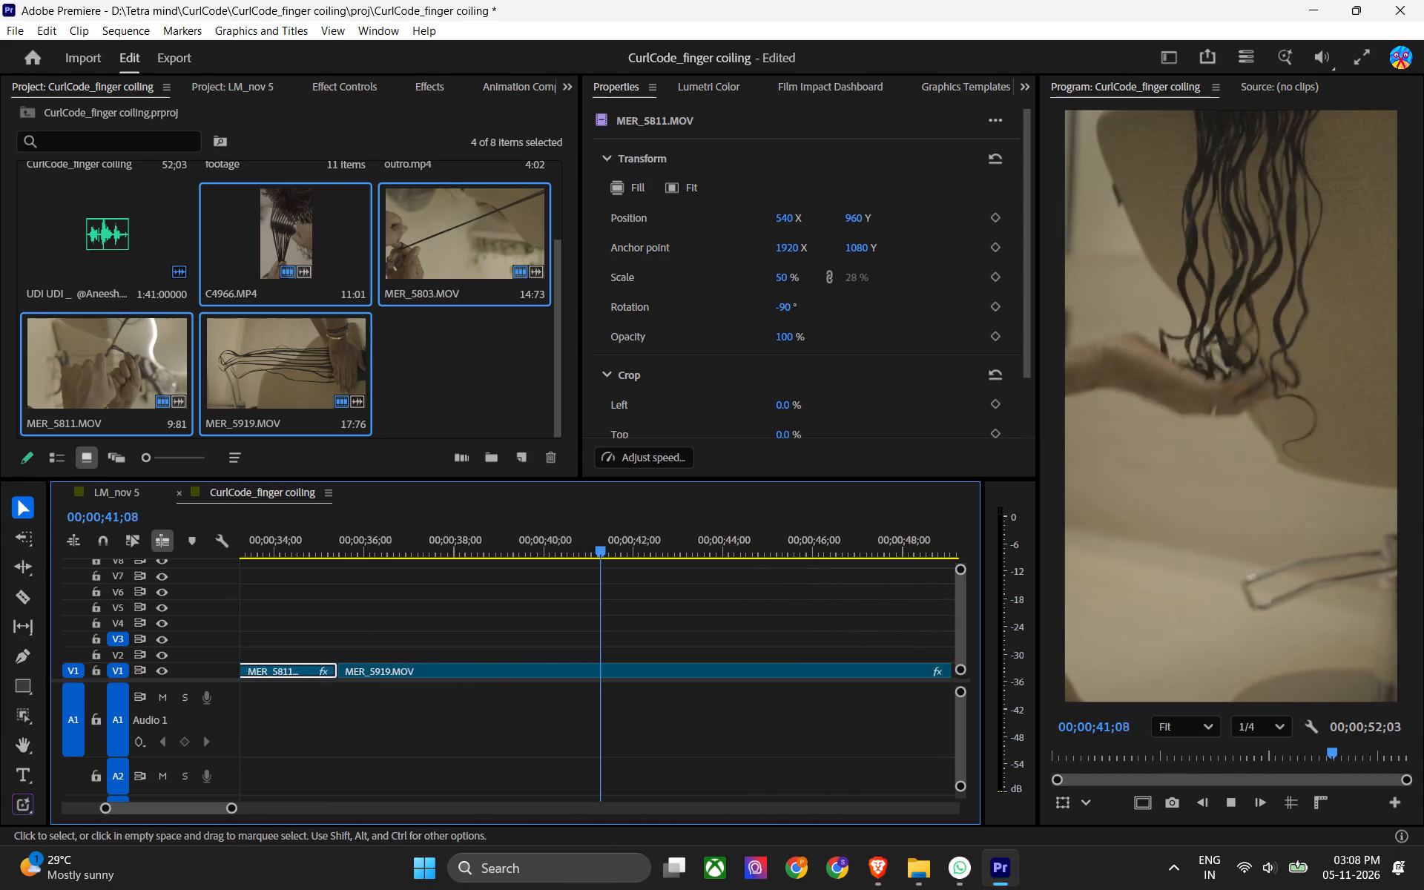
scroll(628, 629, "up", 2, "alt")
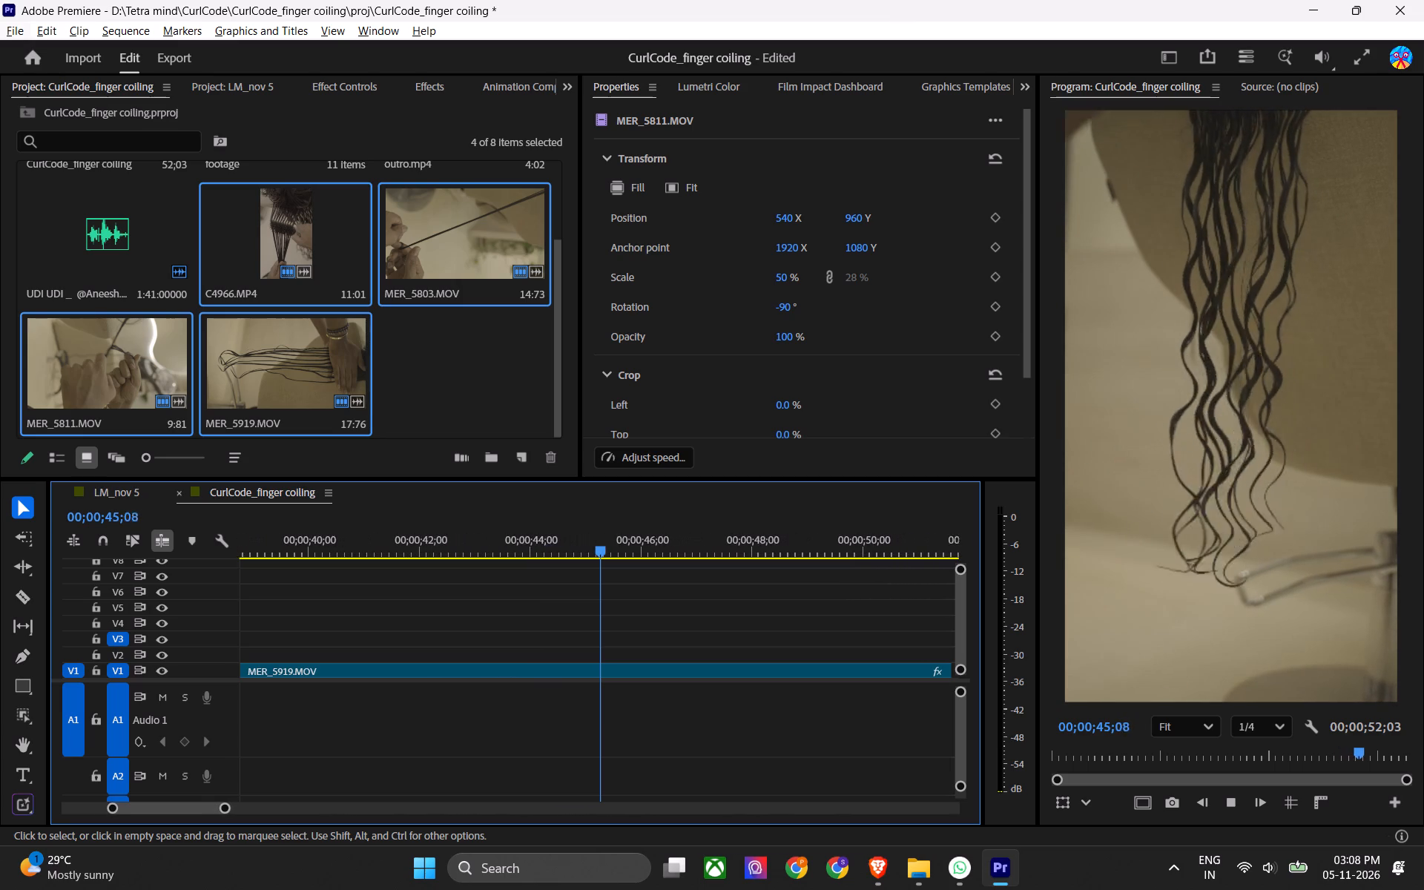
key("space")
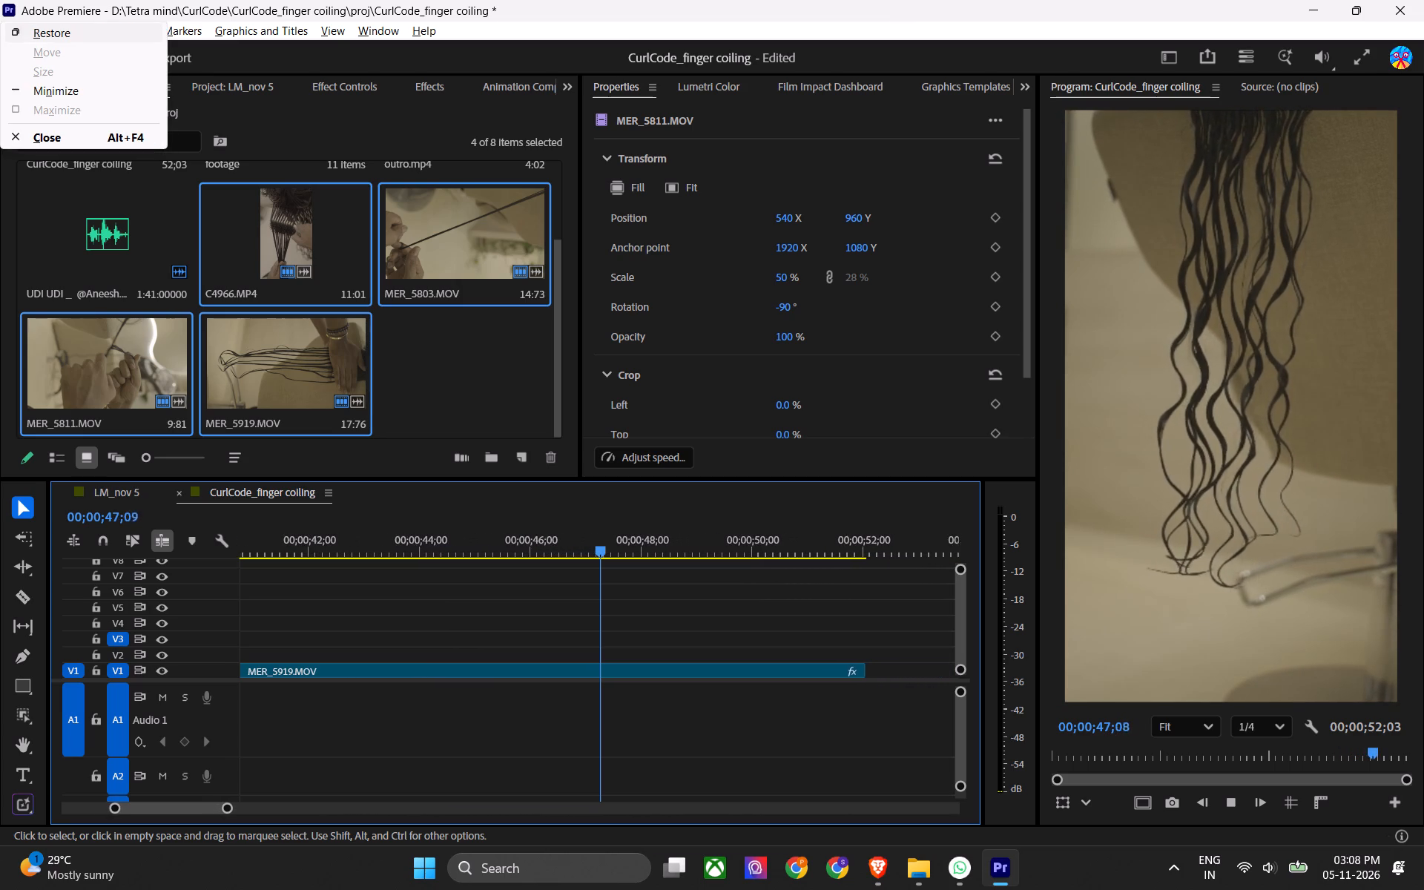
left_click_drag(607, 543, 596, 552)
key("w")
Replay and scrub through the shortened MER_5919.MOV to examine the hand lifting and releasing the curls, and save the project.
scroll(598, 579, "up", 5)
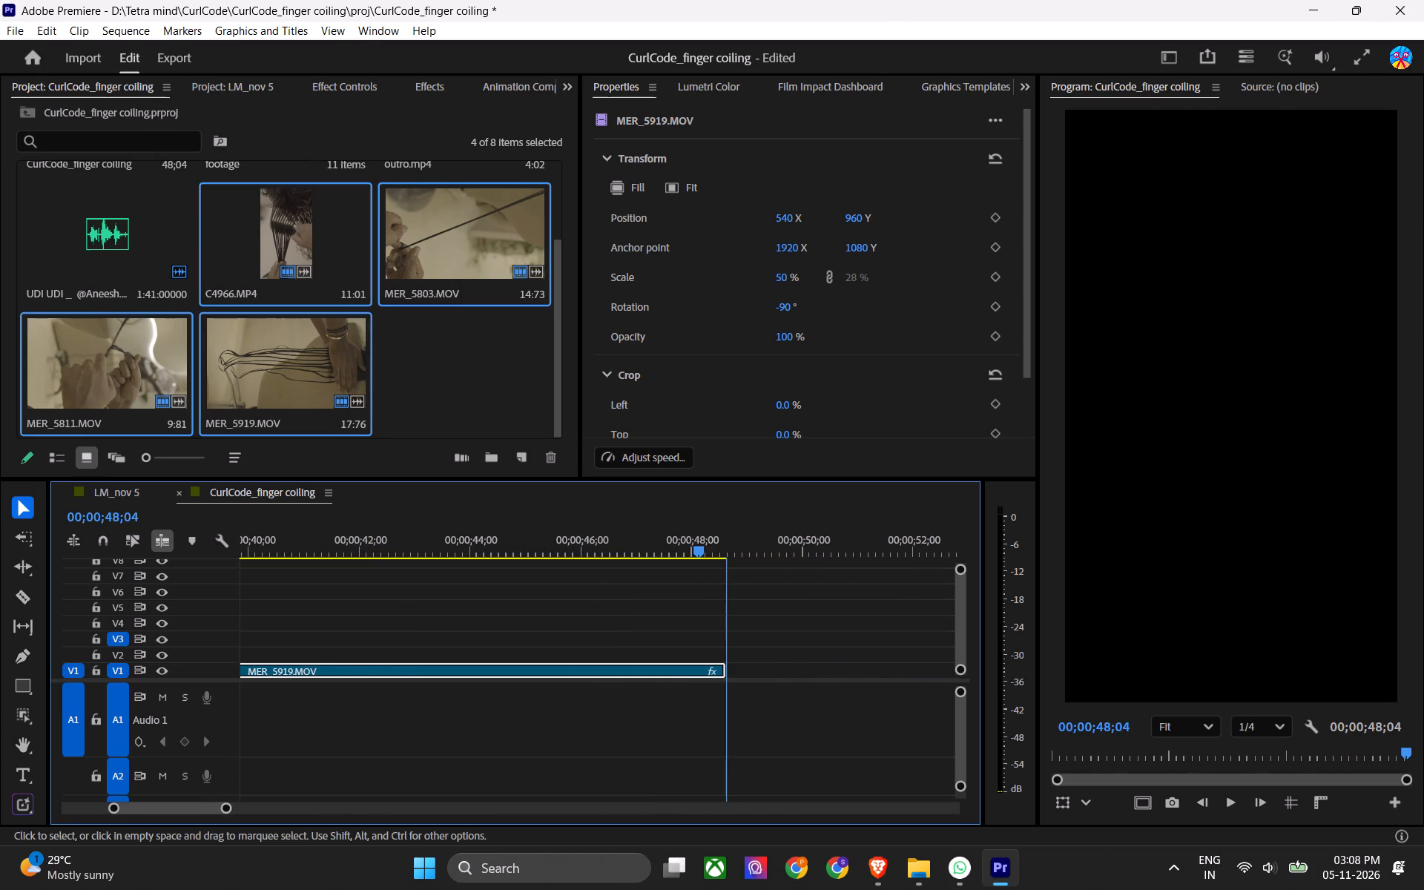
scroll(421, 572, "up", 6)
scroll(454, 604, "down", 4, "alt")
scroll(456, 608, "up", 5, "alt")
left_click(523, 550)
key("space")
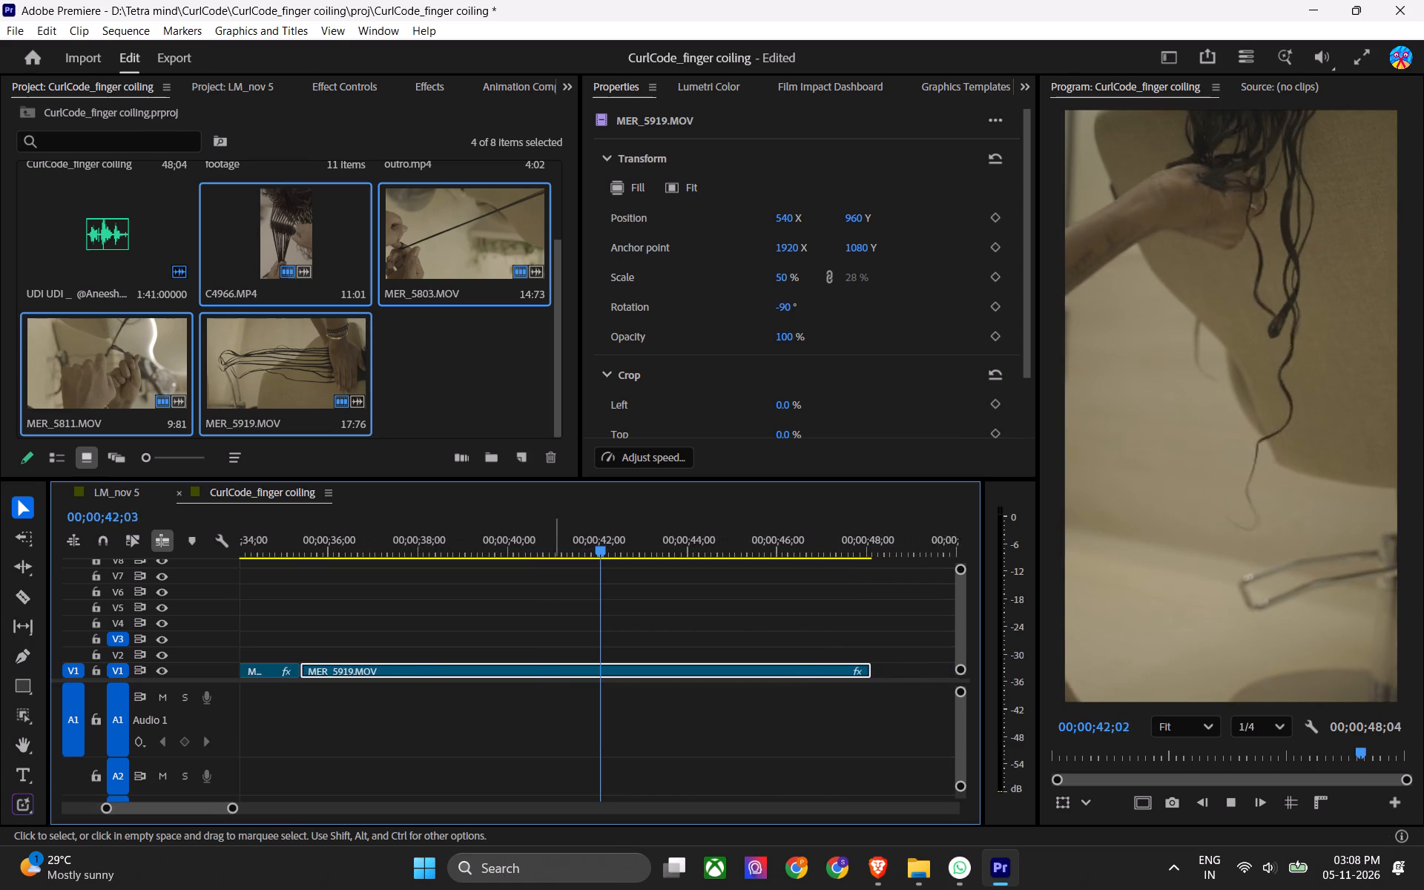
key("space")
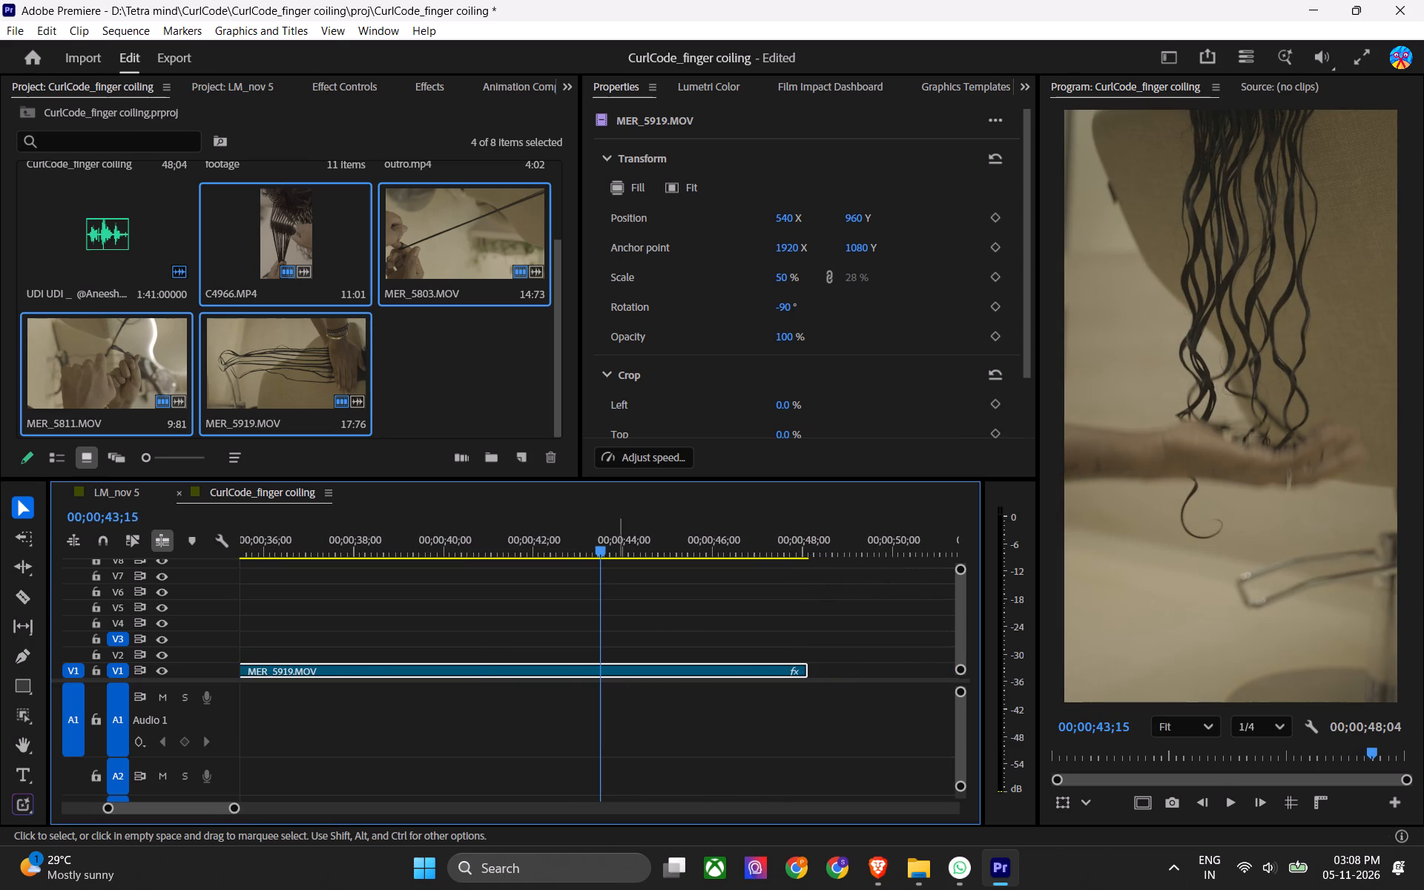
left_click_drag(570, 554, 473, 585)
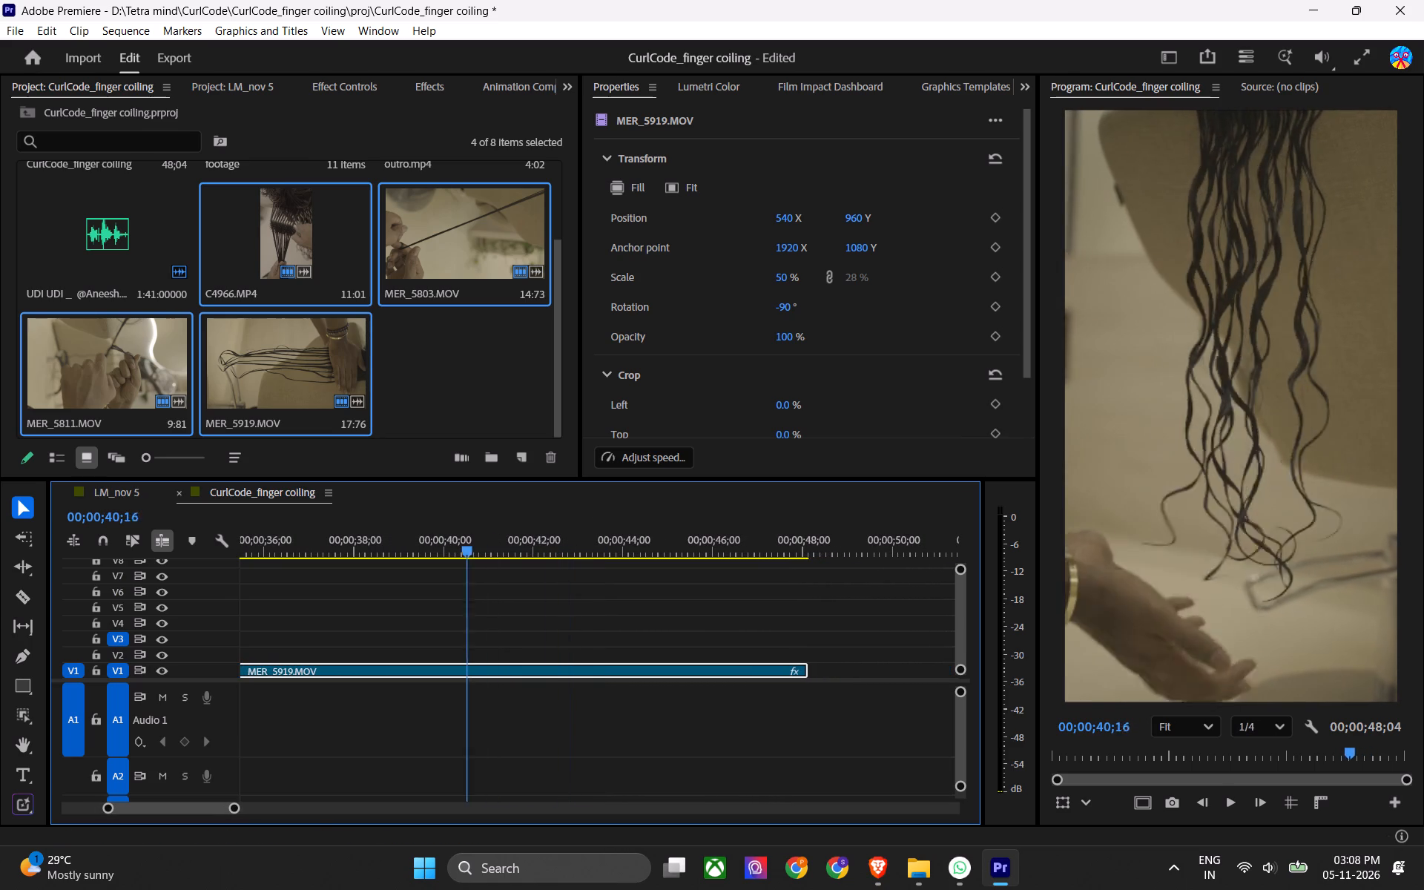
left_click_drag(473, 585, 648, 570)
key("space")
key("space")
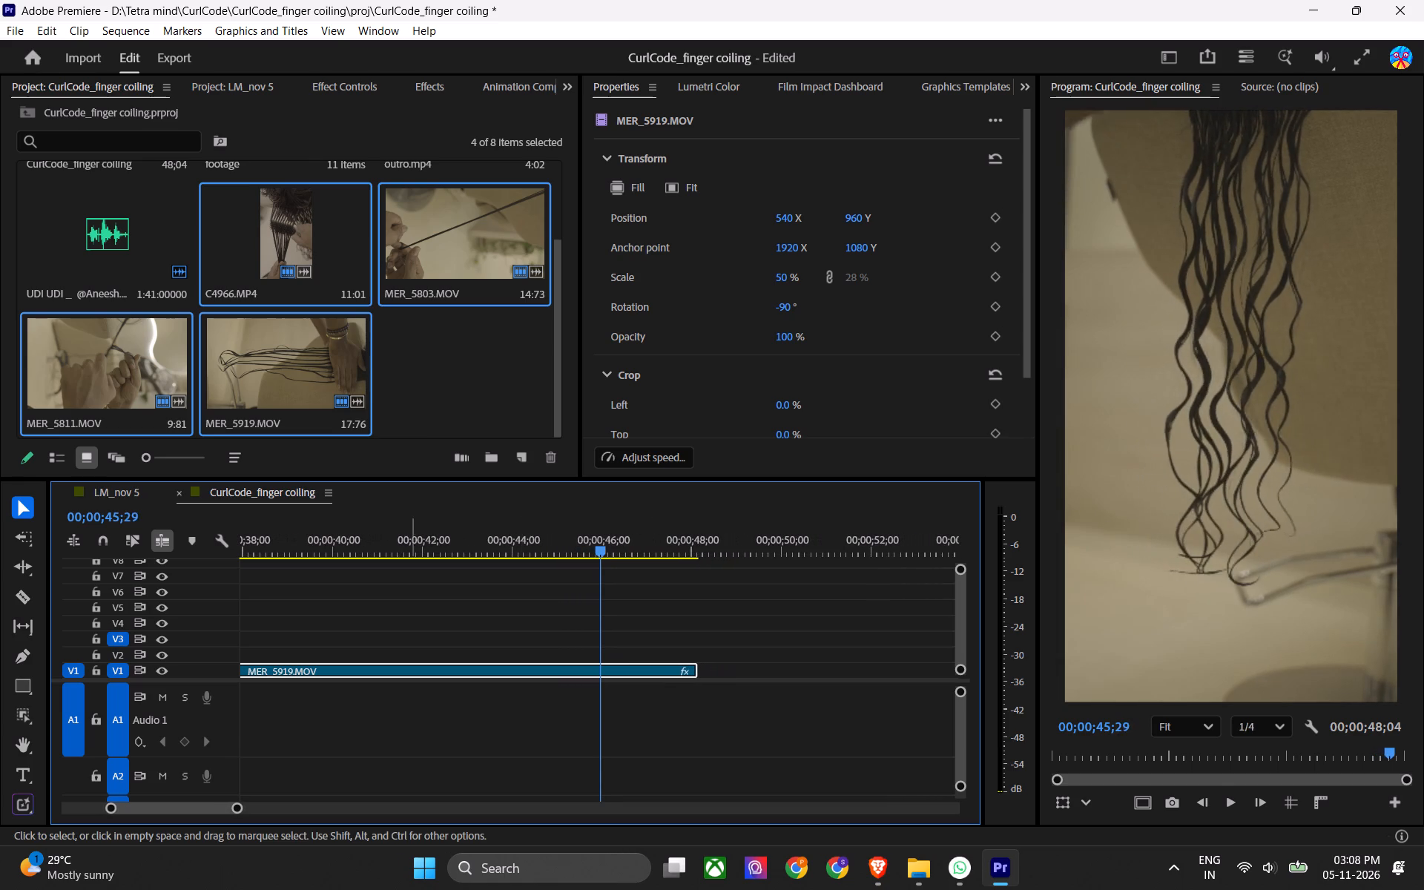
left_click_drag(359, 549, 334, 561)
scroll(374, 588, "up", 6)
key("ctrl+s")
Replay MER_5919.MOV, step to the frame where the hand releases the curls, ripple-trim its end to 00;00;40;23, and save.
key("space")
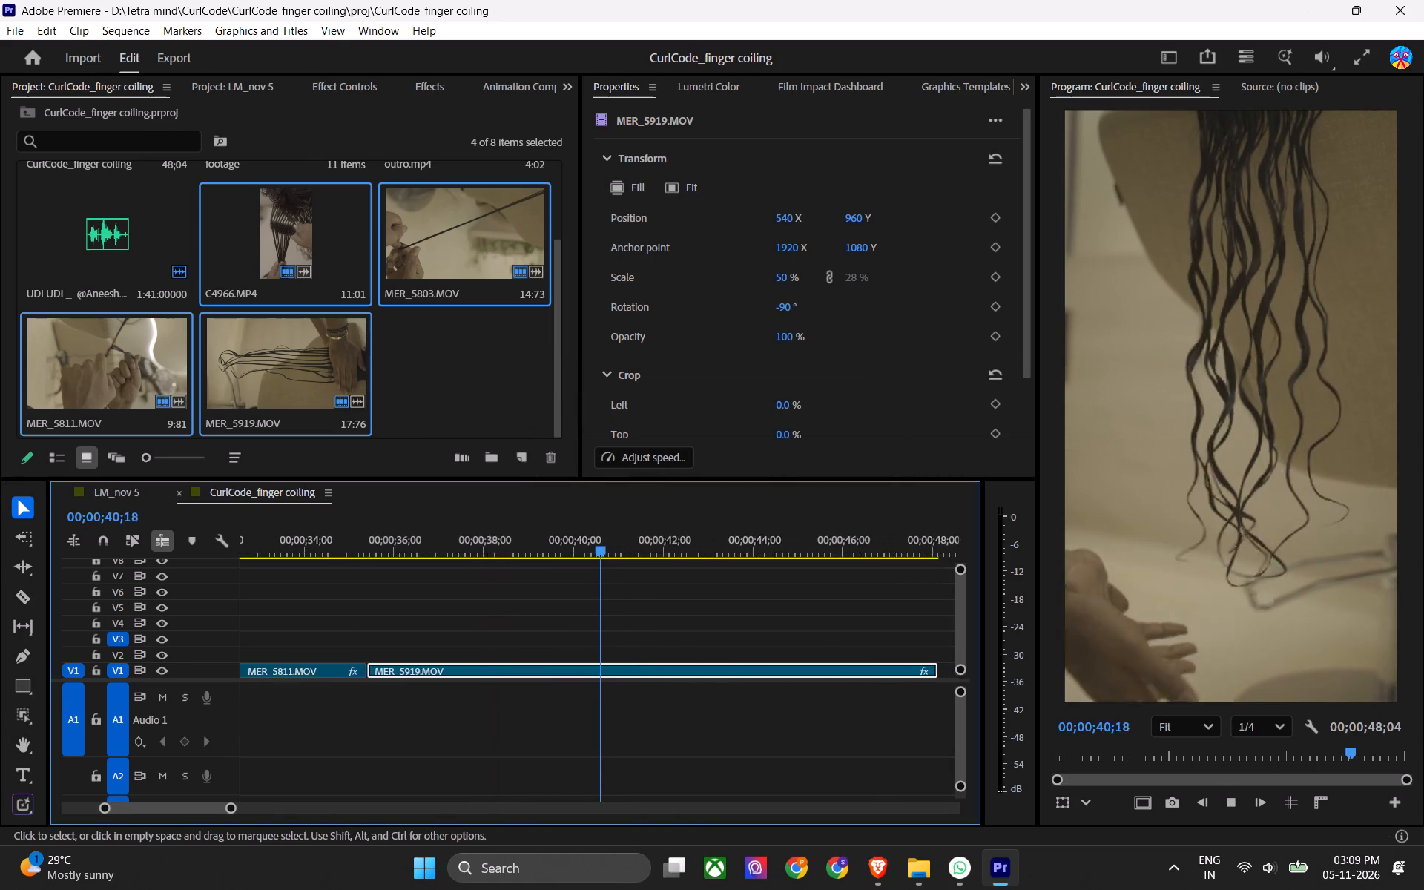
key("space")
left_click_drag(605, 561, 464, 569)
key("space")
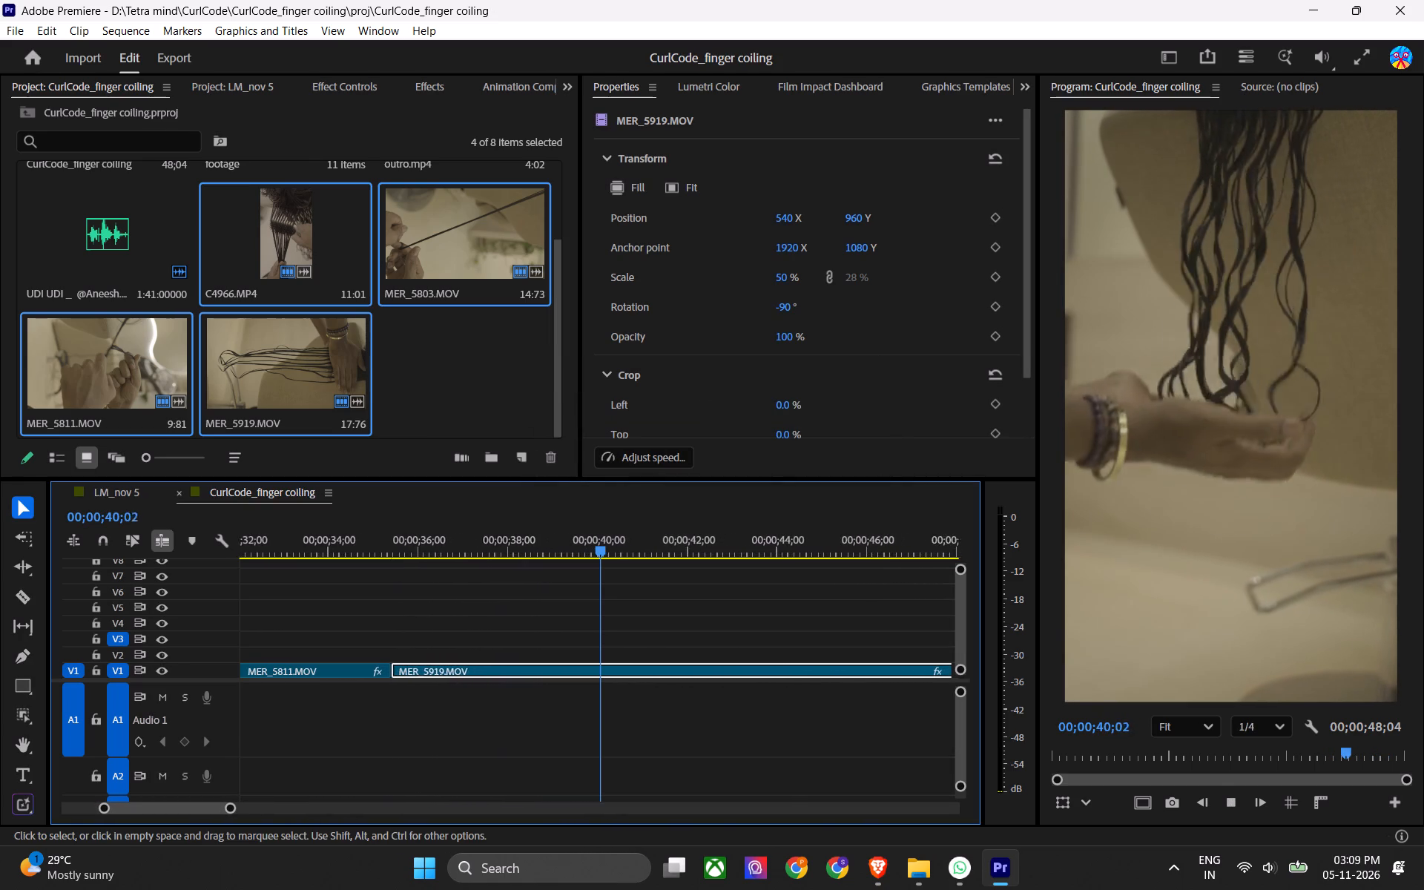
key("space")
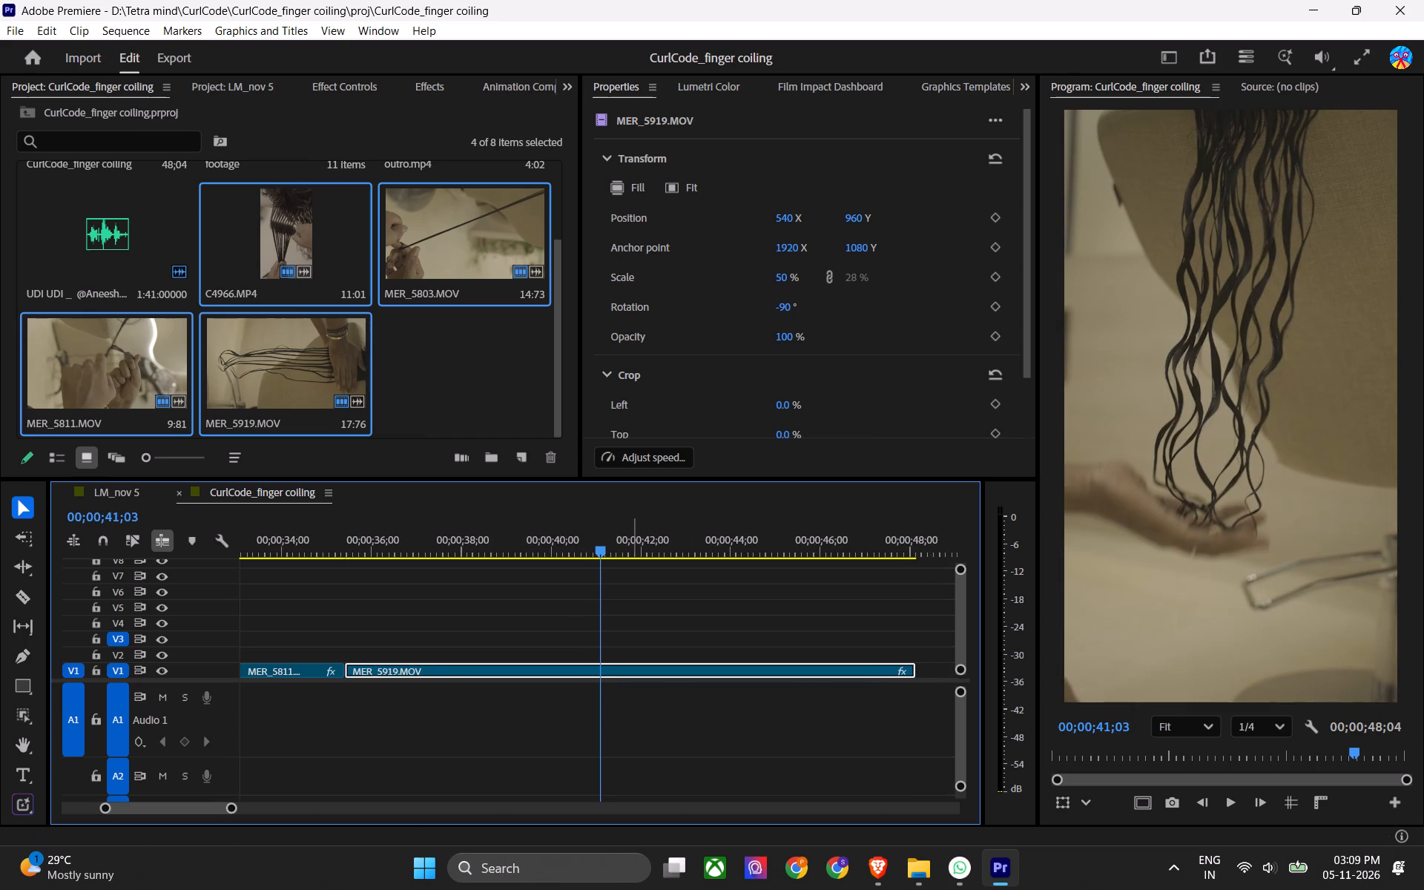
key("Left")
key("Left")
key("Left")
key("Left")
key("Left")
key("Left")
key("Left")
key("Left")
key("Left")
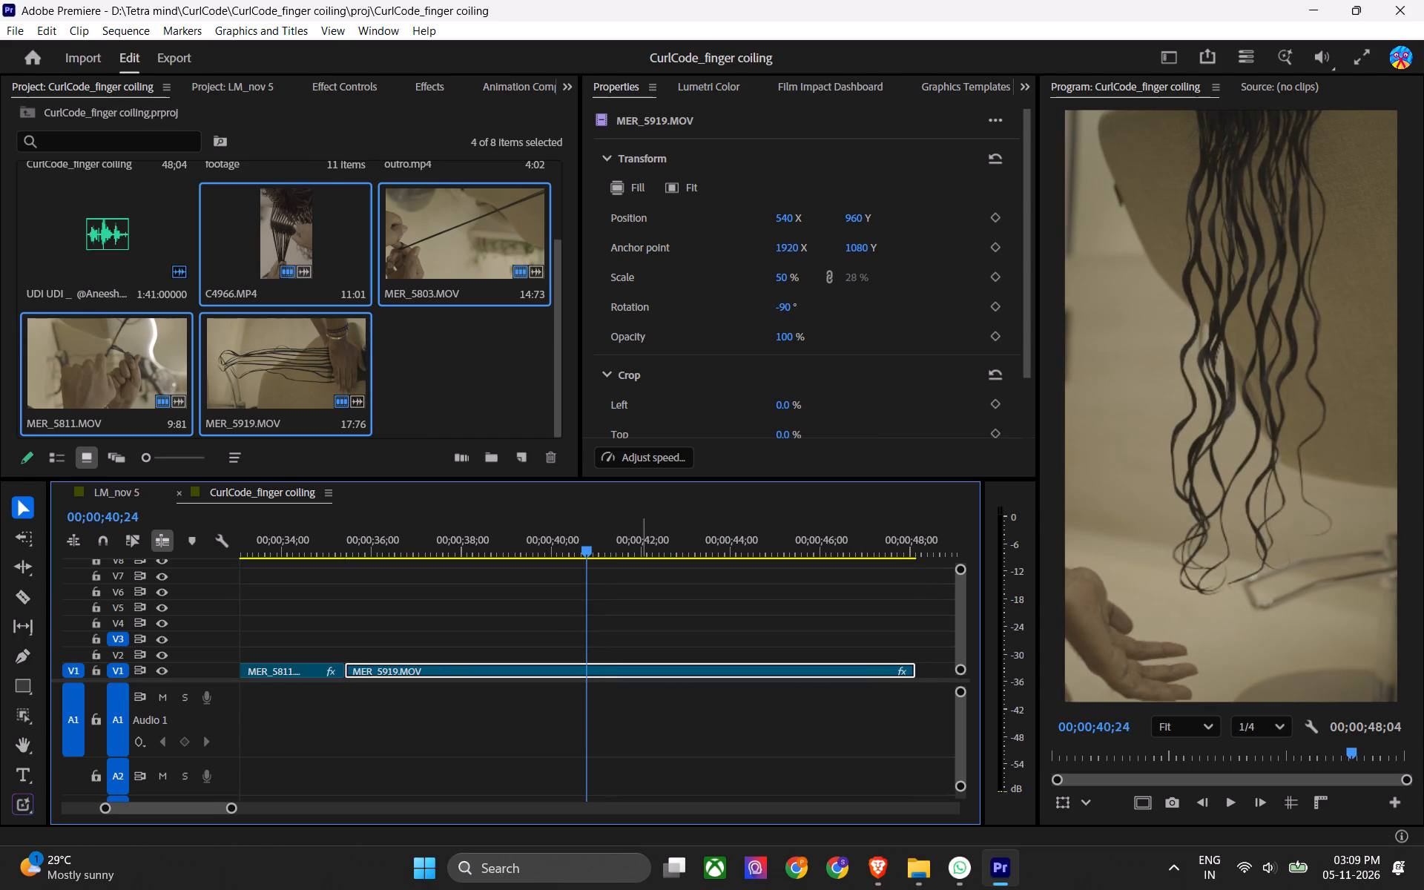
key("Left")
key("Left")
key("Right")
key("Right")
key("Left")
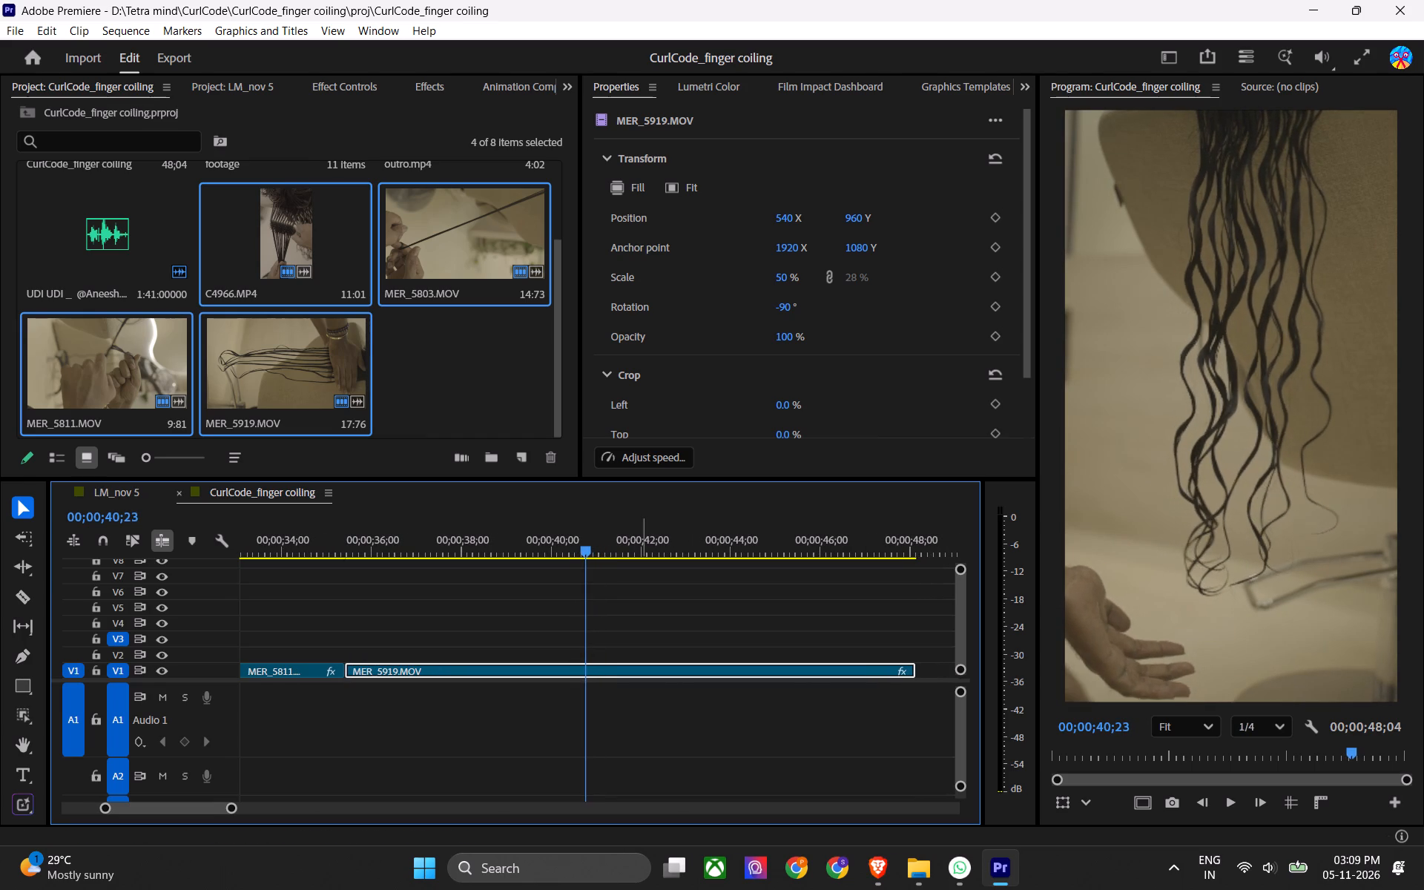
key("w")
key("ctrl+s")
key("1")
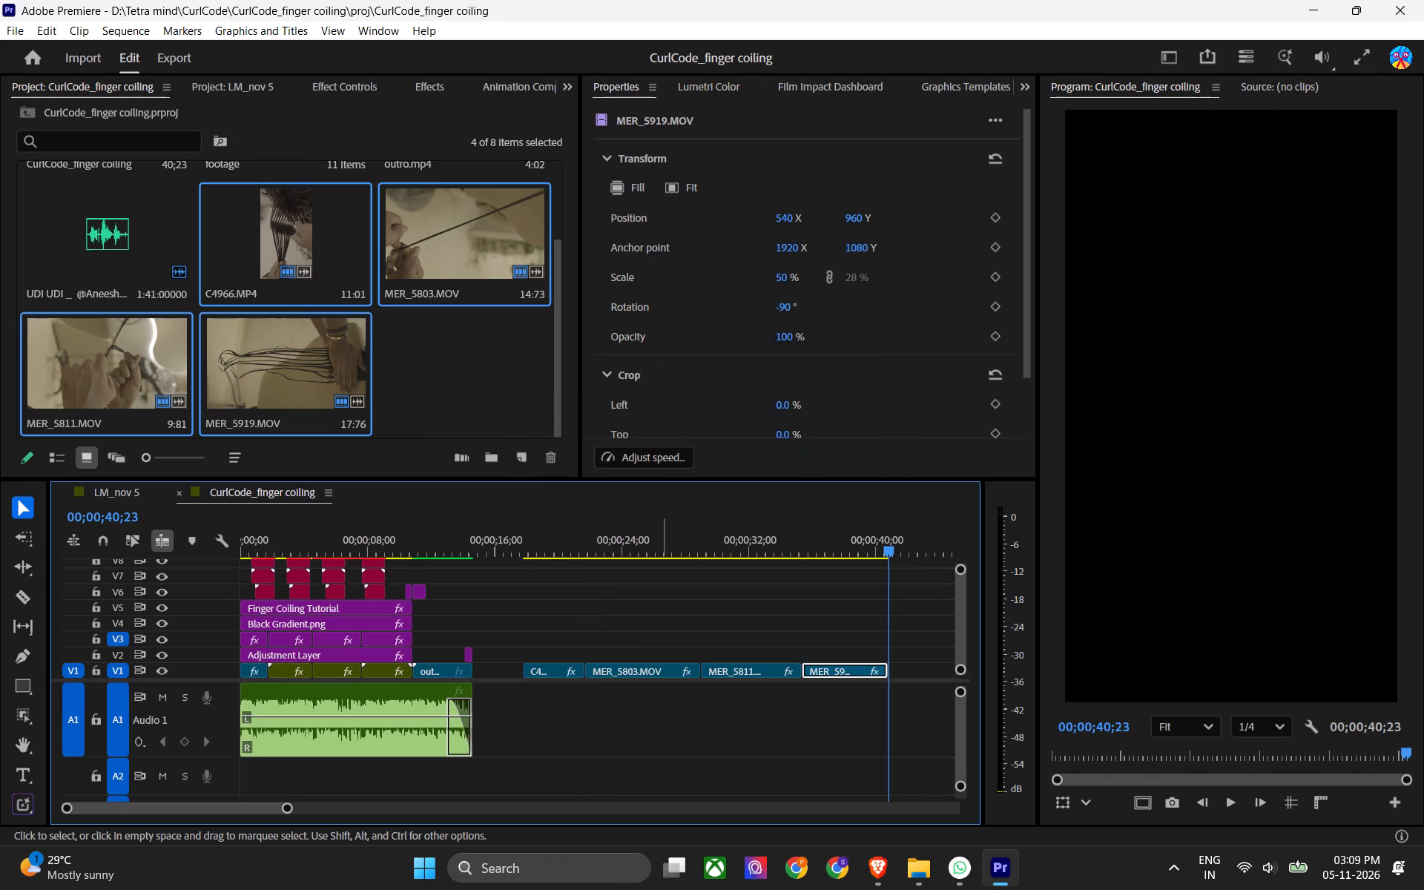
key("ctrl+s")
key("ctrl+s")
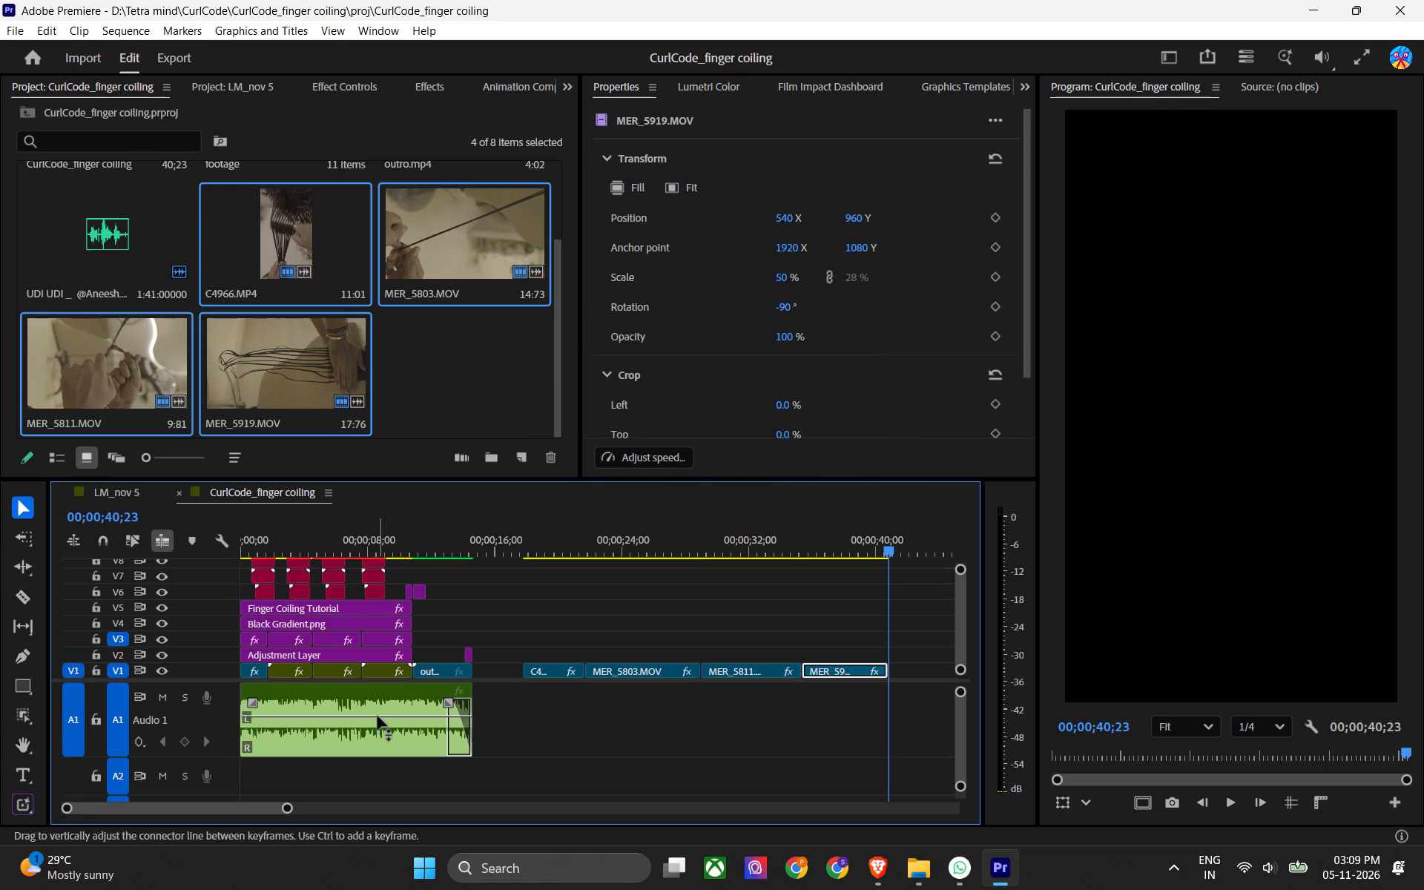
Duplicate the music clip on A1 so the copy starts in line with the start of C4966.MP4.
left_click_drag(392, 691, 675, 708)
left_click(649, 709)
key("s")
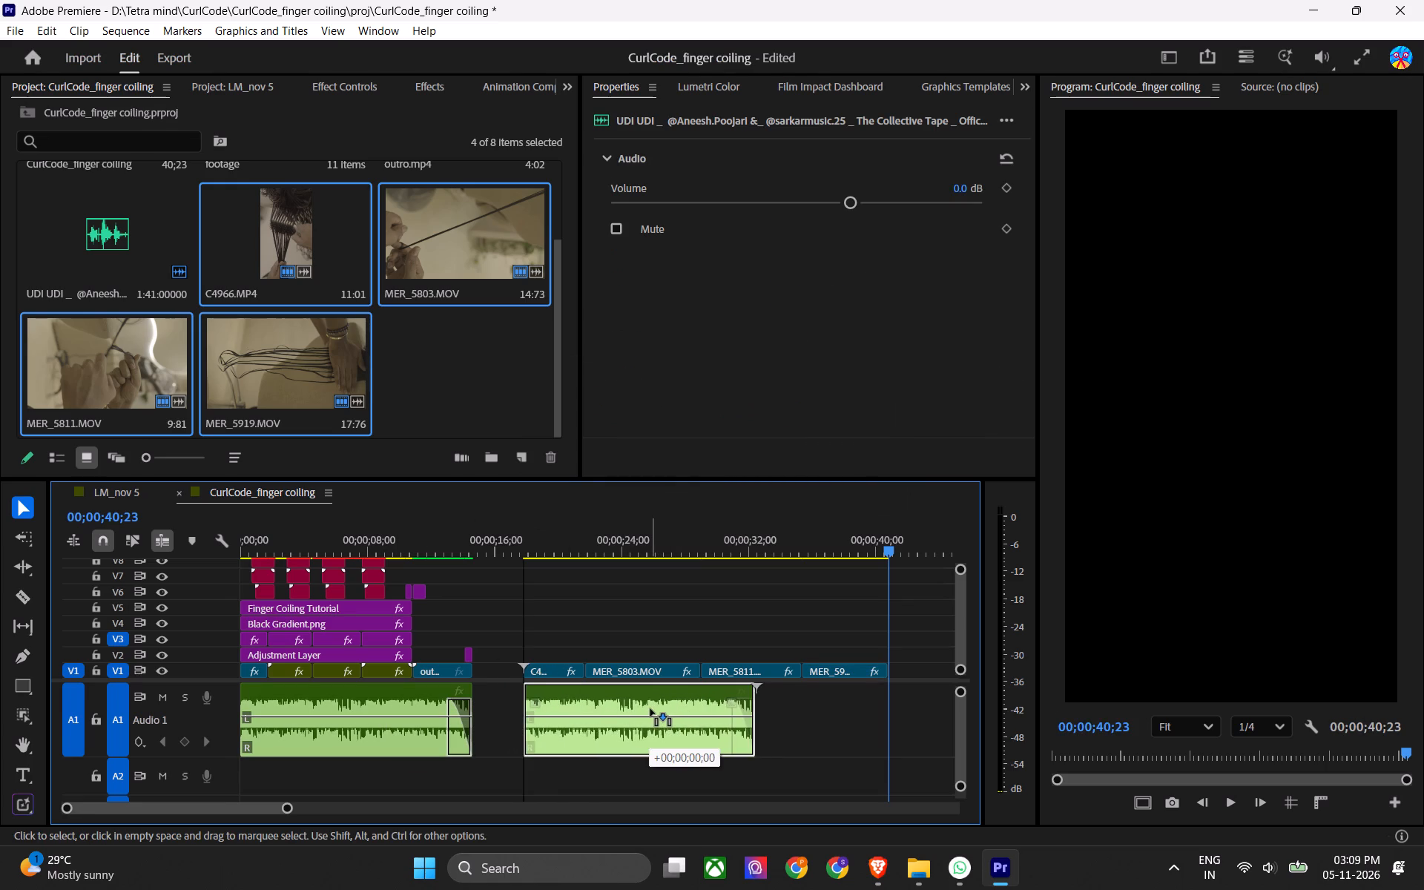
Extend the copied music clip to the end of MER_5919.MOV at 00;00;40;23, play part of it, and save the project.
left_click_drag(763, 693, 899, 679)
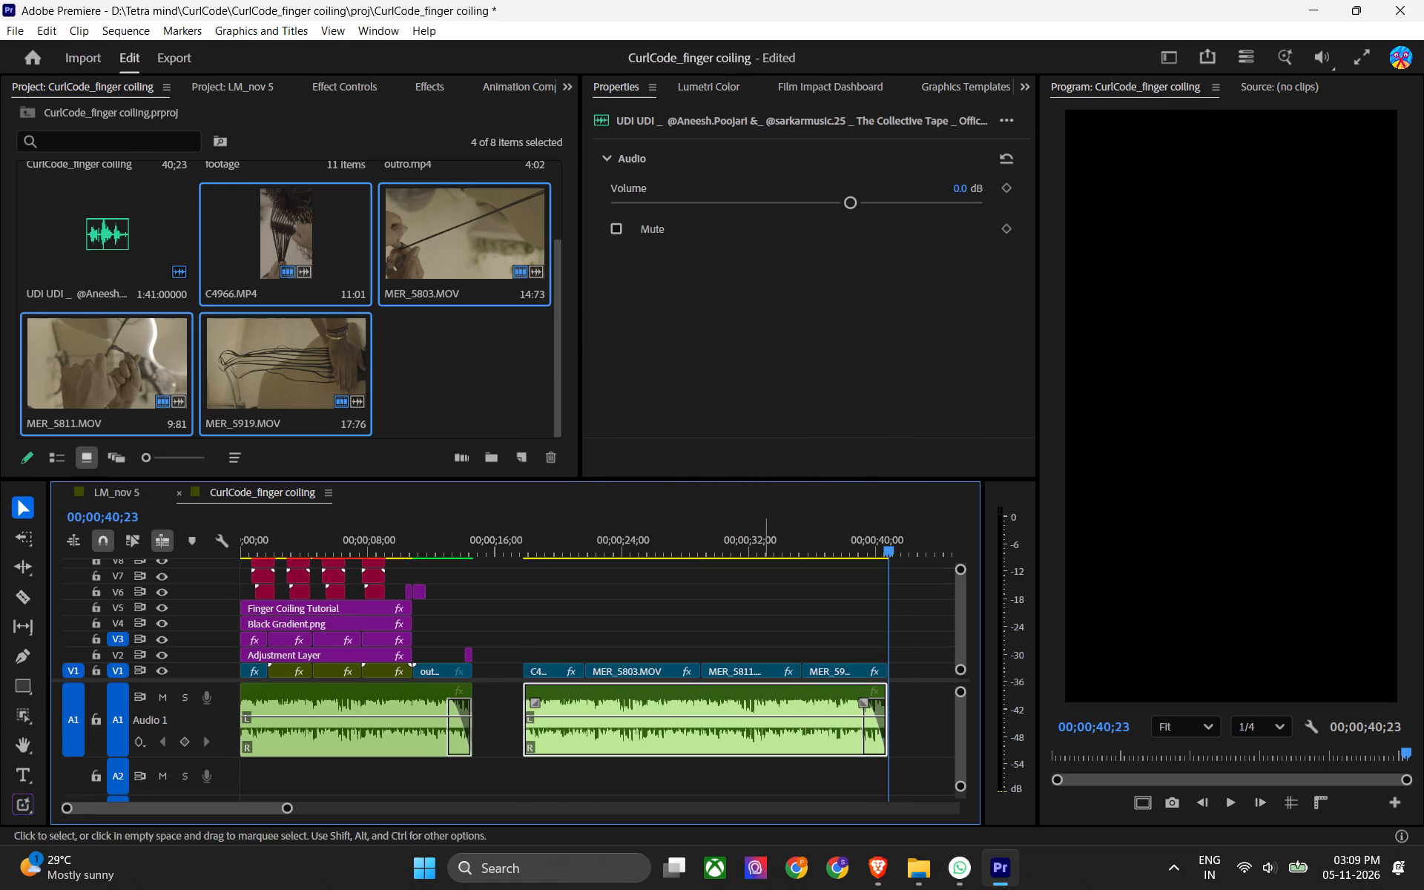
left_click(765, 542)
key("space")
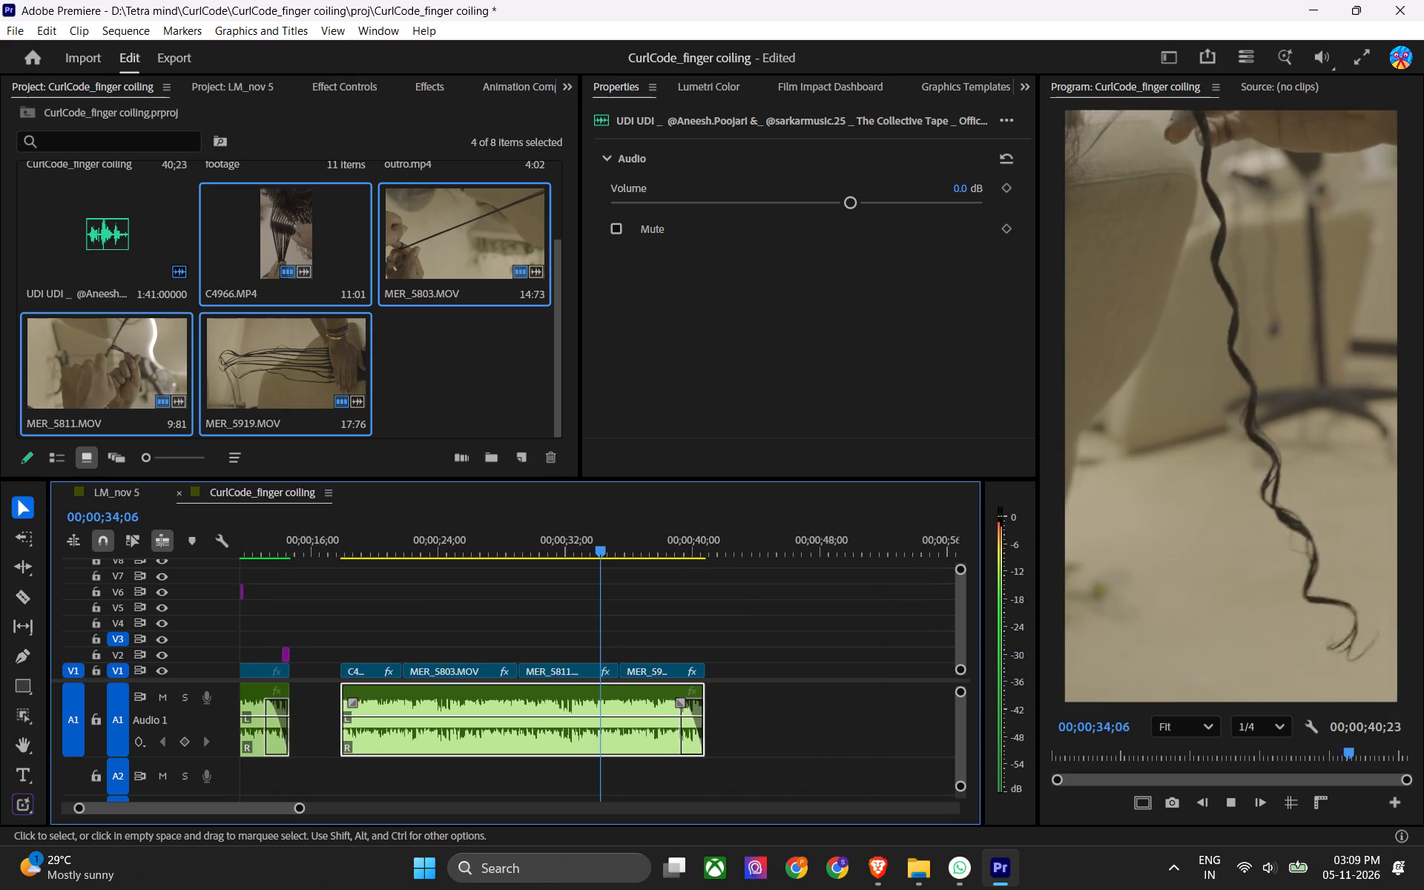
key("space")
scroll(634, 613, "up", 8)
key("ctrl+s")
left_click(535, 548)
key("ctrl+s")
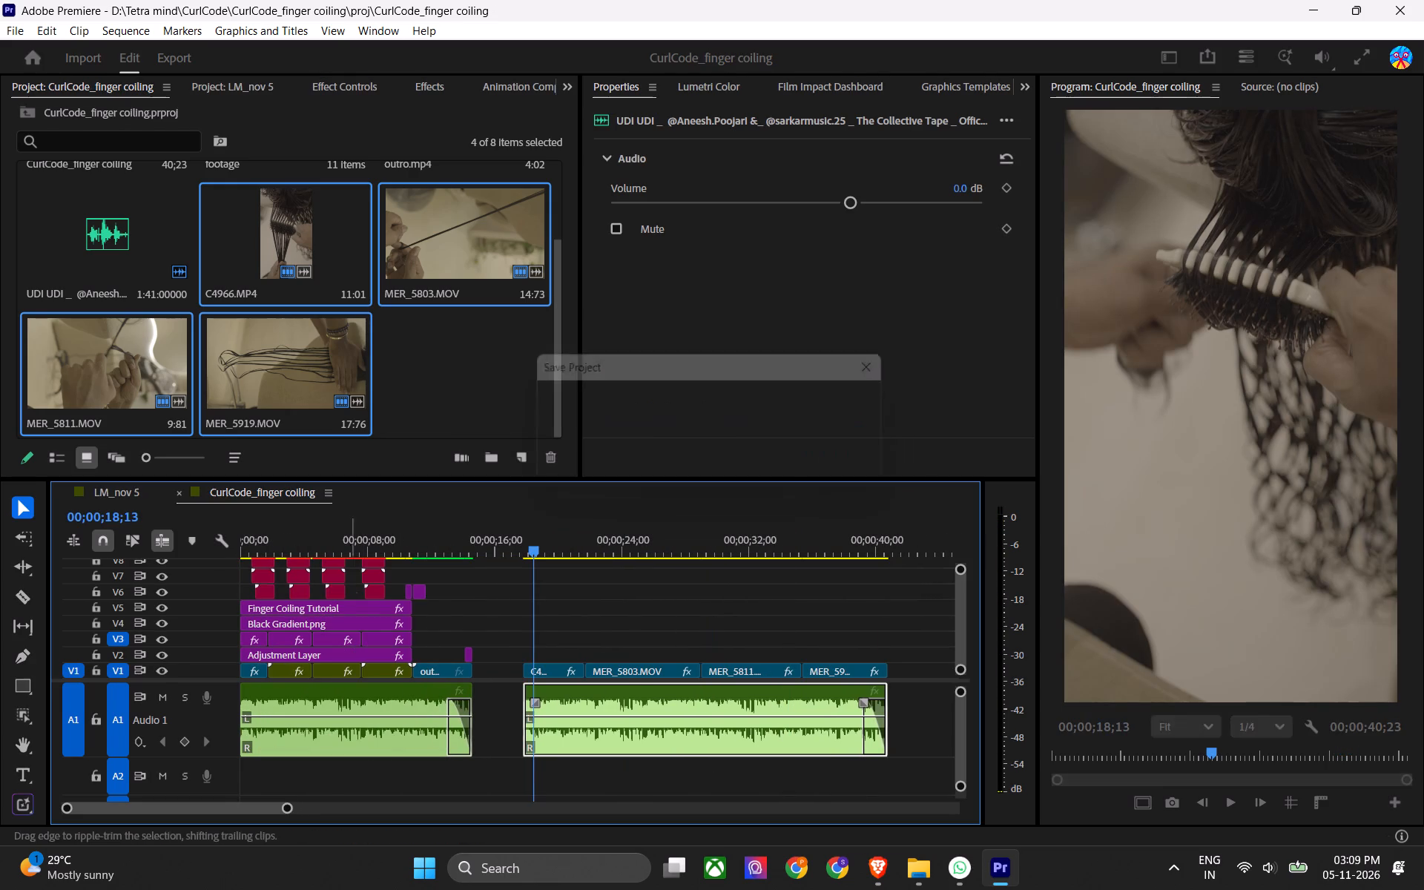
Duplicate the long Adjustment Layer on V2 so the copy starts above the beginning of C4966.MP4.
left_click(255, 533)
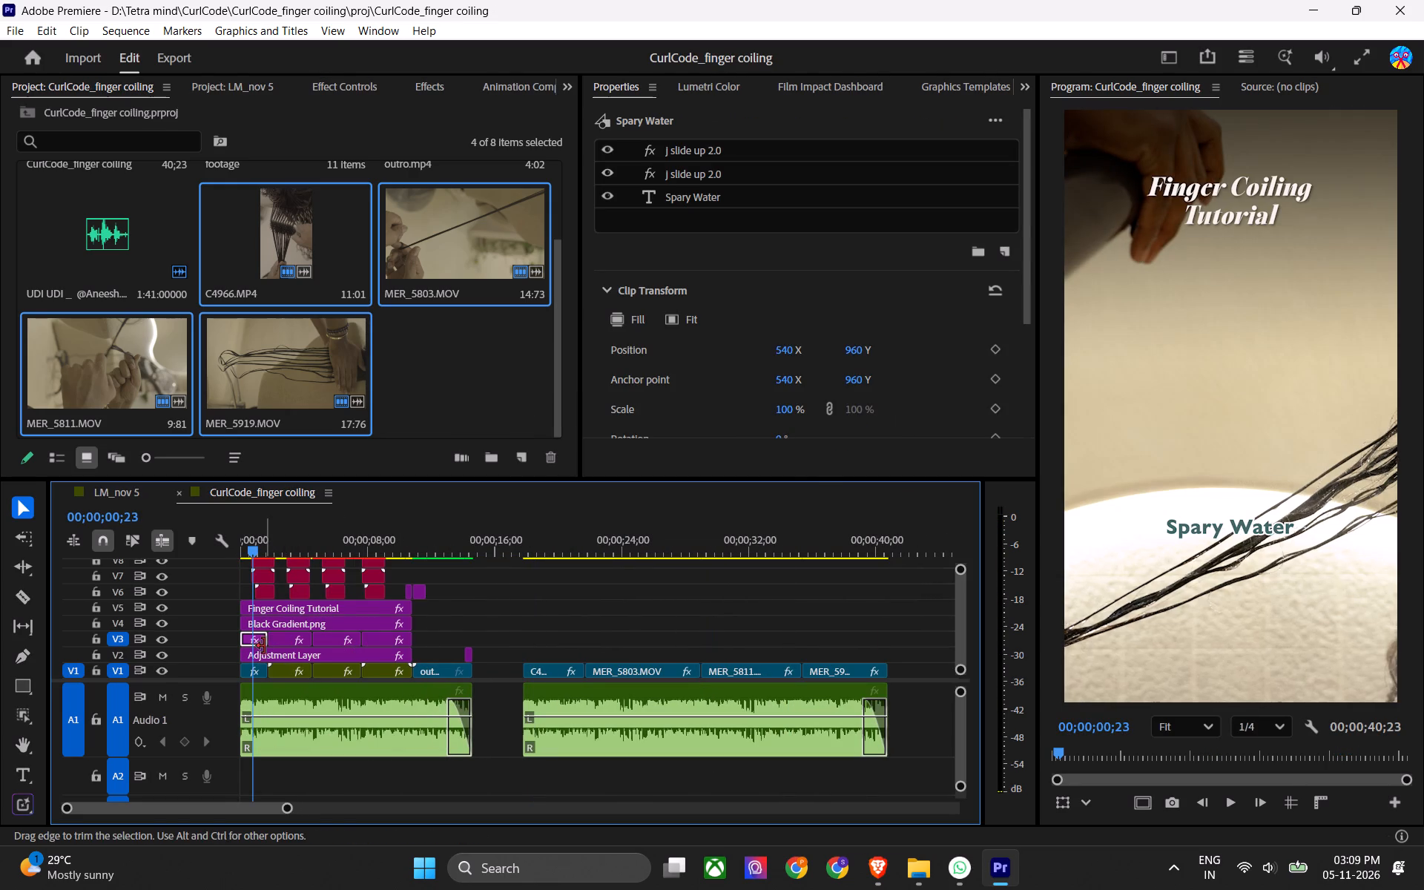
left_click_drag(269, 656, 561, 656)
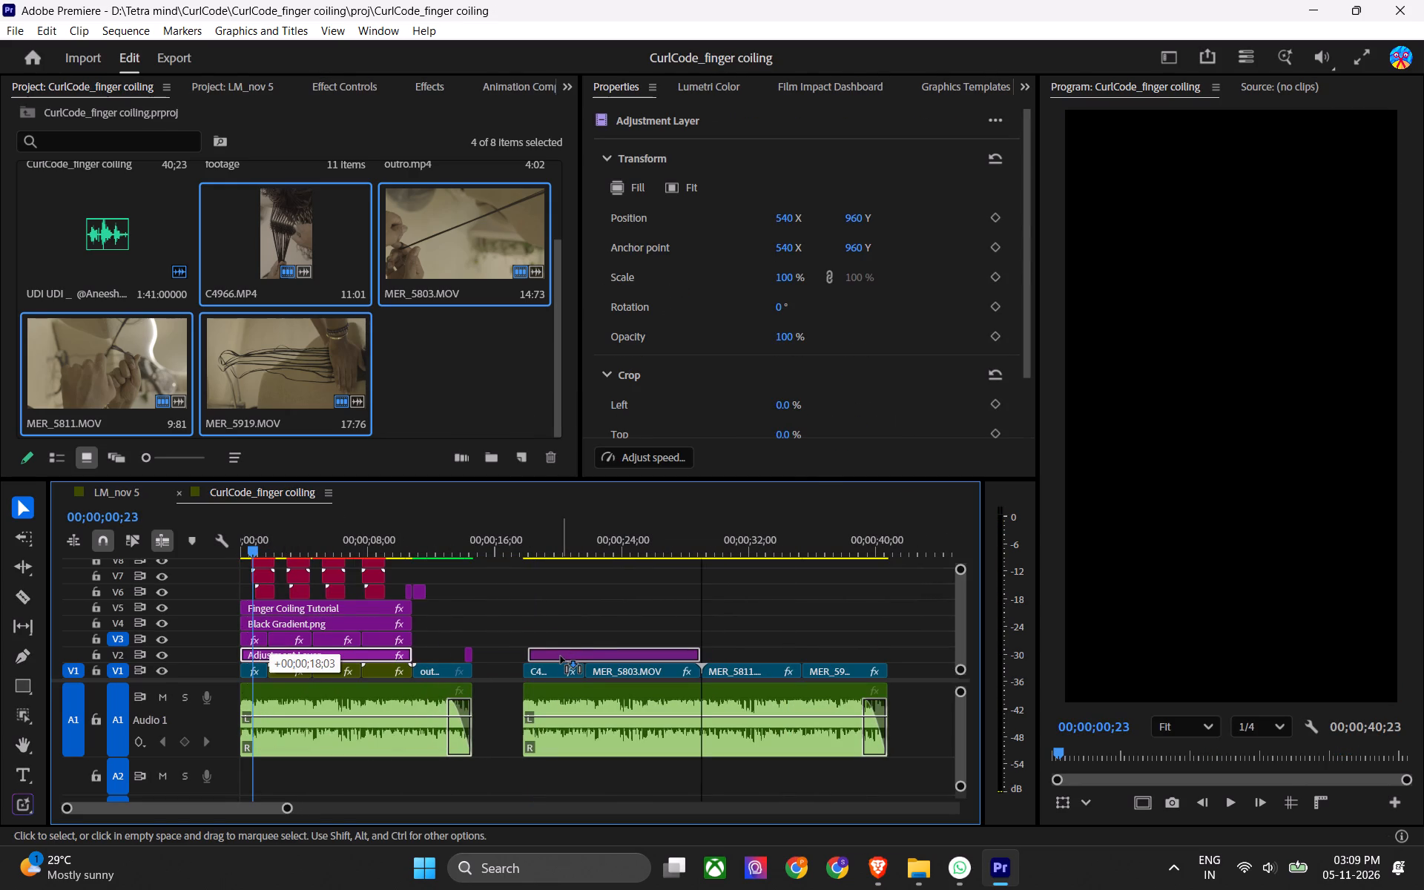
left_click_drag(561, 656, 554, 659)
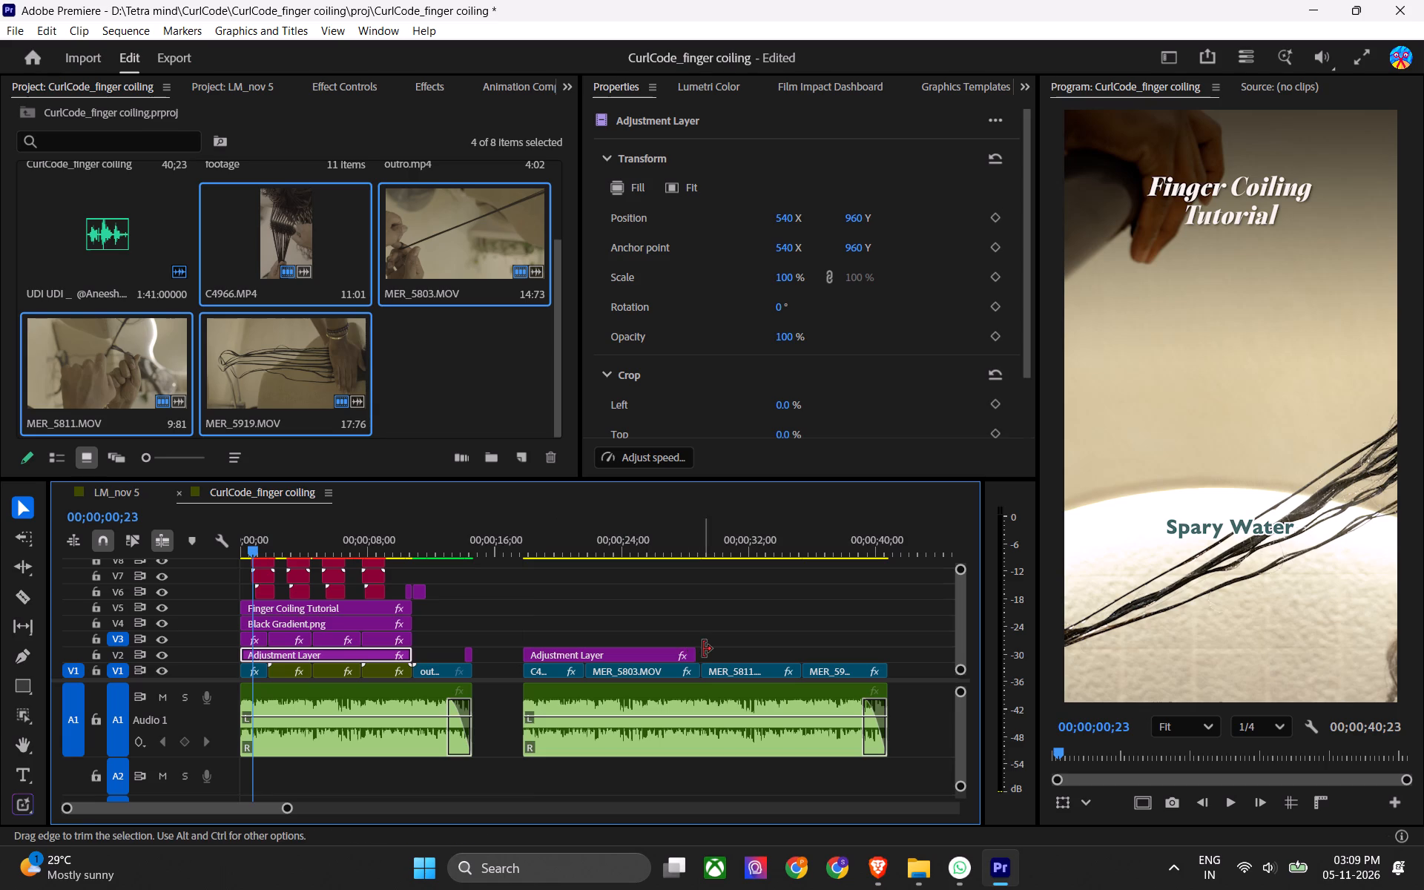
Extend the copied Adjustment Layer on V2 to the end of MER_5919.MOV at 00;00;40;23.
left_click_drag(710, 649, 896, 613)
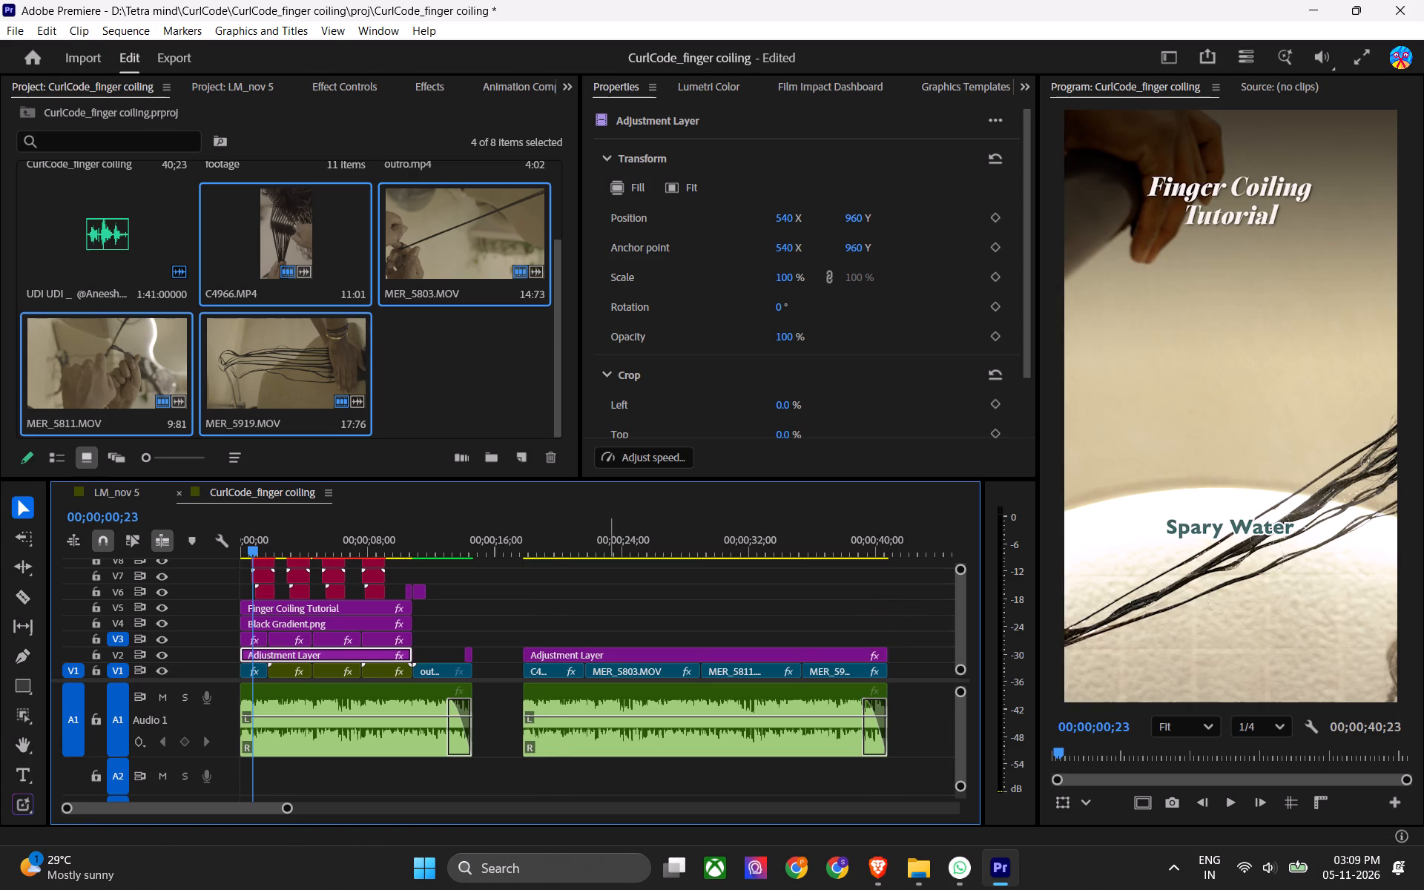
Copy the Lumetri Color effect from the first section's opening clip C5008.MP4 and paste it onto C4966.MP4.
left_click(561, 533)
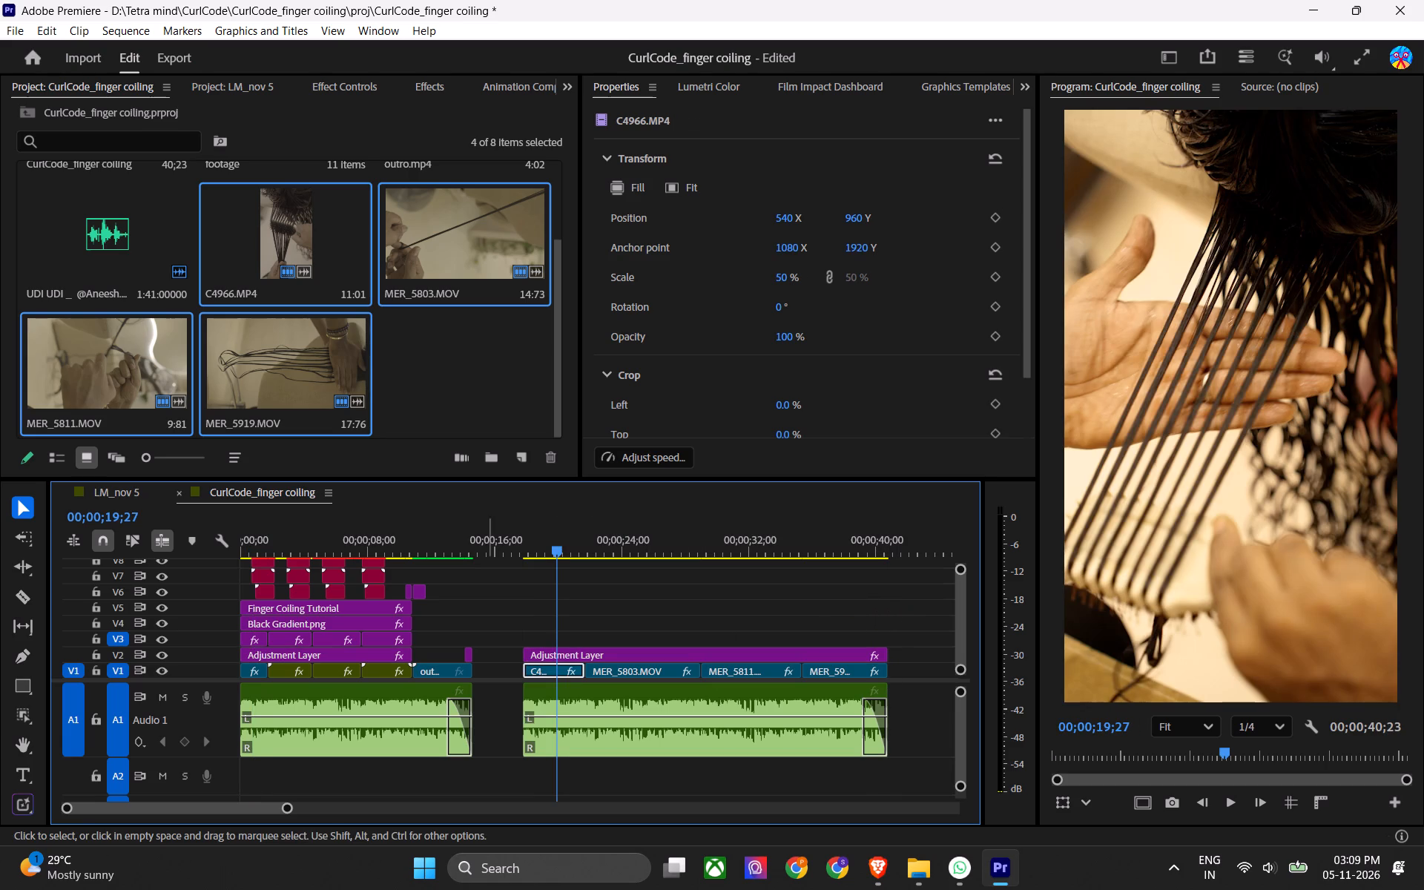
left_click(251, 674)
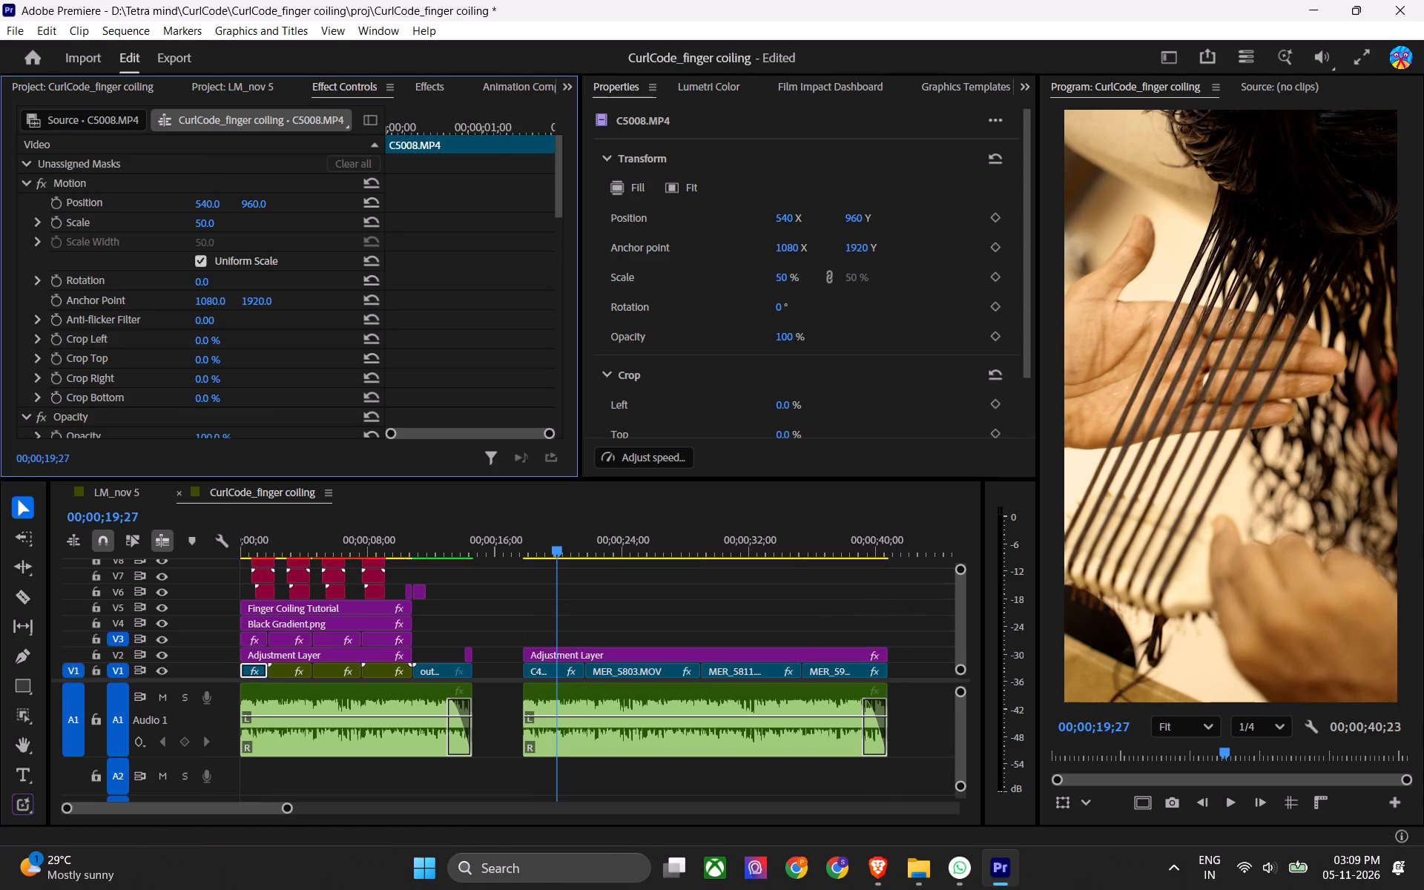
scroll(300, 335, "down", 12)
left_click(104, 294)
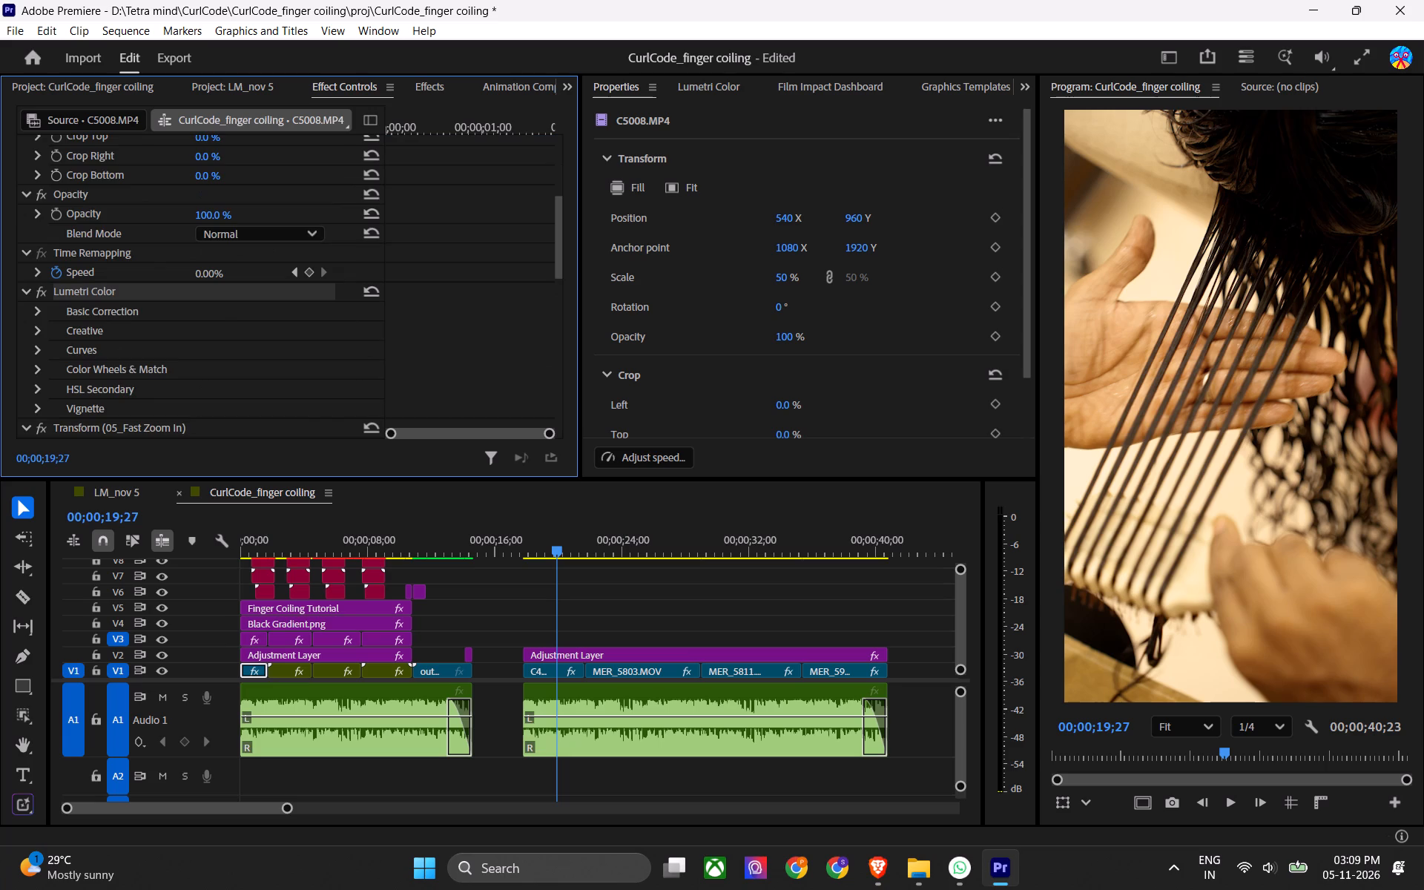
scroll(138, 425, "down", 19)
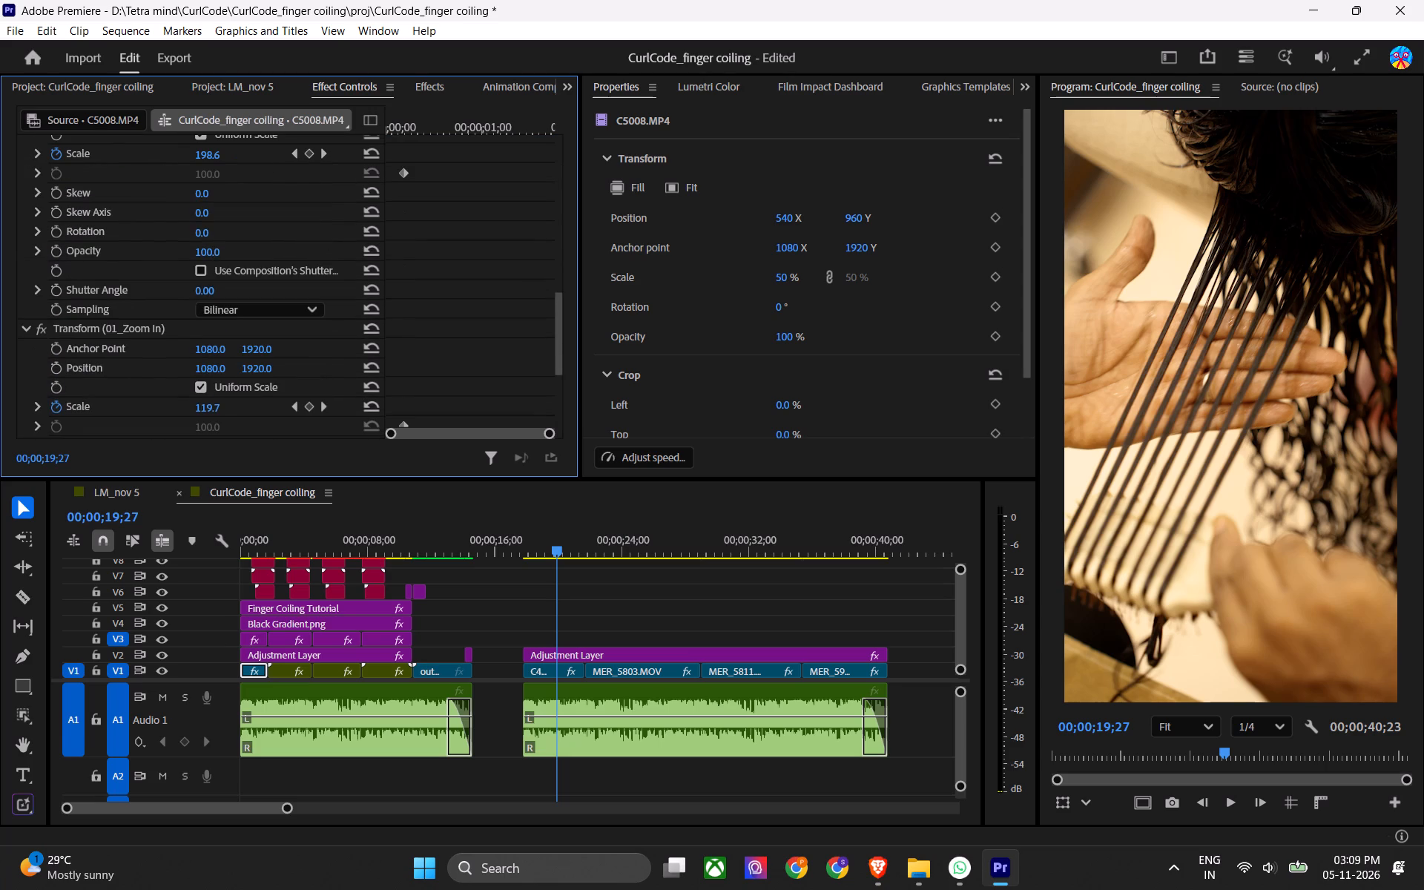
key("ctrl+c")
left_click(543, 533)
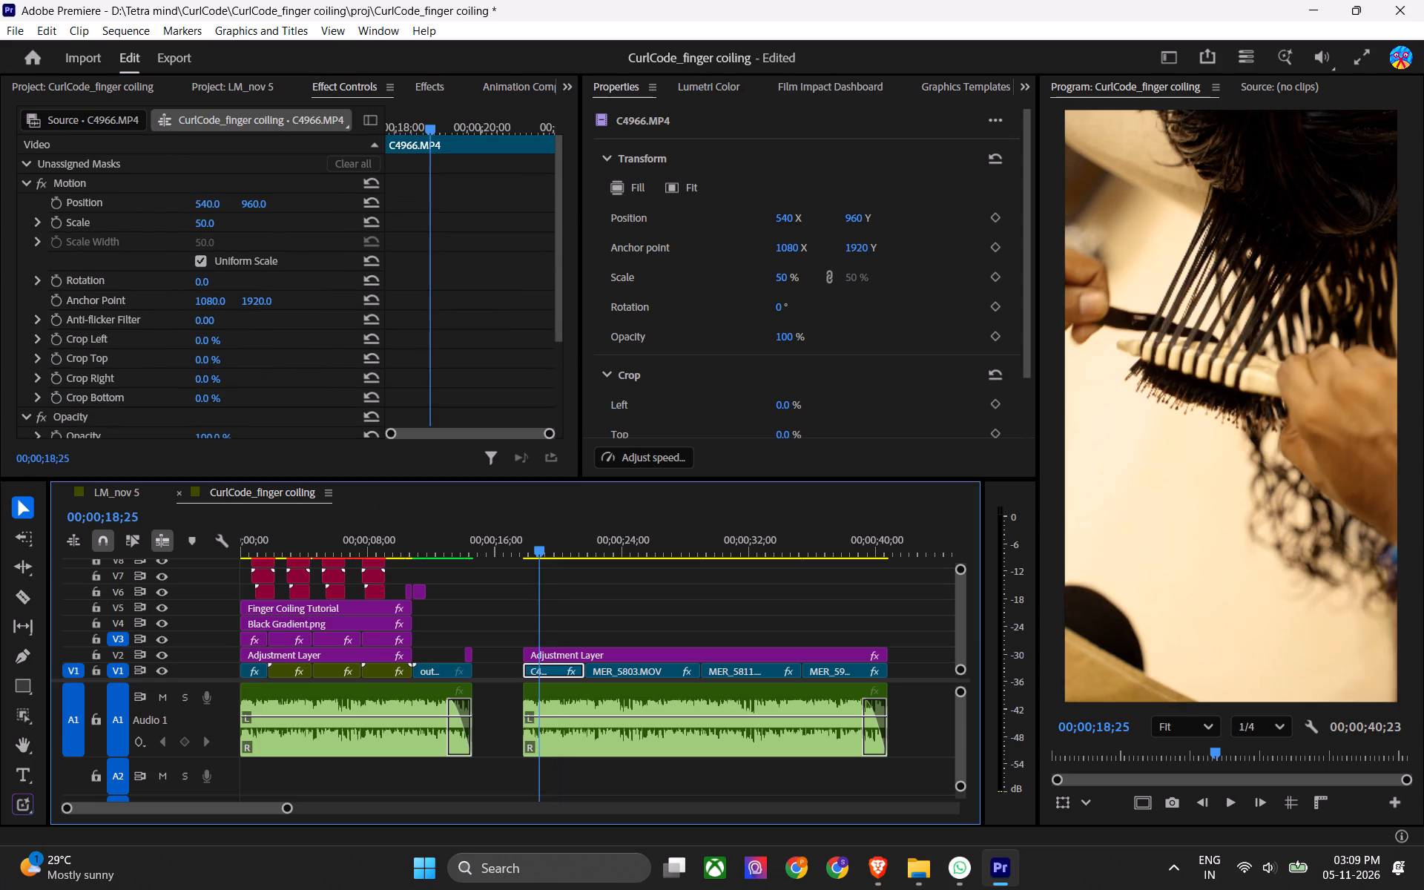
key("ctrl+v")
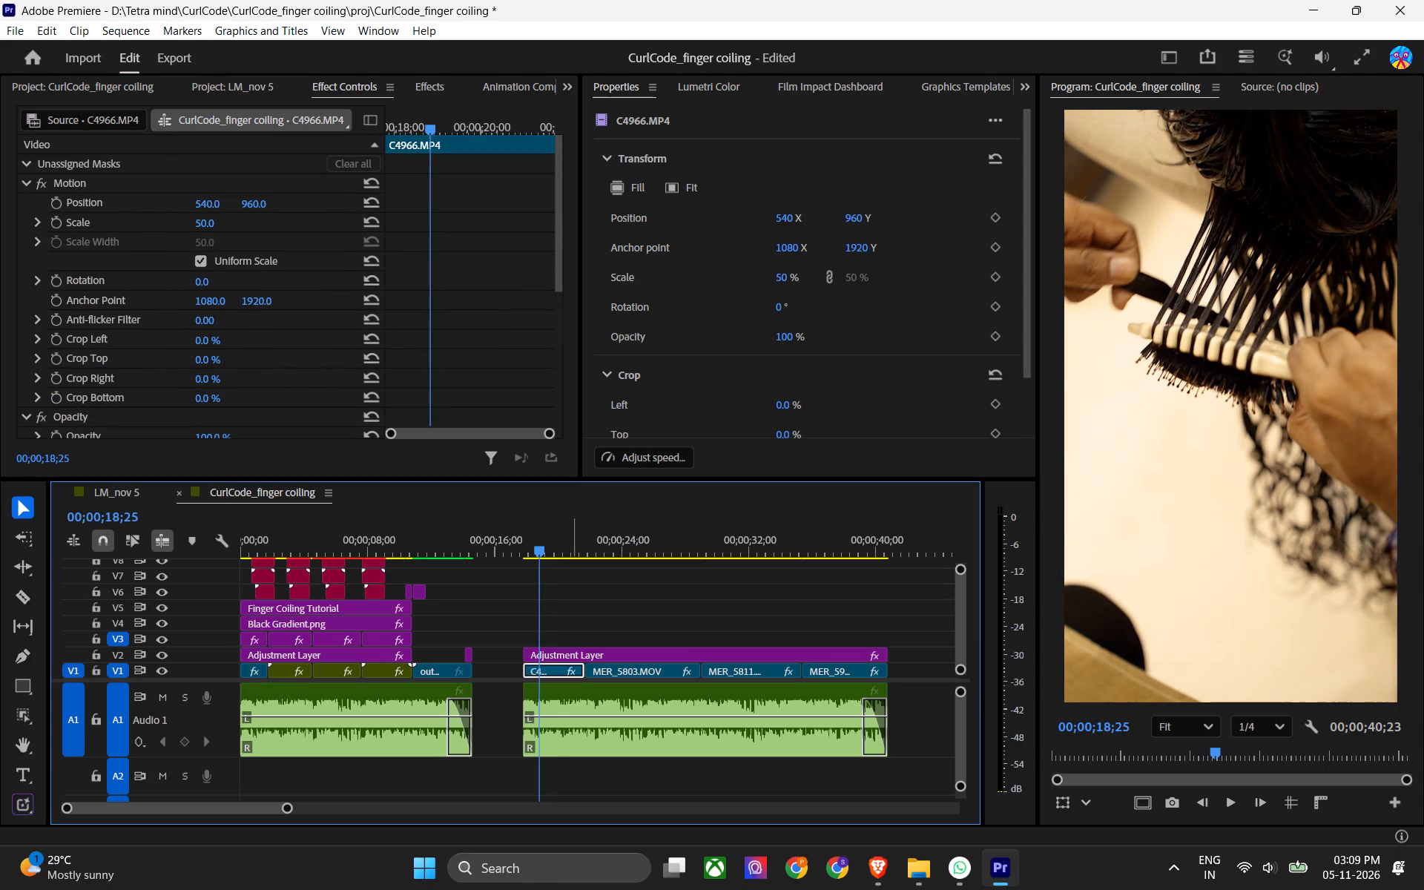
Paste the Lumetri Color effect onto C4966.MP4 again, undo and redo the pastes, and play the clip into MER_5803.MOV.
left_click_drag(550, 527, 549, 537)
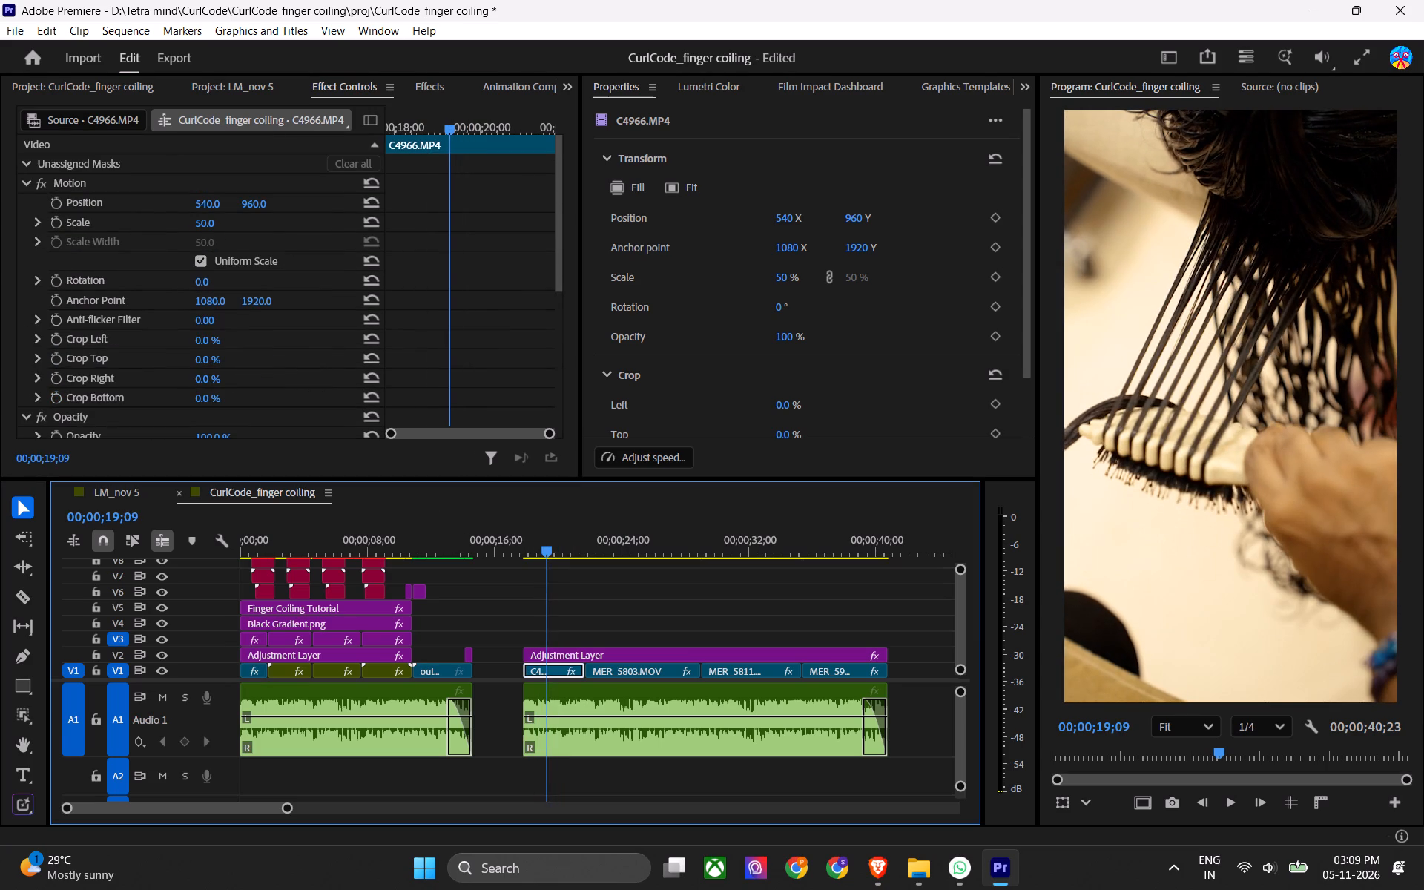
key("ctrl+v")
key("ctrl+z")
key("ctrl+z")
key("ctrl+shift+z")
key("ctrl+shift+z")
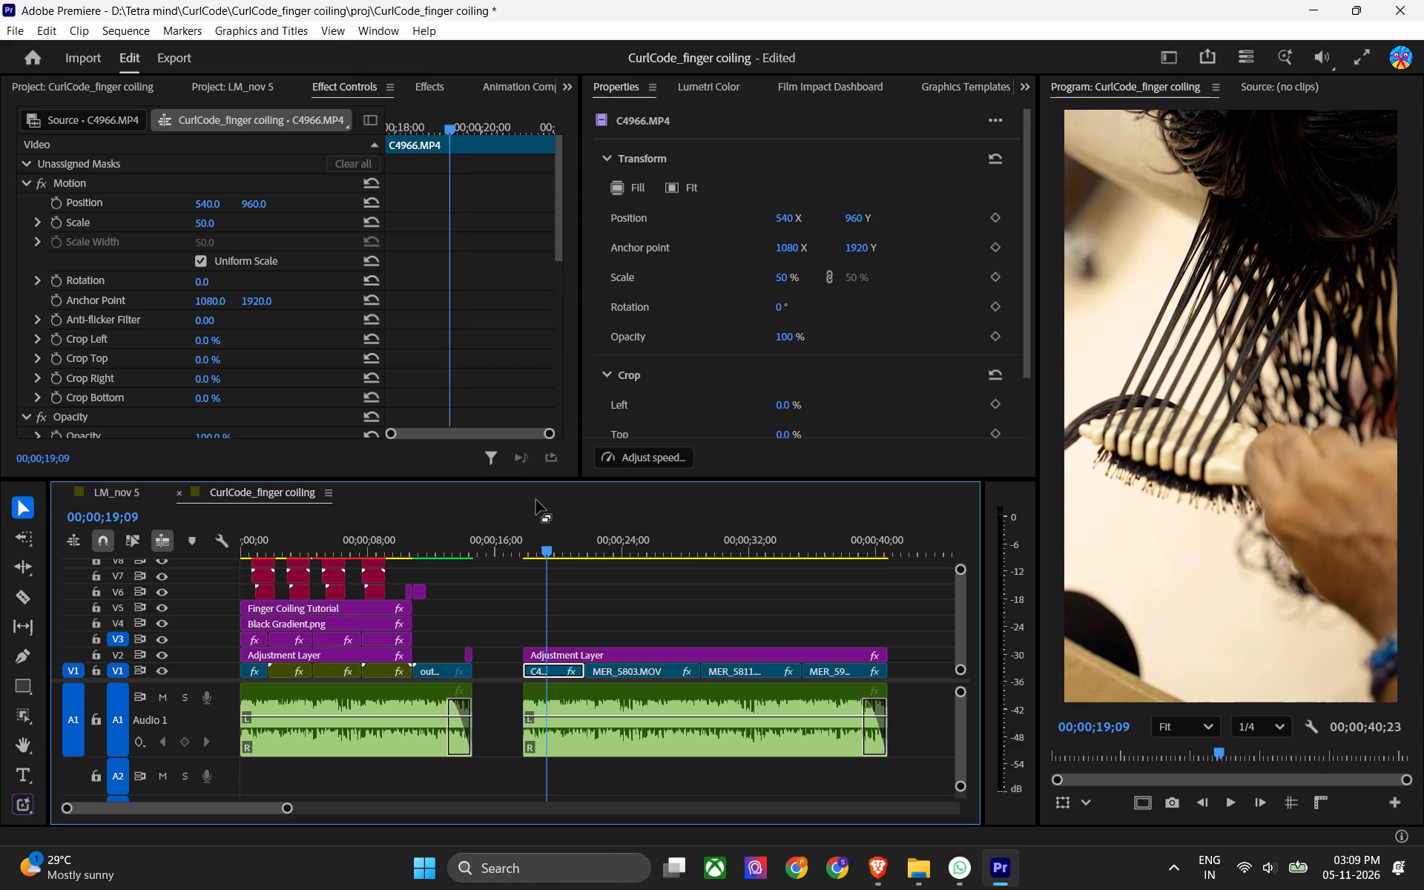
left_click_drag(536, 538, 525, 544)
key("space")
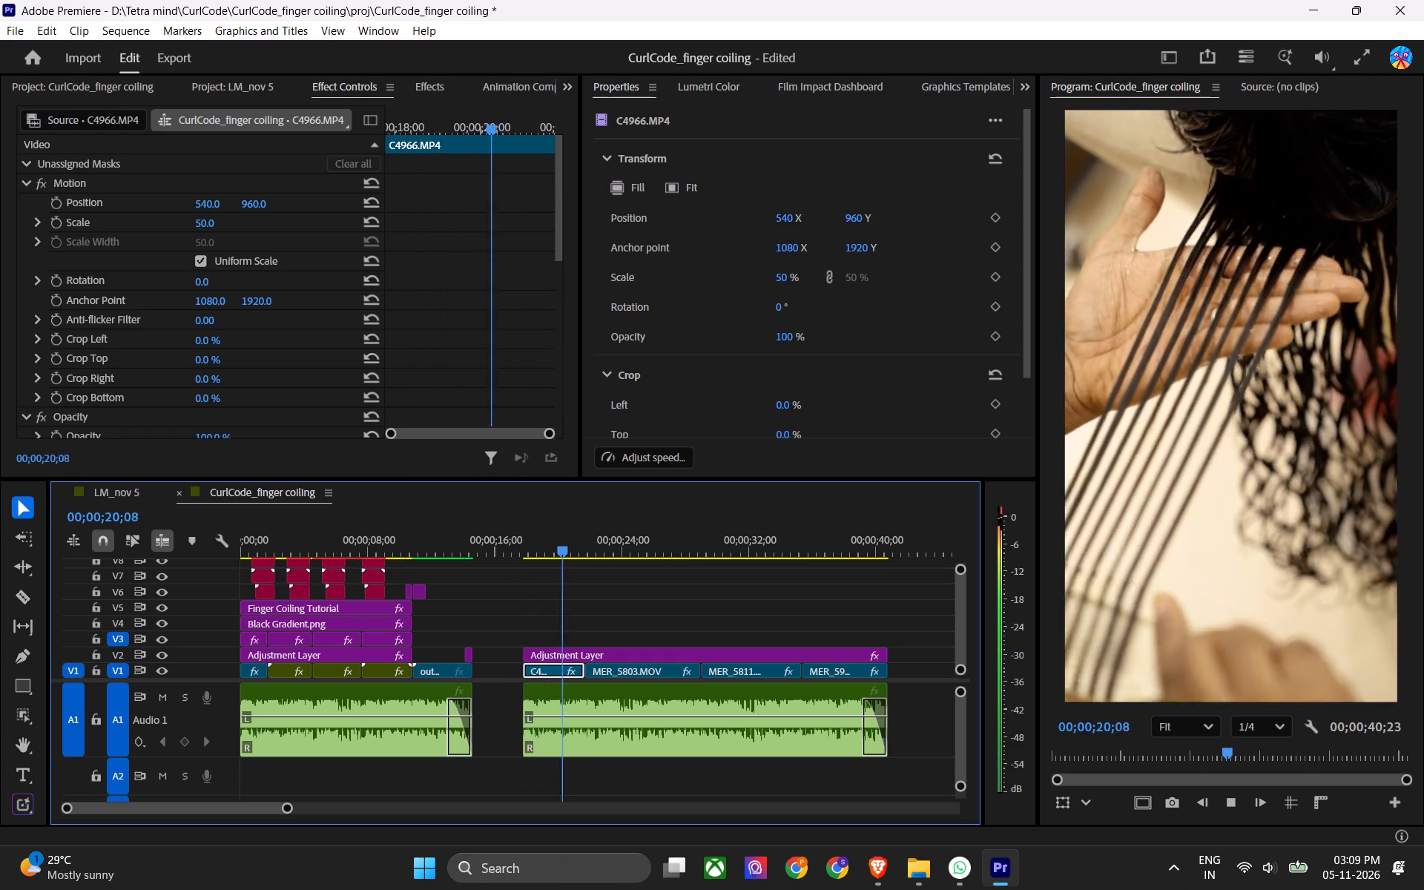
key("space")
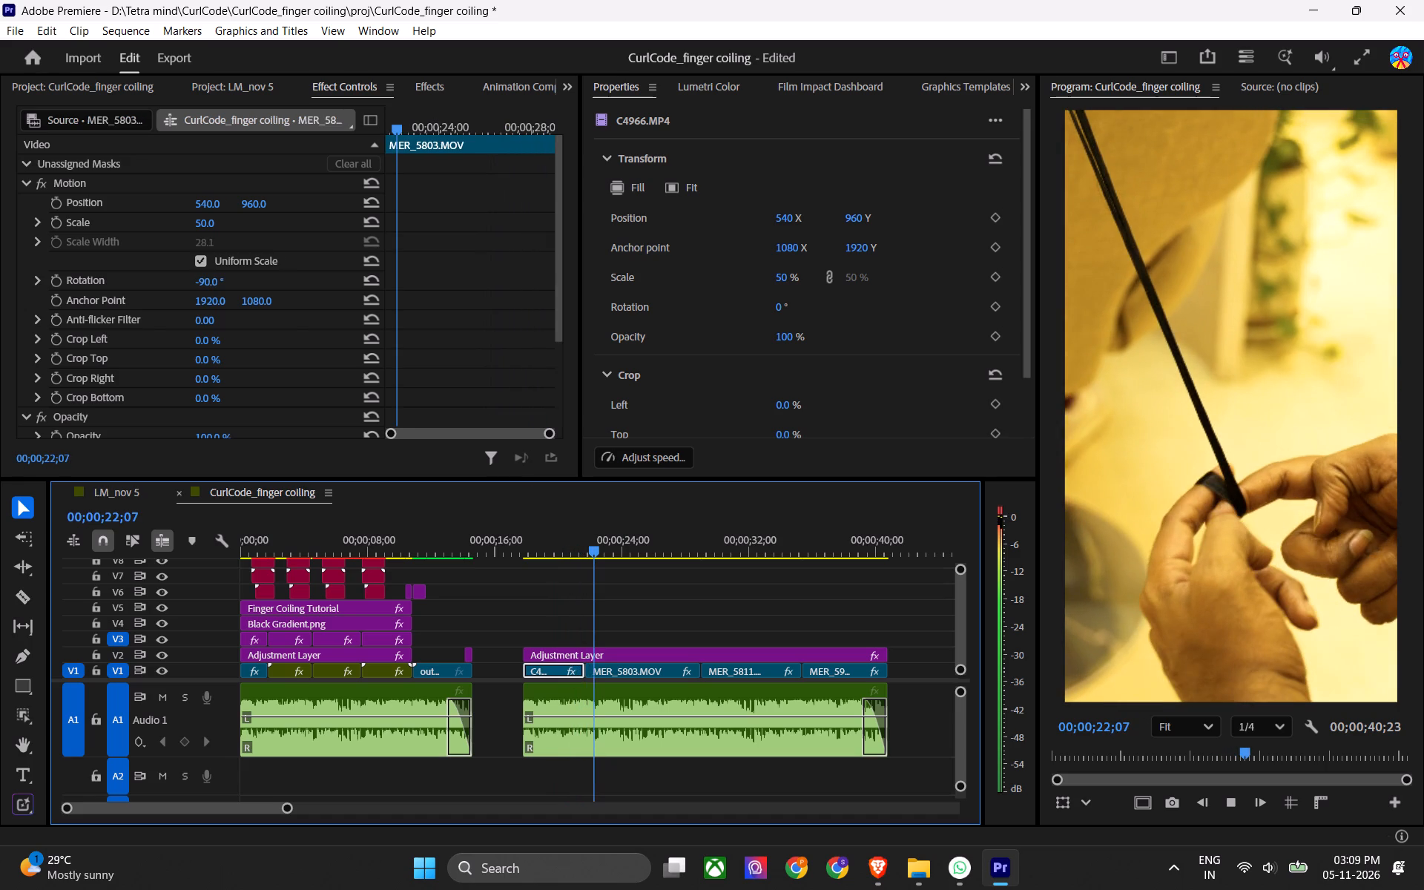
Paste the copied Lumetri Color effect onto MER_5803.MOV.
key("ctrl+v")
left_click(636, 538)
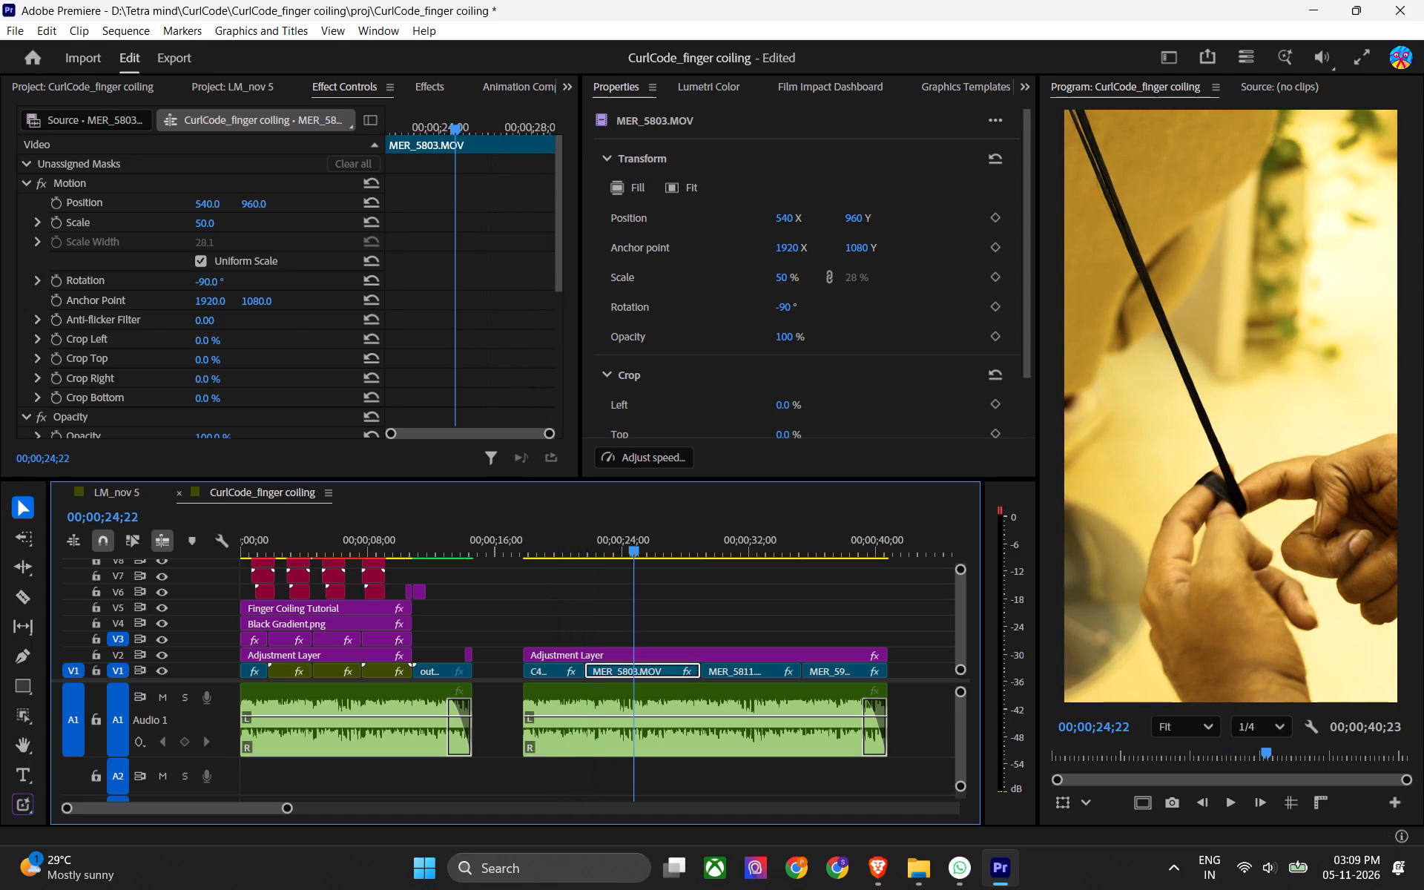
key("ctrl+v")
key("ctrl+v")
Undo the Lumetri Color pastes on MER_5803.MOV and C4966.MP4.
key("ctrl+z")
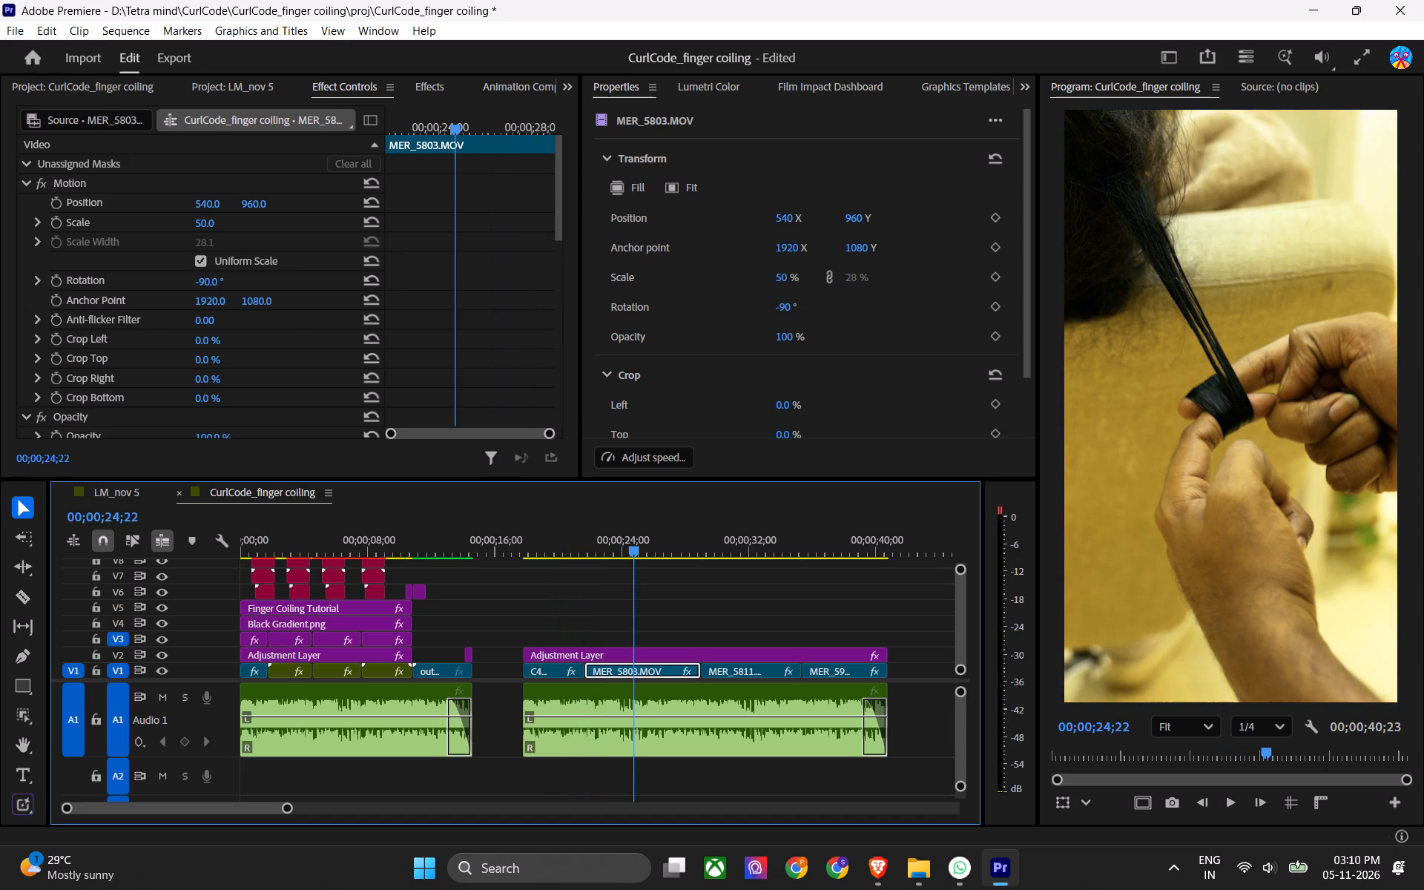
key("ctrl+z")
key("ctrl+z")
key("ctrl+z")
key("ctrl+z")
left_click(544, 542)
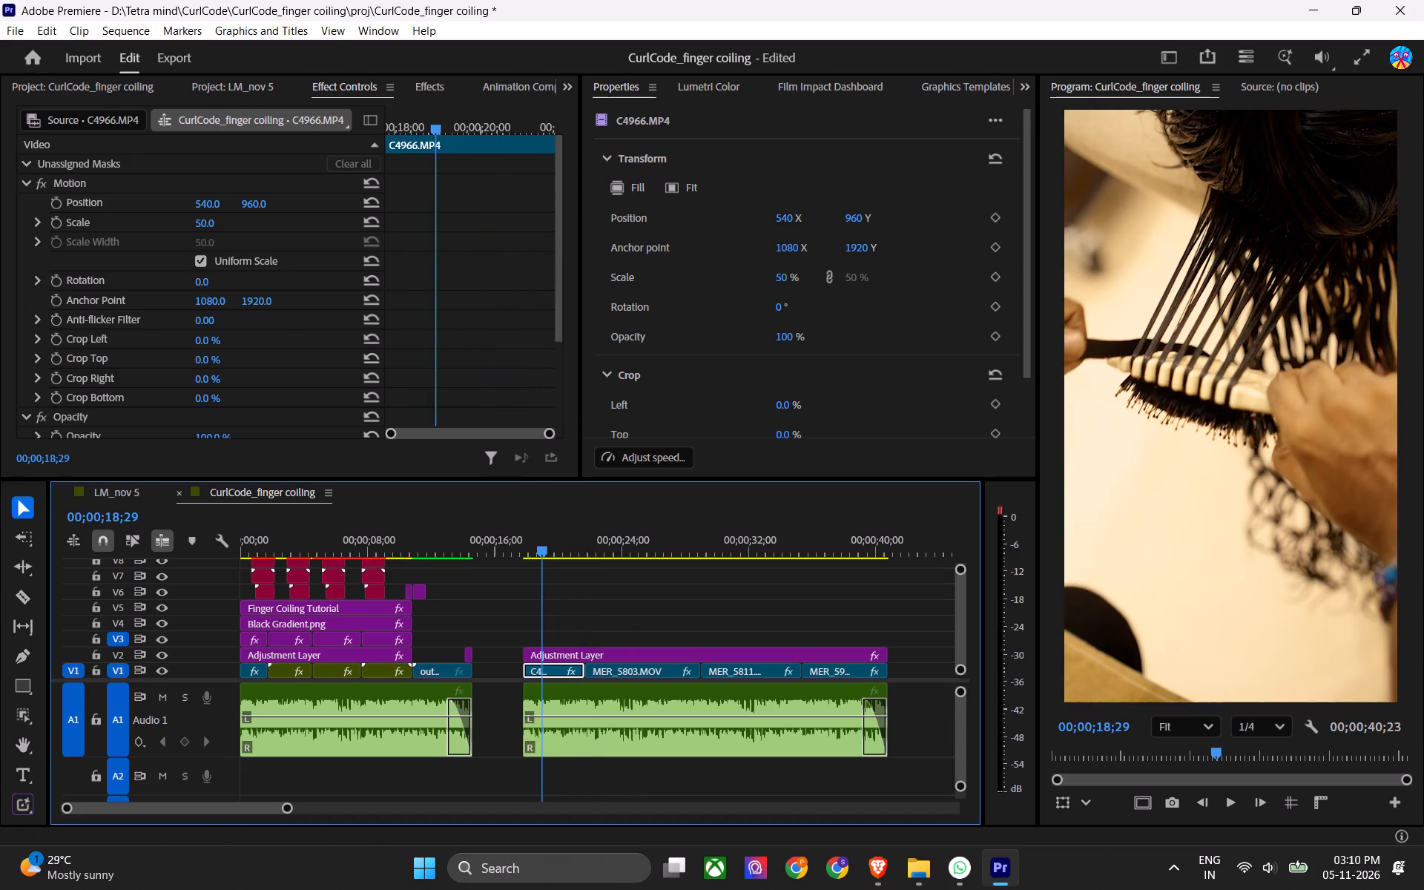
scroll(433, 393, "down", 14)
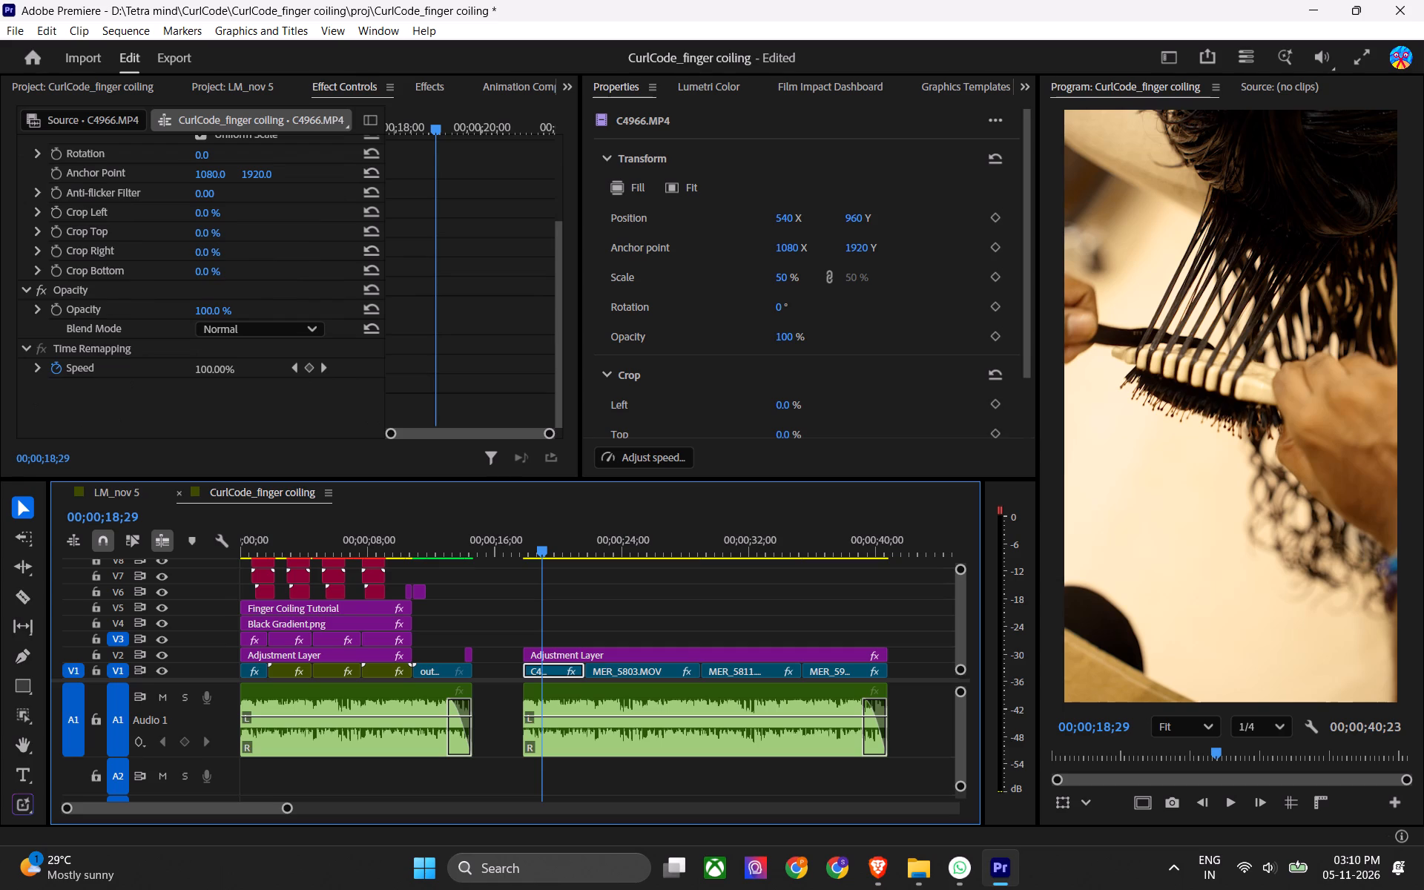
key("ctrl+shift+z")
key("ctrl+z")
Save the project.
key("ctrl+s")
Scrub through the second section's clips and examine the effects applied to Nested Sequence 01 at the first section's end.
left_click_drag(637, 549, 698, 549)
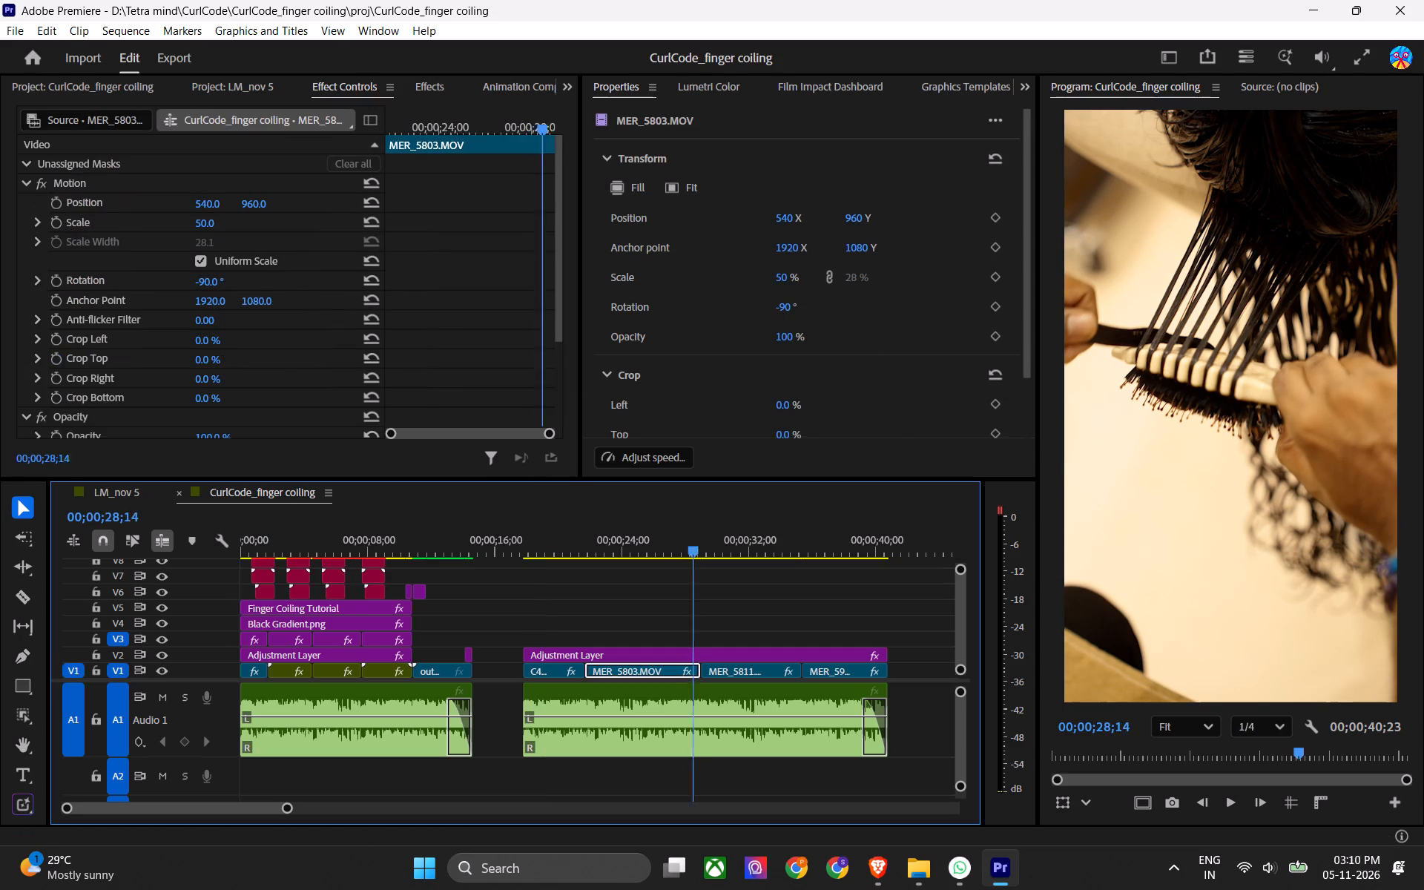
left_click_drag(698, 549, 817, 533)
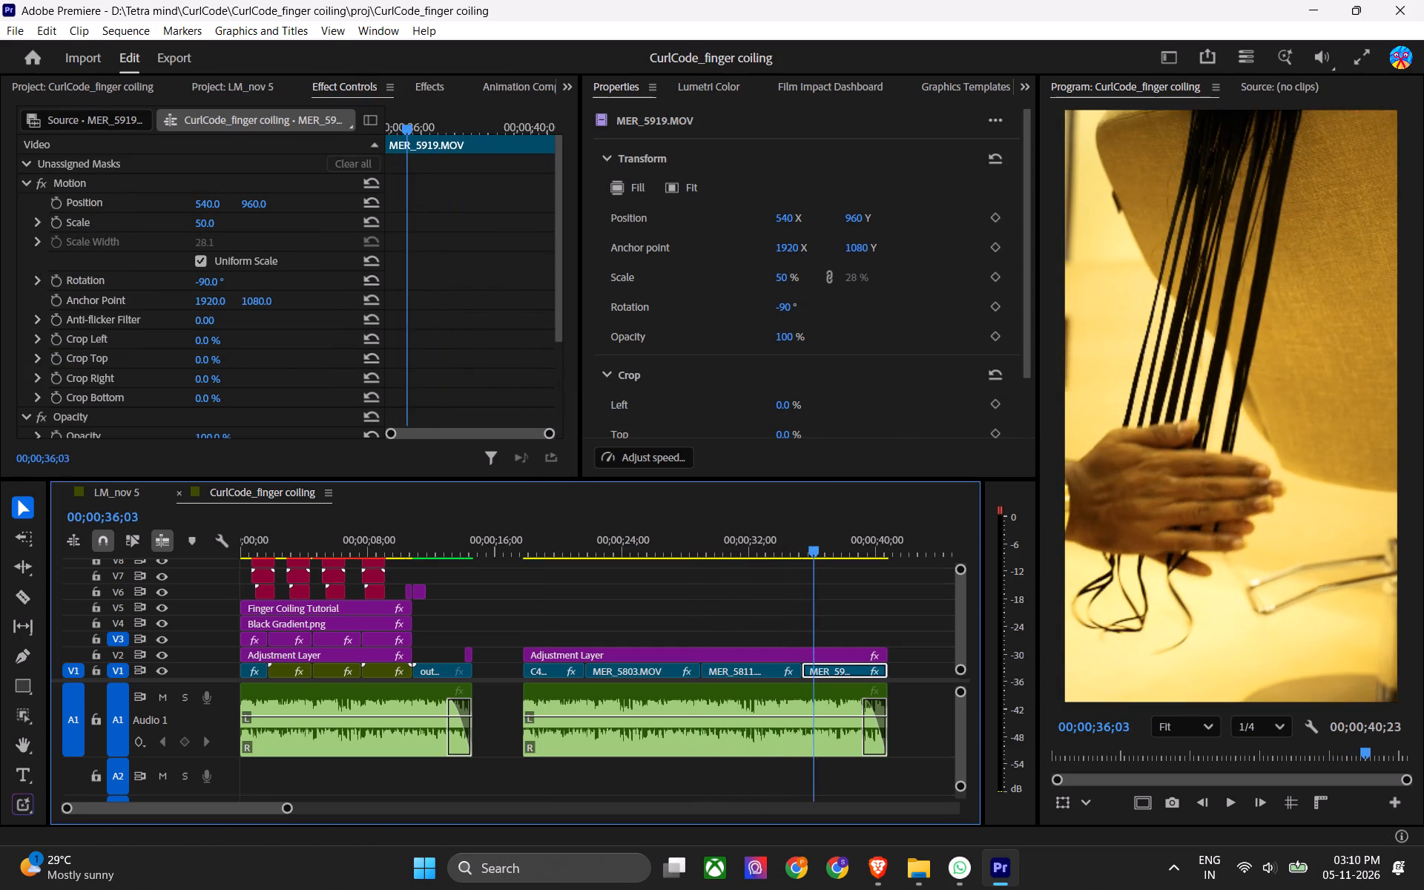
left_click_drag(817, 533, 574, 564)
left_click(386, 527)
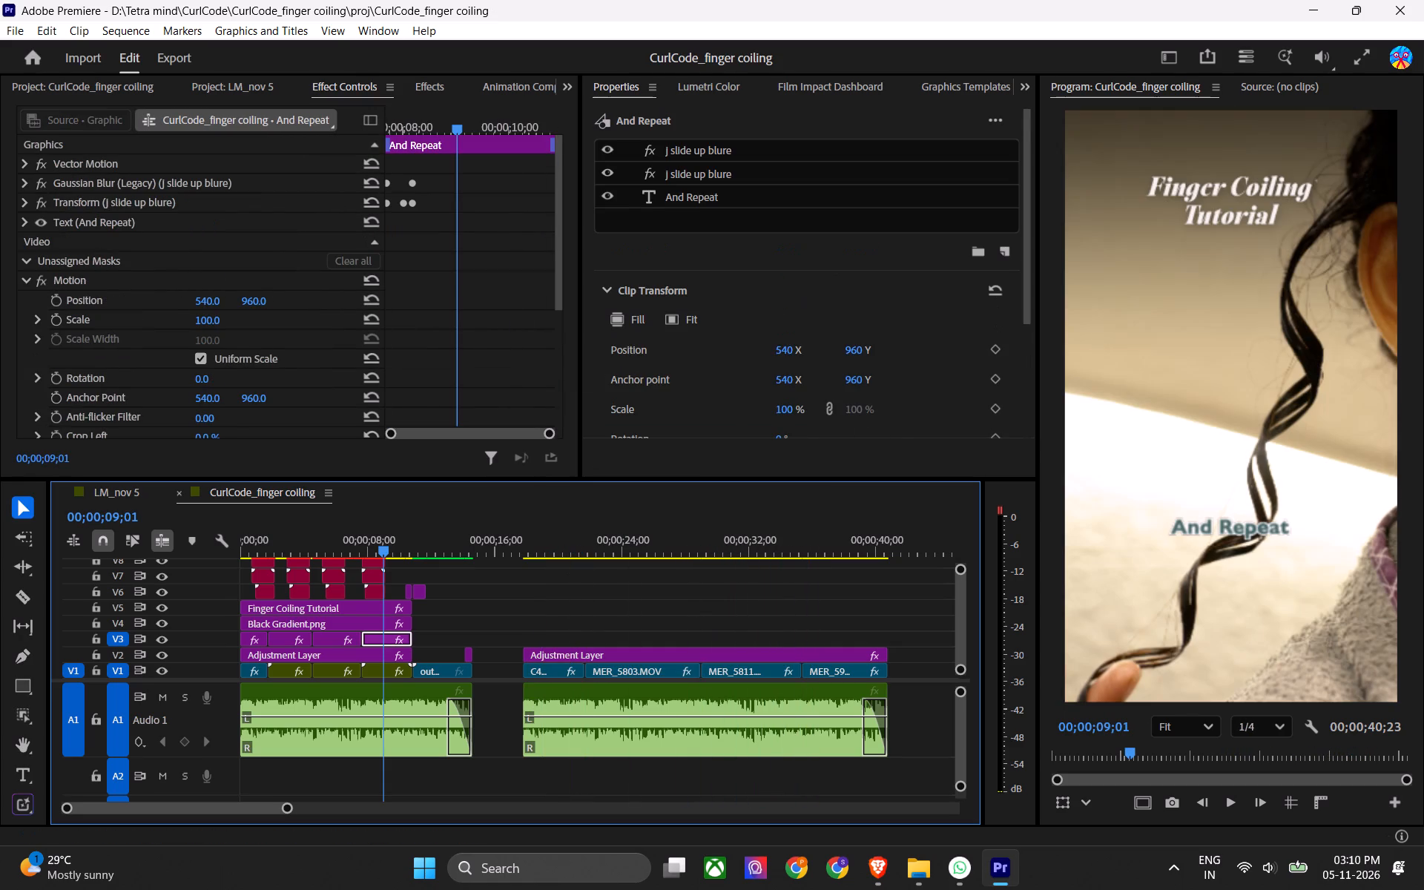
left_click(375, 669)
scroll(381, 383, "down", 3)
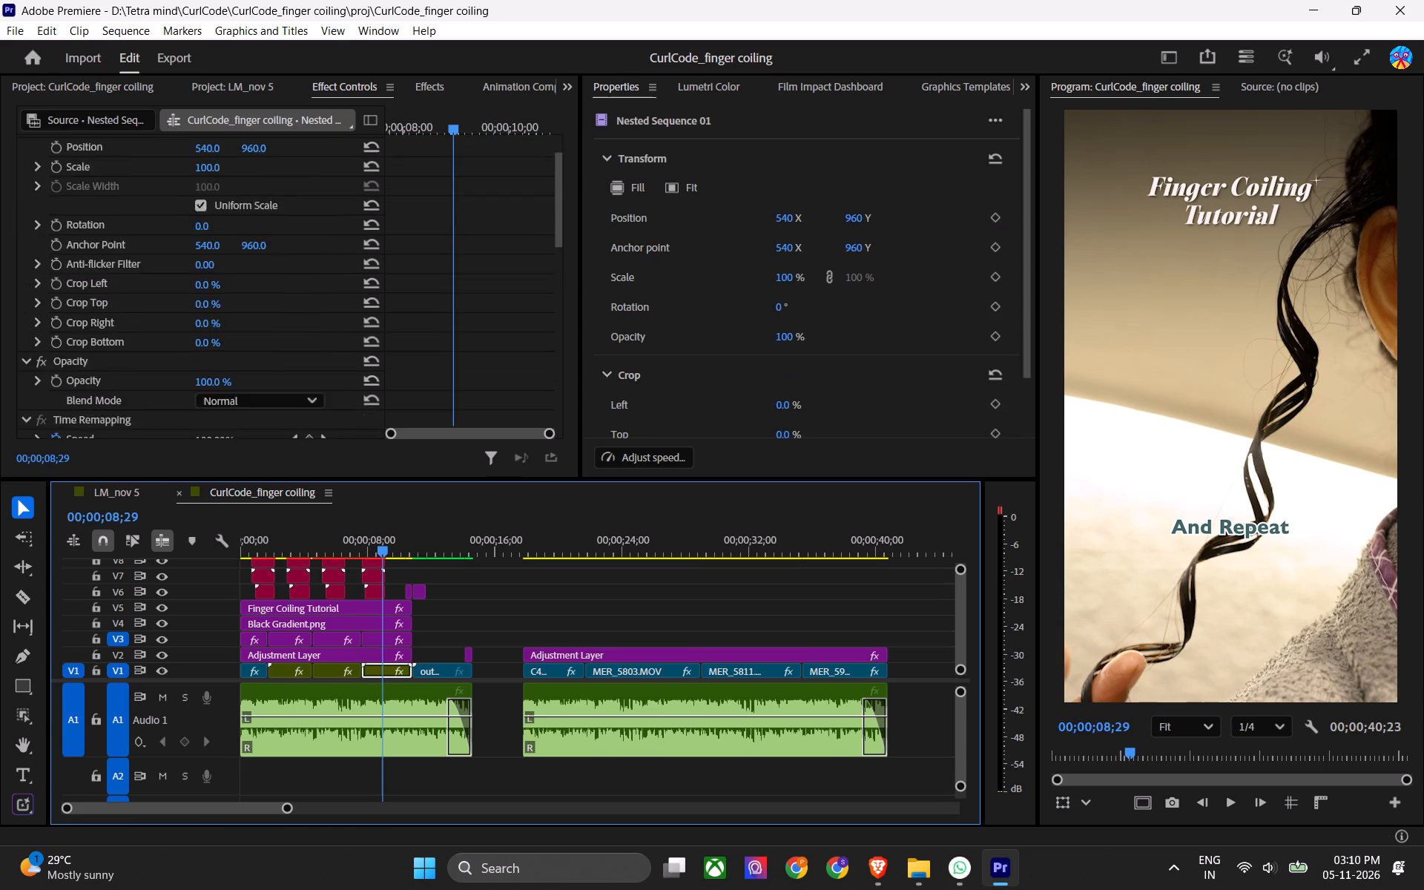
scroll(381, 392, "down", 5)
scroll(105, 369, "down", 15)
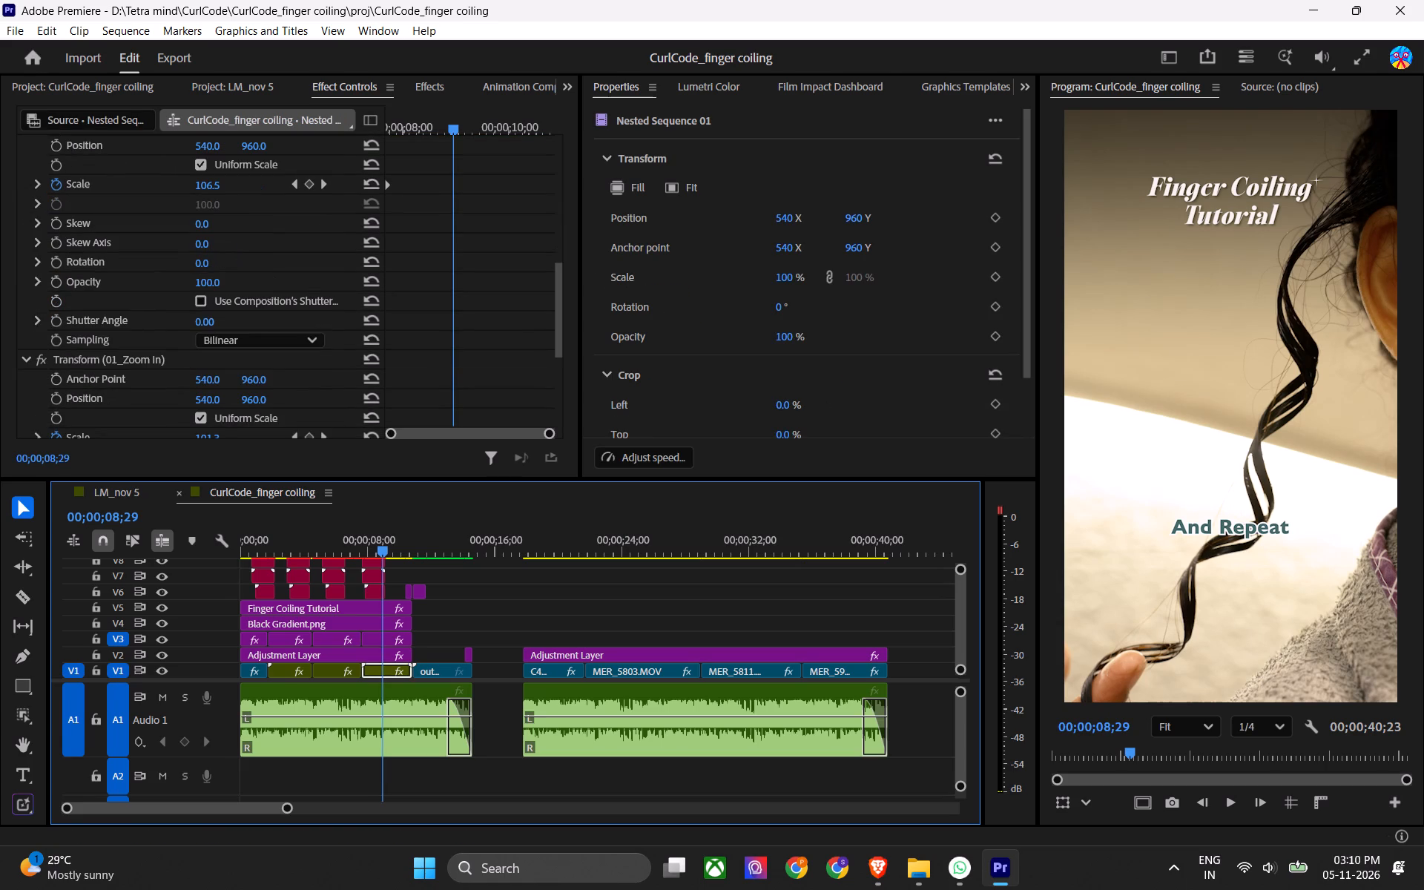
scroll(119, 358, "down", 11)
scroll(120, 361, "up", 1)
scroll(120, 361, "down", 4)
scroll(128, 357, "up", 5)
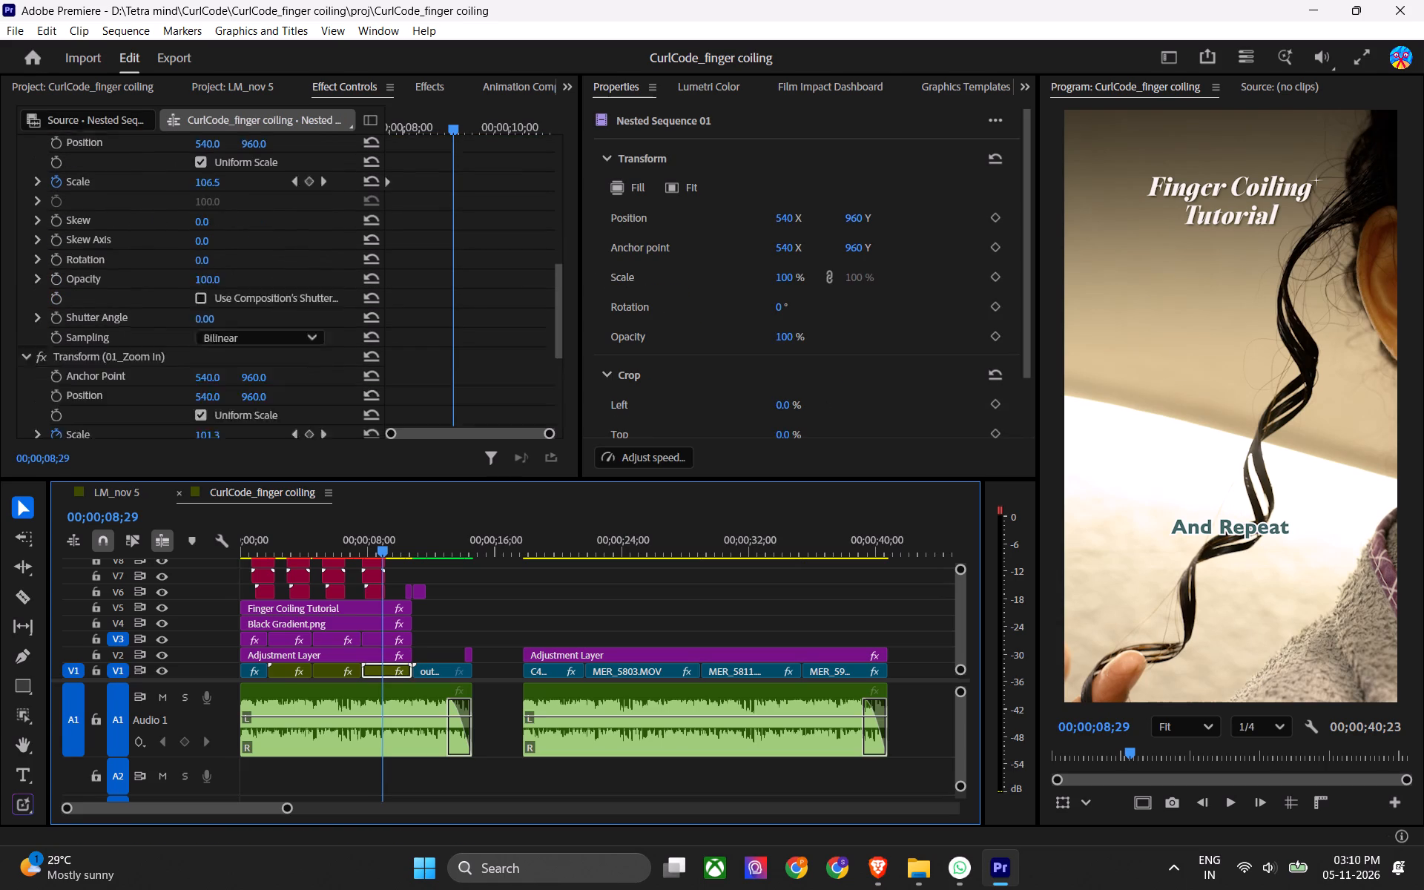
scroll(128, 357, "up", 13)
Set the Lumetri Input LUT of the second section's Adjustment Layer to SONY-S-LOG3-V4, after trying SONY-S-LOG3-V5.
left_click(553, 537)
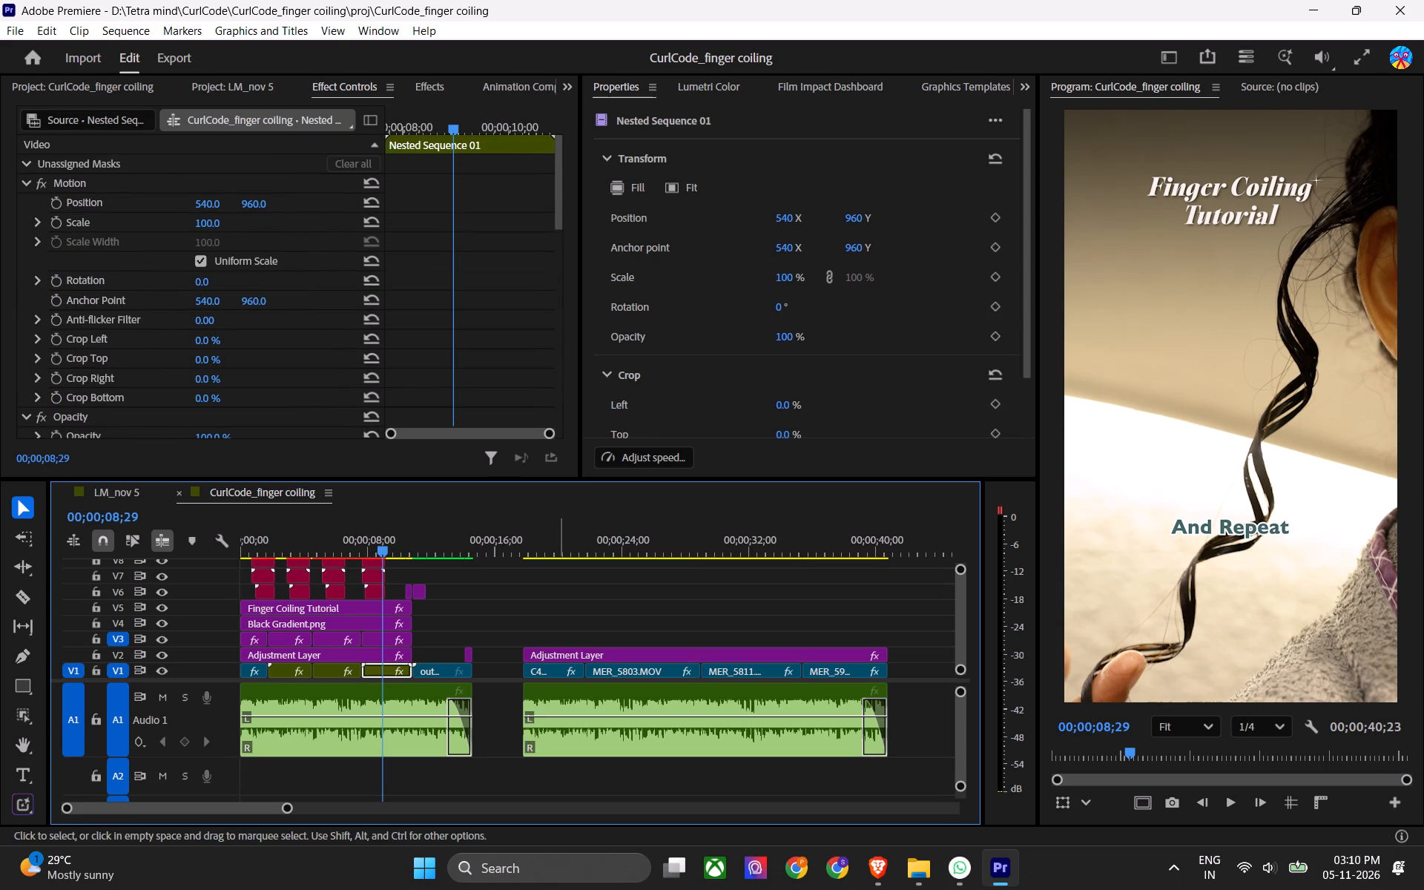
left_click(579, 544)
left_click(580, 653)
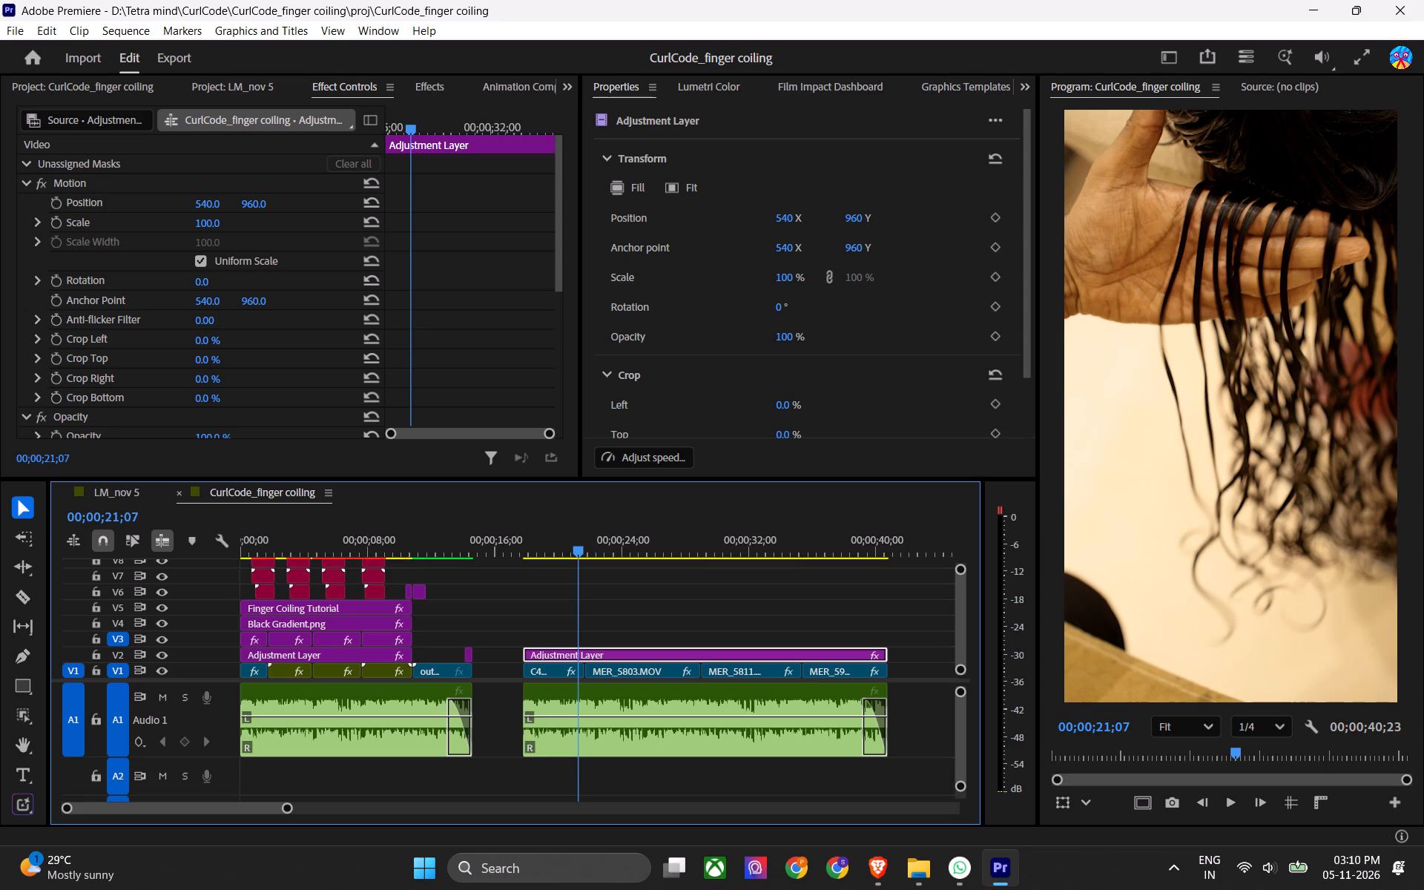
left_click(720, 89)
left_click(680, 217)
left_click(736, 247)
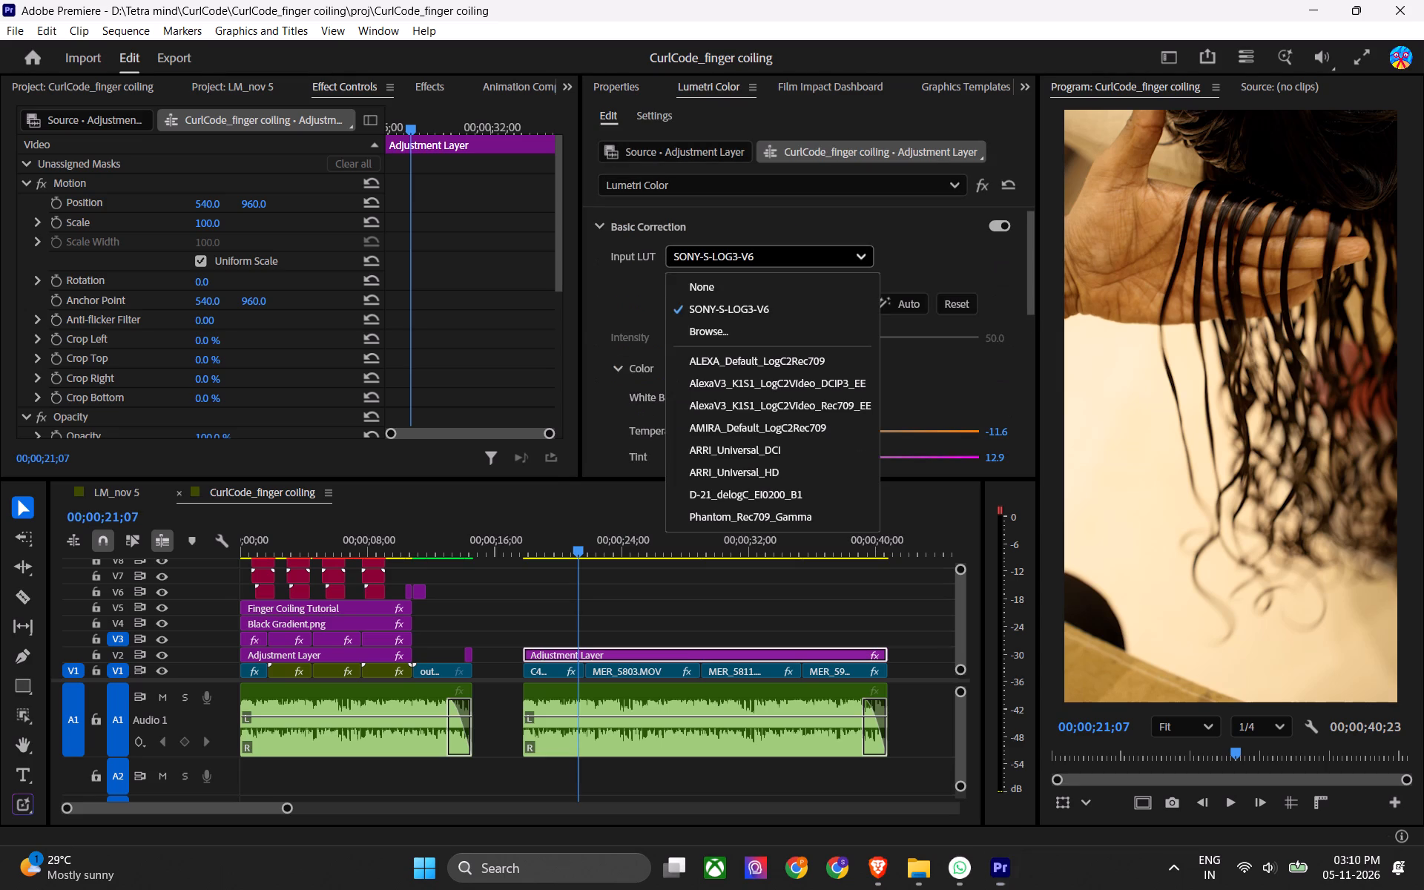
left_click(736, 335)
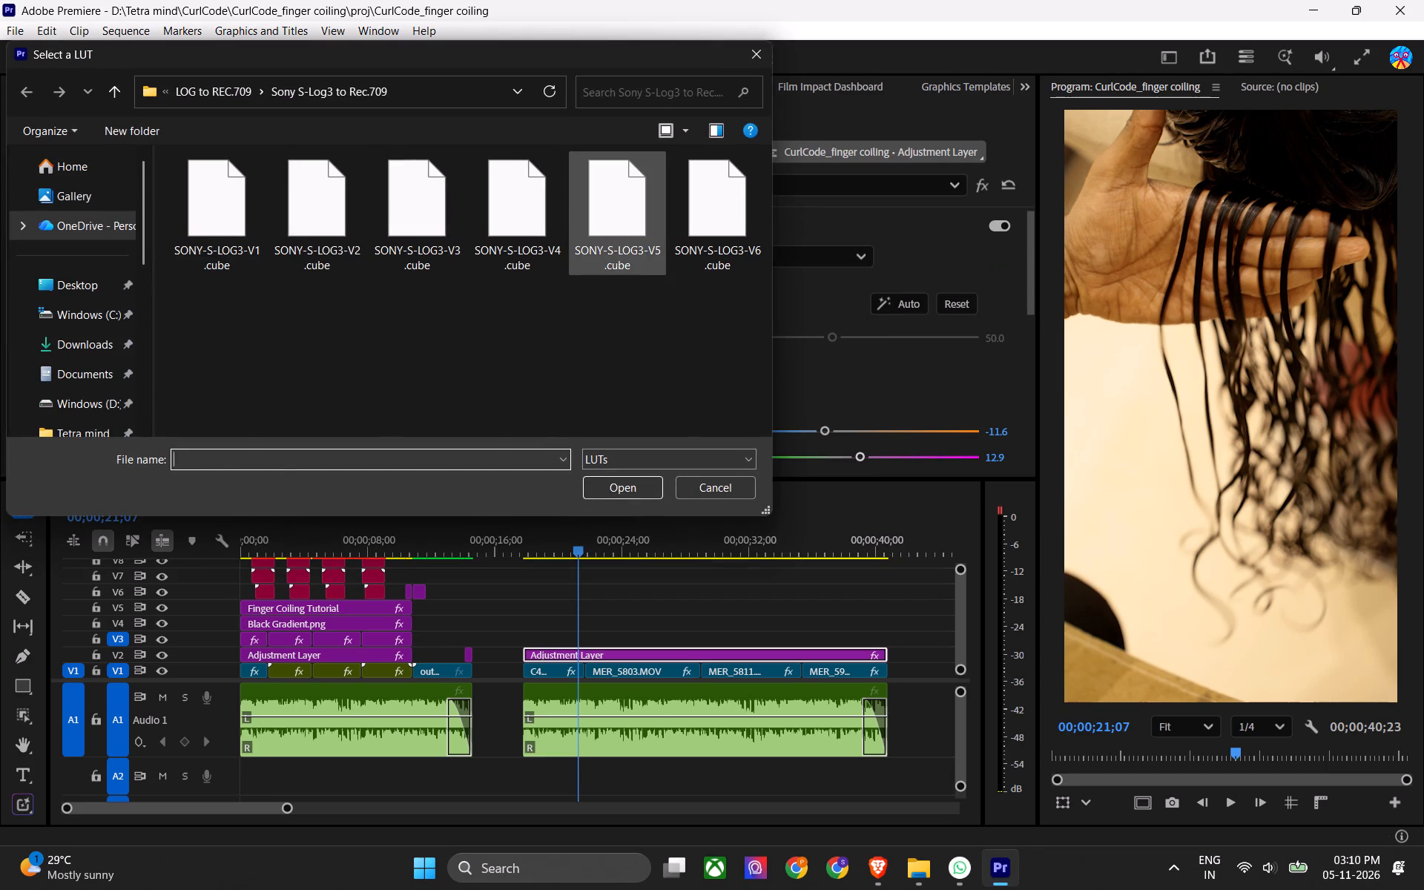
double_click(624, 230)
left_click(762, 258)
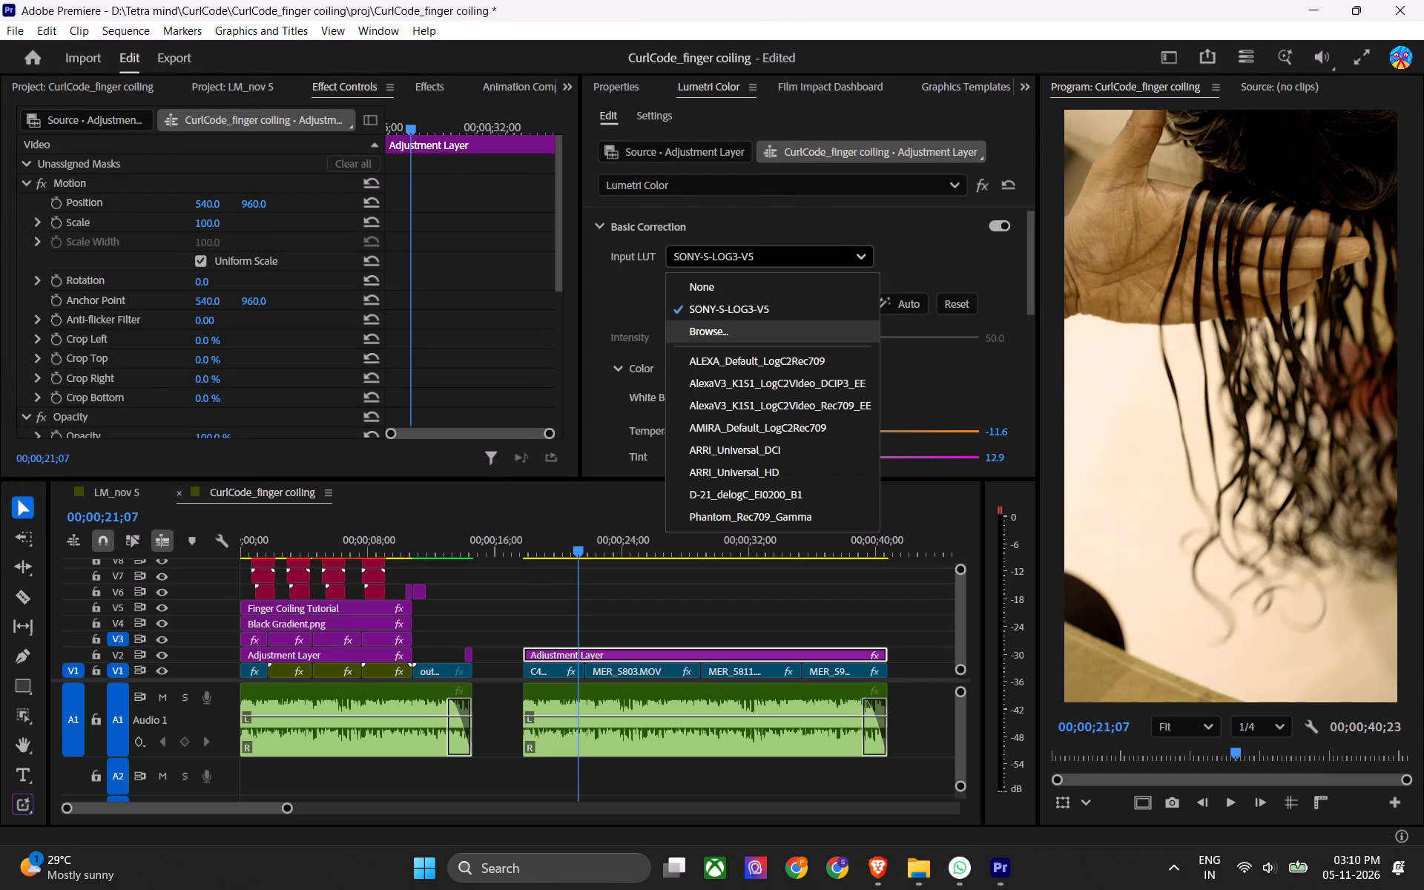
left_click(727, 335)
double_click(507, 214)
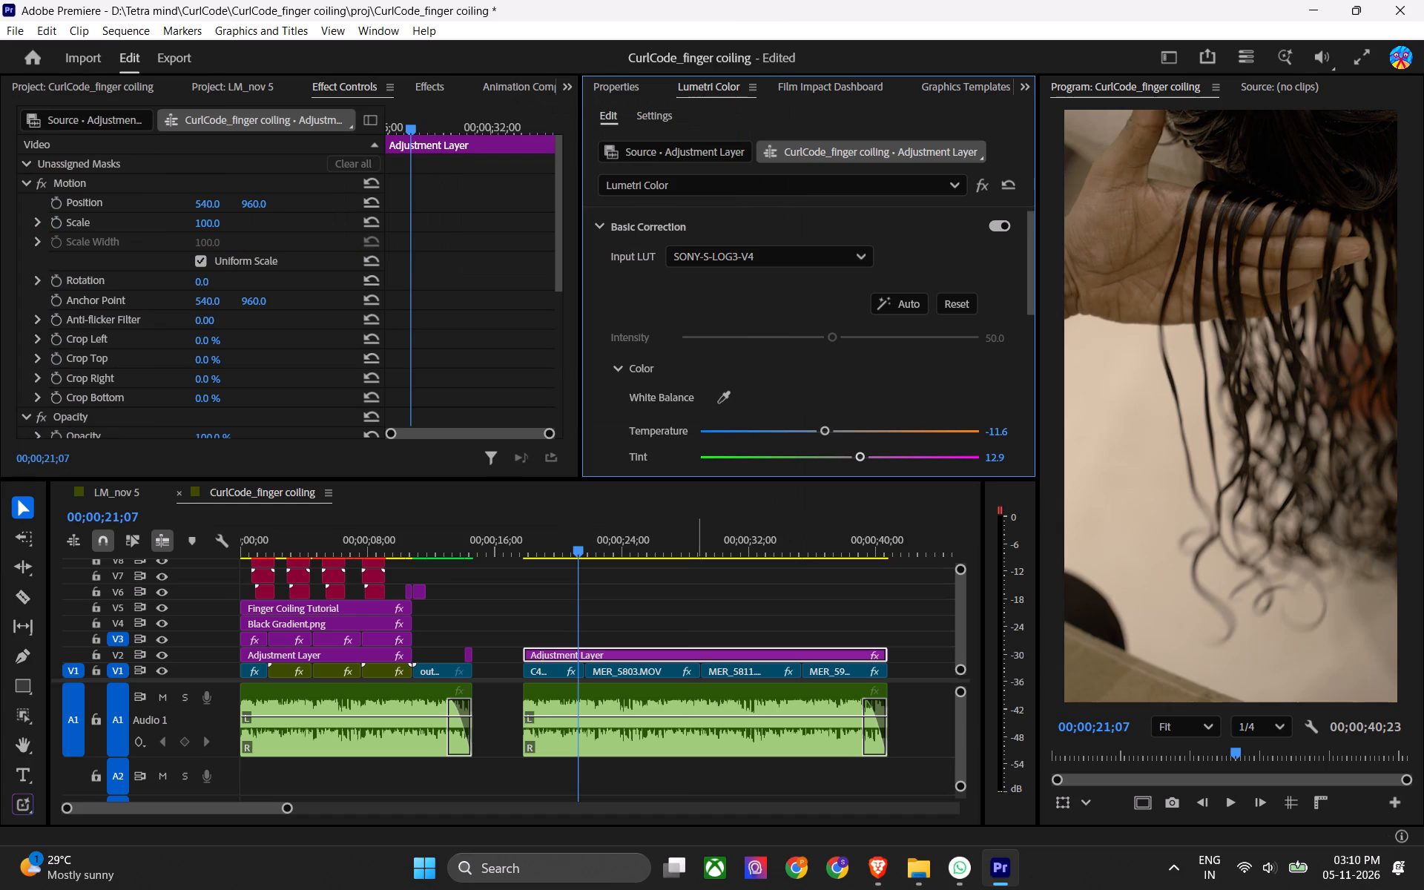
Apply automatic Lumetri correction to the second Adjustment Layer, judged on the MER_5919.MOV frame at 00;00;36;12.
left_click_drag(679, 532, 786, 522)
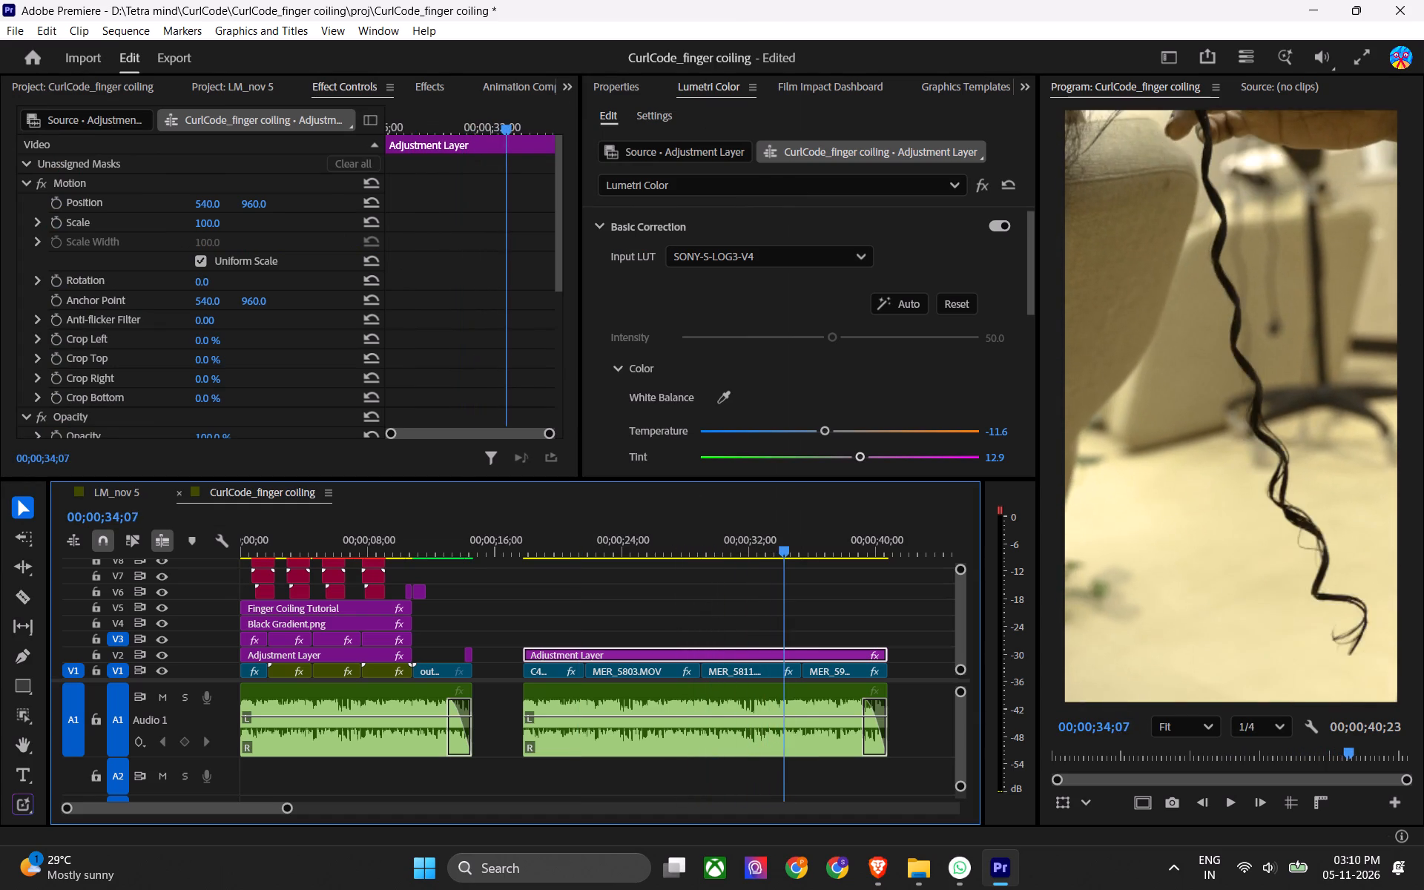
left_click_drag(786, 522, 820, 504)
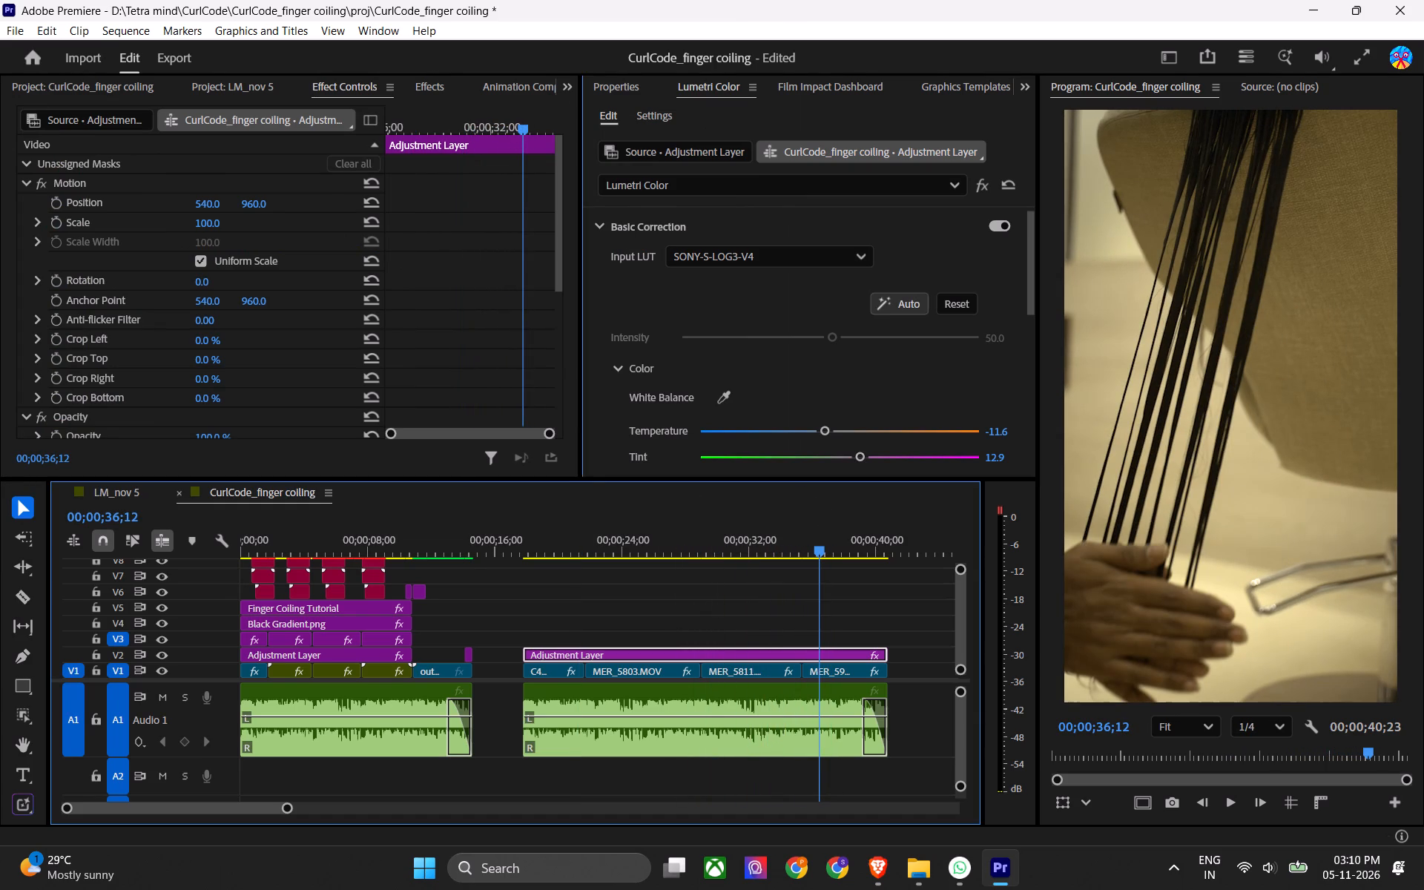
left_click(889, 311)
Set the second Adjustment Layer's exposure to 0.7 and temperature to -16.6 in the Lumetri basic correction.
scroll(719, 306, "down", 12)
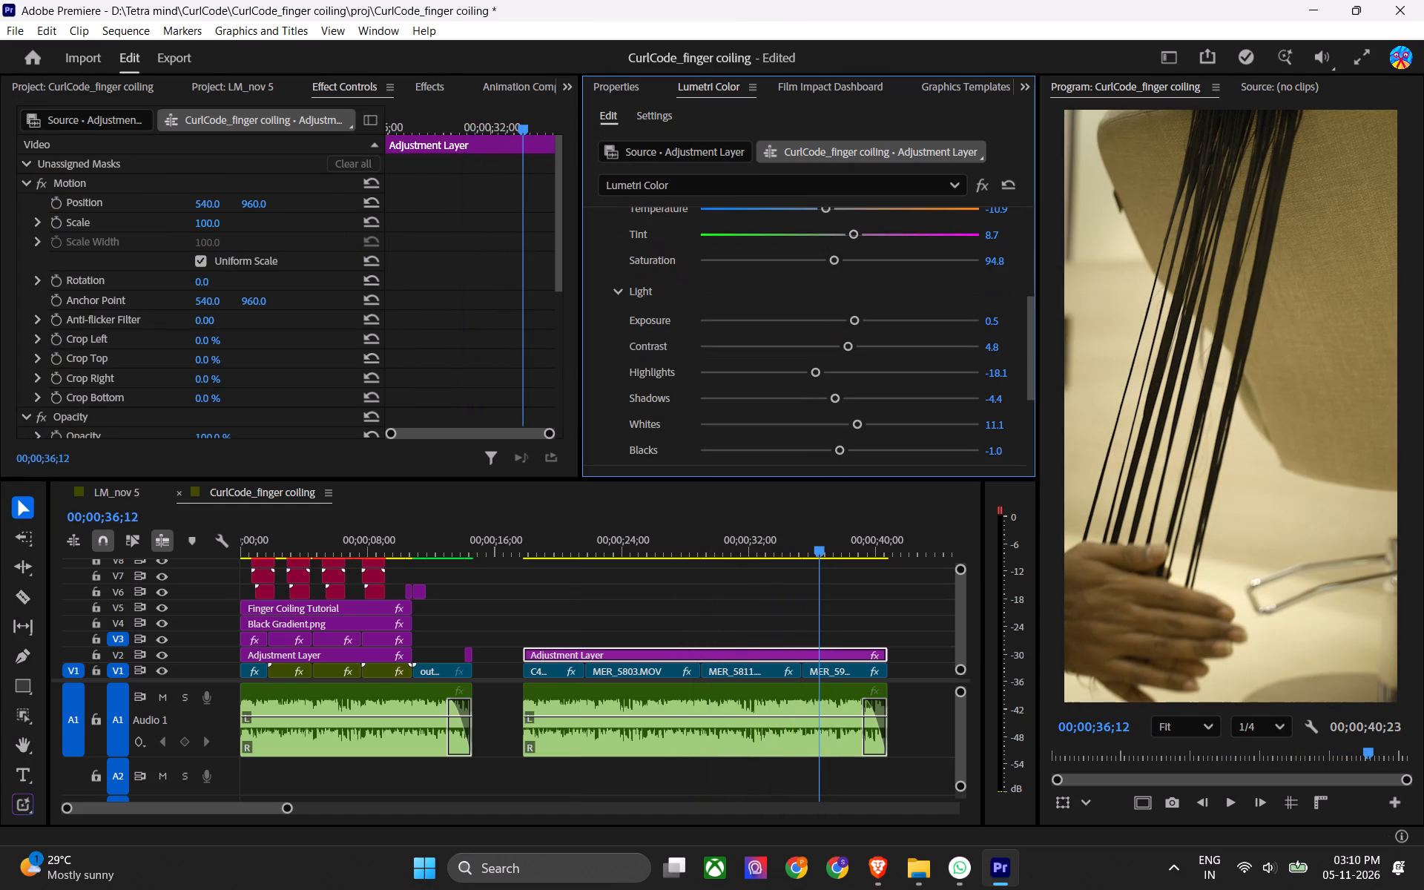
left_click(857, 325)
scroll(848, 311, "up", 3)
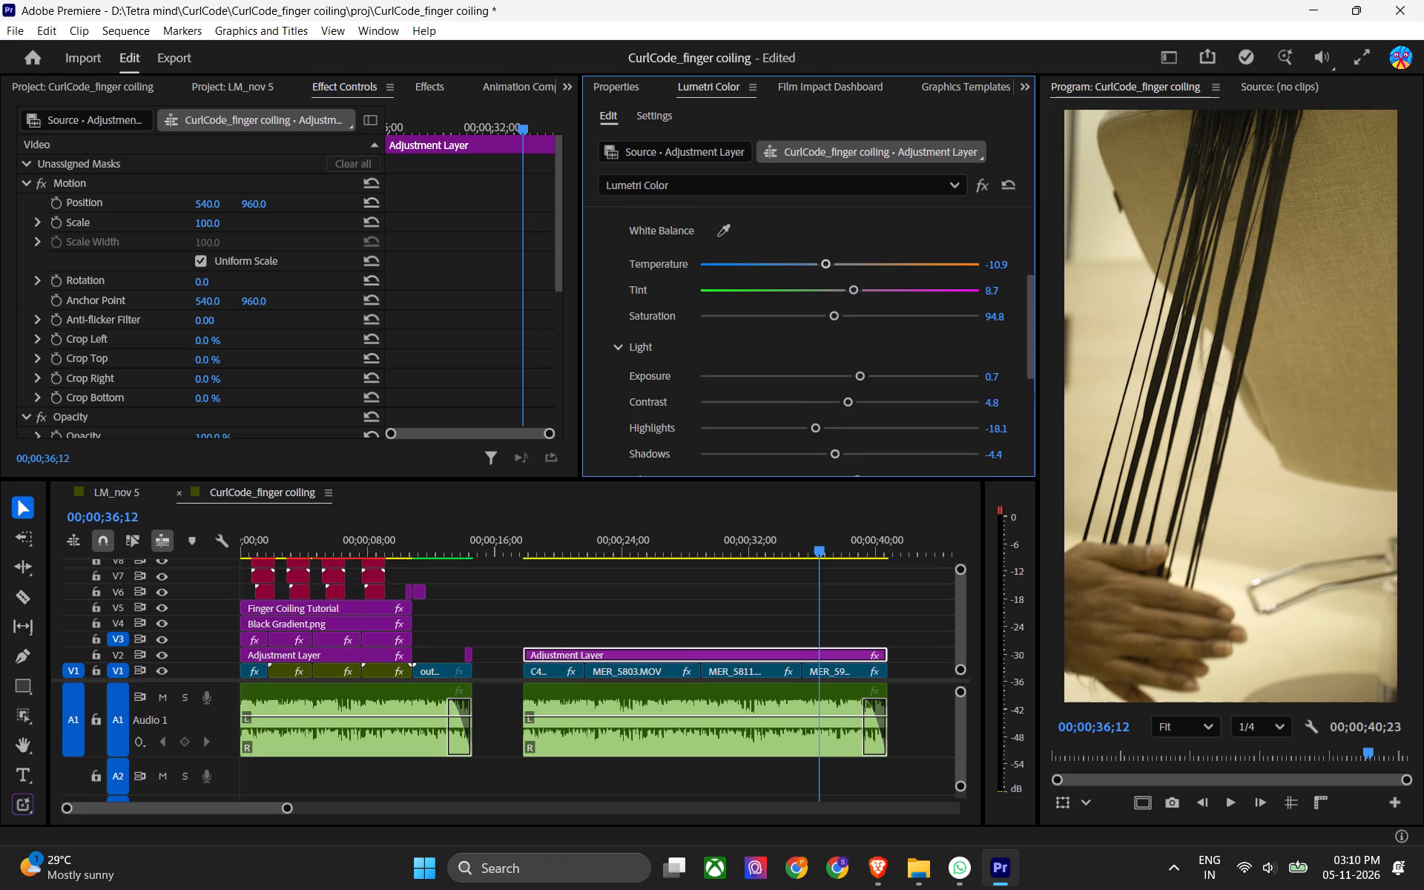
left_click_drag(831, 264, 814, 270)
Scrub back through the regraded clips and play the second section from near the start of C4966.MP4.
left_click_drag(767, 518, 596, 540)
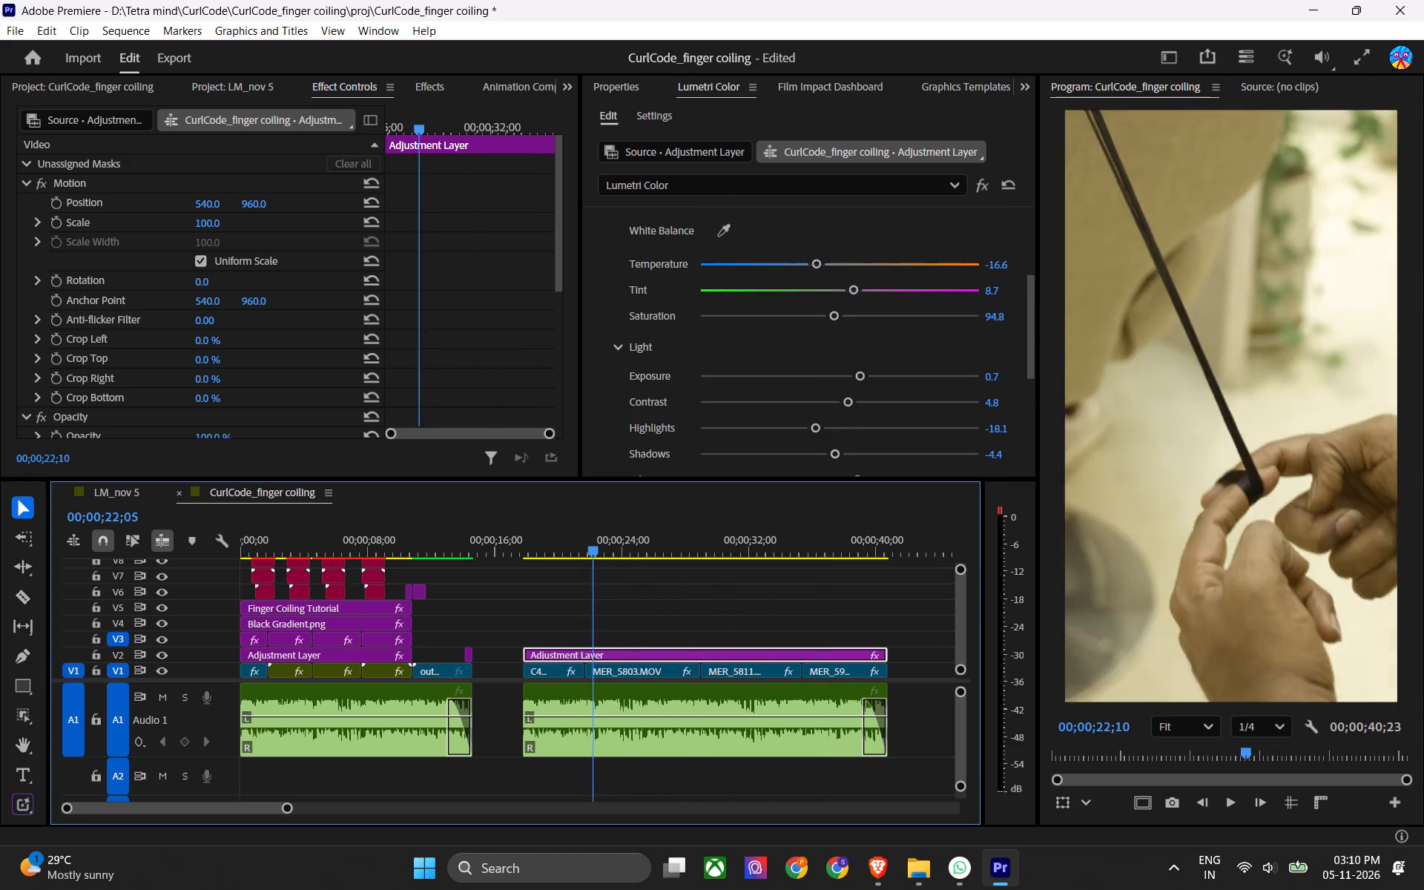
left_click_drag(596, 540, 570, 540)
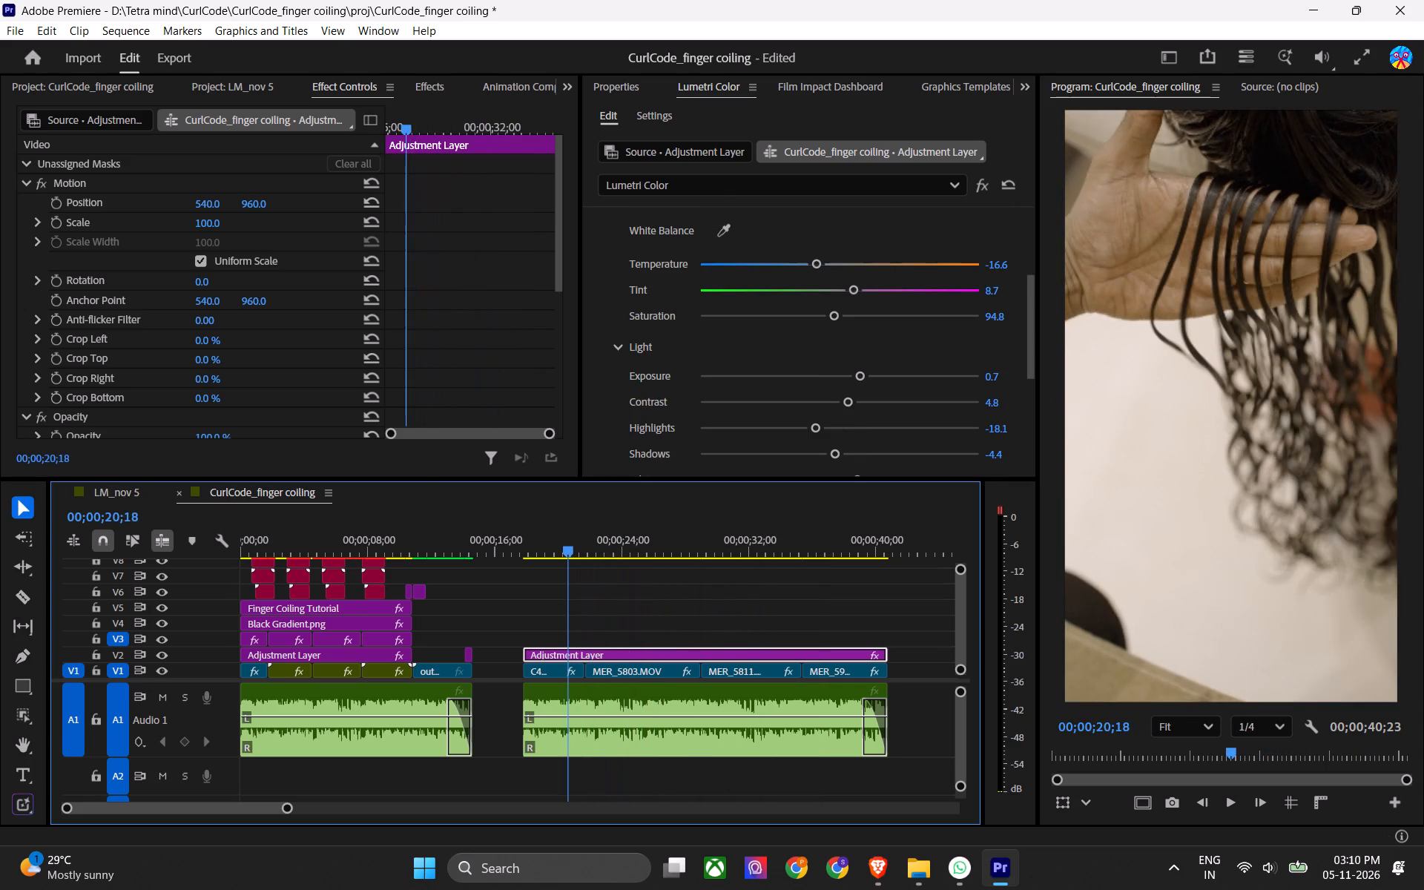
left_click_drag(570, 540, 538, 547)
key("space")
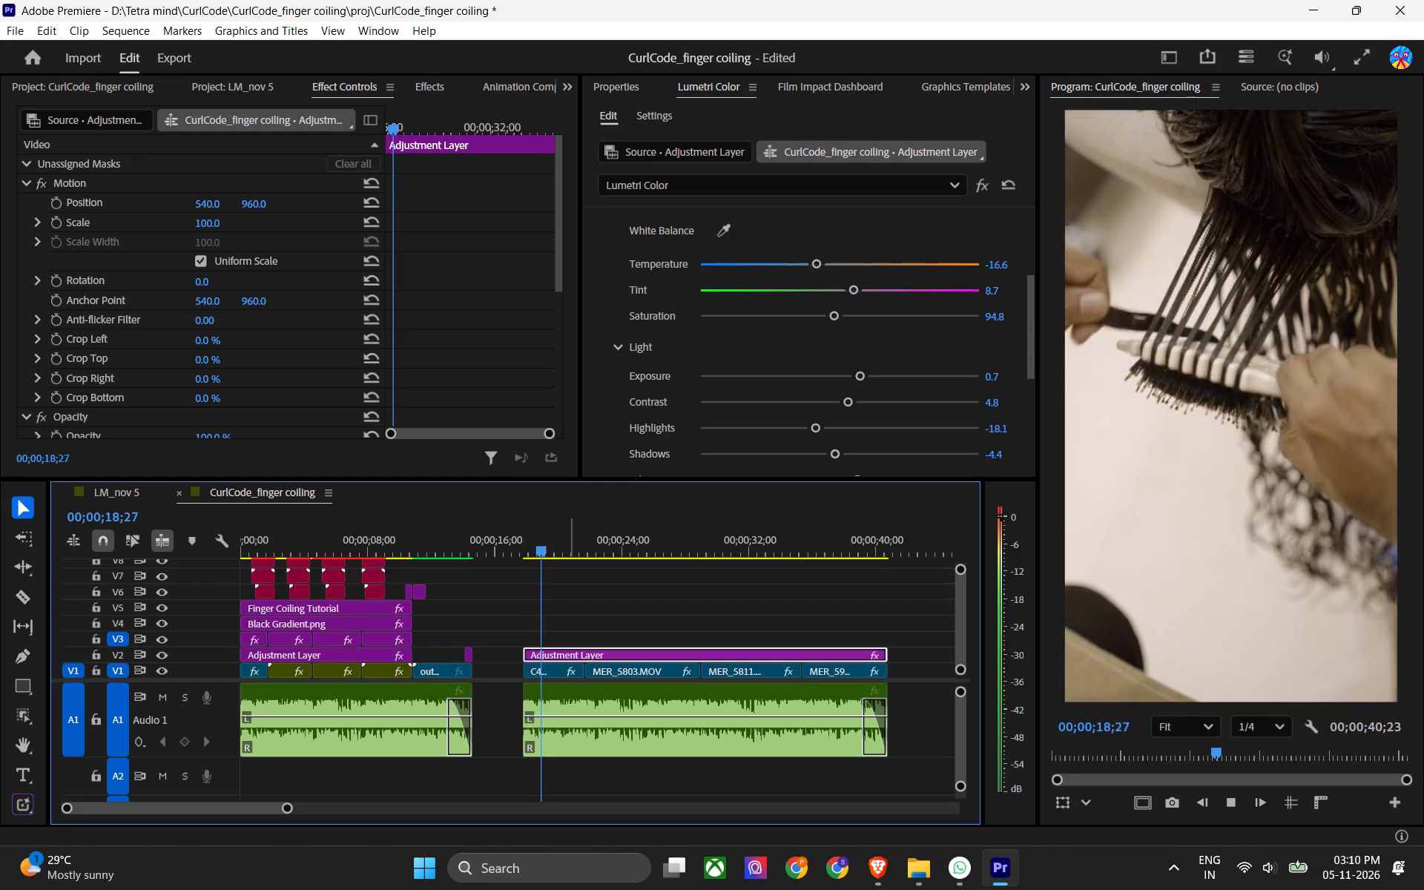
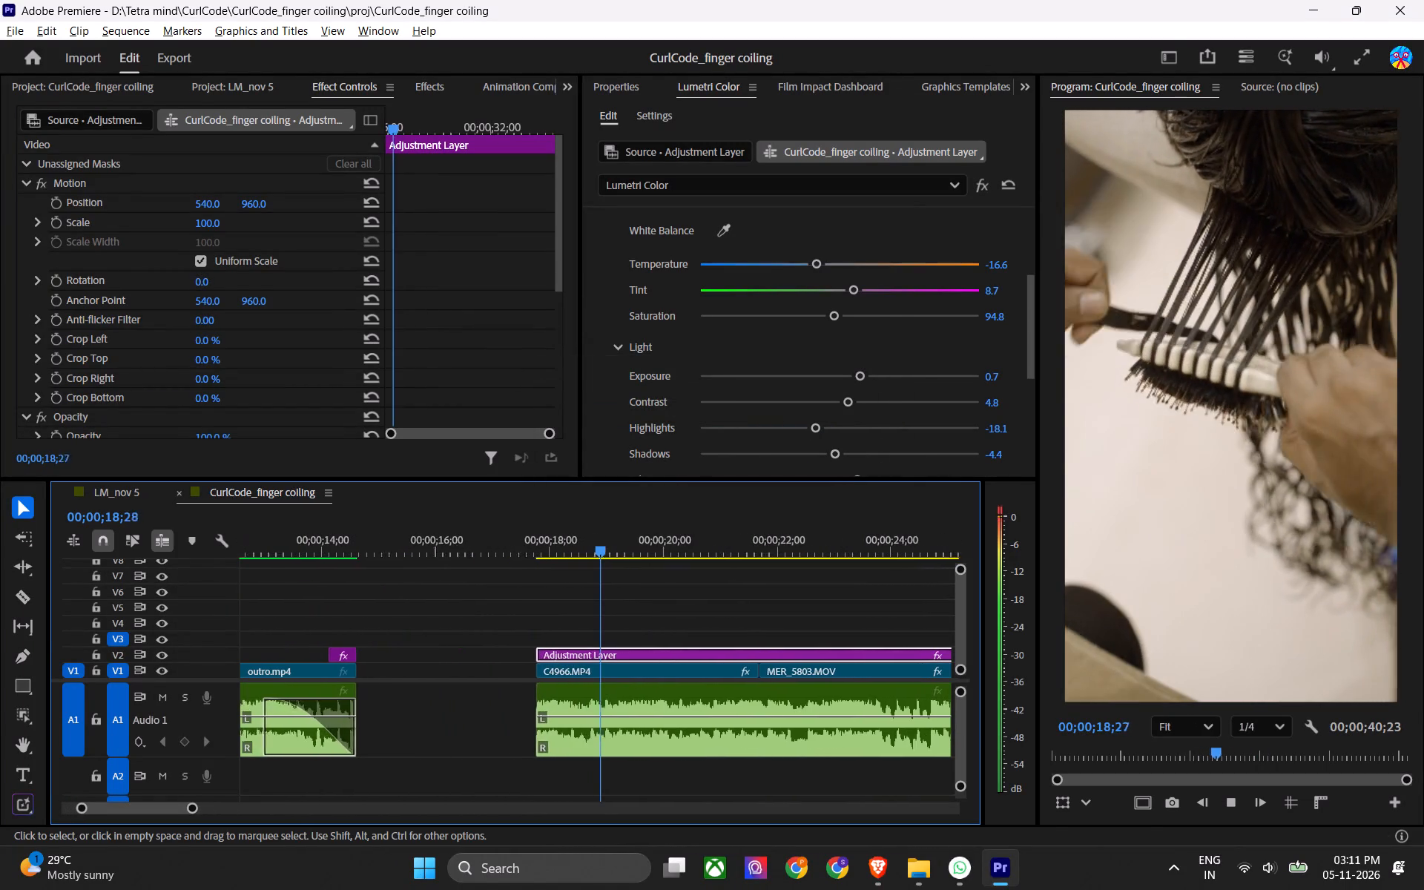
Set the second section's Adjustment Layer contrast to 27.8, play back the opening to check it, and save the project.
key("space")
left_click_drag(863, 403, 926, 405)
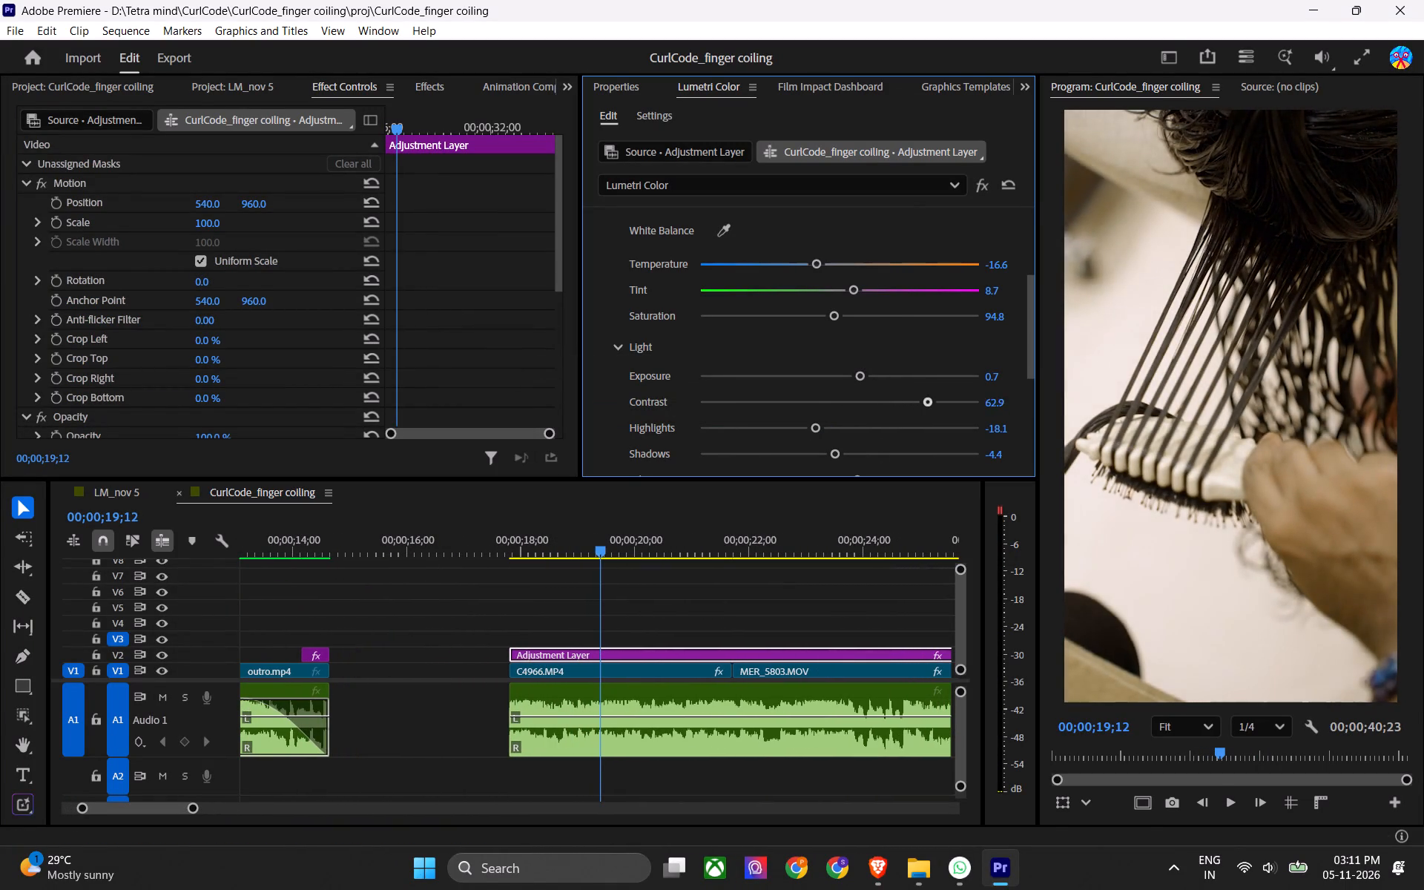
left_click_drag(926, 405, 877, 366)
key("space")
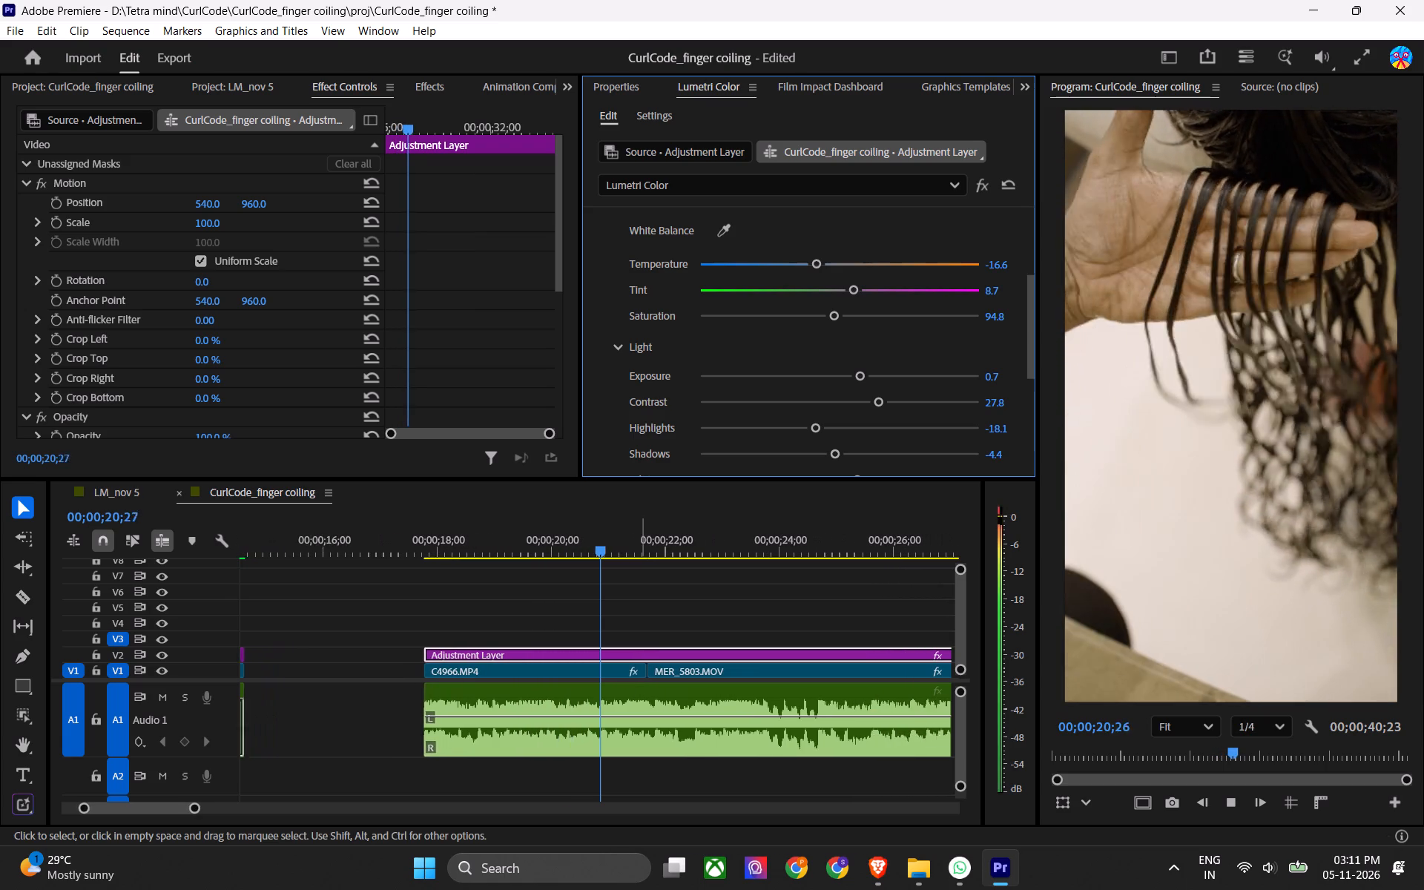
key("space")
left_click_drag(545, 528, 409, 564)
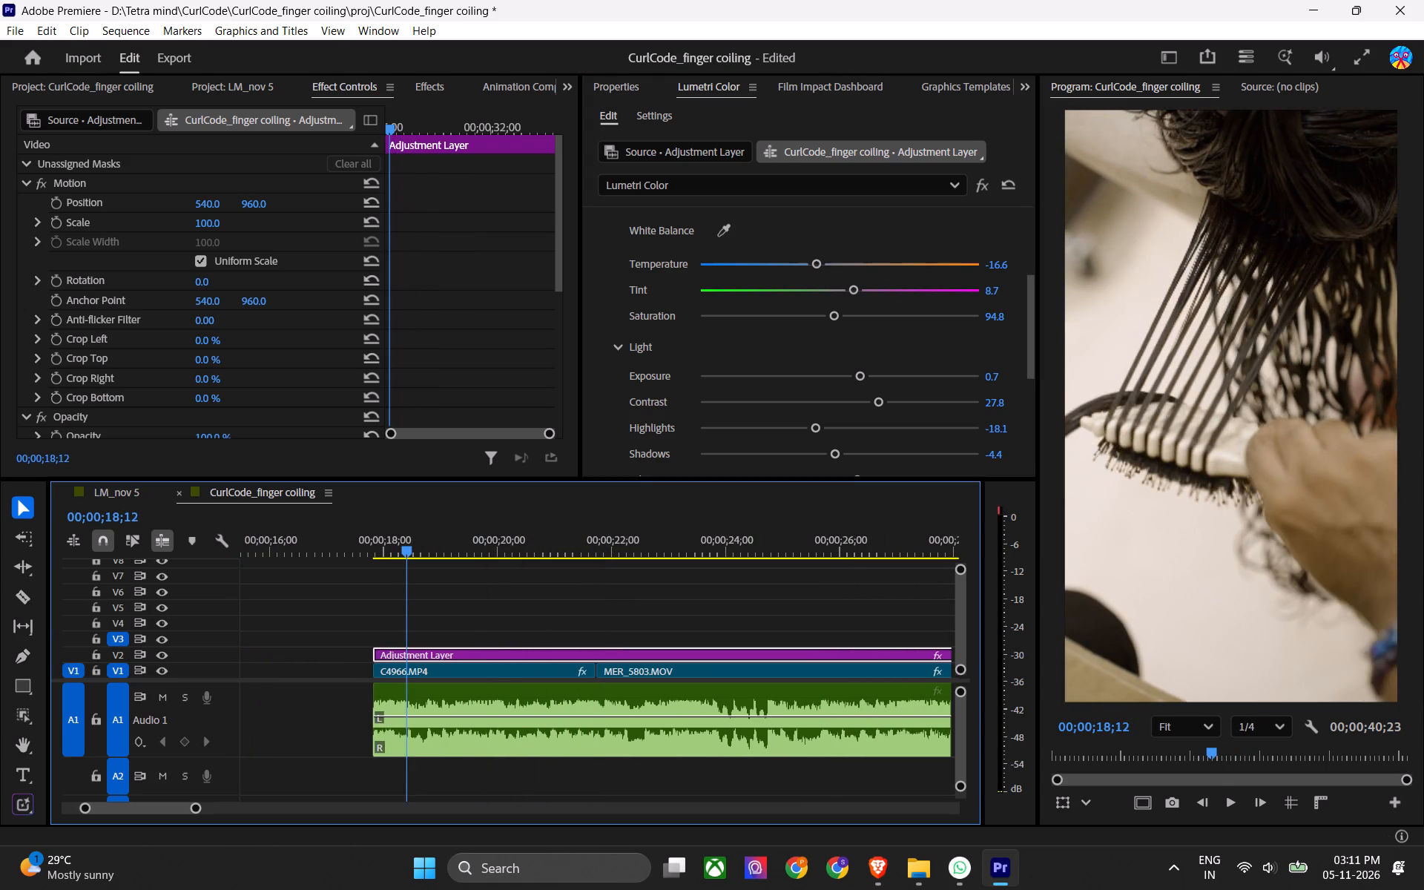
left_click_drag(409, 564, 401, 567)
key("Up")
key("ctrl+s")
key("space")
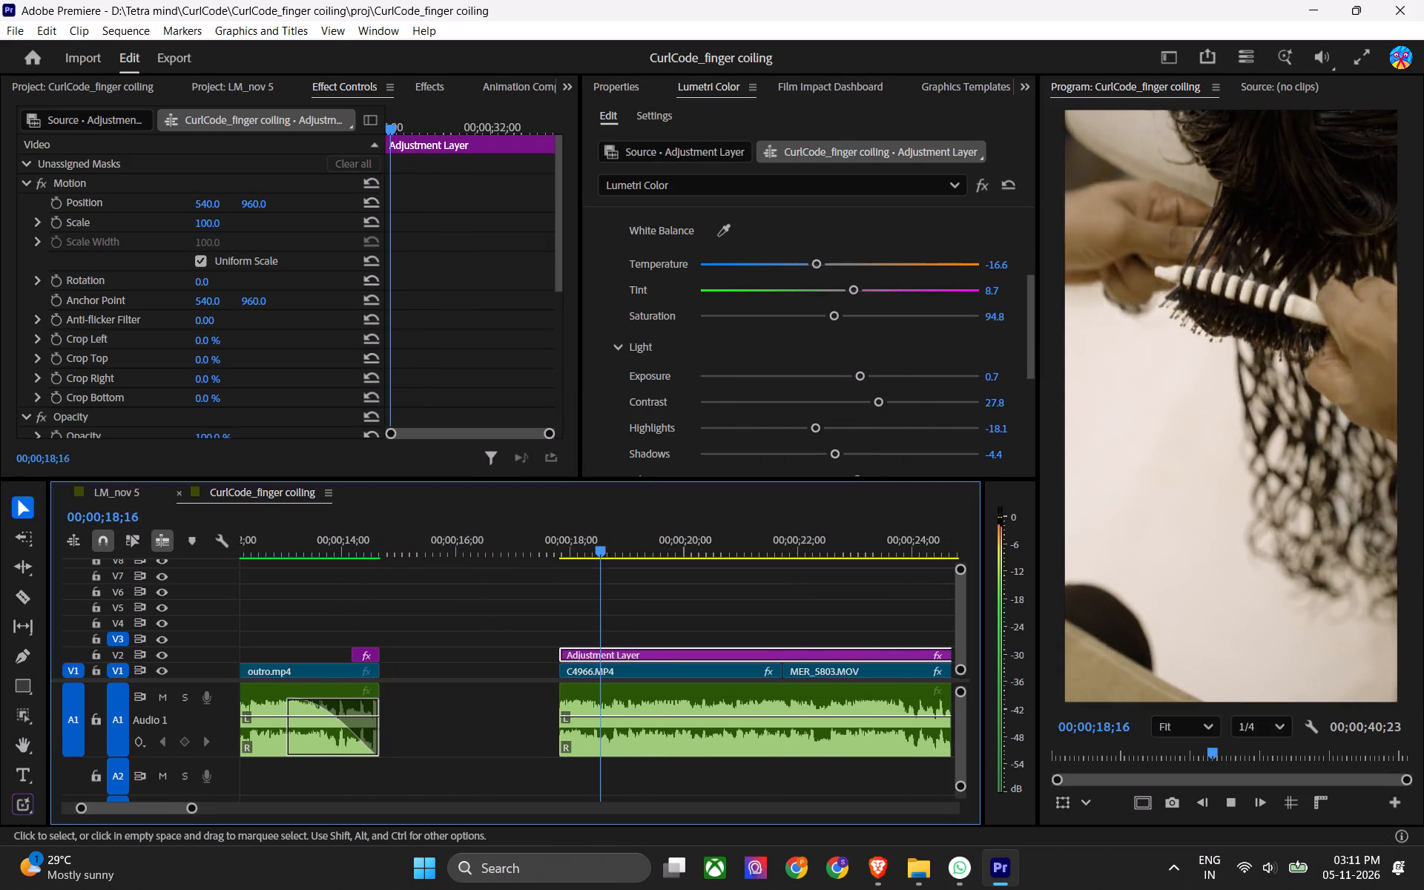
key("space")
Lock audio track A1, ripple trim the start of C4966.MP4 to about 00;00;18;24, and play the shortened opening.
scroll(470, 618, "up", 3, "alt")
scroll(464, 628, "down", 1, "alt")
scroll(464, 628, "up", 3, "alt")
left_click_drag(690, 540, 676, 544)
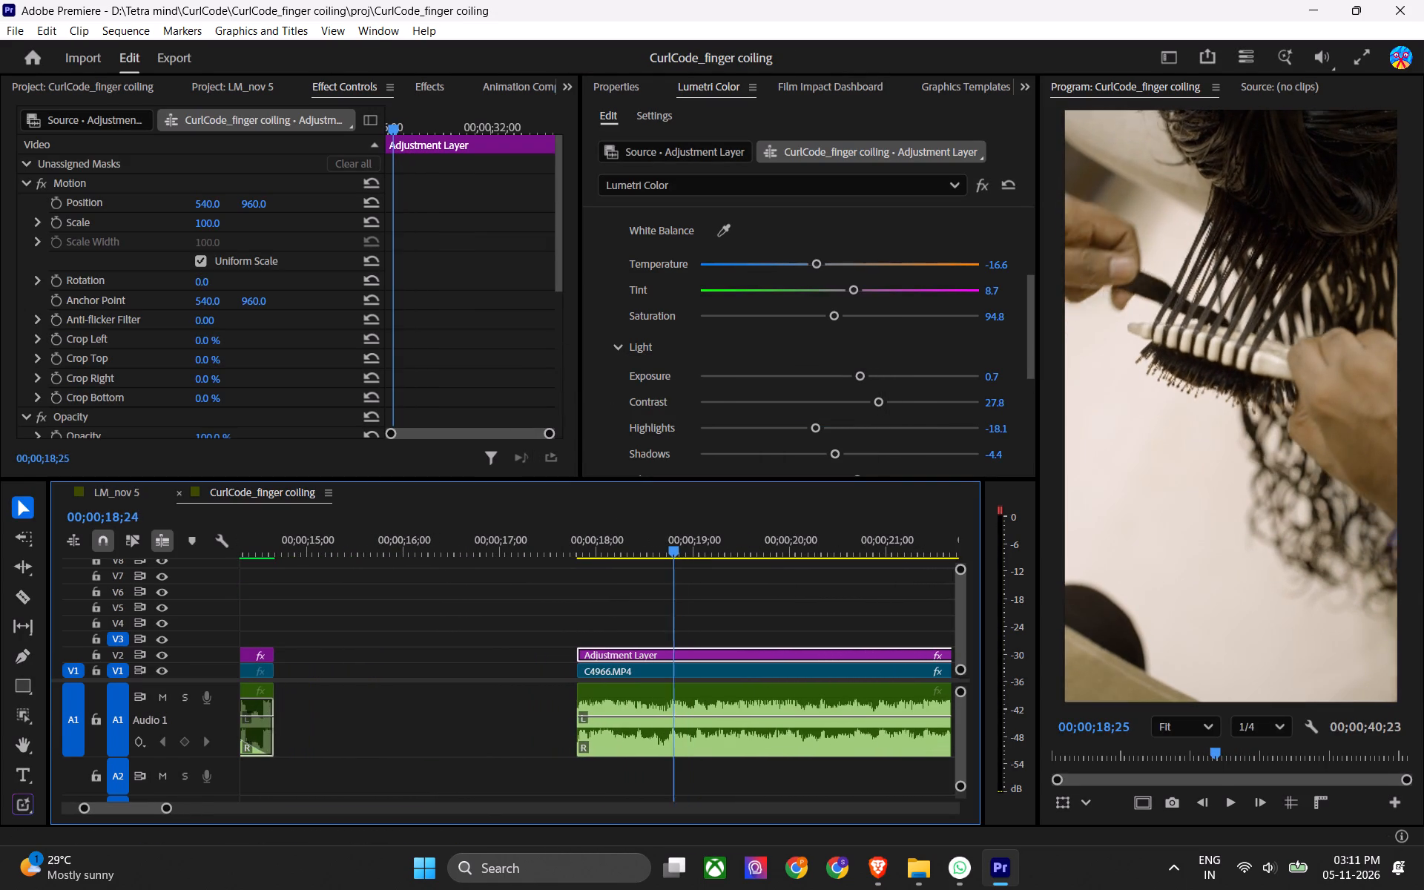
left_click_drag(676, 544, 668, 546)
left_click(101, 720)
key("q")
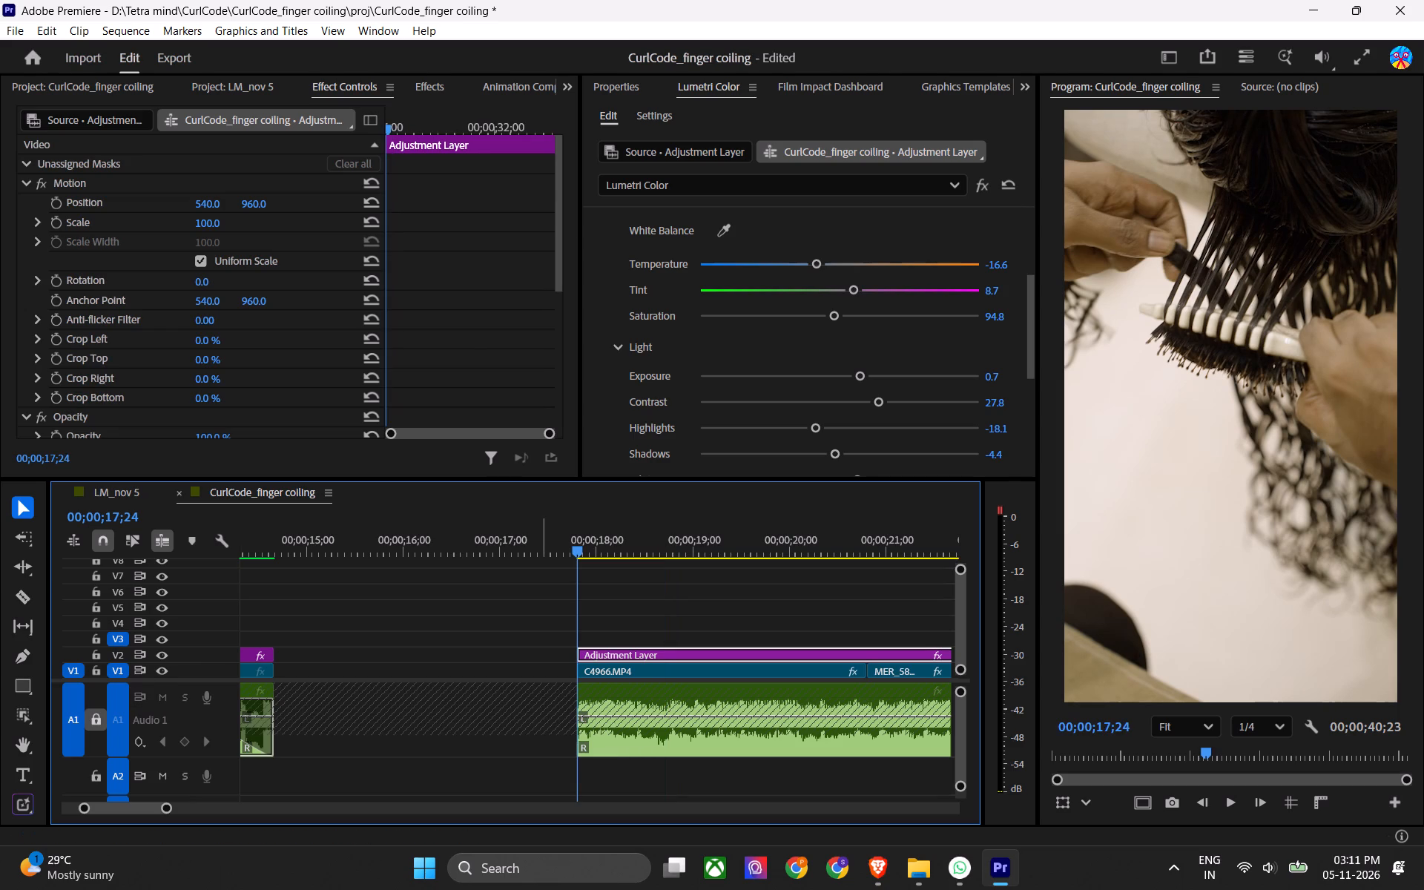
left_click(547, 533)
key("space")
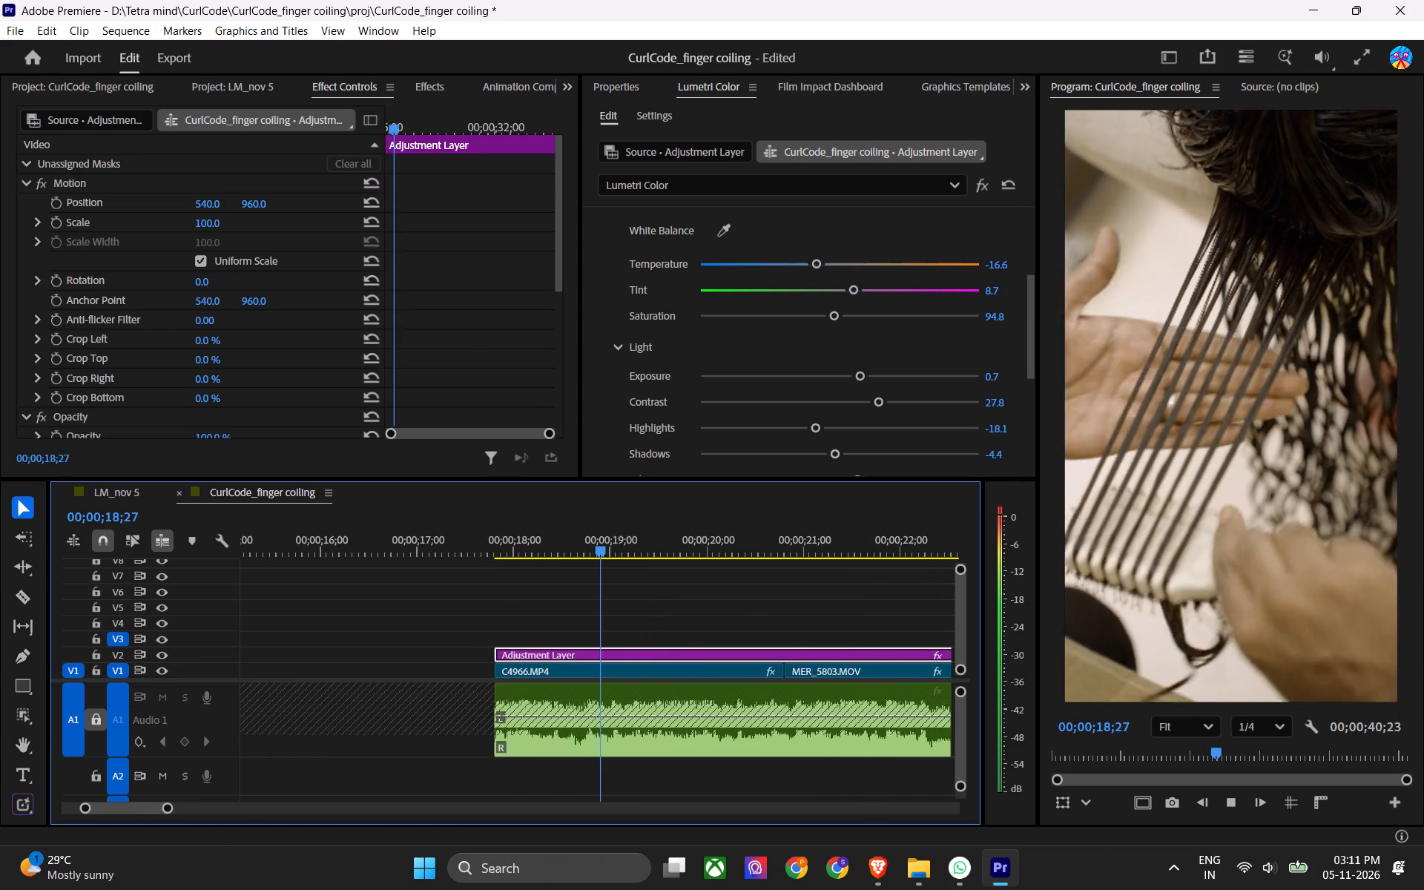
scroll(618, 600, "up", 2, "alt")
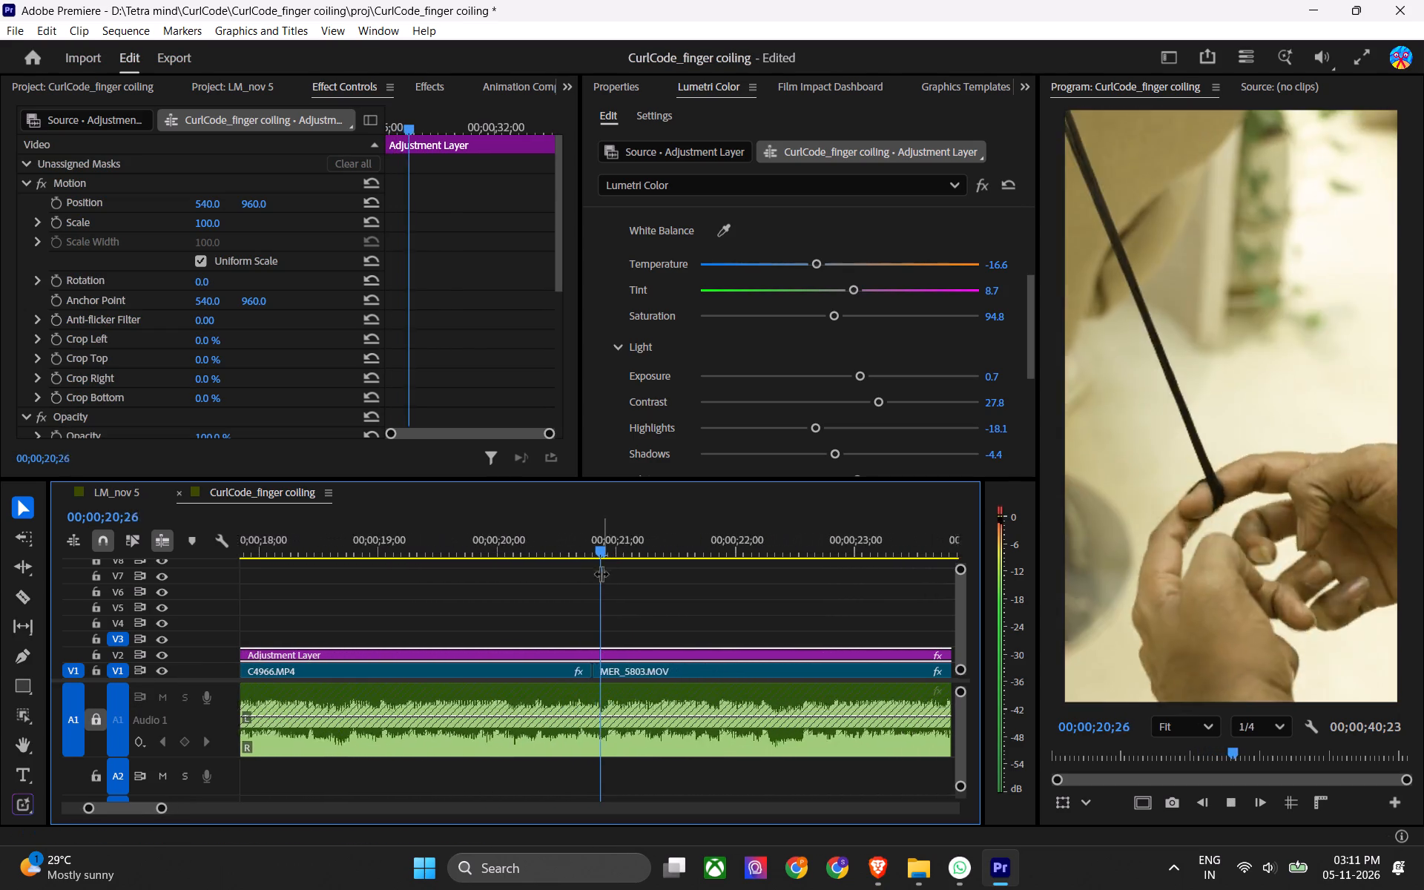
key("space")
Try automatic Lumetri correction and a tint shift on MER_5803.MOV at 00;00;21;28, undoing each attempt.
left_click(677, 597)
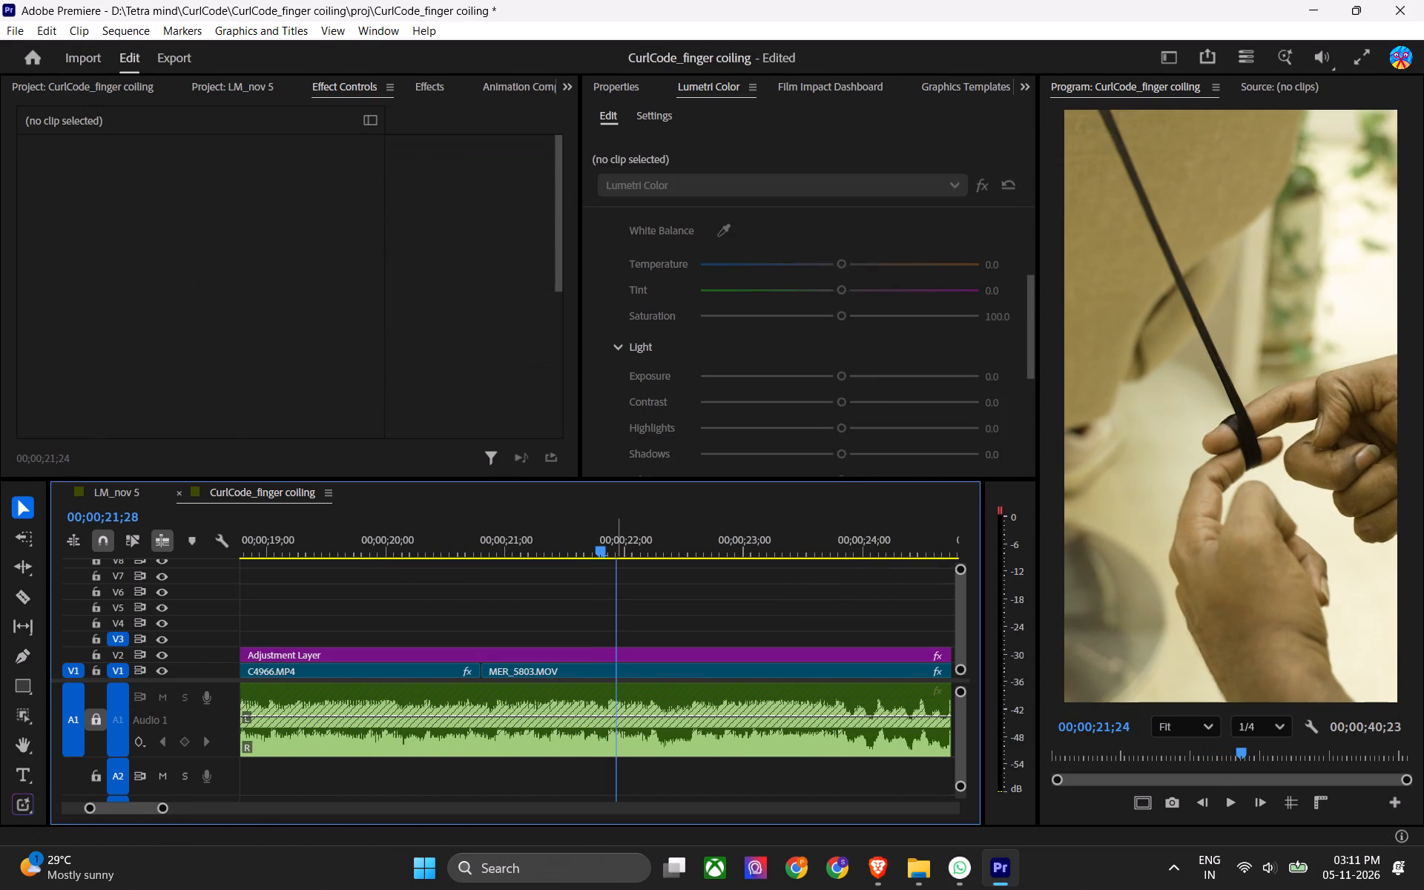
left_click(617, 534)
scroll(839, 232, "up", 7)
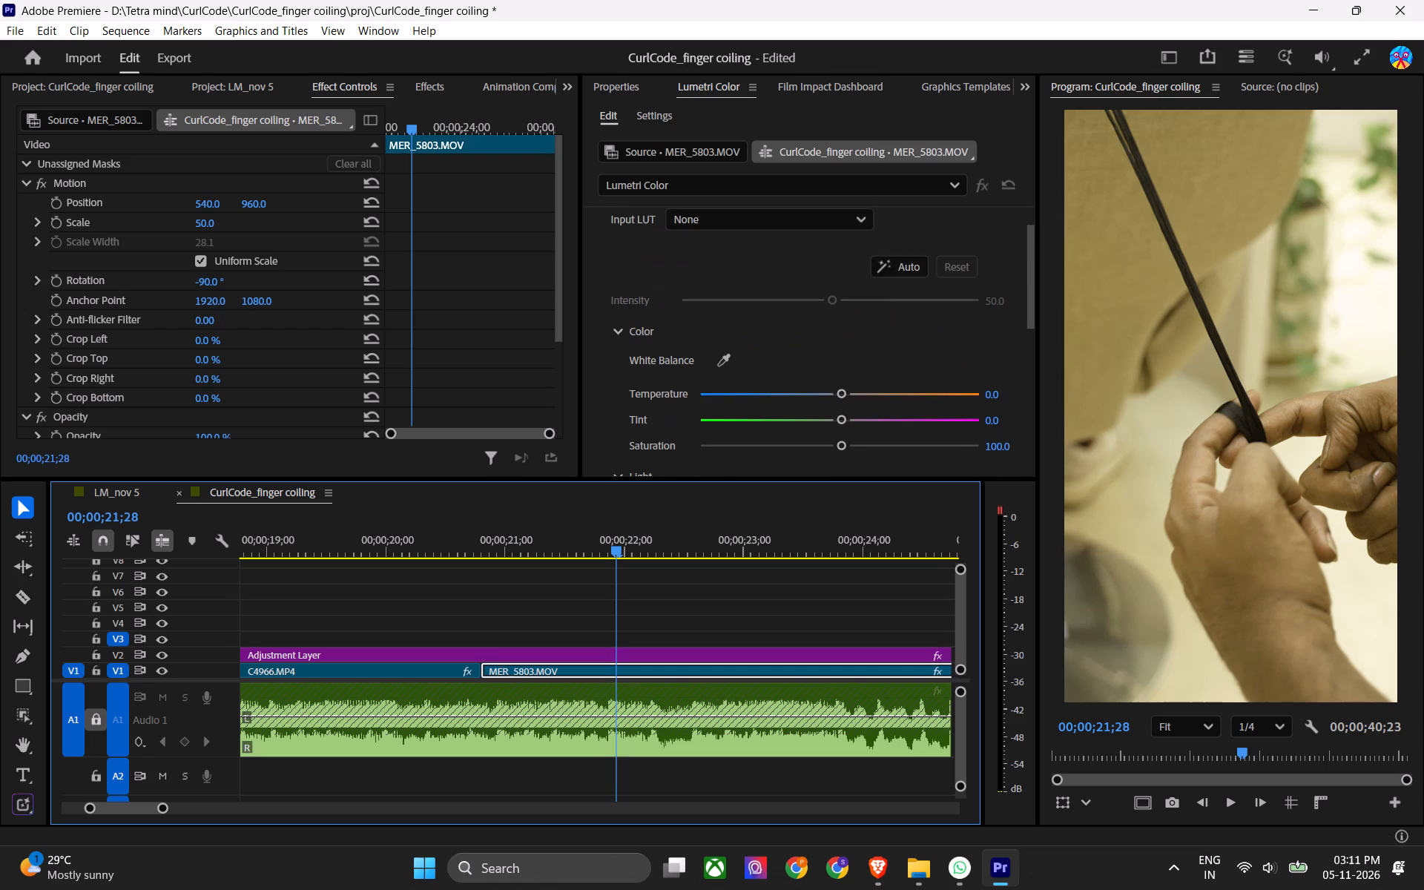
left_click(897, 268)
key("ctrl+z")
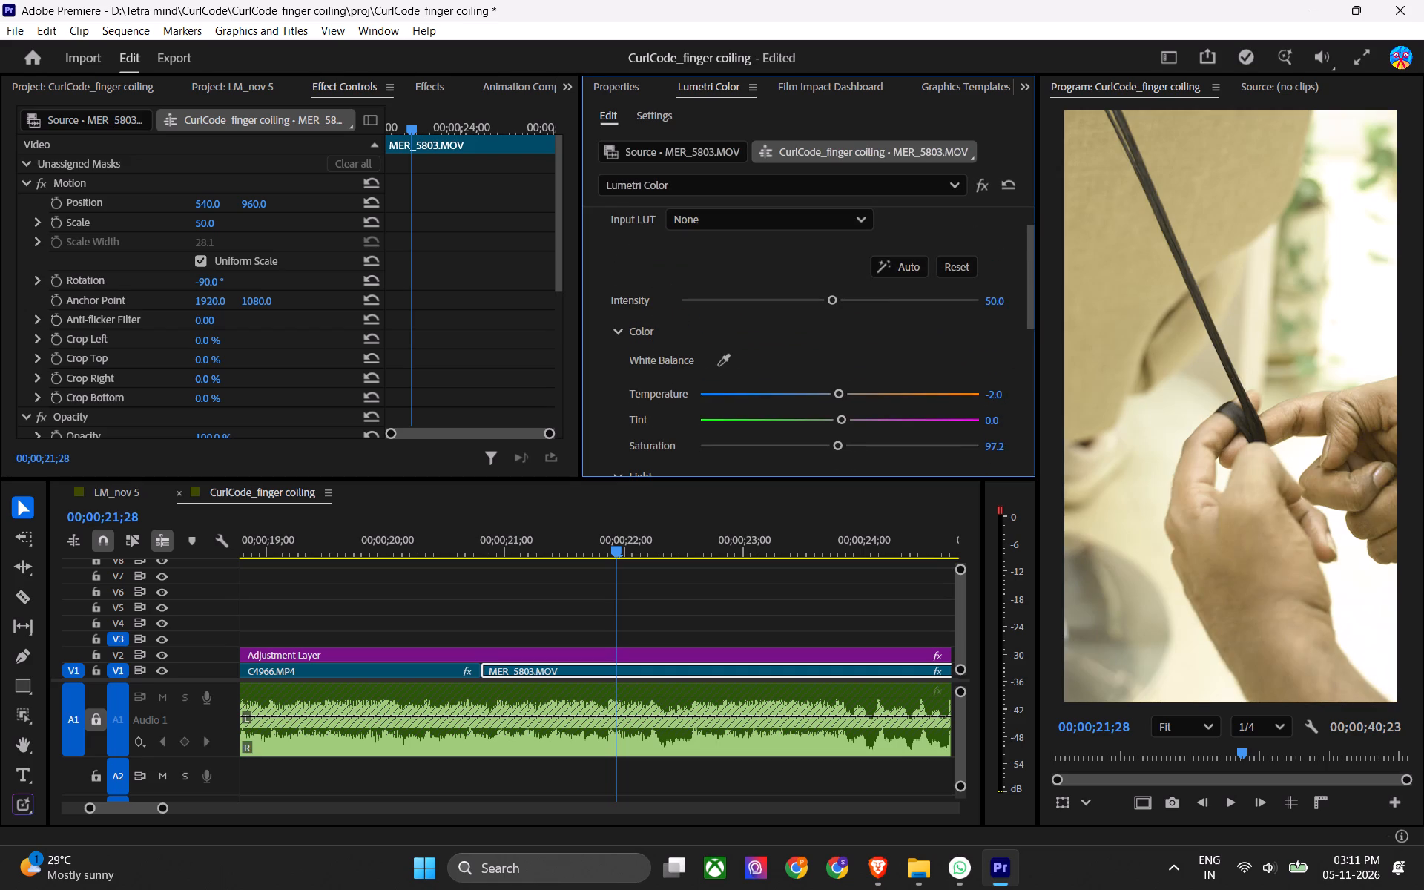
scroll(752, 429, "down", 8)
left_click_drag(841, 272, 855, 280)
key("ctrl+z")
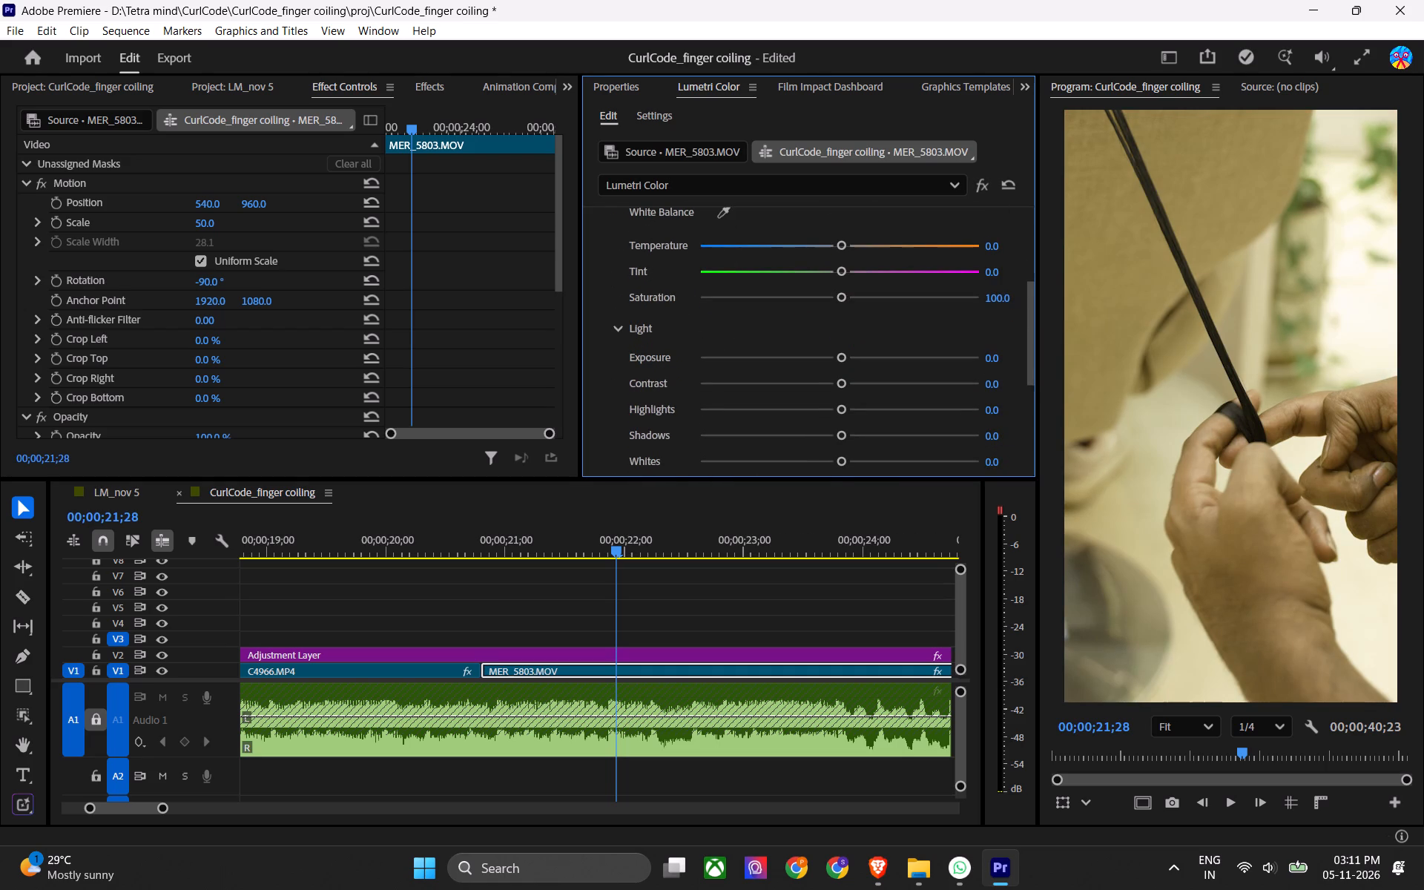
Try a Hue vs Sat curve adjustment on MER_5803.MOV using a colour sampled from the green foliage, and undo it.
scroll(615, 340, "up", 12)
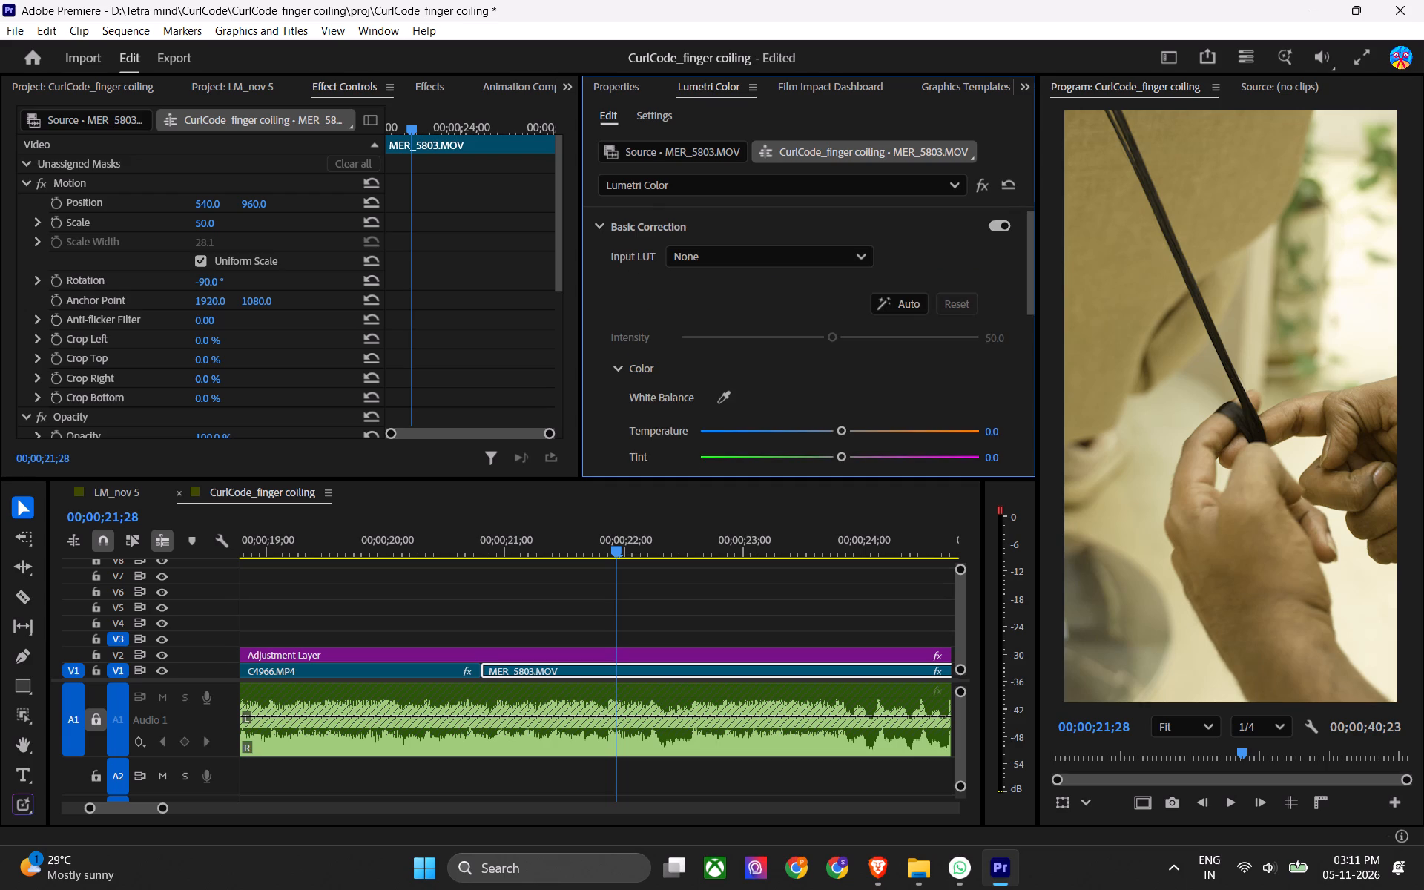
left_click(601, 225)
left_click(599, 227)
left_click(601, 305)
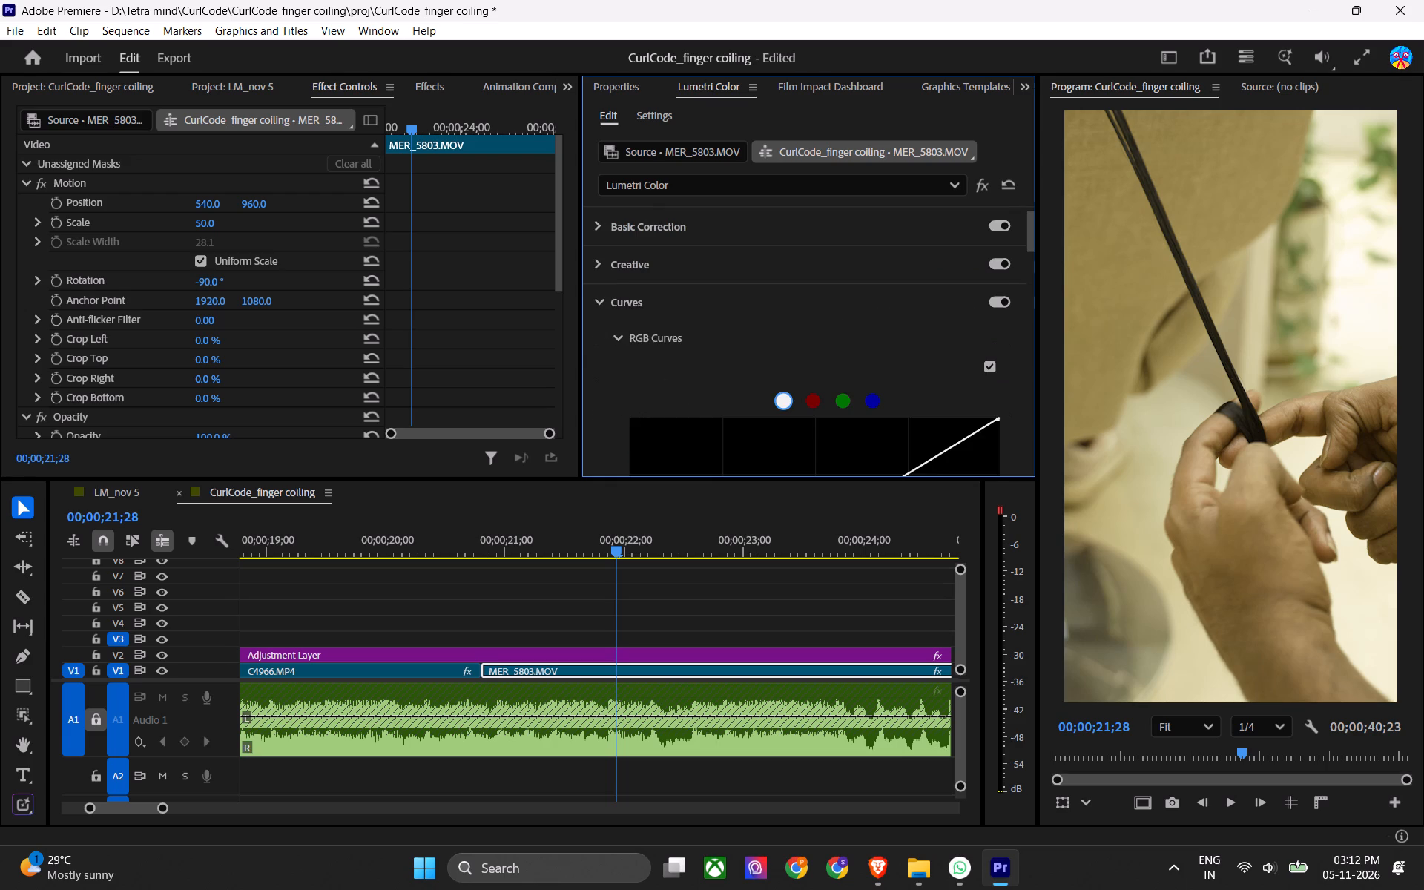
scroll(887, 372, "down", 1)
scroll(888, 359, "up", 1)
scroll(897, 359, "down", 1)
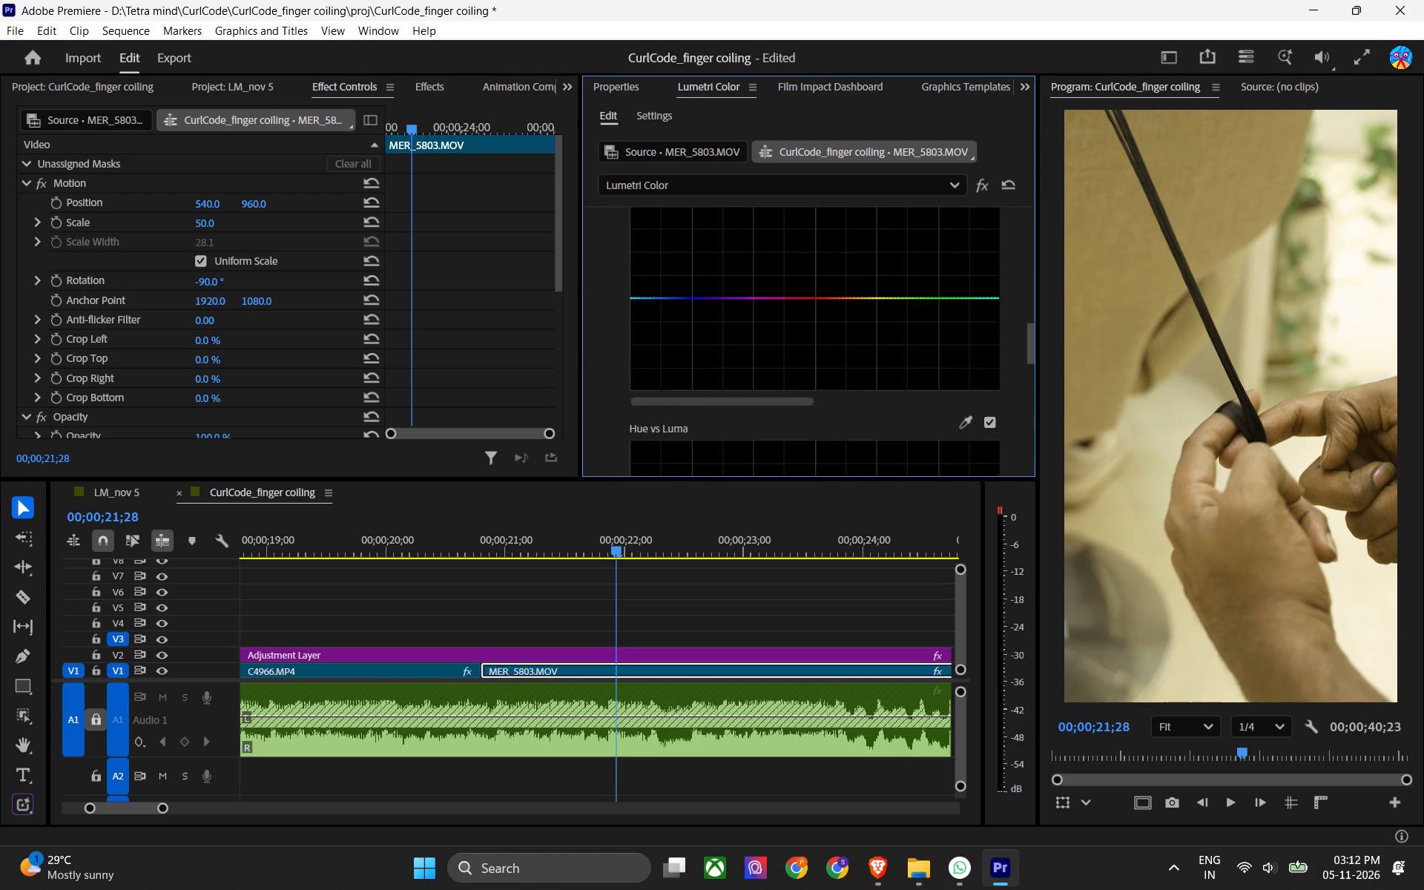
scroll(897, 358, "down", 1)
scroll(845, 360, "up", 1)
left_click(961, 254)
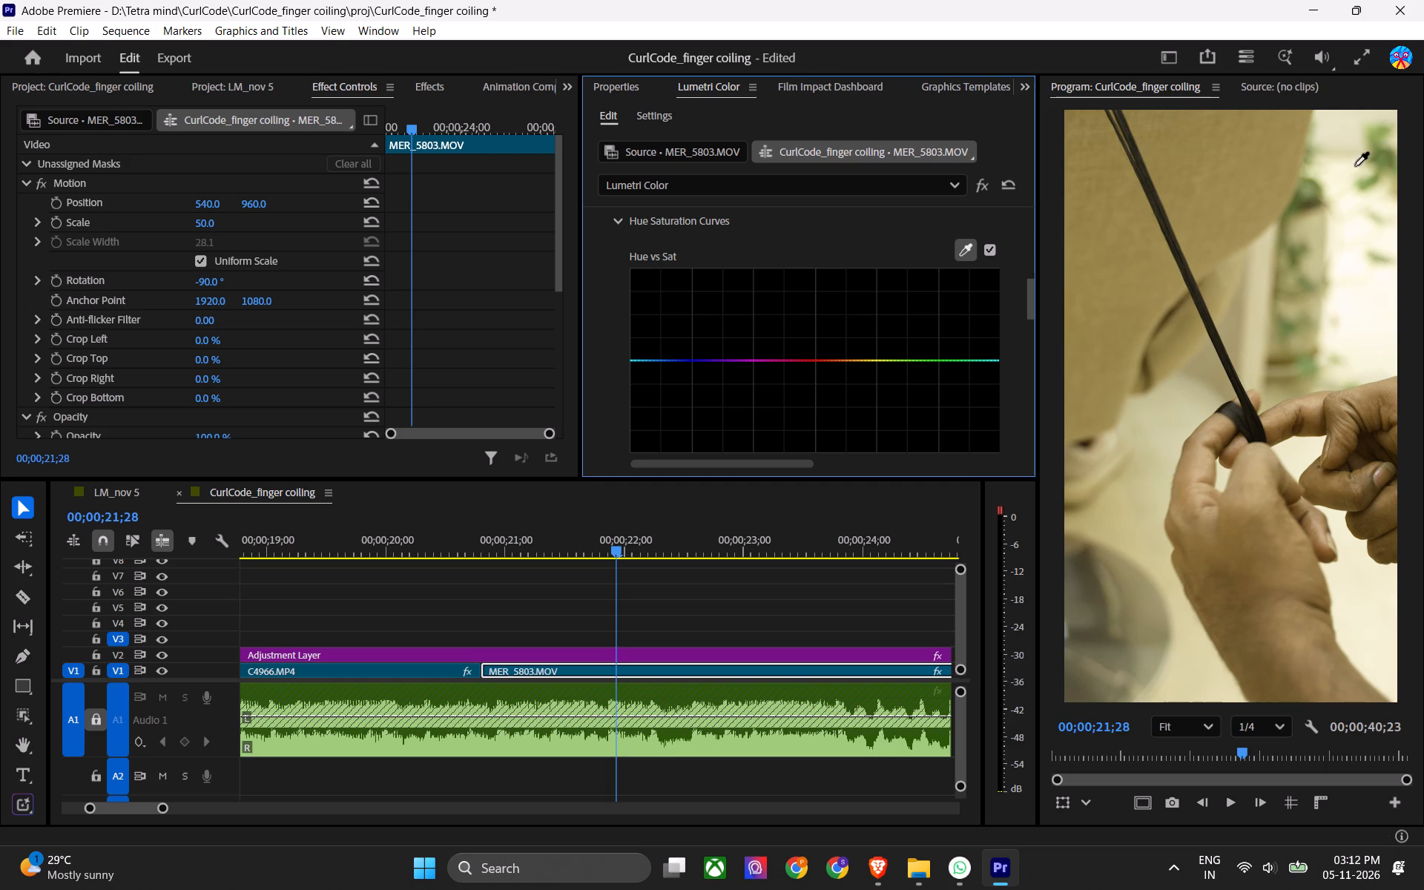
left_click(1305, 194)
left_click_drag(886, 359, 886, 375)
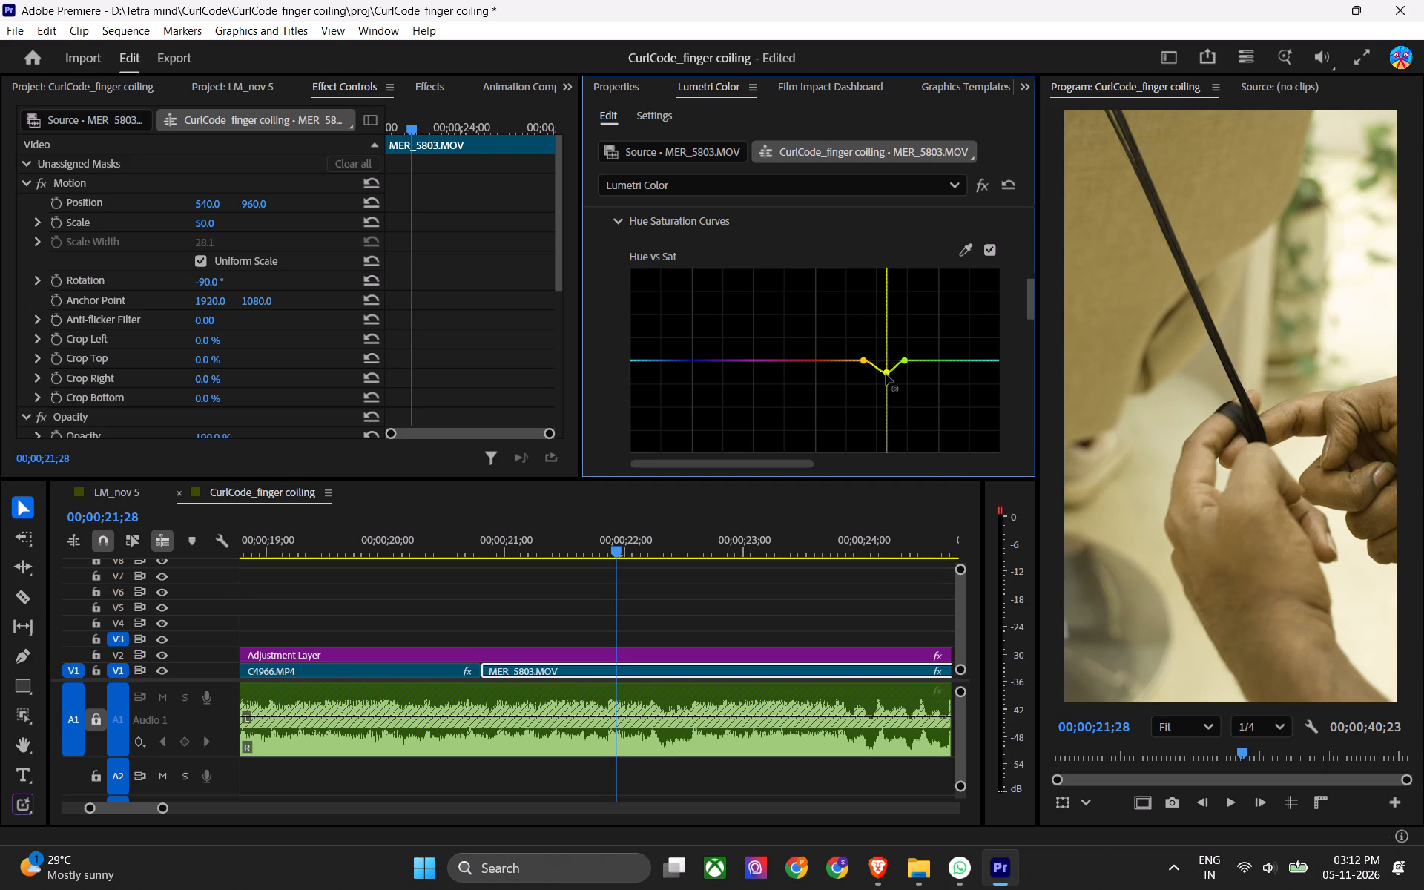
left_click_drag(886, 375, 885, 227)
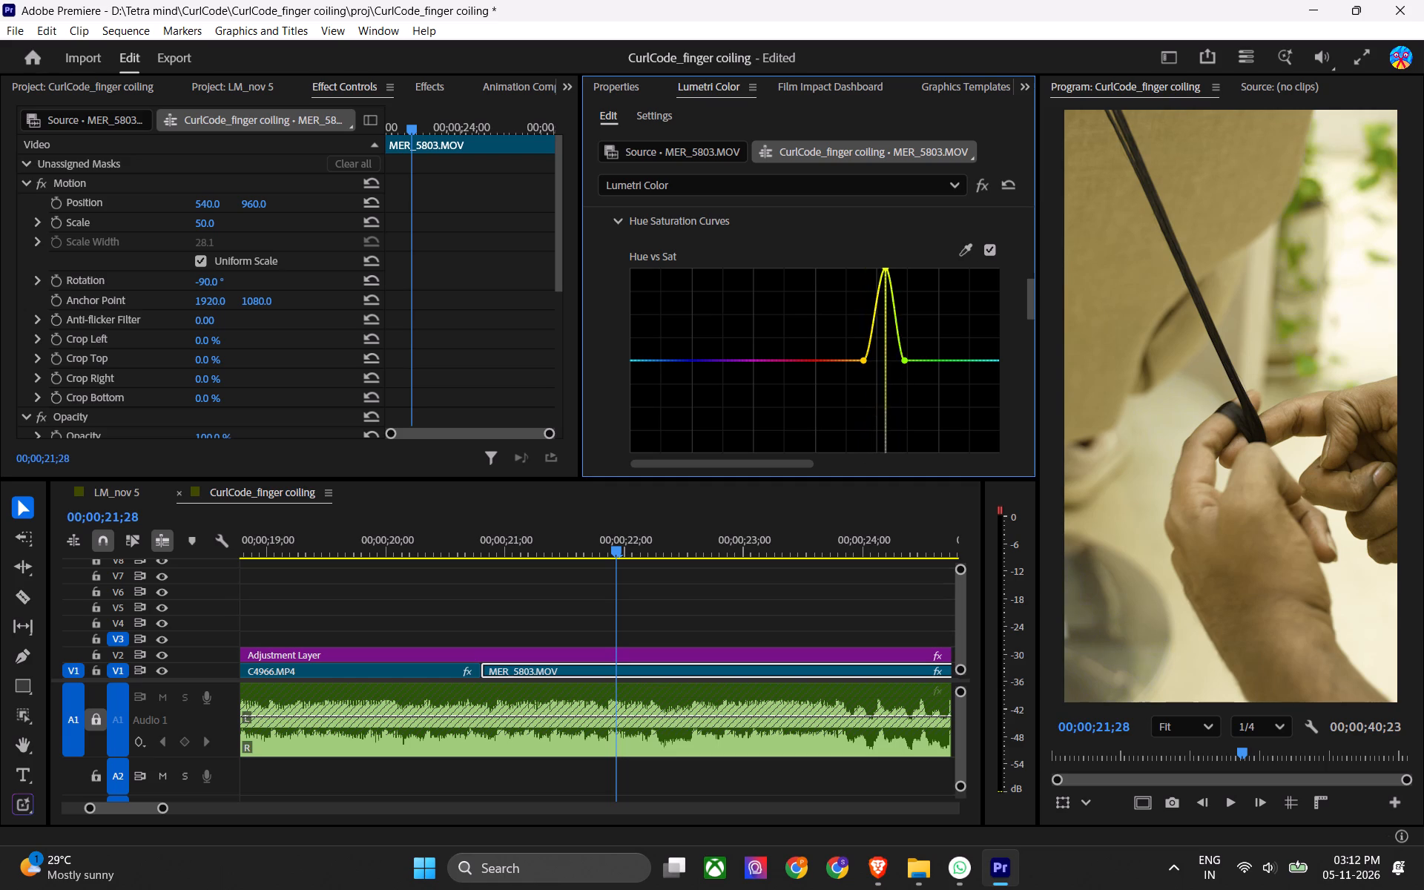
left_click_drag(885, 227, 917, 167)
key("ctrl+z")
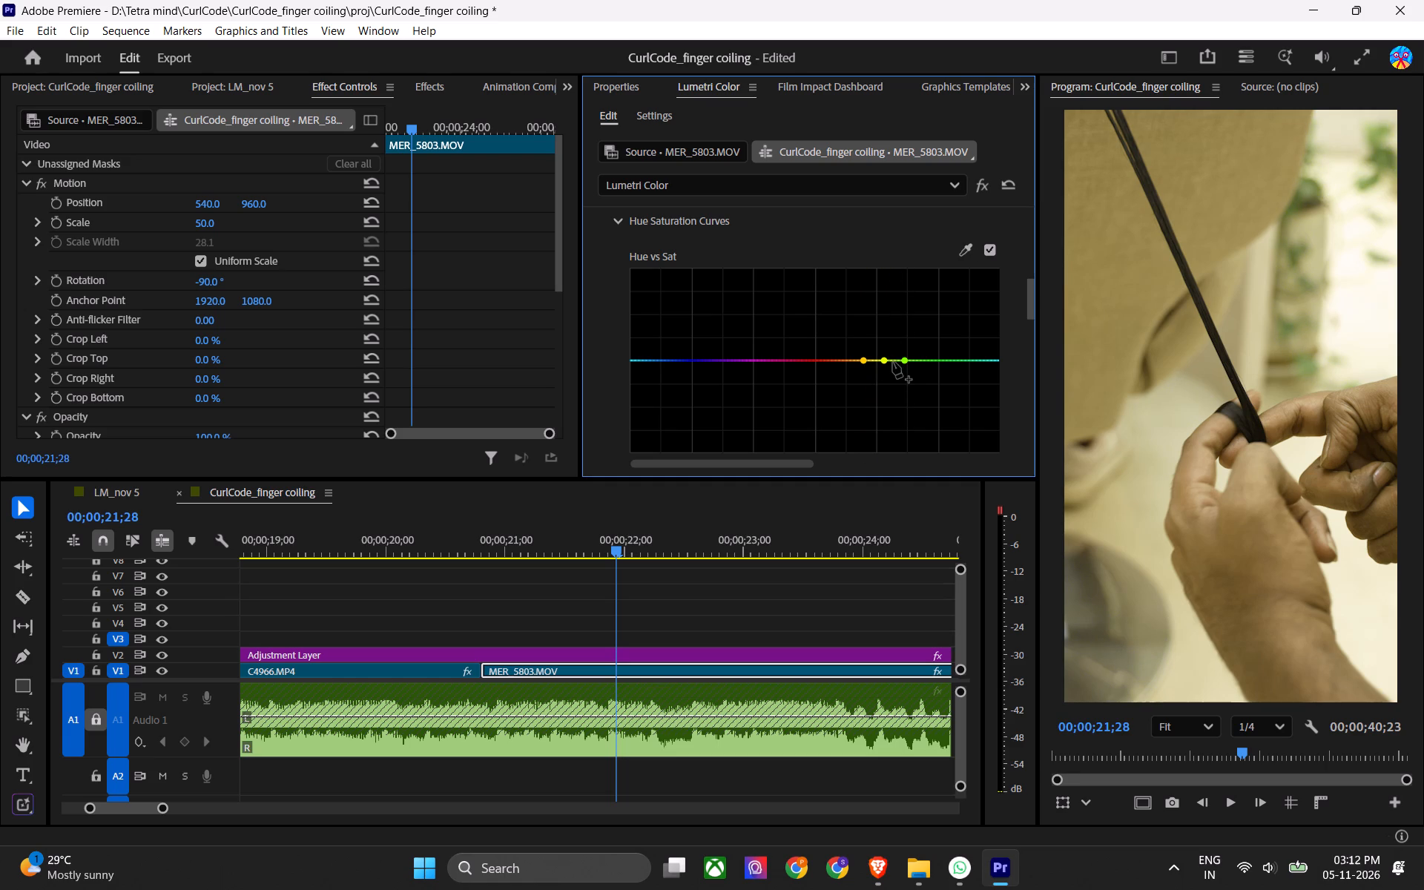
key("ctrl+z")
Sample the pale background of MER_5803.MOV, moderately lower its yellow-orange saturation in the Hue vs Sat curve, and save the project.
left_click(959, 254)
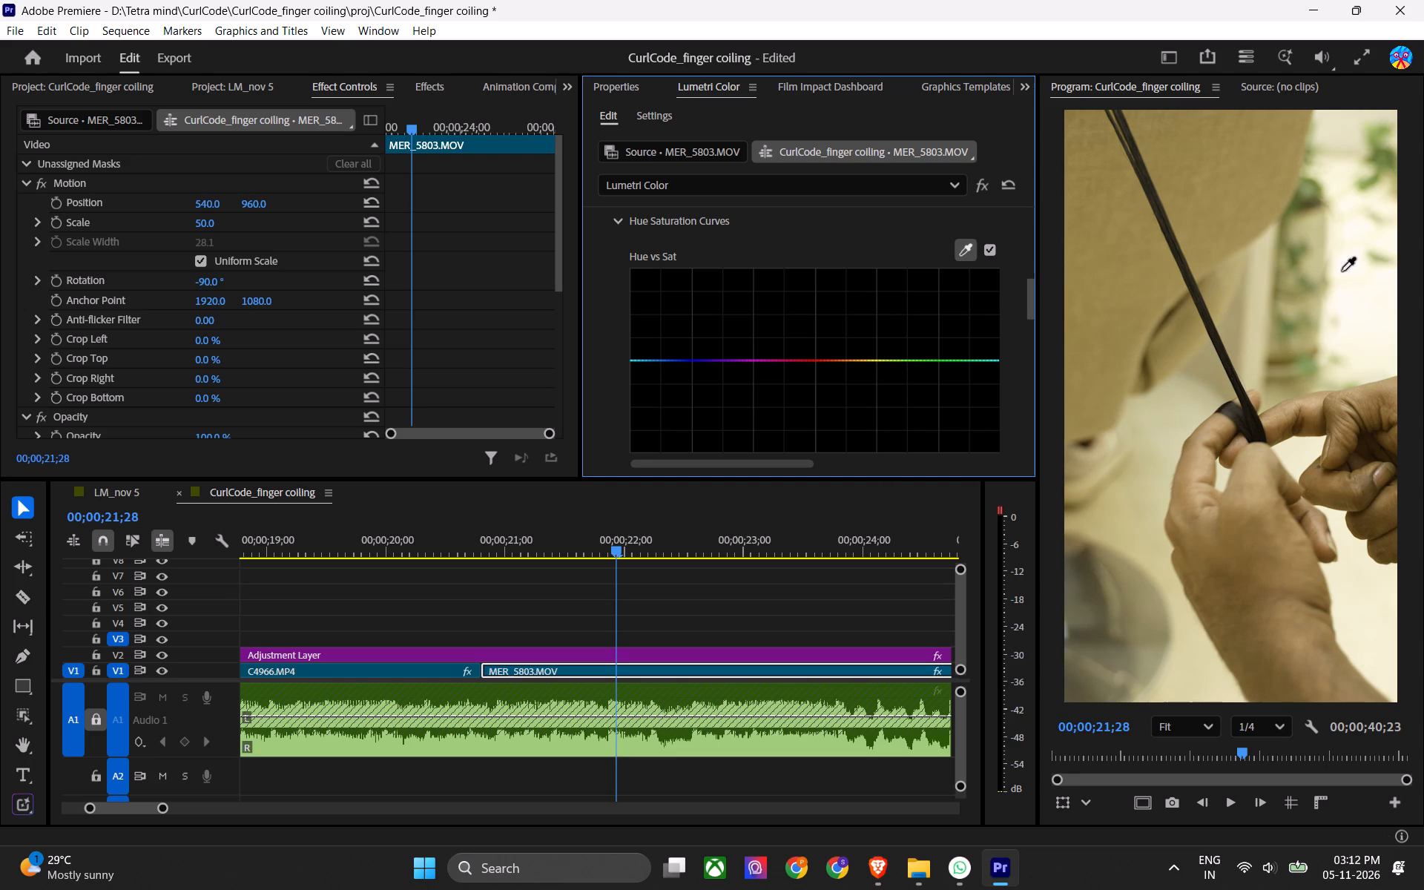
left_click(1357, 300)
left_click_drag(863, 366, 863, 432)
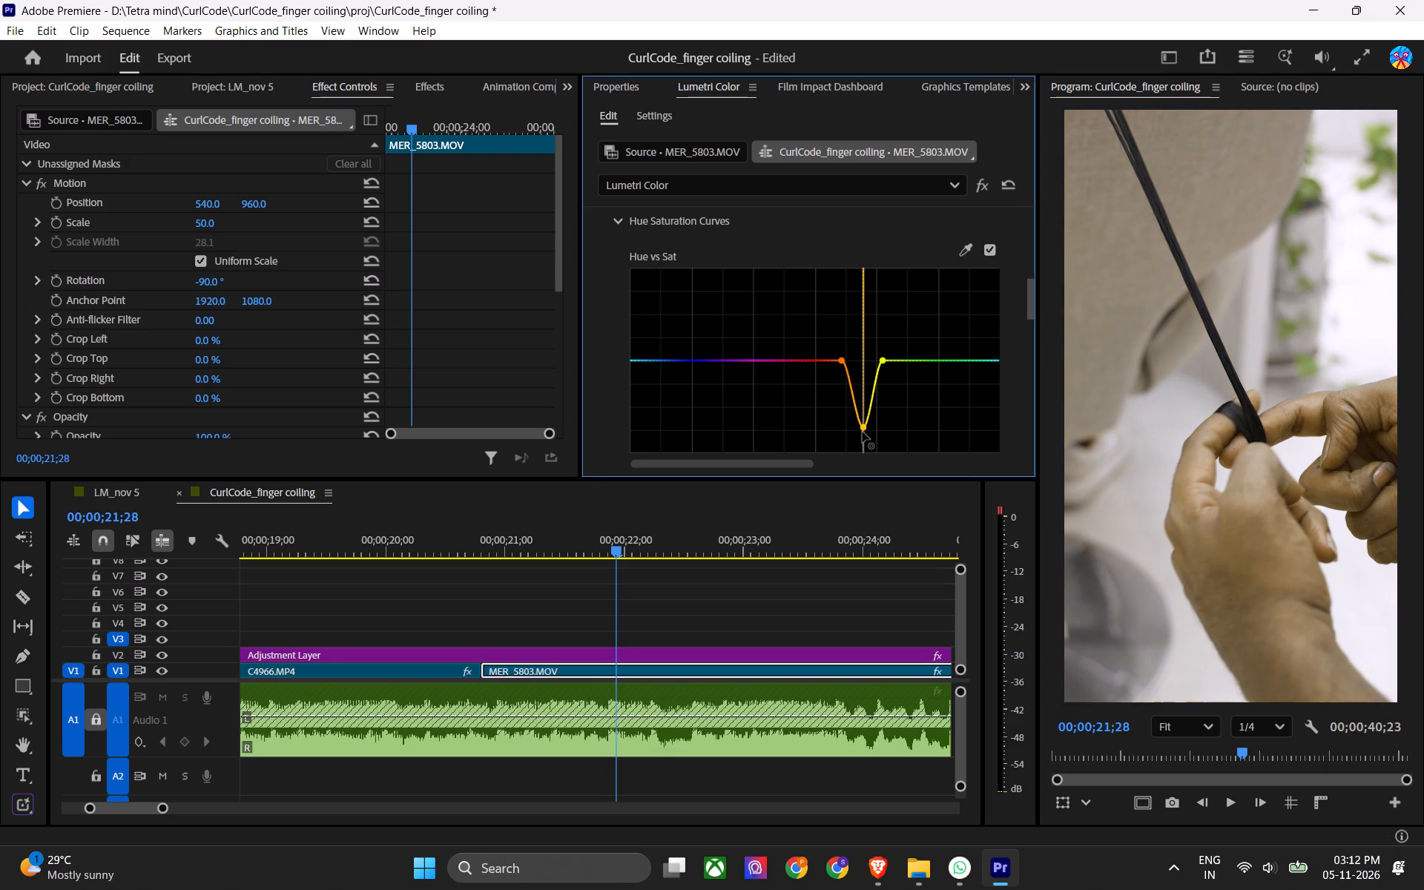
left_click_drag(863, 432, 844, 410)
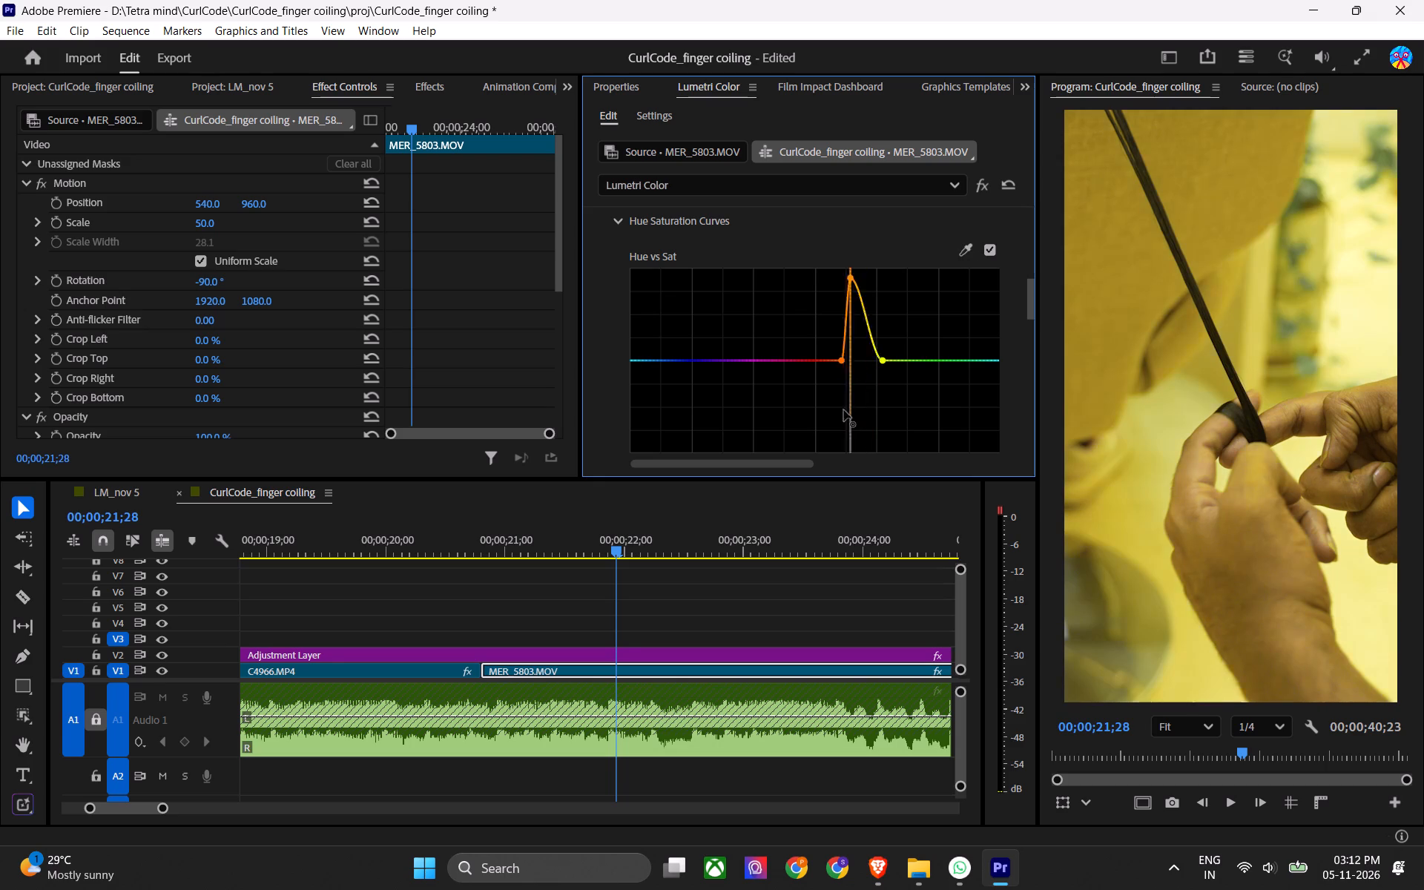
left_click_drag(844, 410, 860, 390)
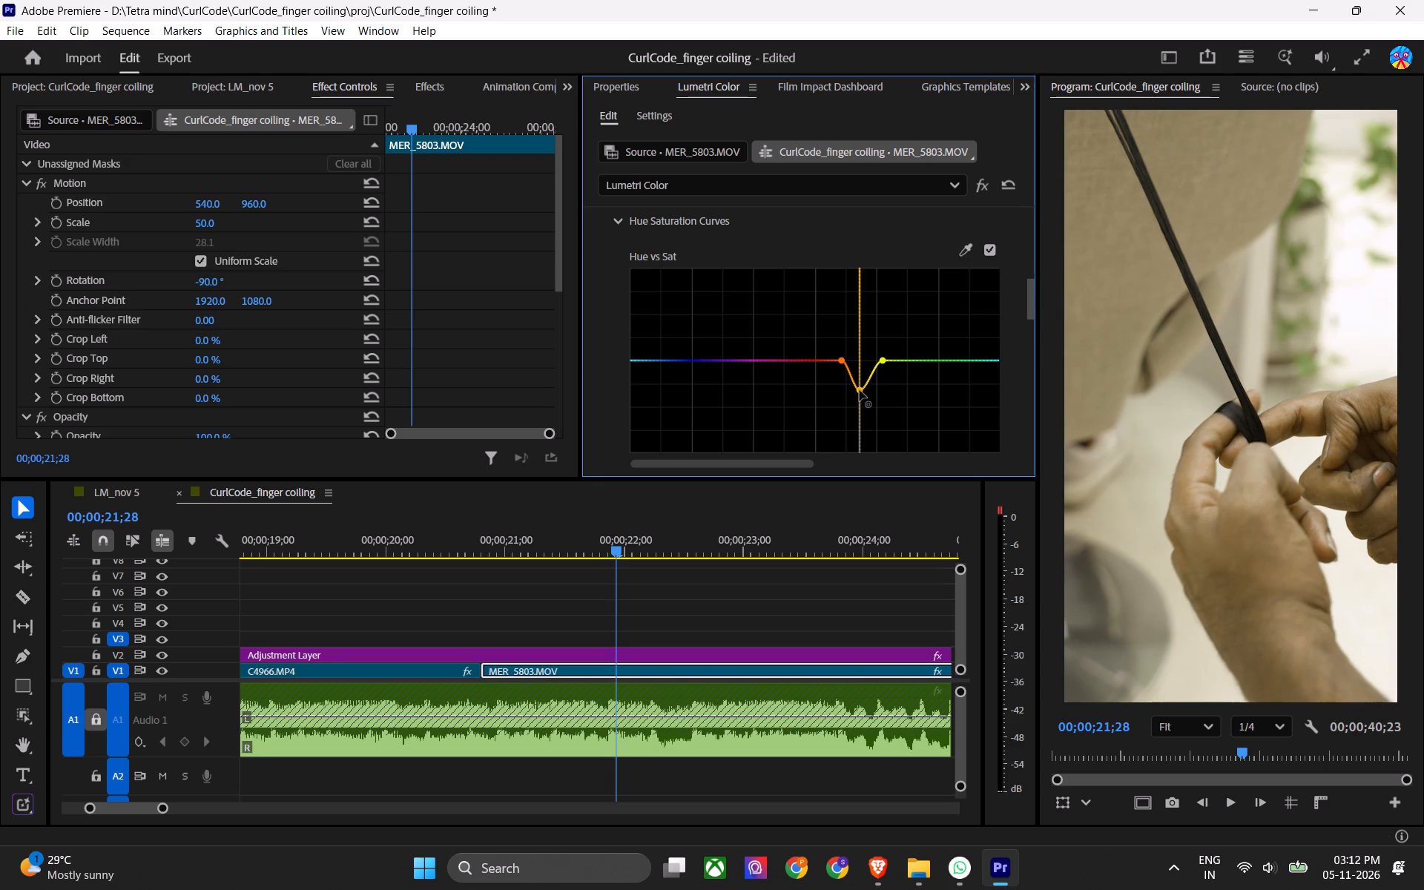
left_click_drag(860, 390, 860, 389)
scroll(455, 627, "up", 6)
left_click_drag(596, 540, 567, 556)
key("ctrl+s")
key("ctrl+s")
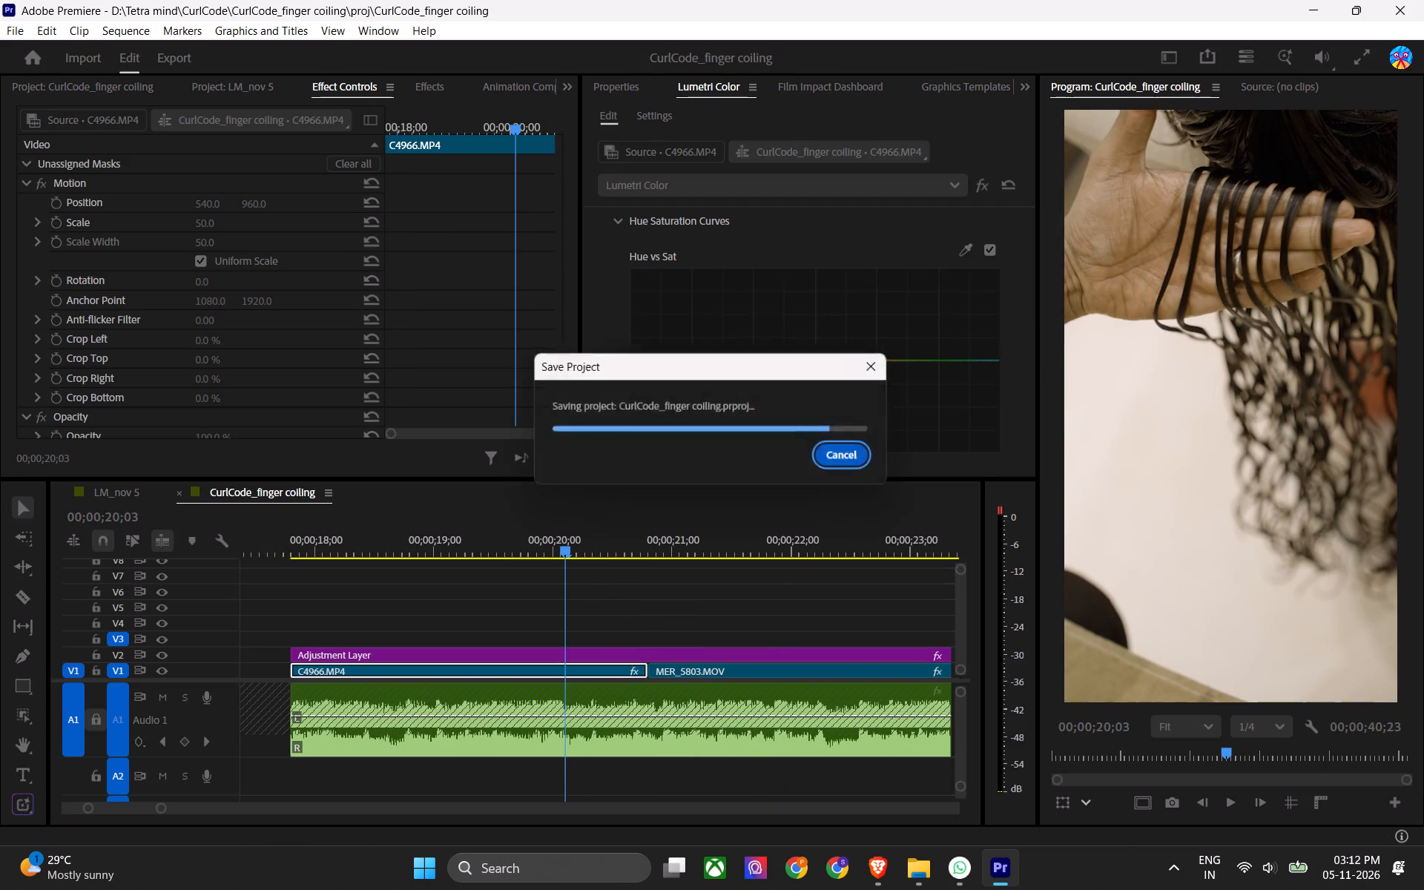
Ripple trim the start of MER_5803.MOV together with the Adjustment Layer above it, and play across the cut.
key("space")
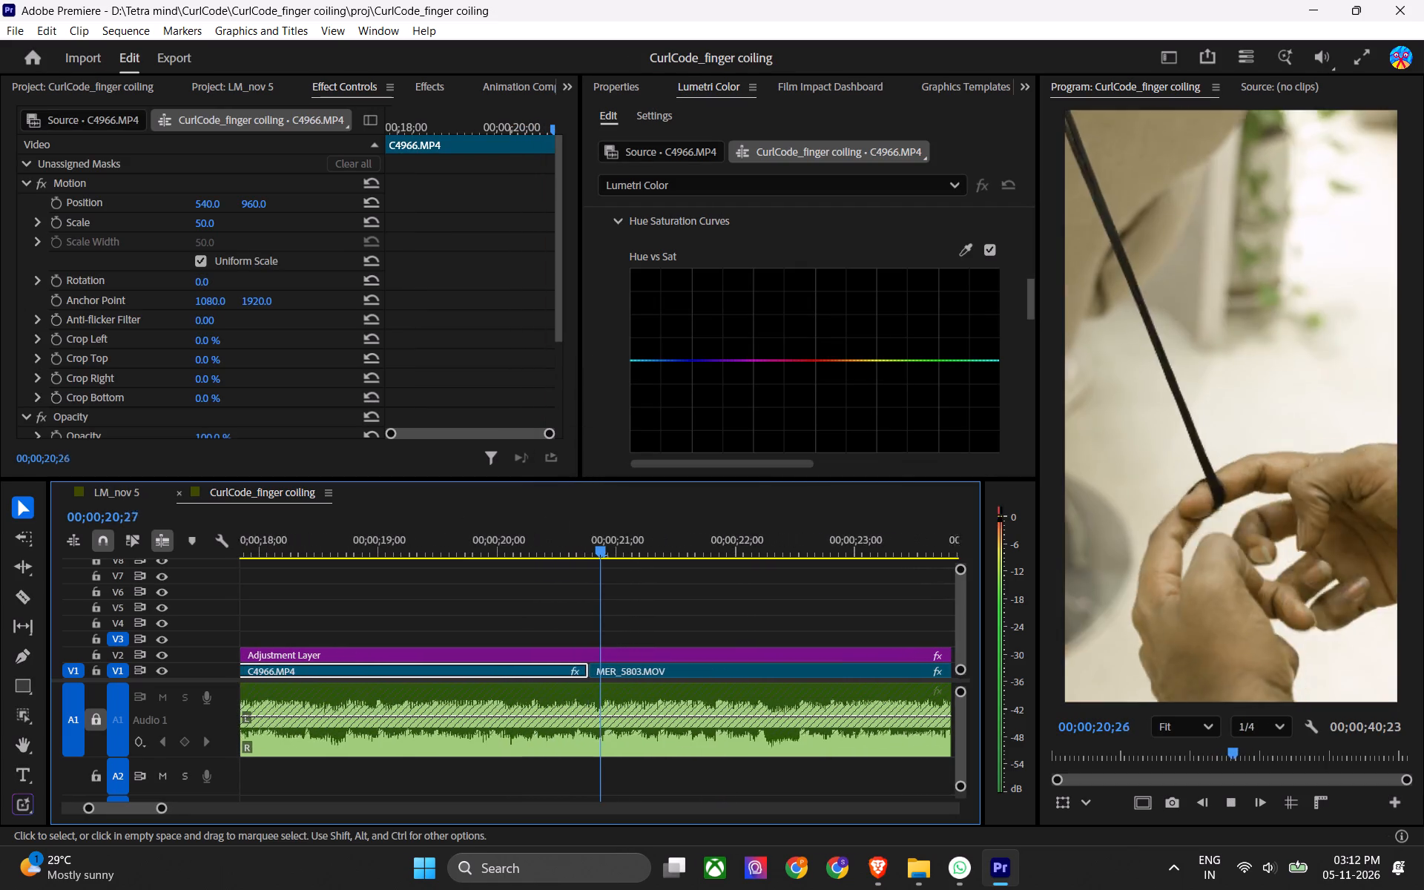
key("space")
left_click_drag(566, 530, 547, 535)
key("q")
left_click_drag(484, 533, 346, 542)
key("space")
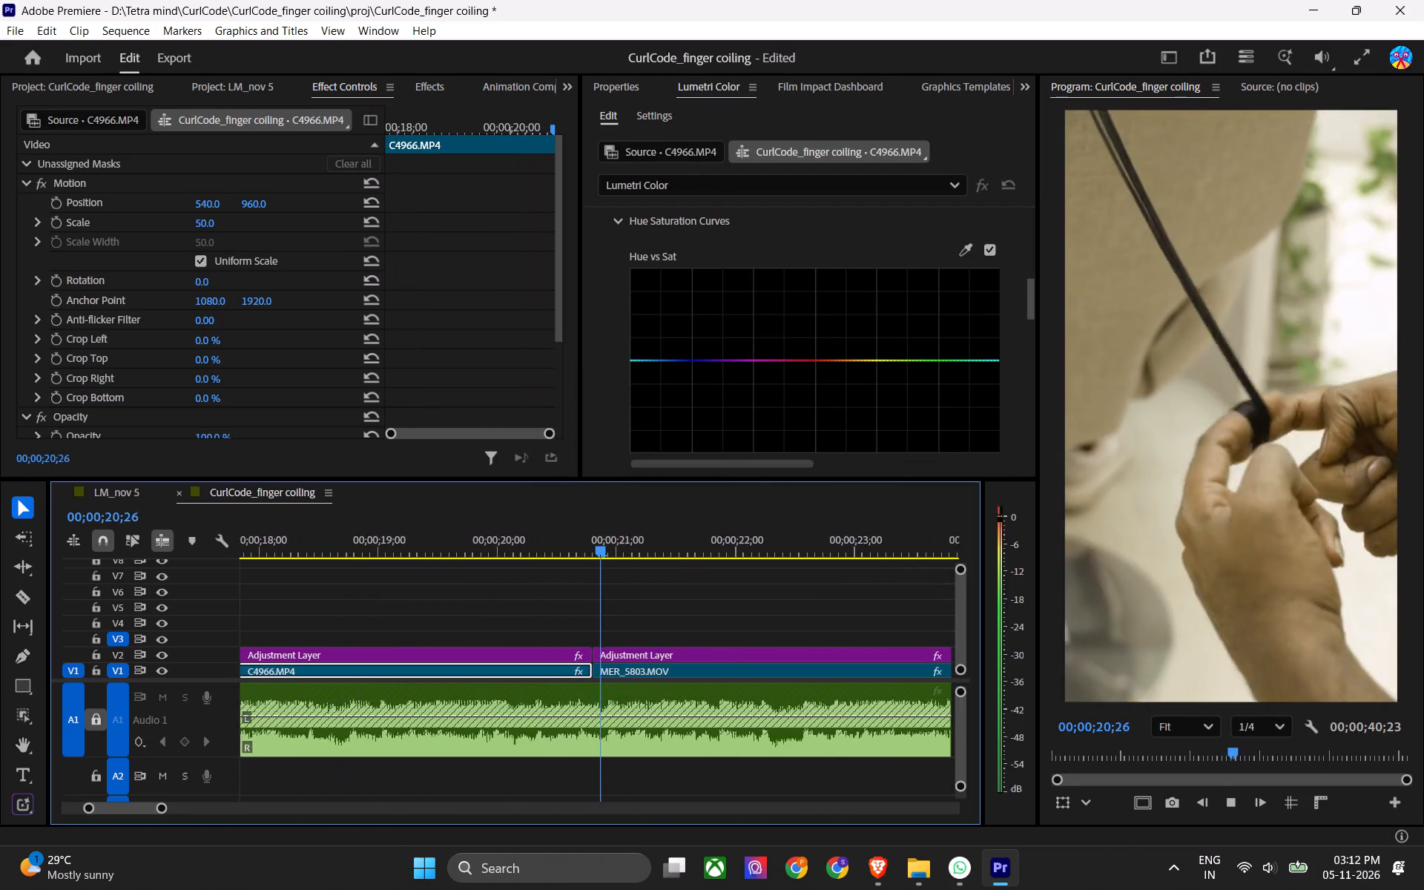
key("space")
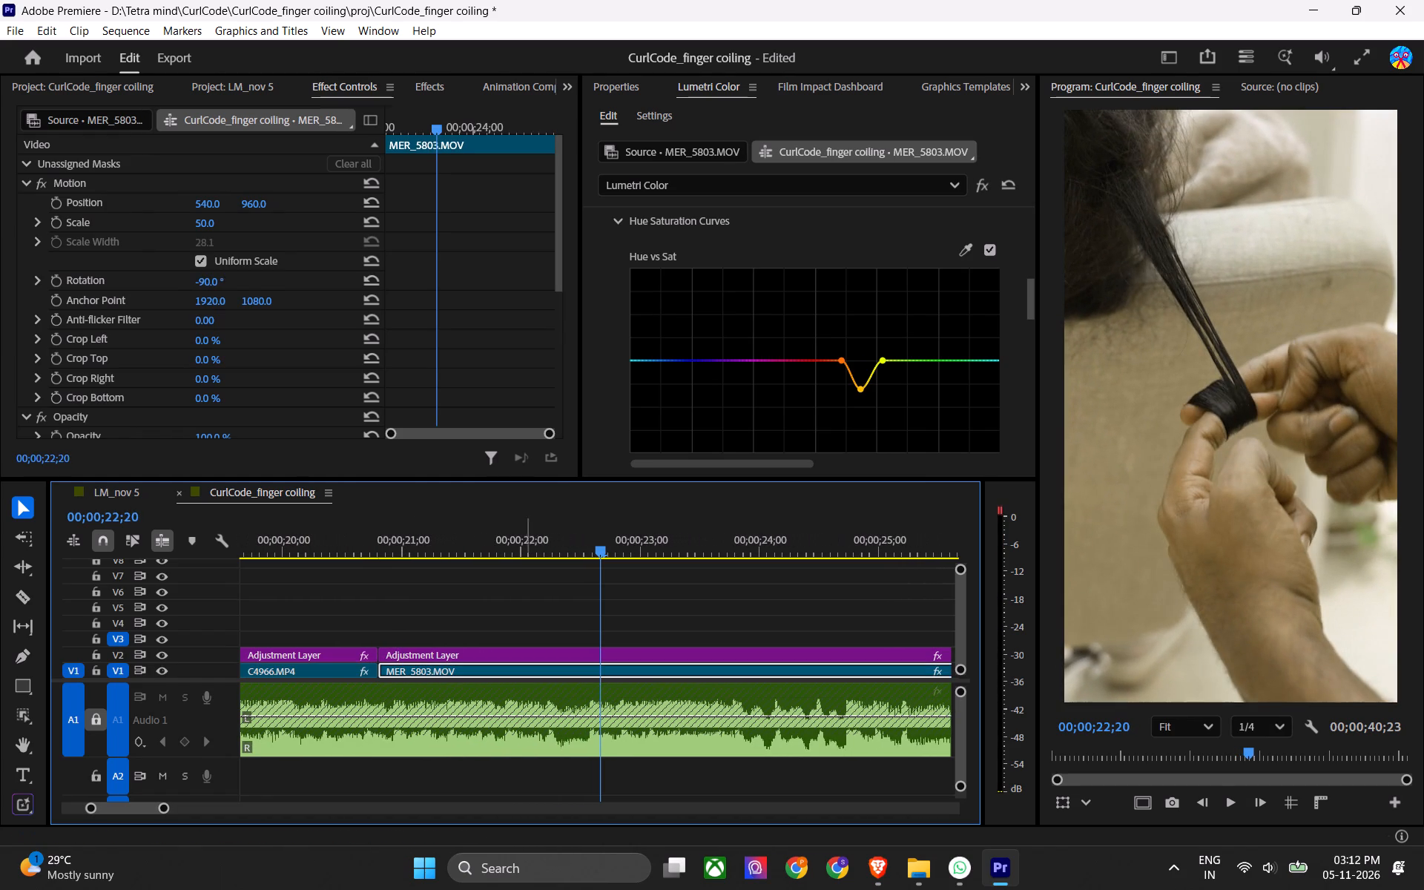
Ripple trim the start of MER_5803.MOV again, to about 00;00;21;18, and play the clip from the preceding cut.
left_click_drag(578, 538, 477, 558)
key("q")
left_click_drag(380, 539, 377, 539)
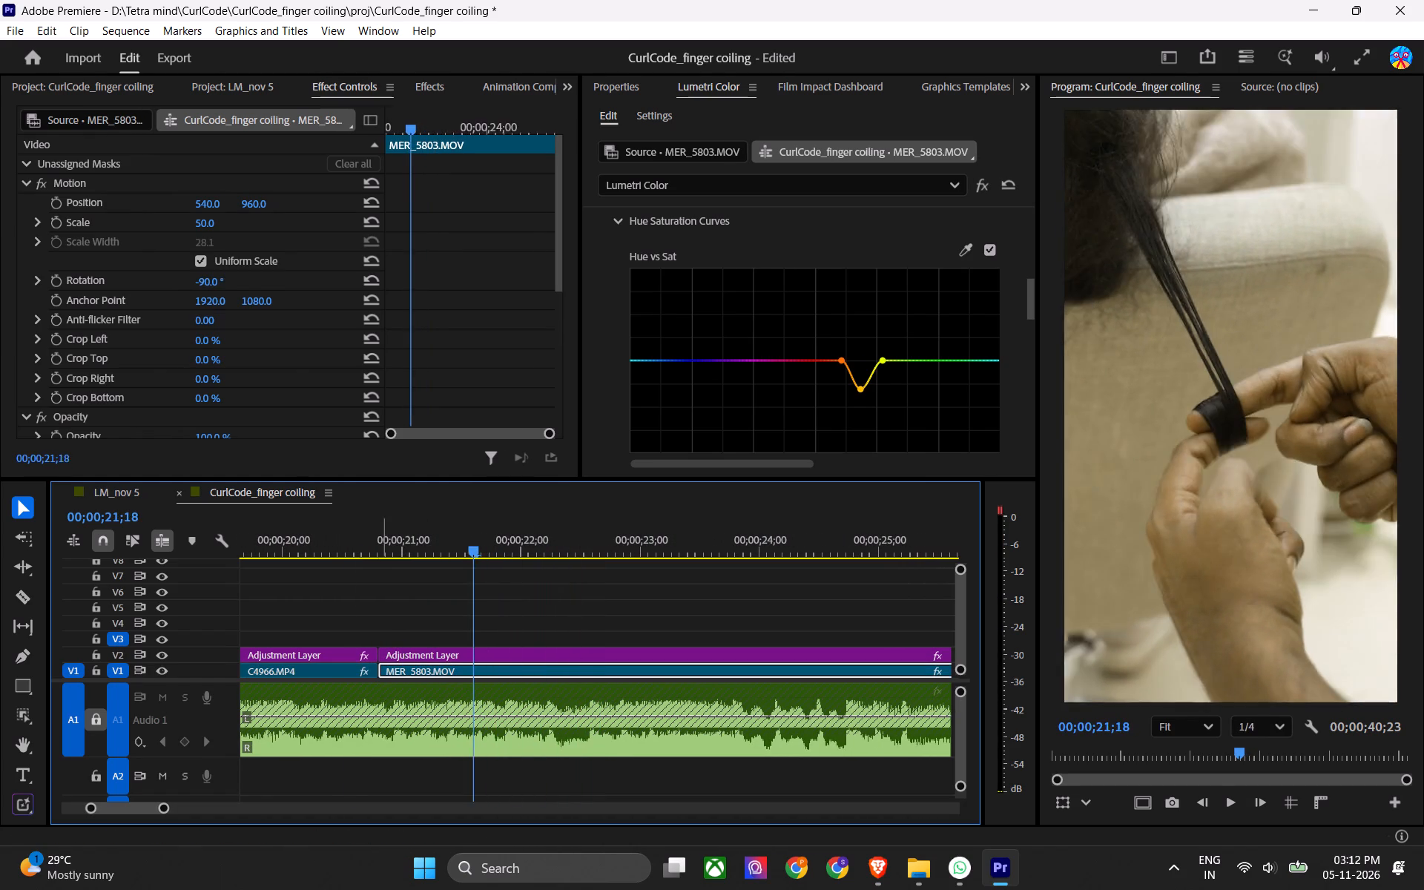
left_click_drag(377, 539, 345, 542)
key("space")
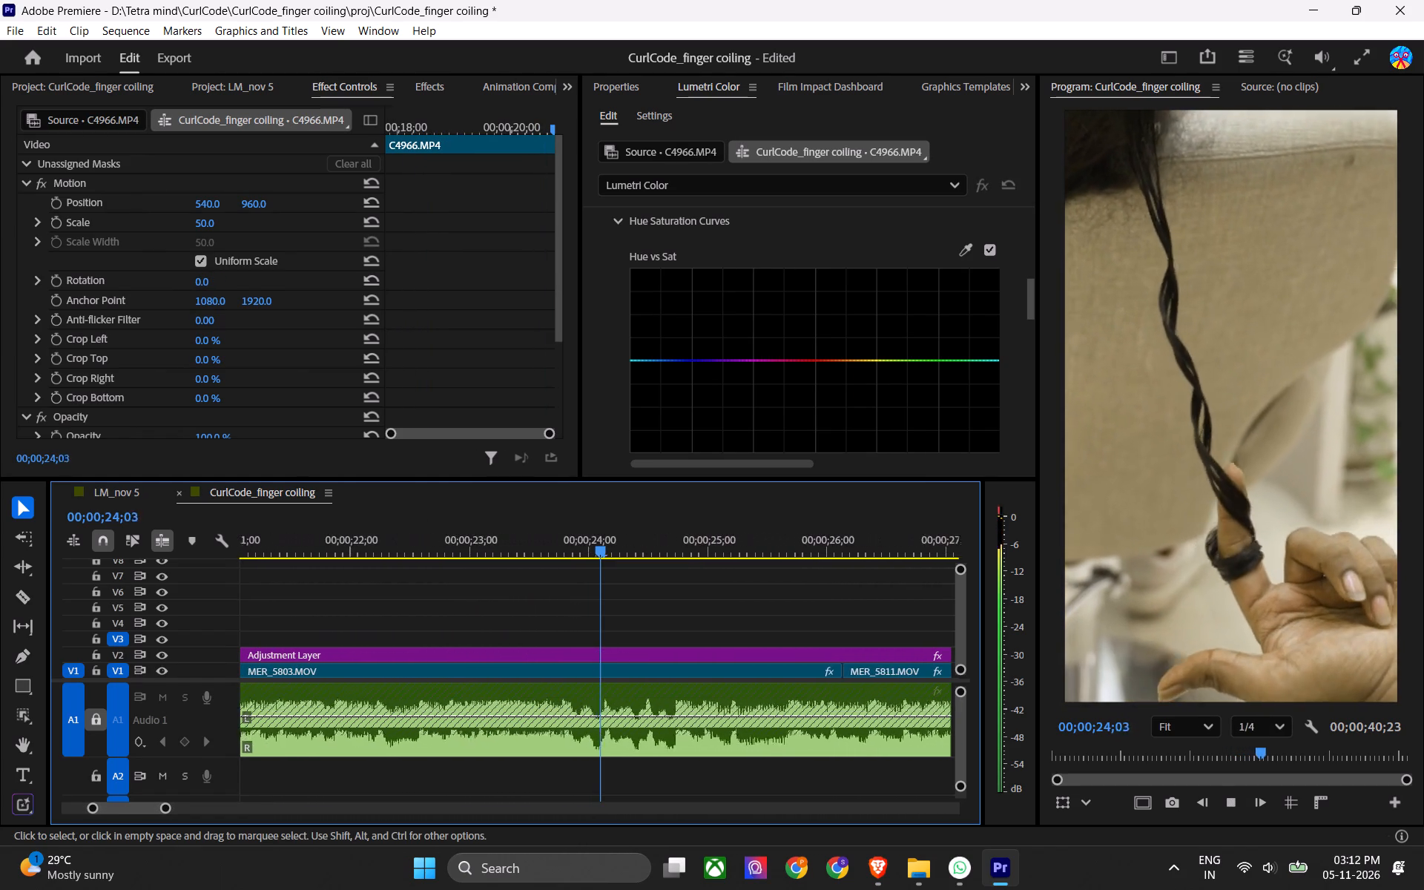
key("space")
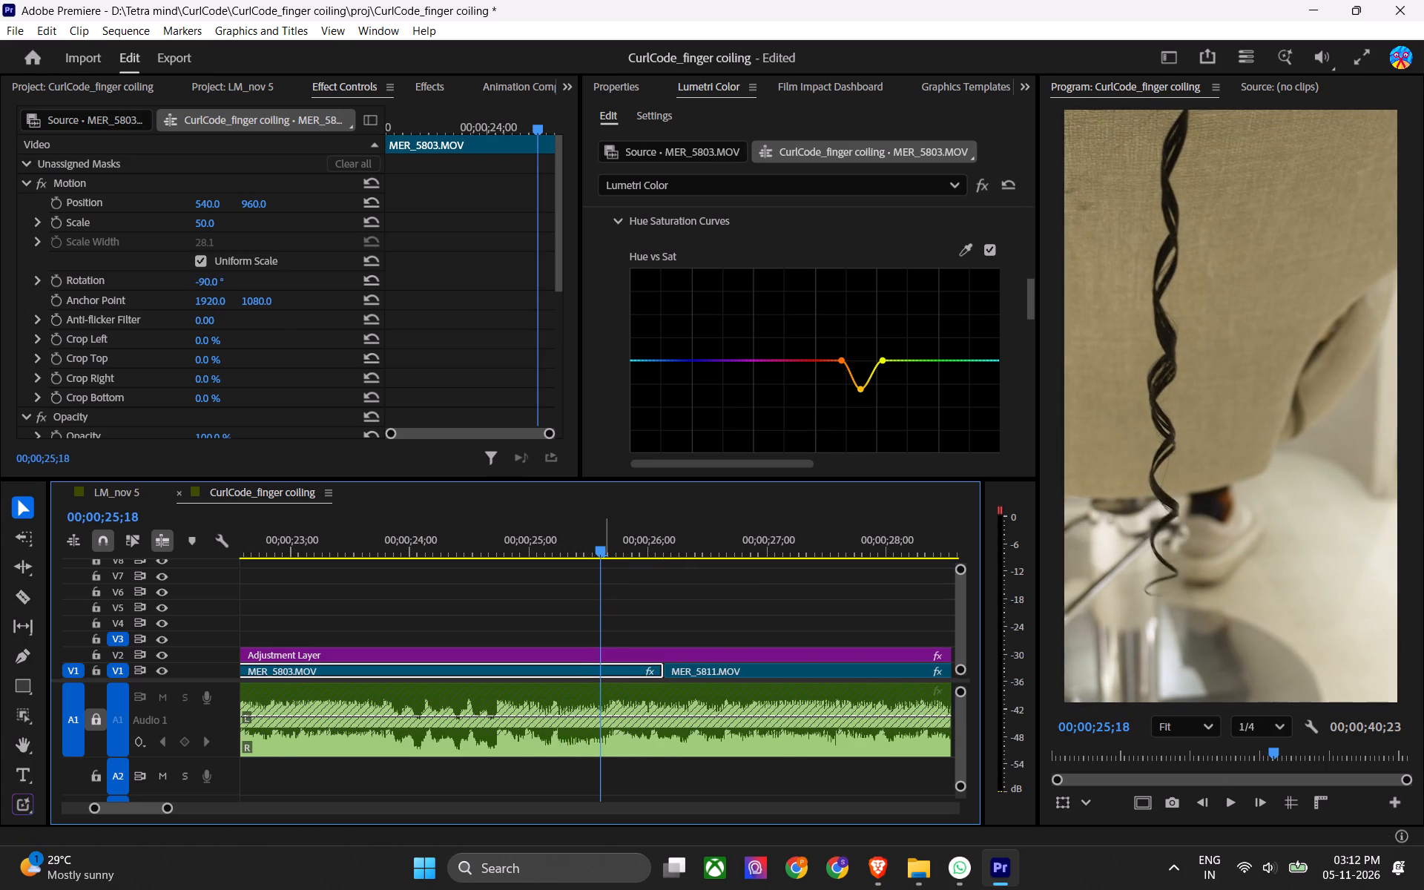
Ripple trim the end of MER_5803.MOV to about 00;00;25;18 and play into MER_5811.MOV.
left_click_drag(607, 551, 505, 562)
key("space")
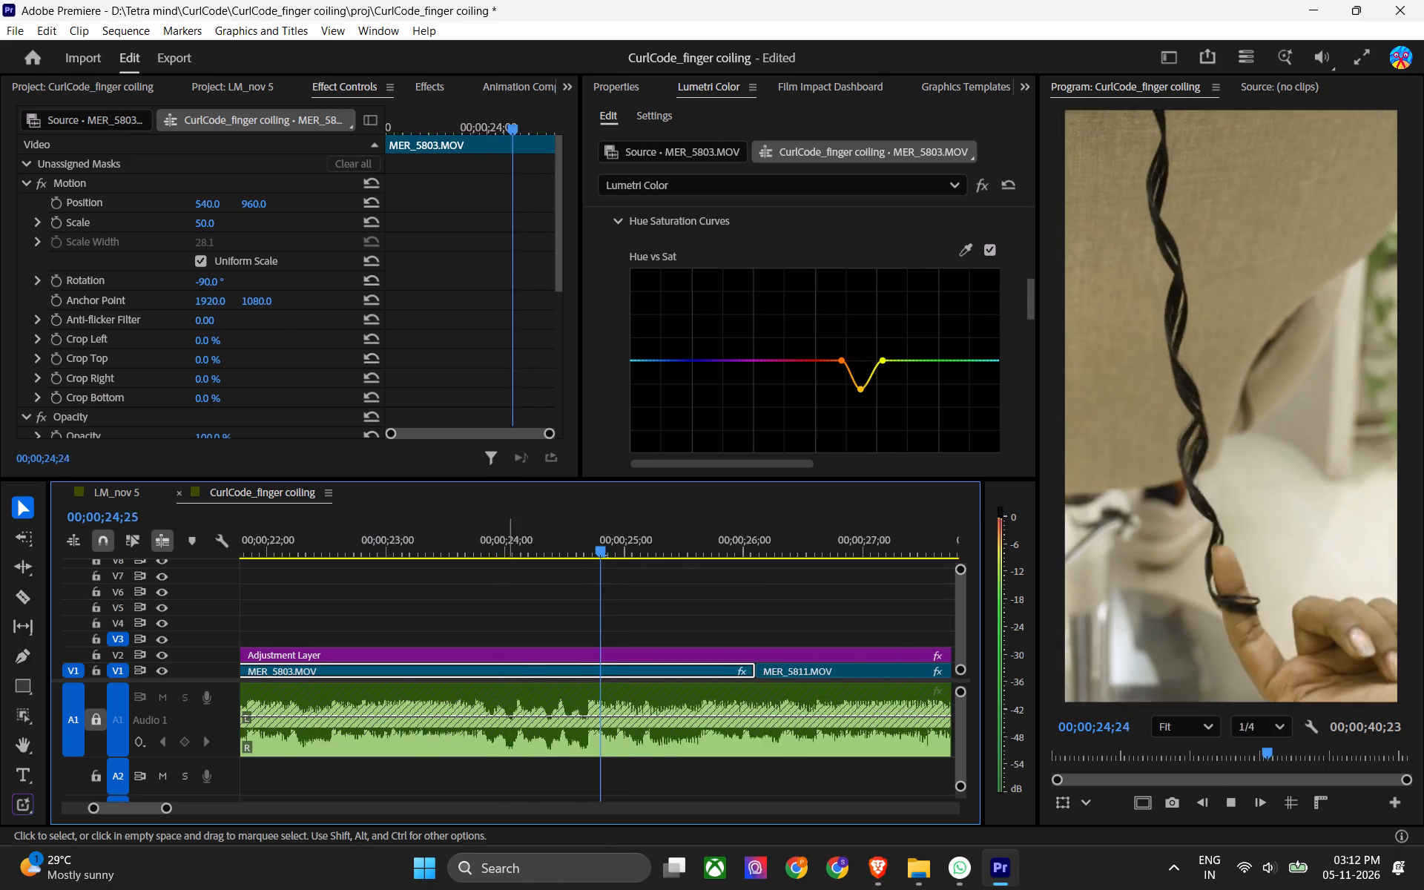
key("space")
key("w")
key("space")
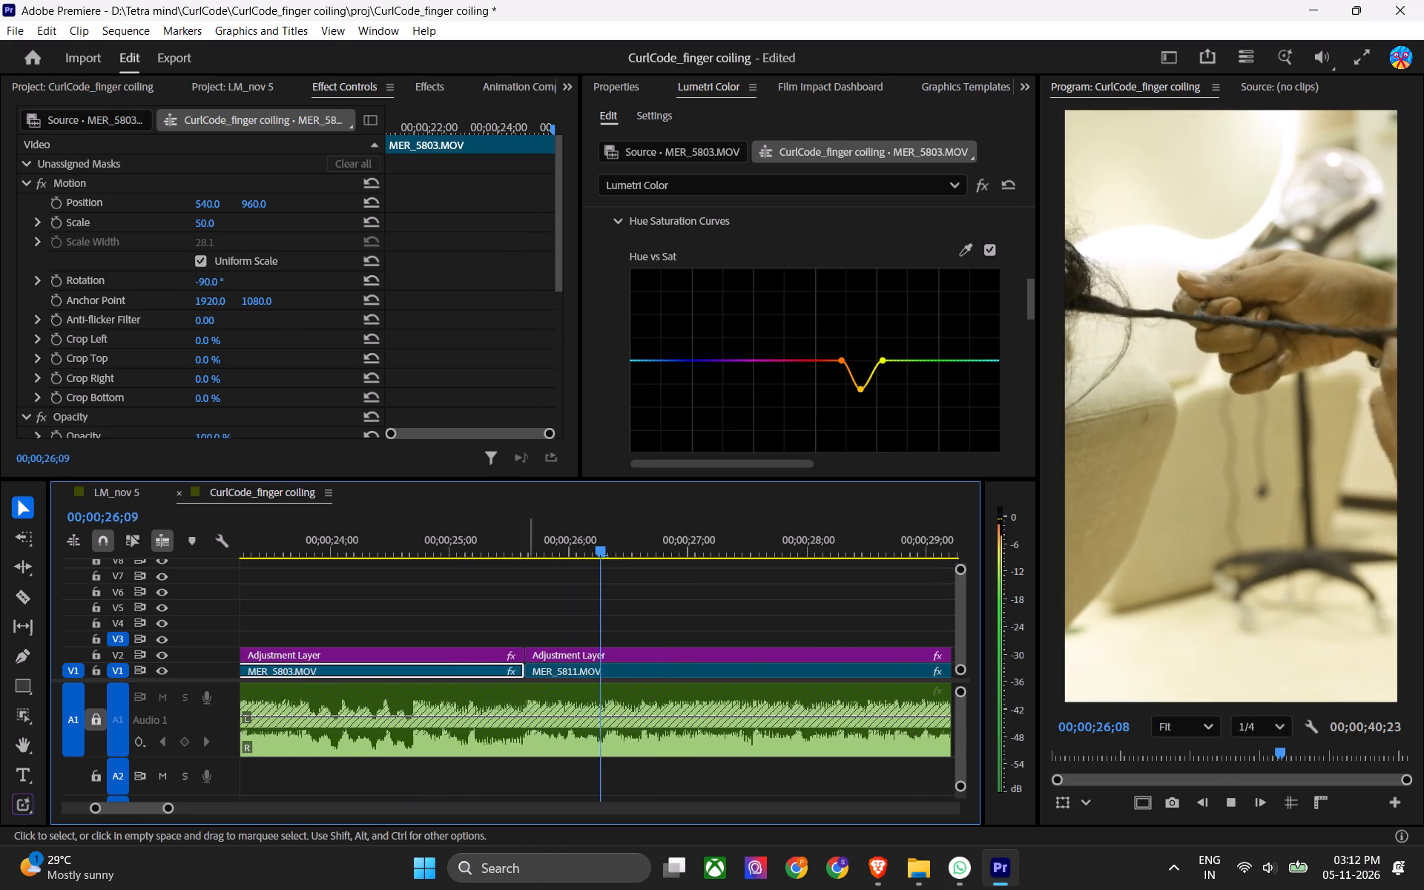
Ripple trim the start of MER_5811.MOV to about 00;00;26;21, save the project, and play across the cut.
key("space")
left_click_drag(613, 538, 597, 552)
key("q")
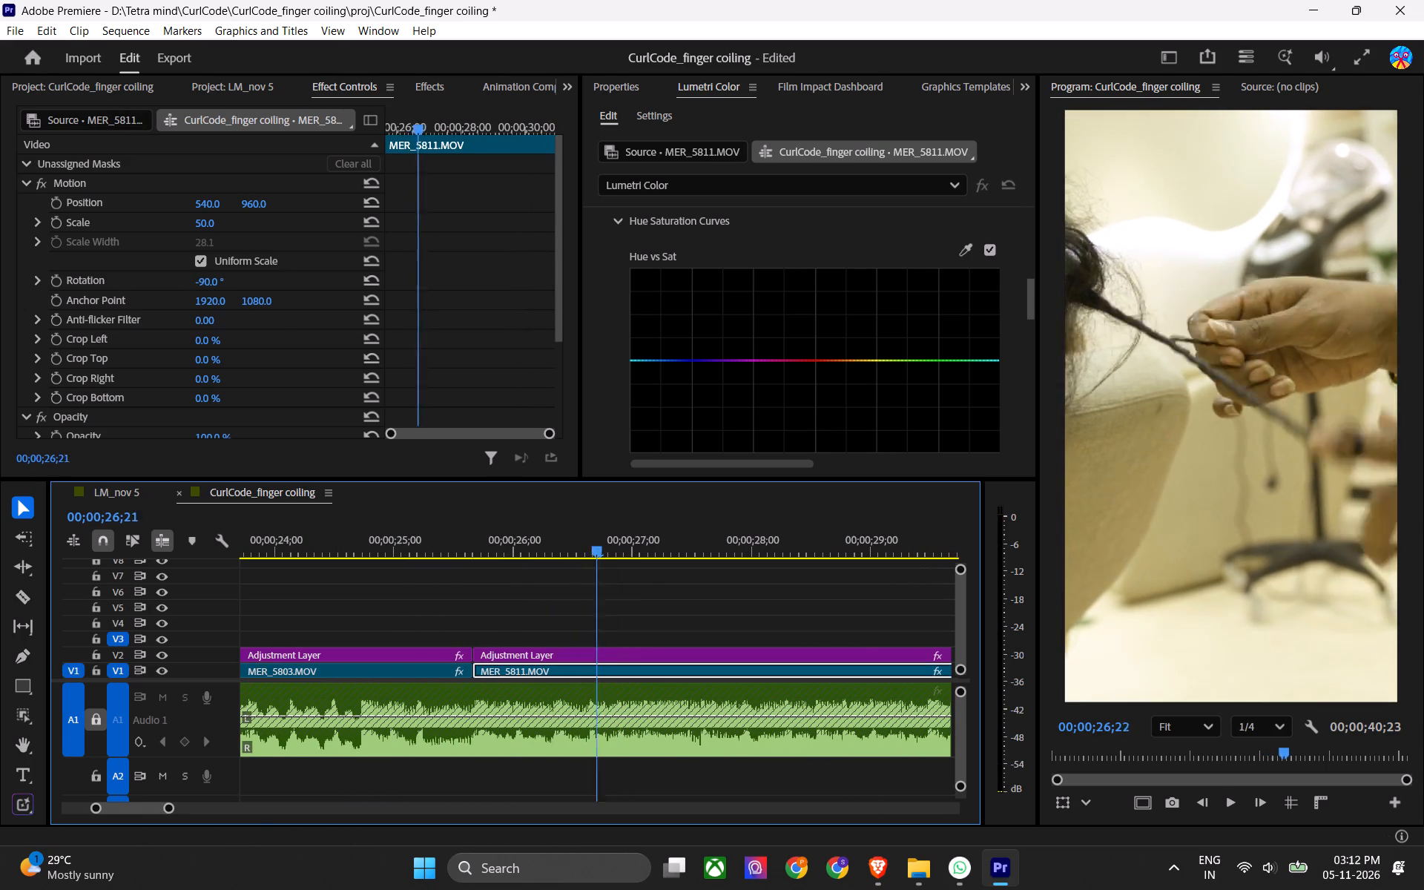
left_click_drag(597, 552, 463, 564)
key("ctrl+s")
key("space")
key("space")
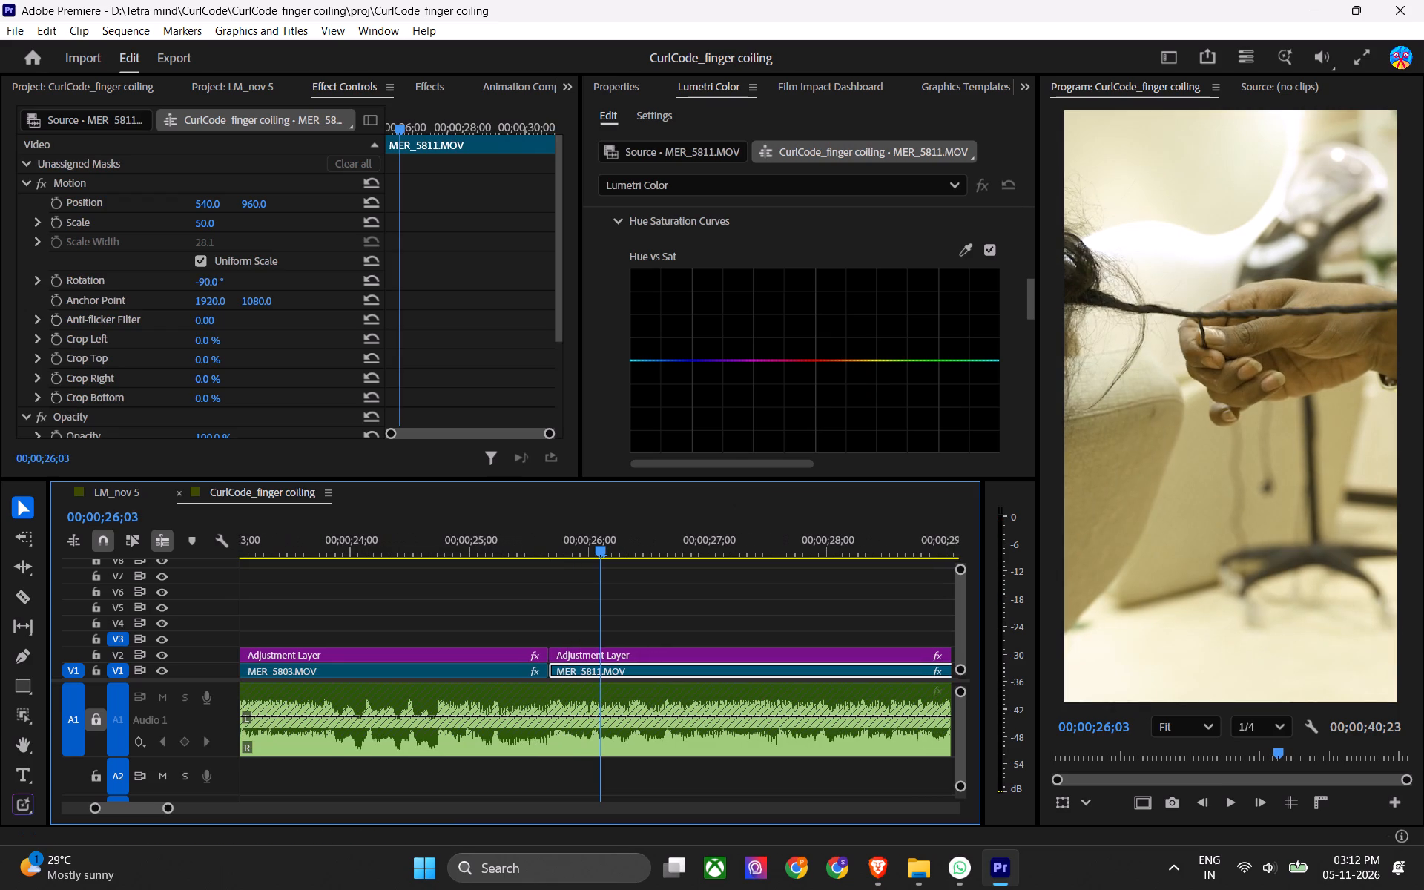
Sample the beige sofa colour for MER_5811.MOV's Hue vs Sat curve and slightly lower that yellow-orange hue's saturation.
left_click(962, 252)
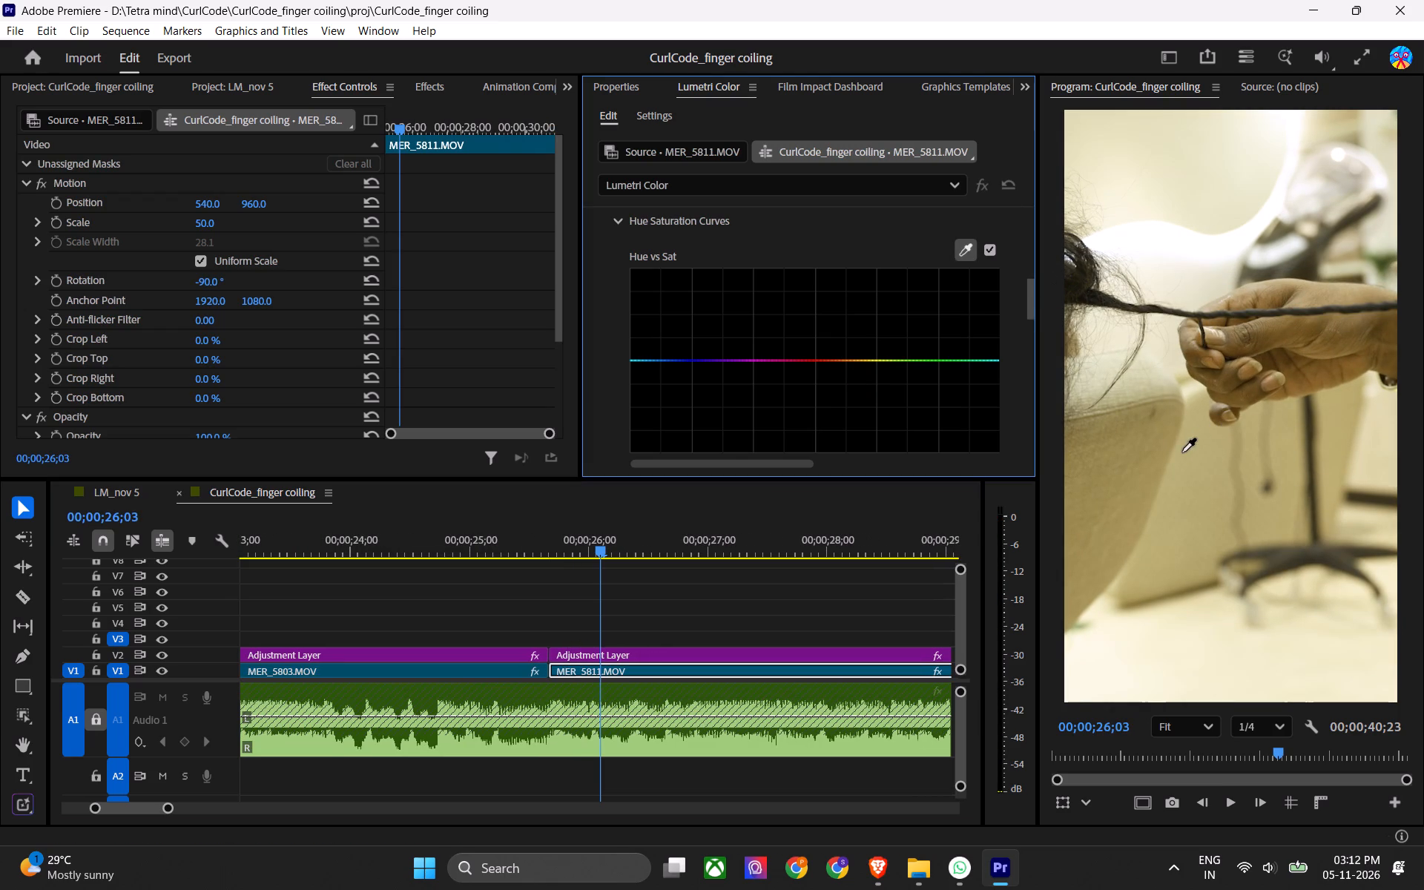
left_click(1182, 454)
left_click_drag(863, 362, 859, 381)
key("ctrl+z")
left_click_drag(864, 361, 862, 366)
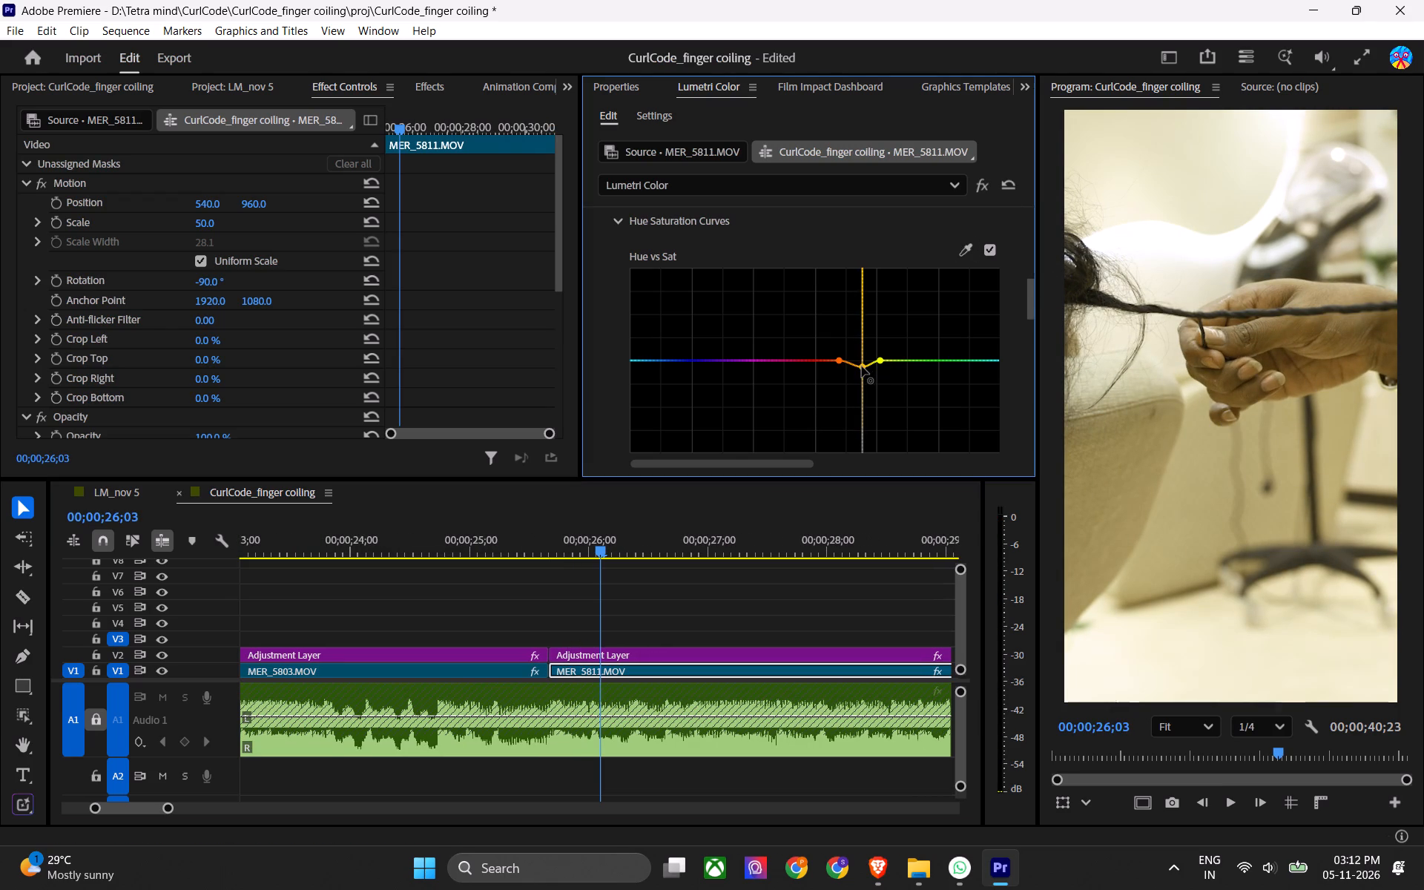
left_click_drag(862, 366, 859, 373)
In Lumetri Basic Correction for MER_5811.MOV, set Highlights to -17.9, Contrast to 39.1 and Shadows to about -5.3.
scroll(674, 295, "up", 9)
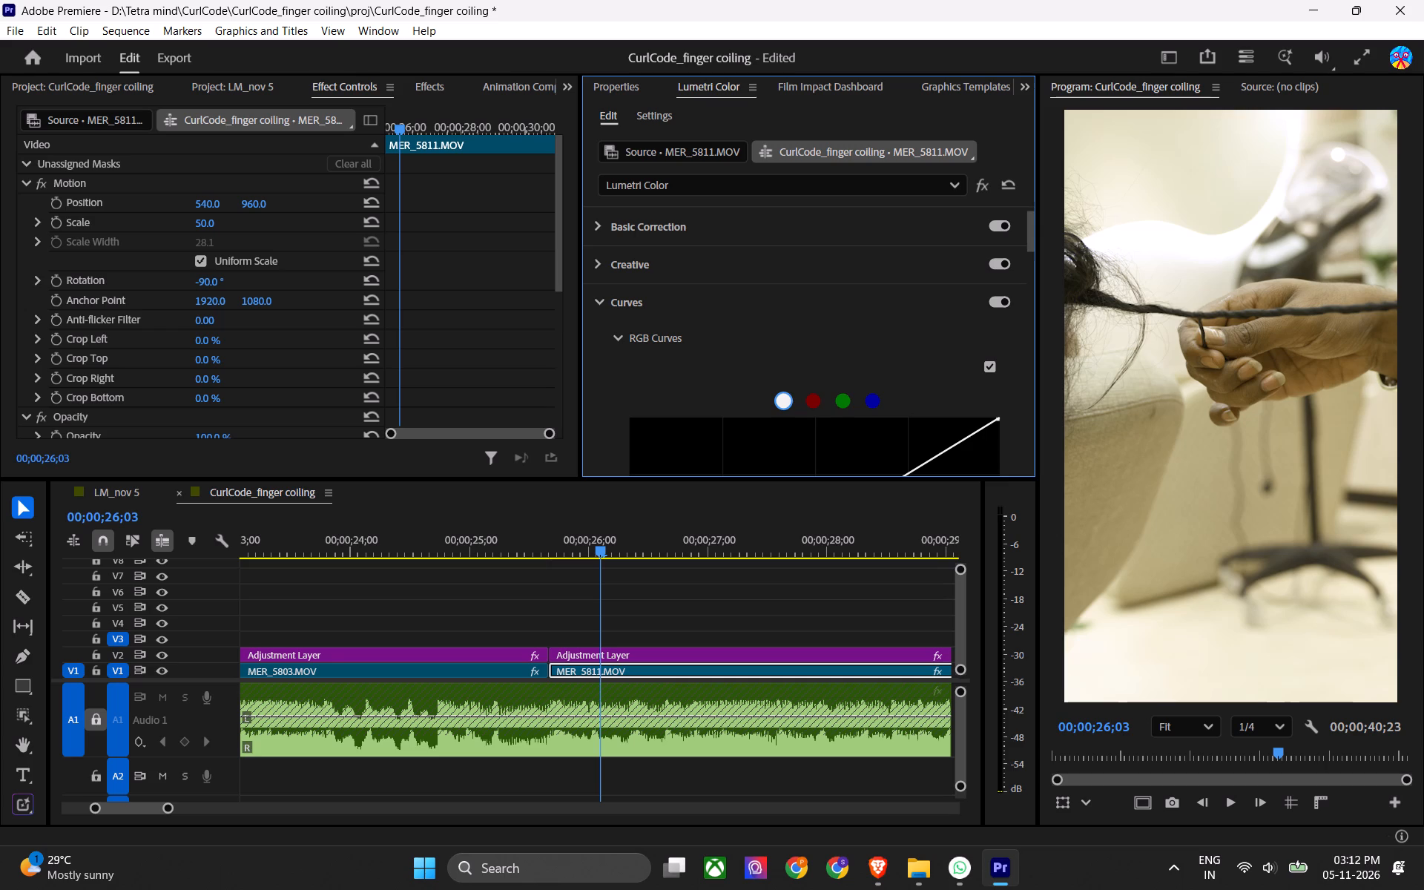
left_click(604, 231)
left_click(602, 225)
scroll(600, 297, "down", 7)
scroll(659, 382, "down", 6)
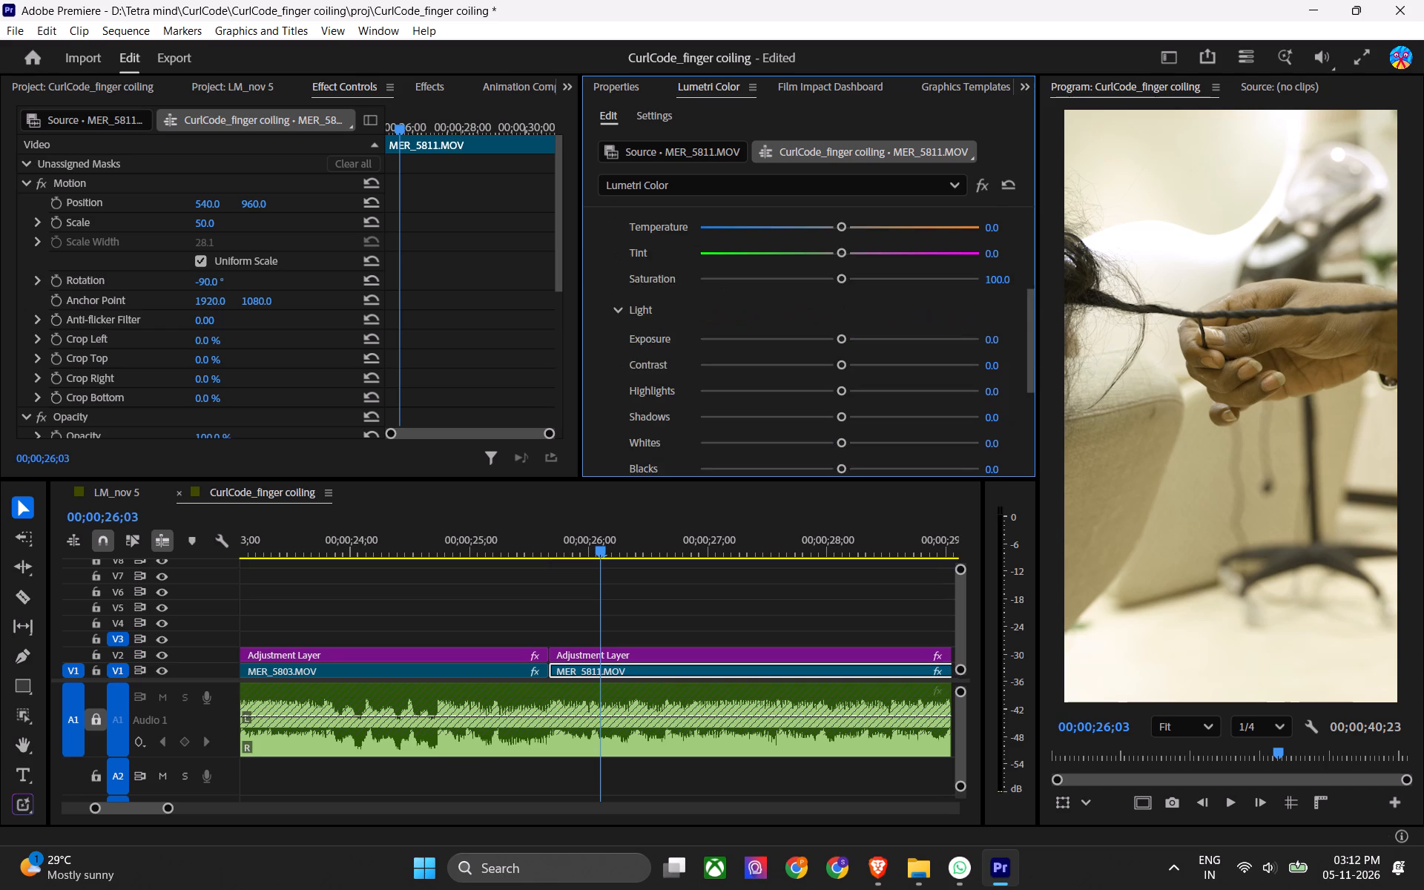
left_click_drag(832, 355, 805, 363)
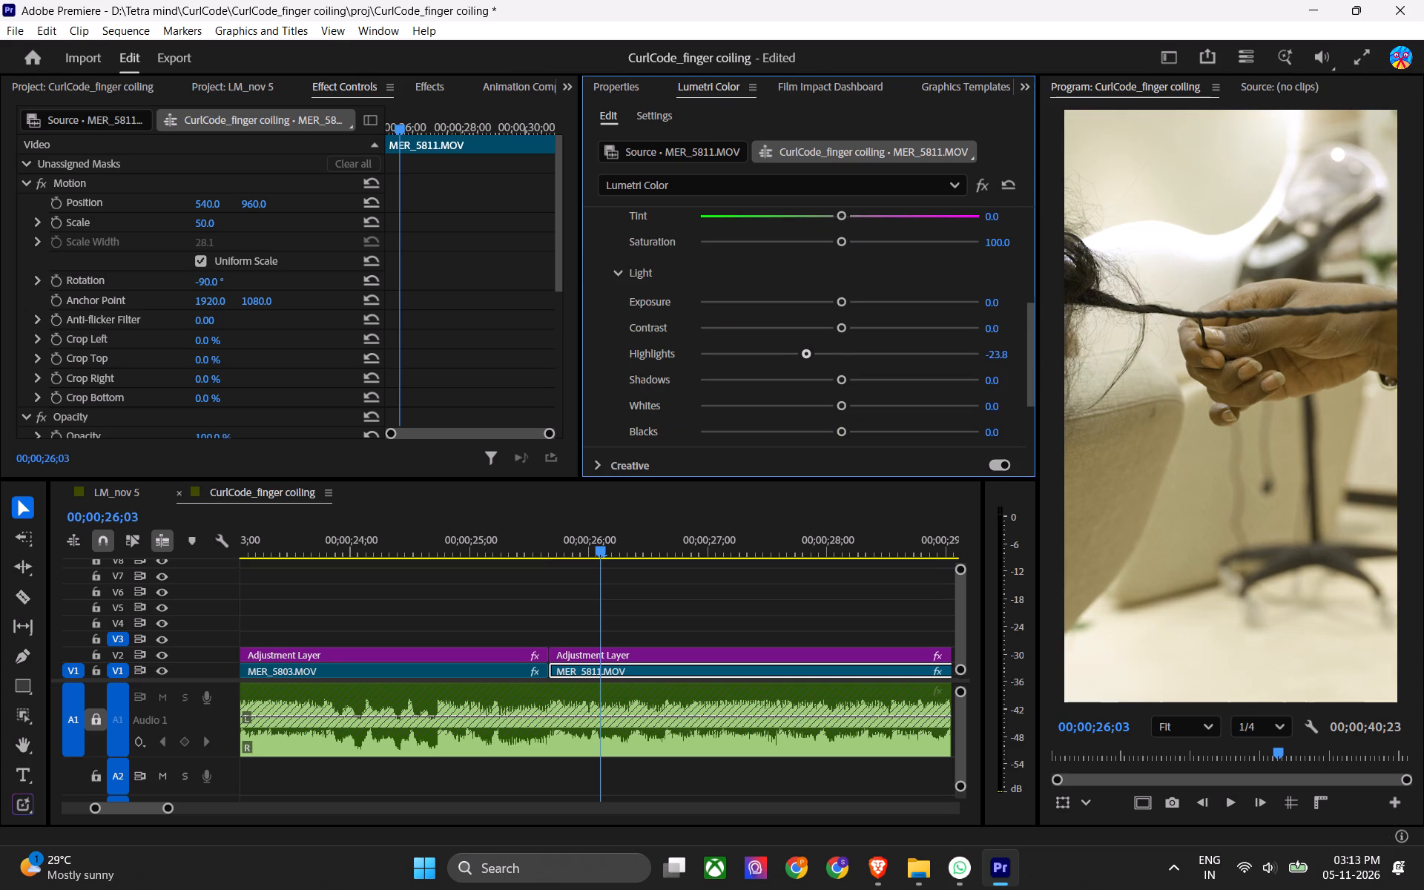
left_click_drag(805, 363, 813, 361)
left_click_drag(840, 336, 880, 333)
left_click_drag(880, 333, 890, 338)
left_click_drag(882, 330, 906, 329)
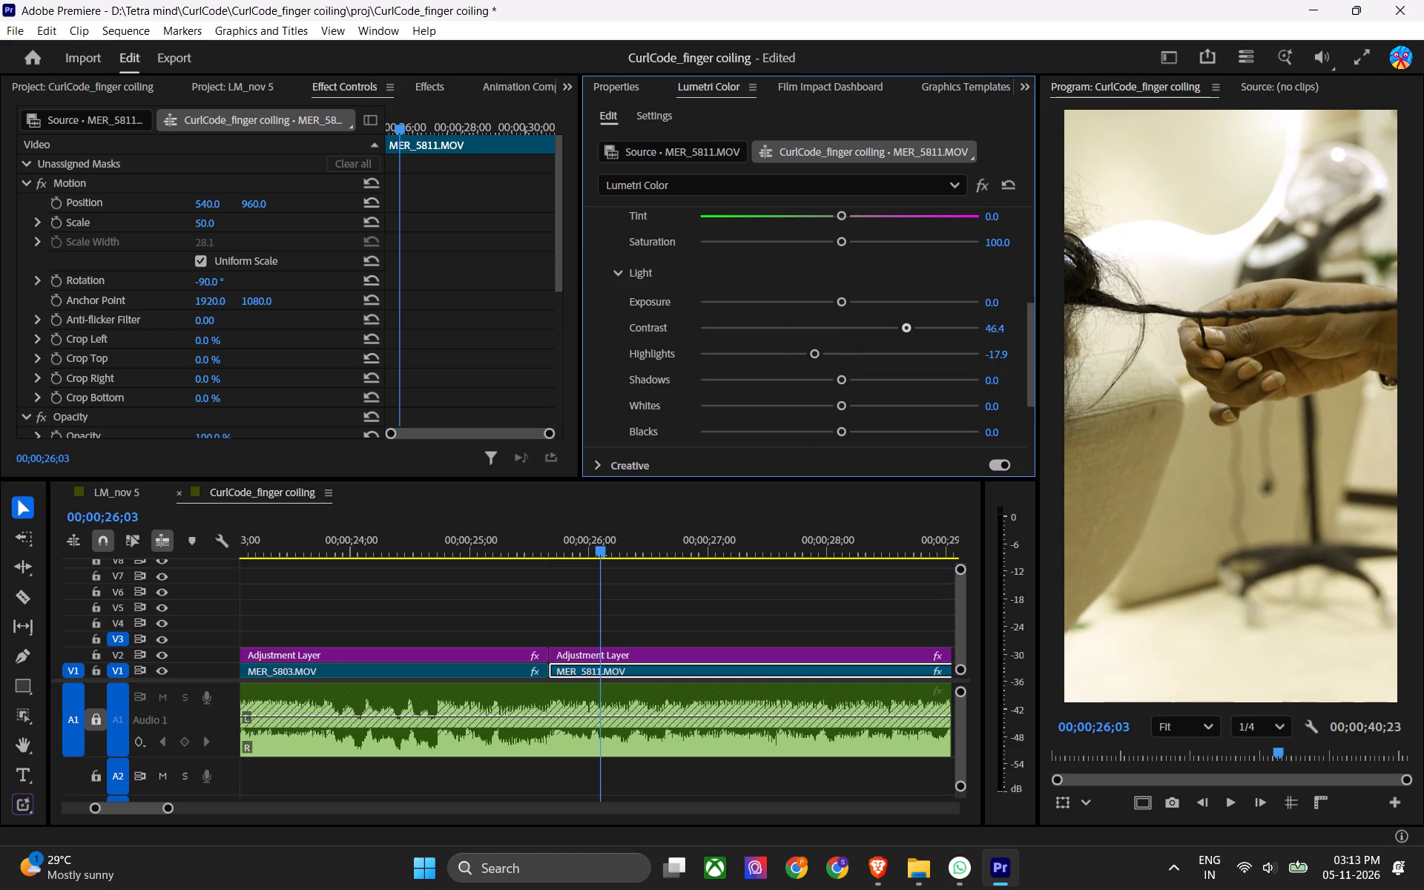
left_click_drag(906, 329, 893, 317)
left_click_drag(845, 382, 830, 390)
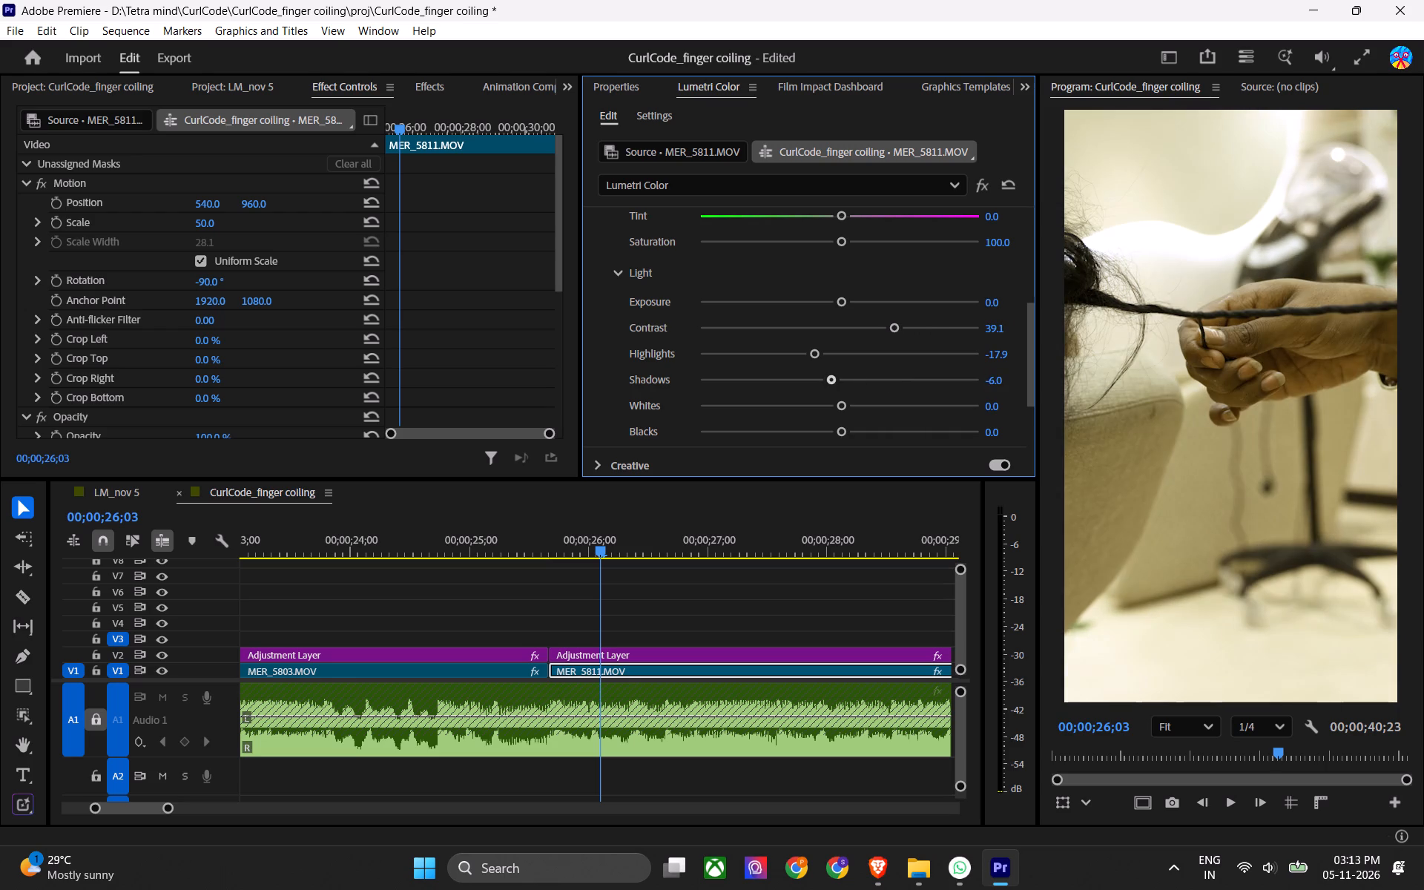
left_click_drag(830, 390, 831, 384)
Save the project and play from about 00;00;24;29 across the cut into MER_5811.MOV.
left_click(473, 543)
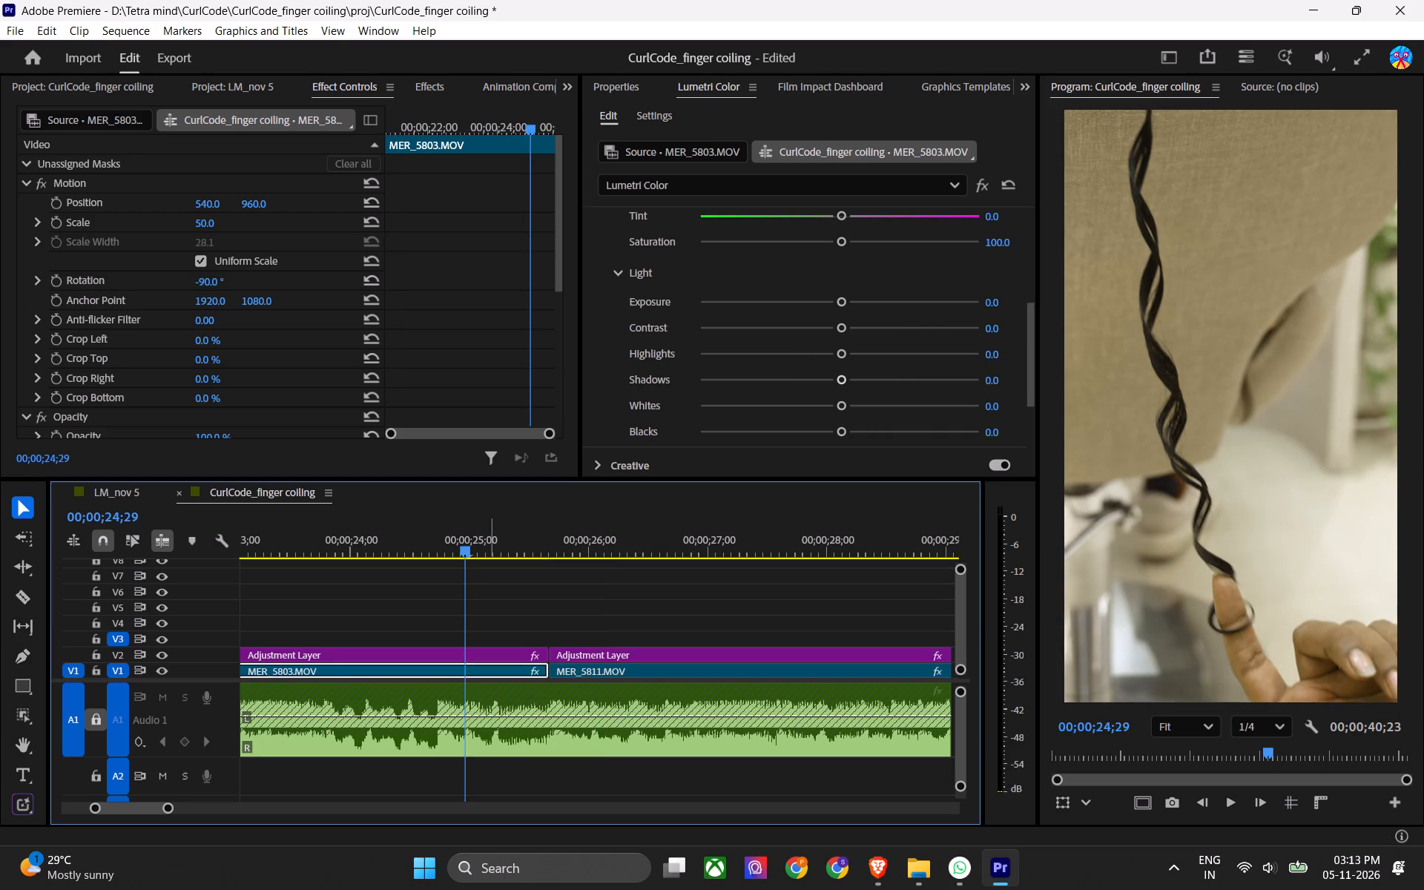
key("ctrl+s")
key("space")
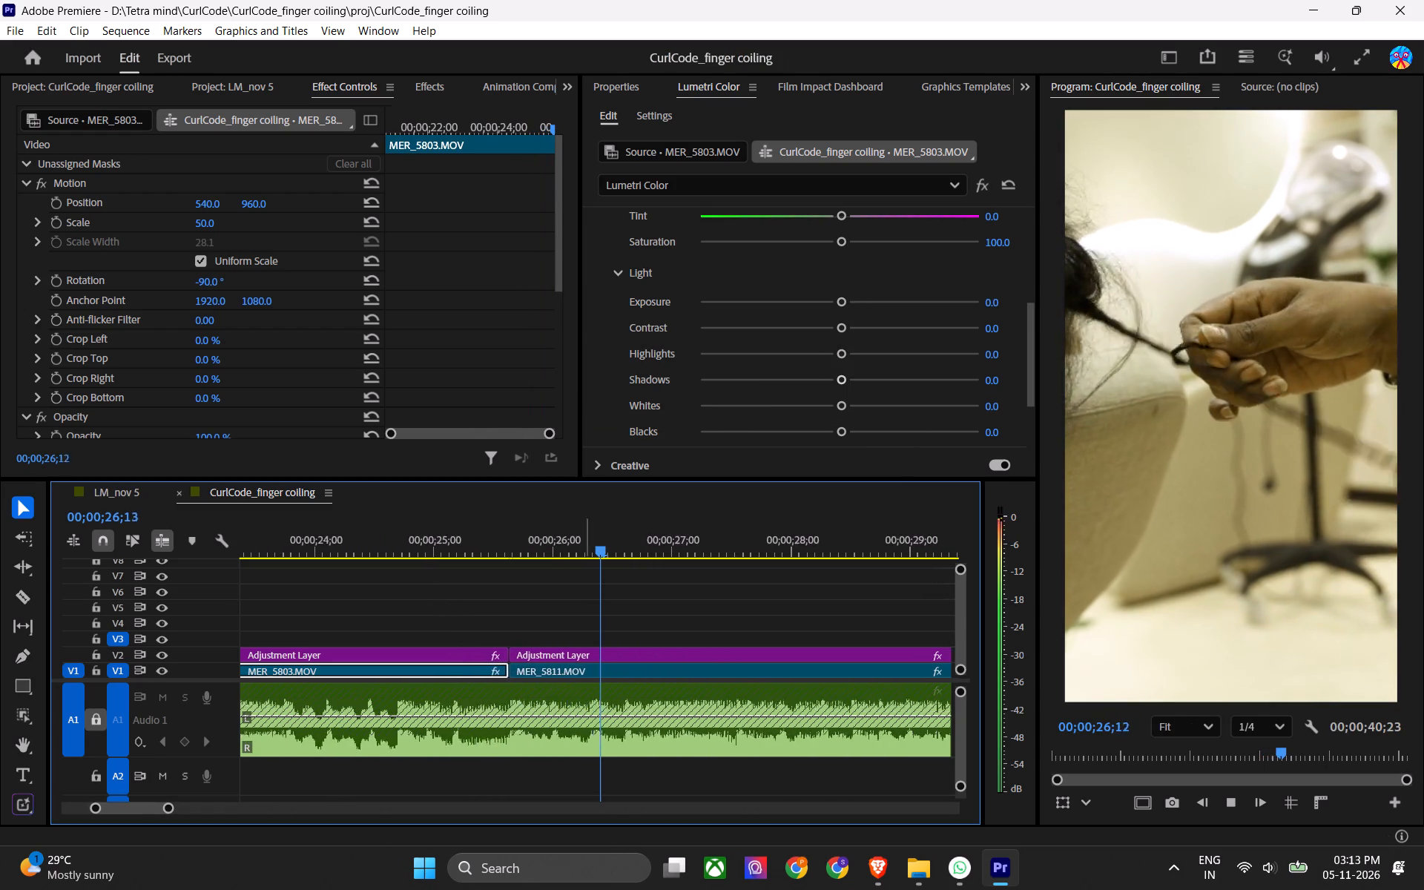
key("space")
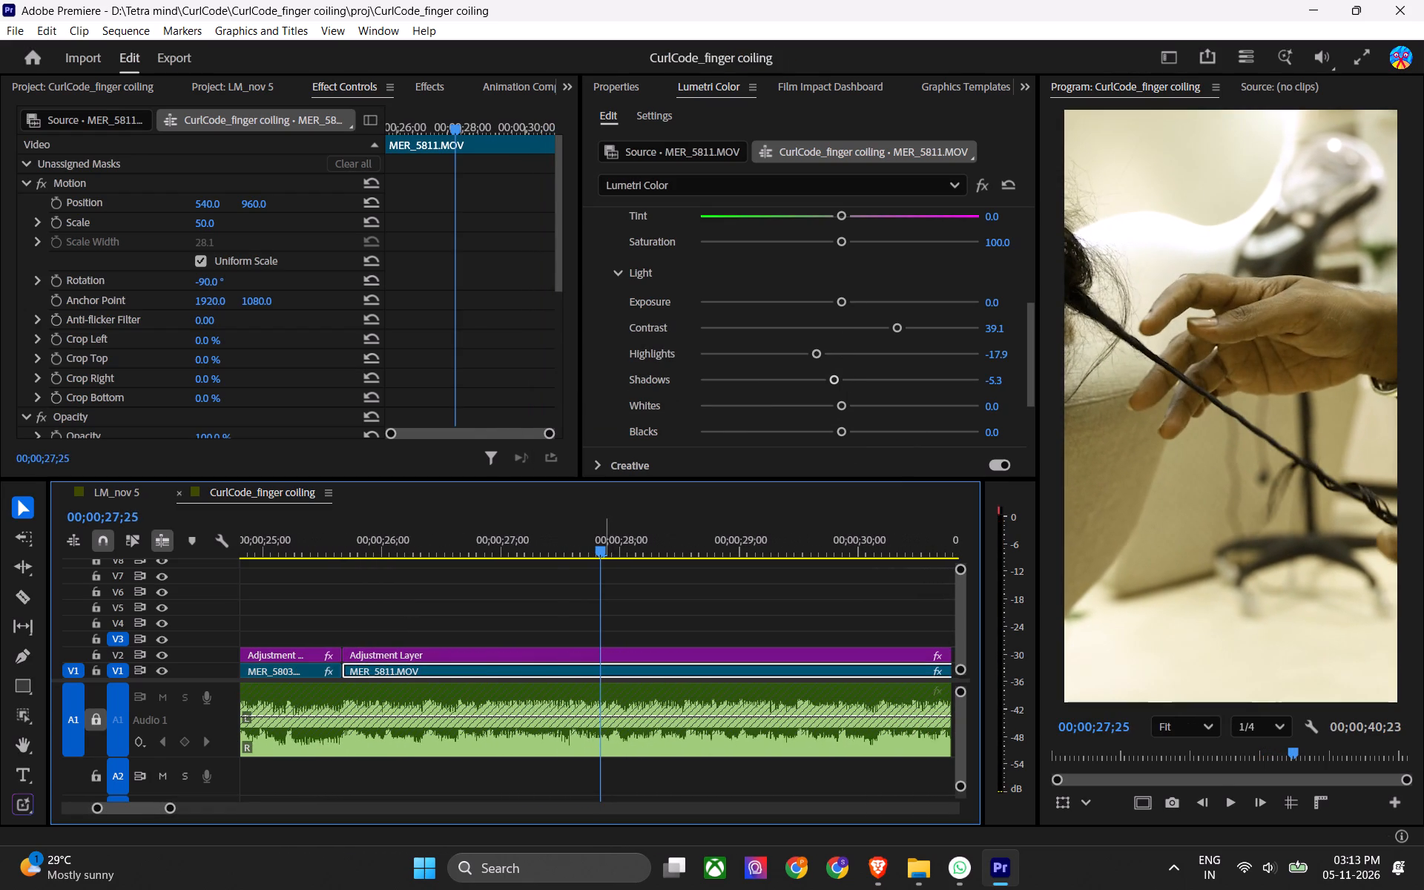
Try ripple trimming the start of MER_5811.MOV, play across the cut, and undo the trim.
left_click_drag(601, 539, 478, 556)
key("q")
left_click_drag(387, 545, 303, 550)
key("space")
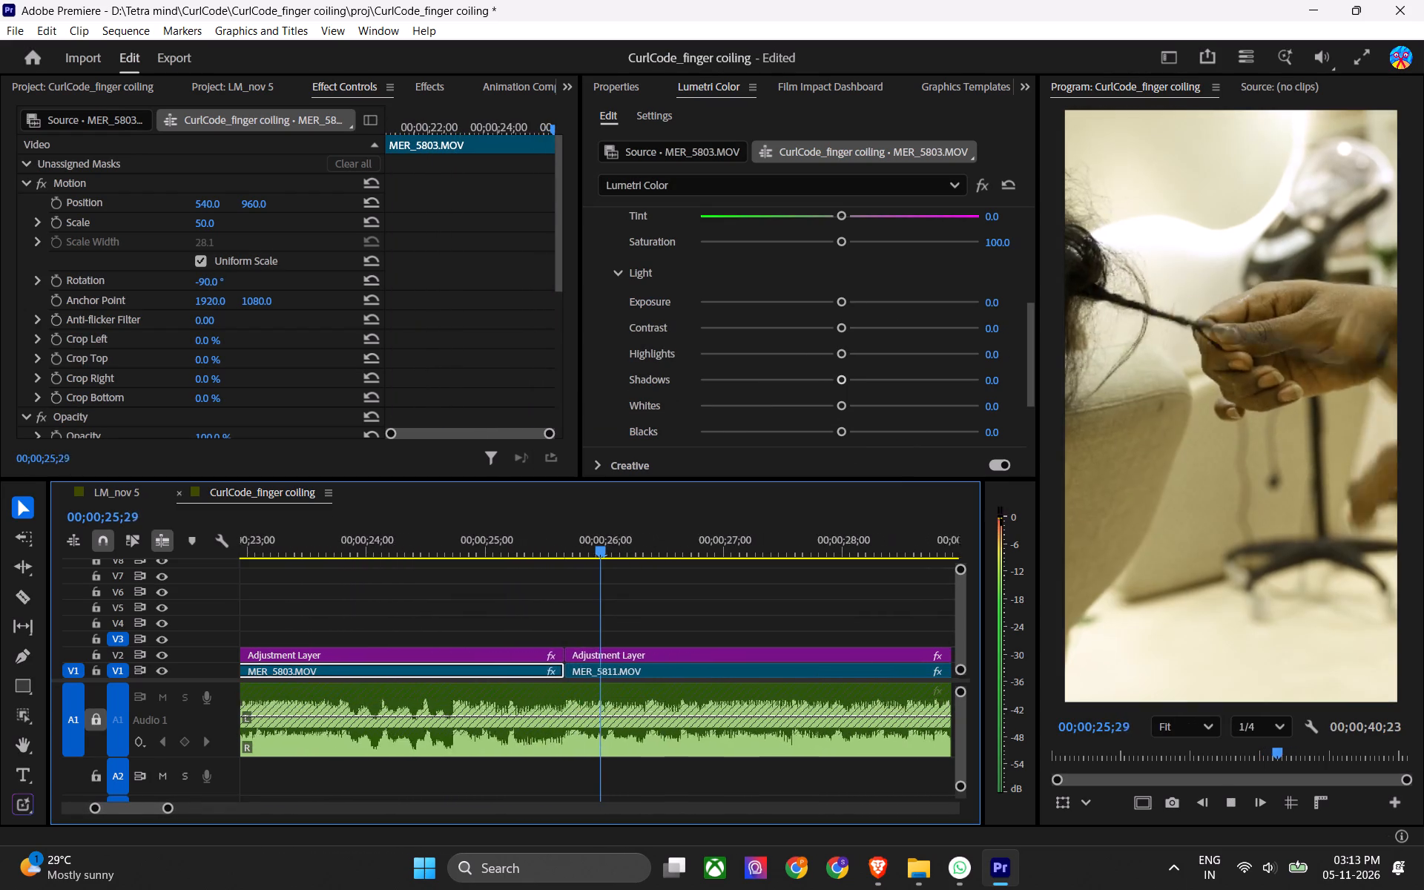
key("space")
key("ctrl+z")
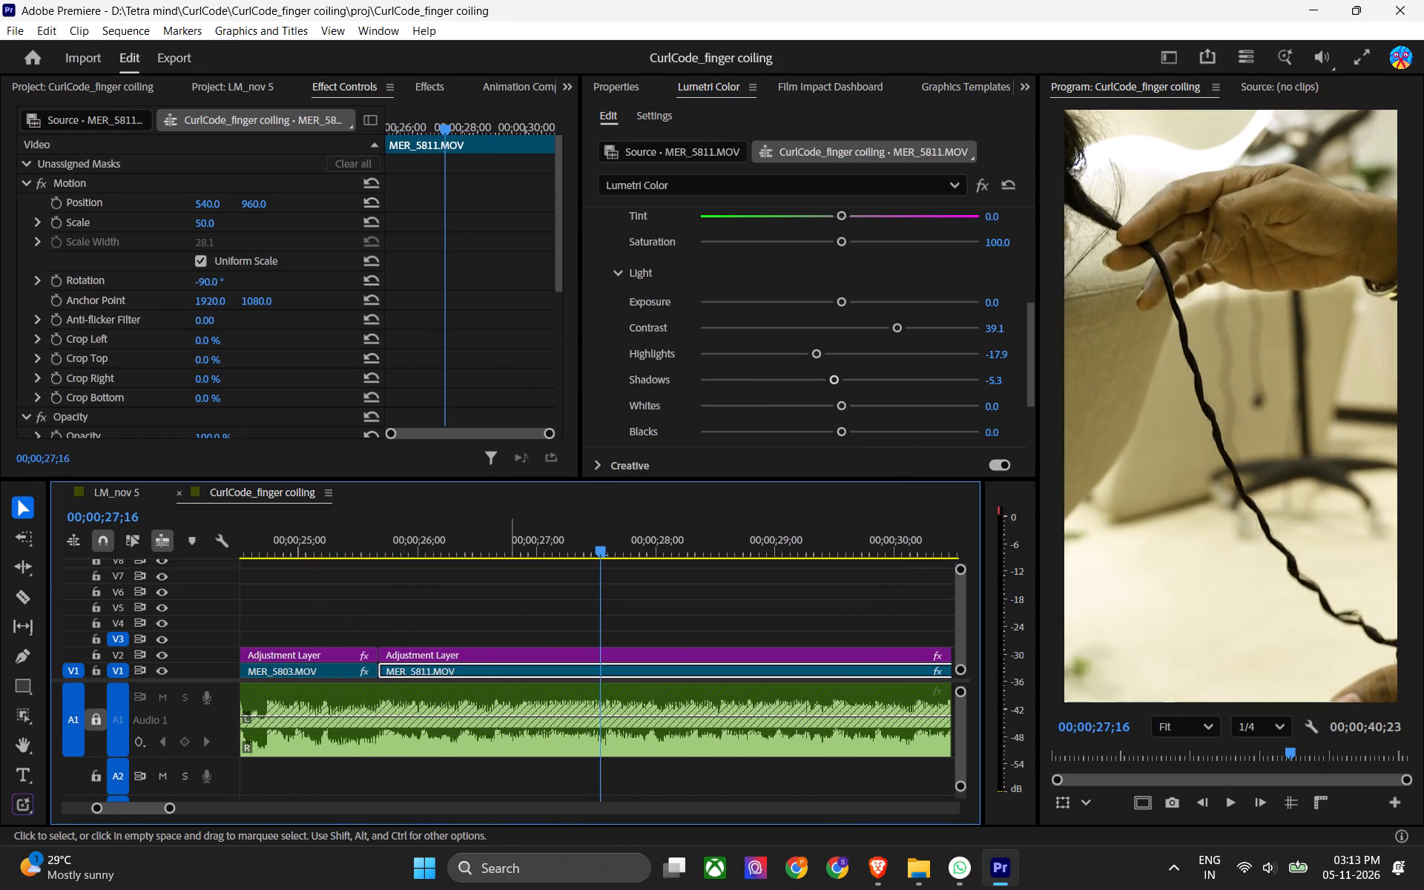
Ripple trim the start of MER_5811.MOV up to about 00;00;26;08 and play across the cut from MER_5803.MOV.
left_click_drag(495, 538, 454, 554)
key("q")
left_click_drag(394, 549, 328, 549)
key("space")
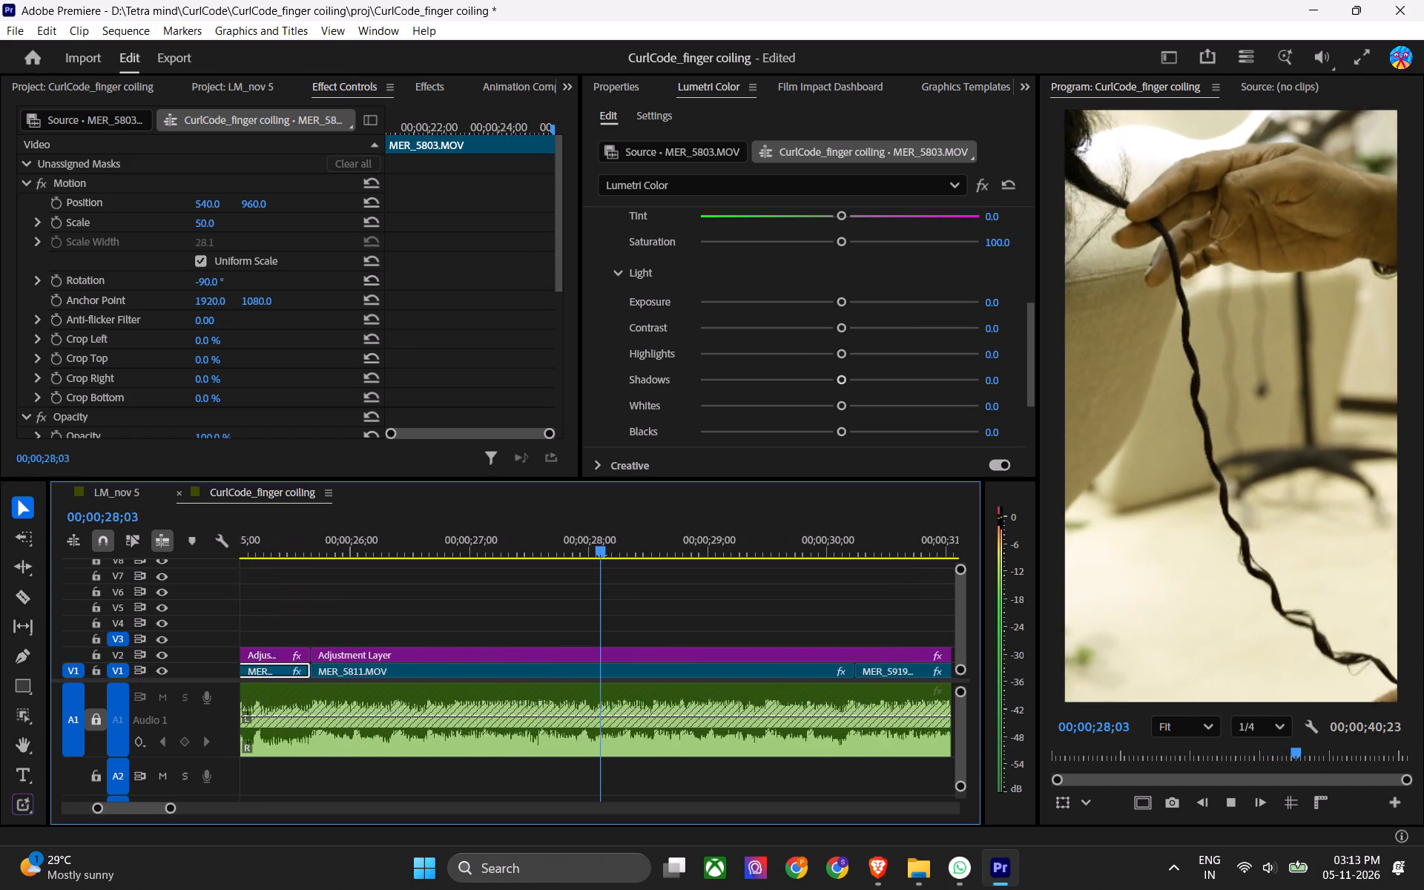
key("space")
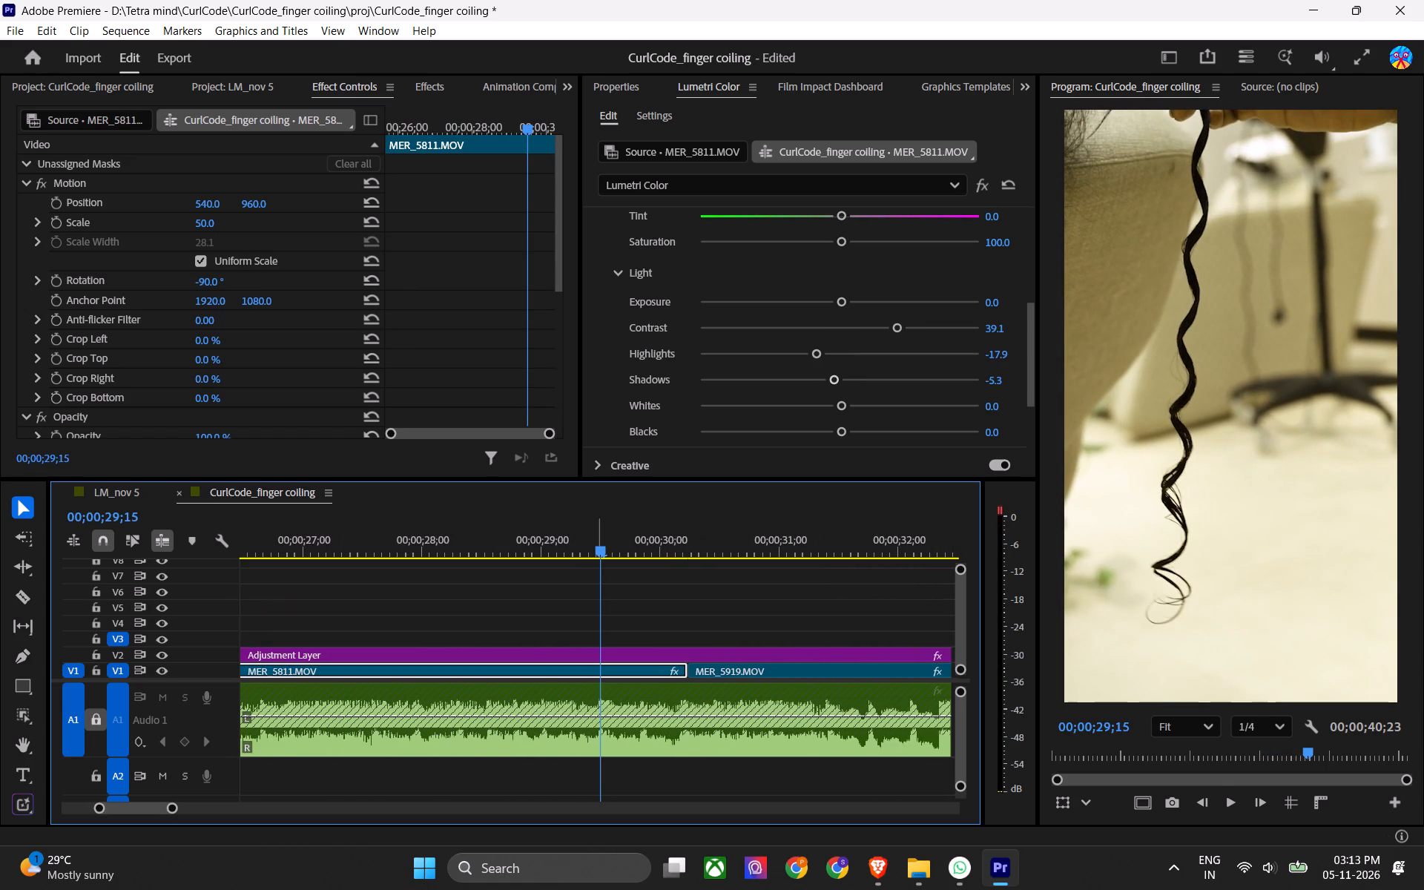
Ripple trim the end of MER_5811.MOV to about 00;00;29;16, play through MER_5919.MOV, and save the project.
key("space")
left_click_drag(569, 547, 556, 553)
left_click_drag(513, 556, 503, 557)
key("space")
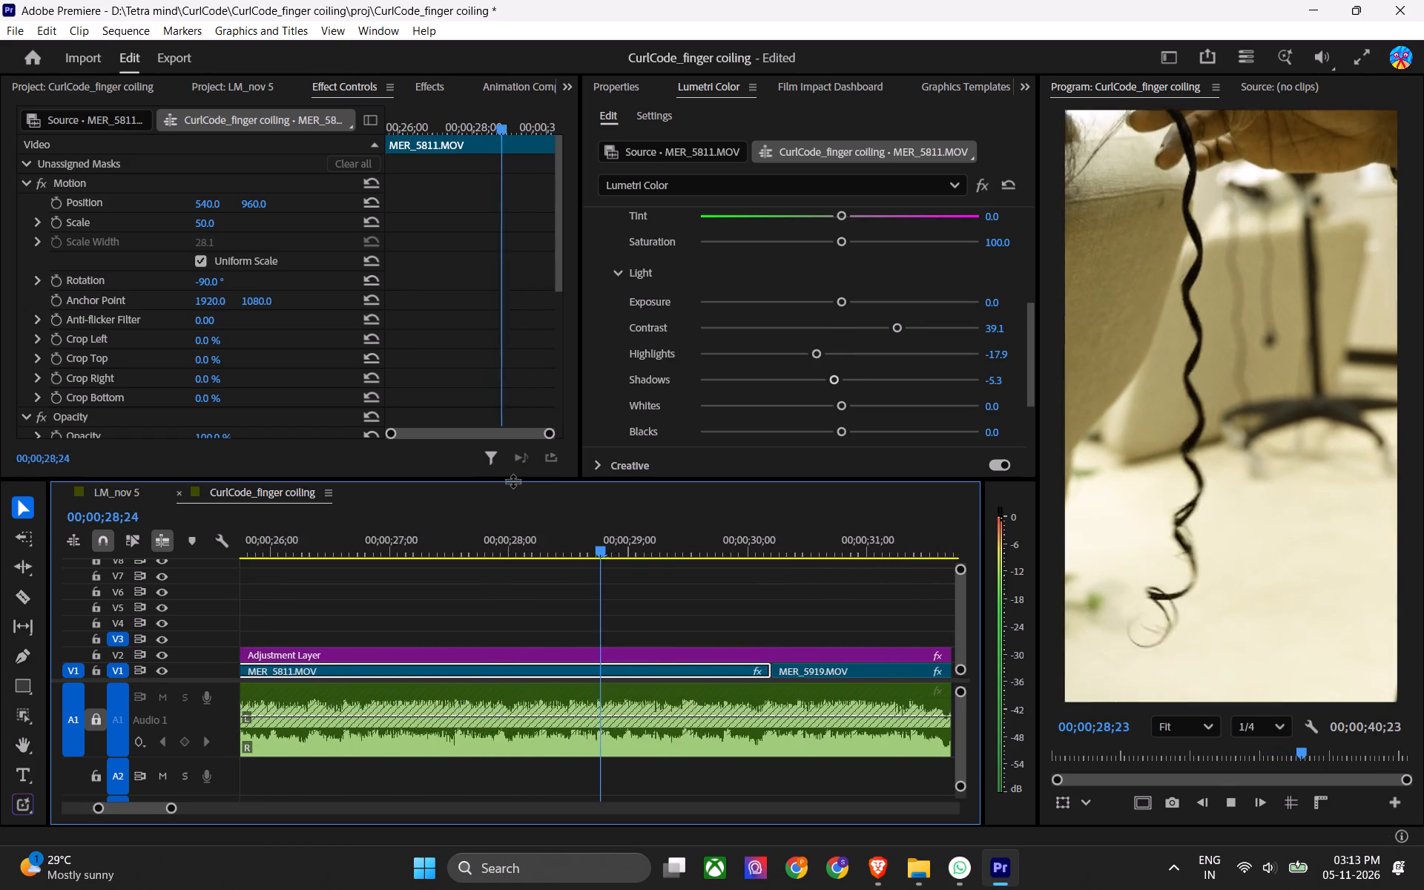
key("space")
type("w")
key("space")
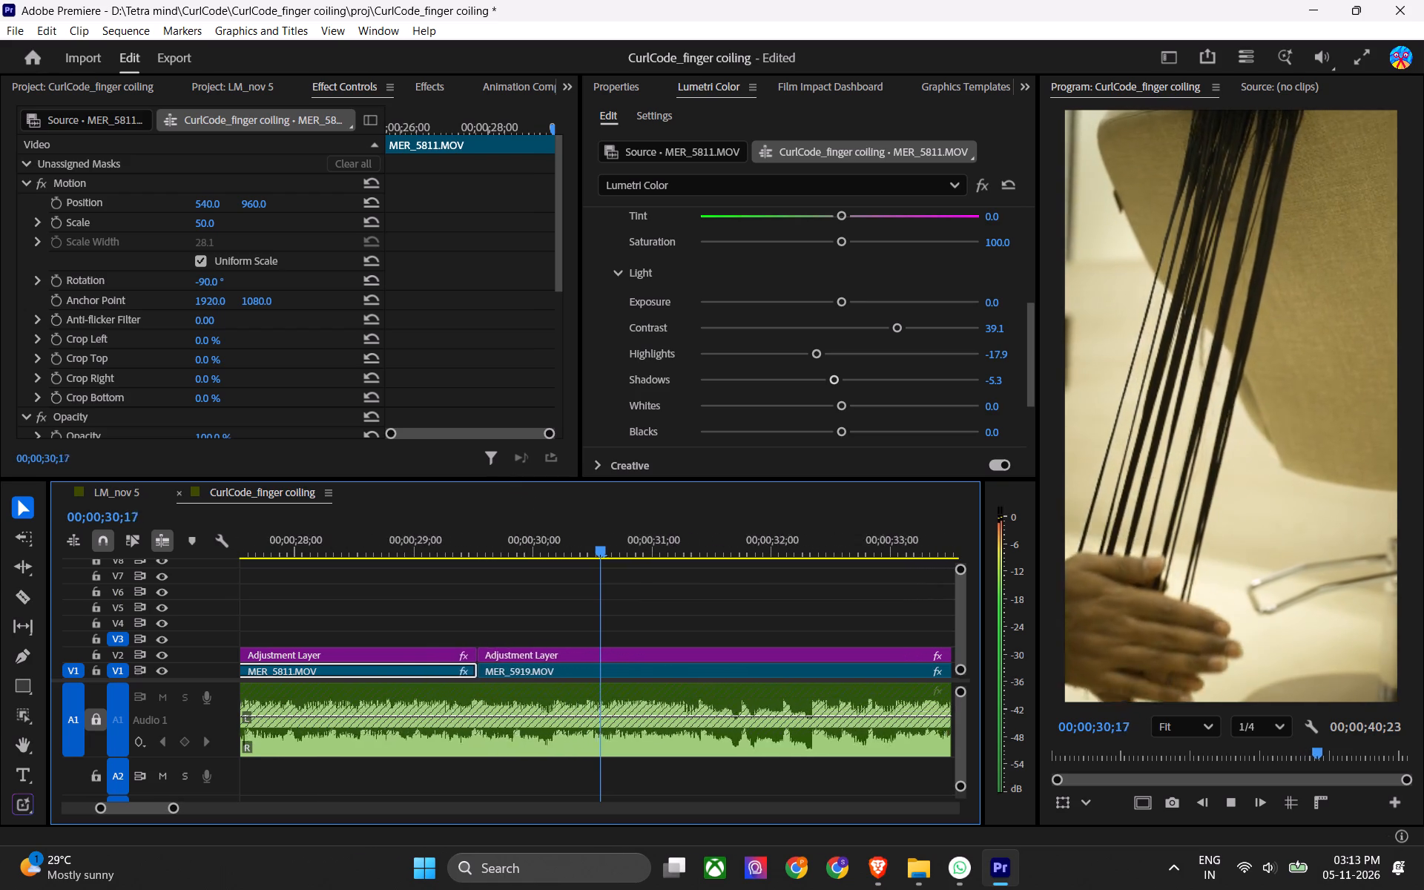
key("space")
key("space")
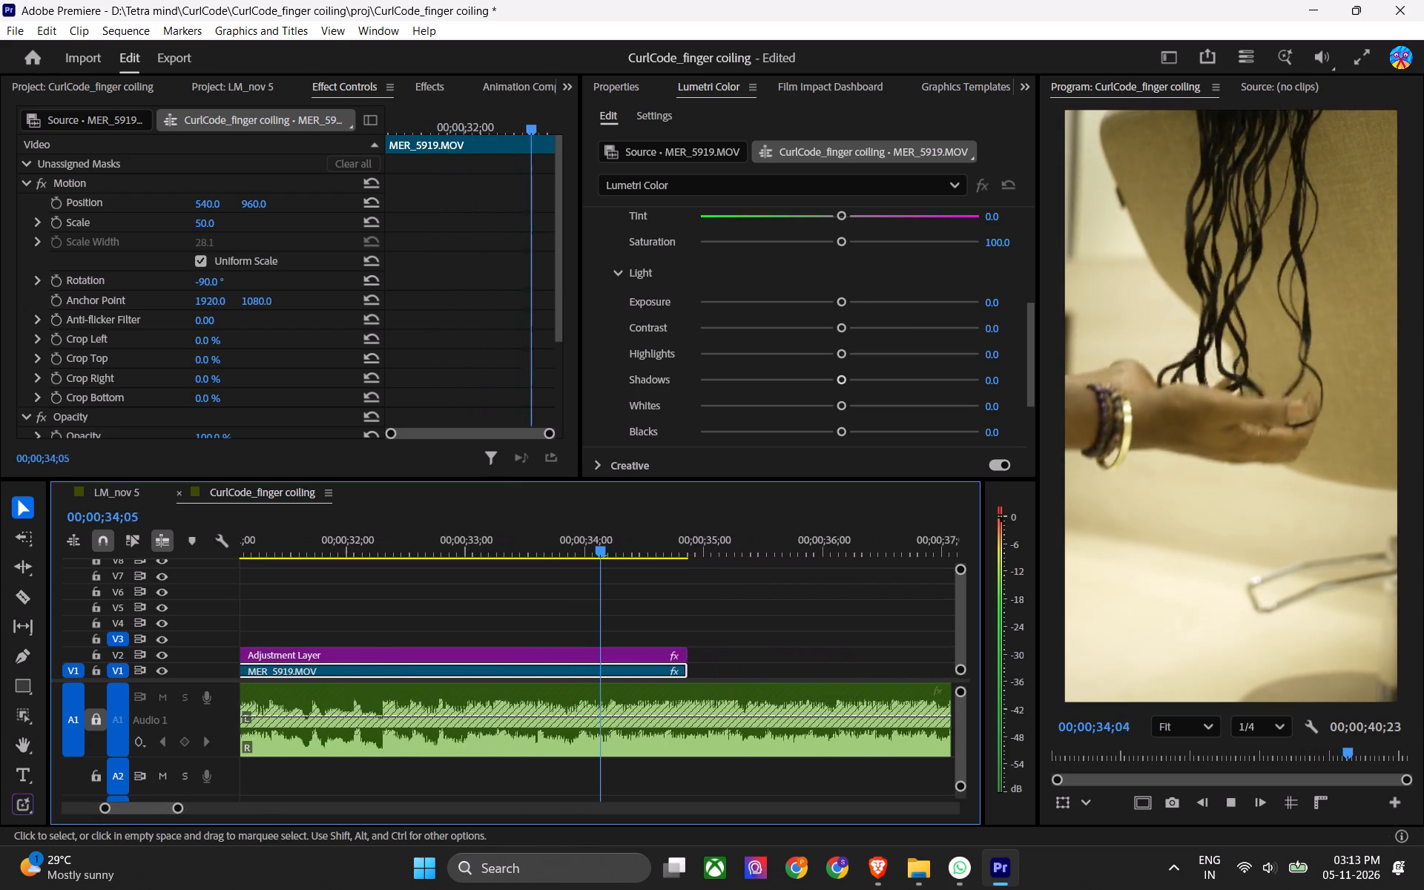
key("space")
left_click_drag(444, 518, 406, 535)
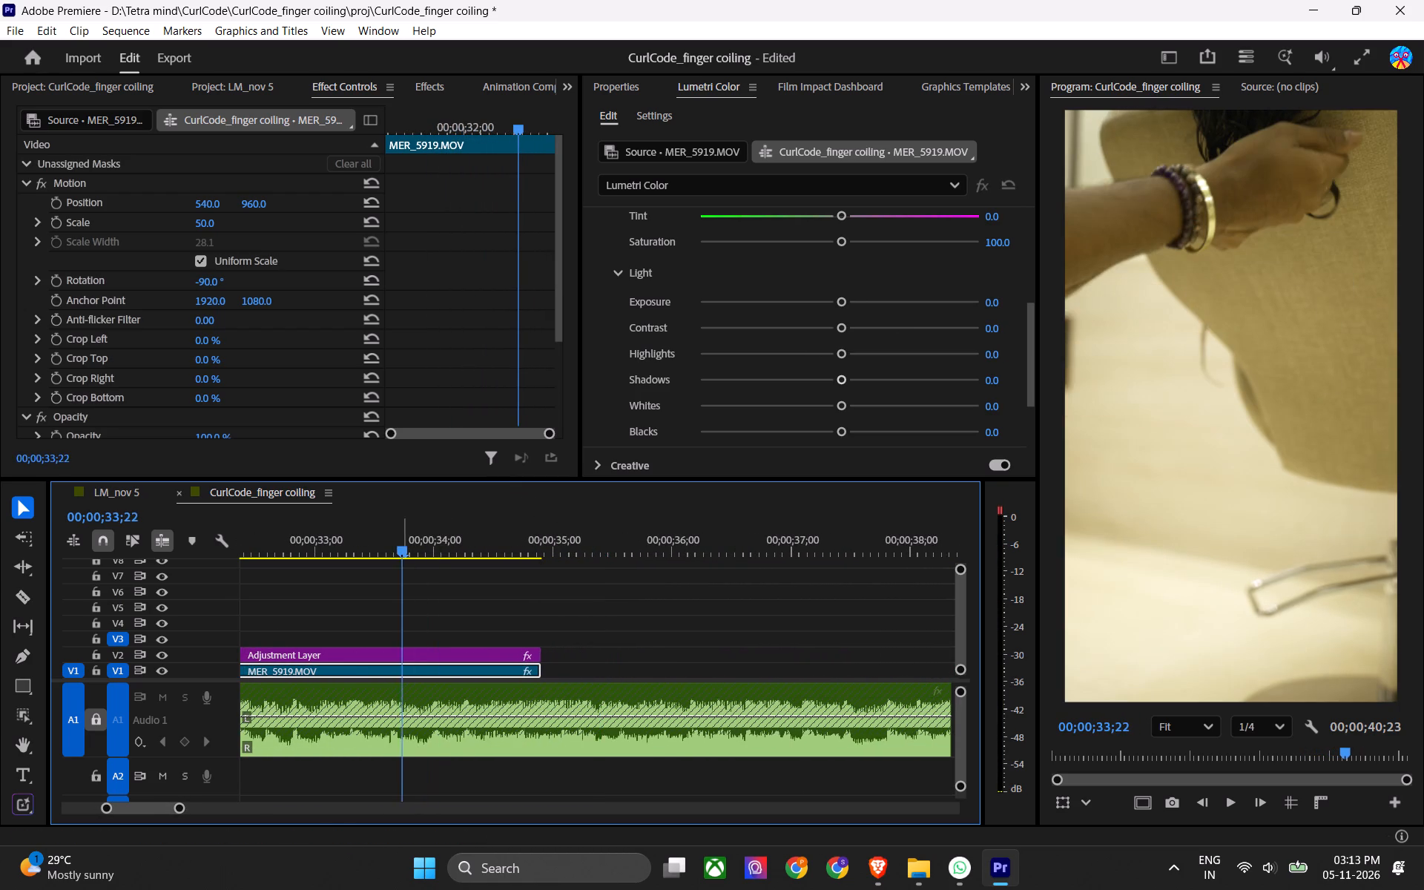
scroll(452, 590, "up", 5)
key("ctrl+s")
Move to 00;00;33;15 in MER_5919.MOV and open its Lumetri Hue vs Sat curve.
left_click_drag(535, 550, 475, 571)
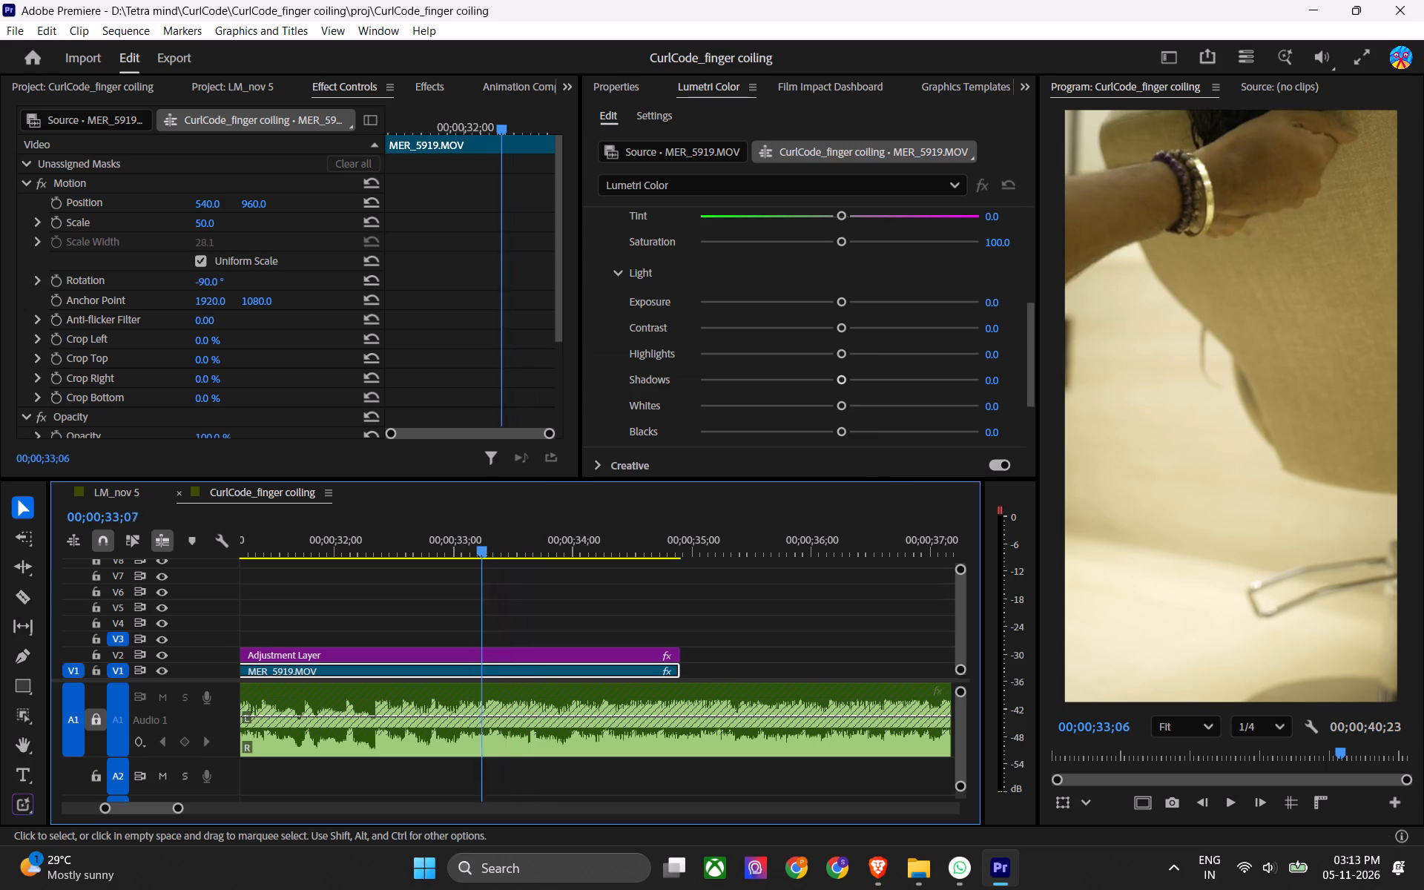
left_click_drag(475, 571, 507, 573)
scroll(645, 277, "up", 5)
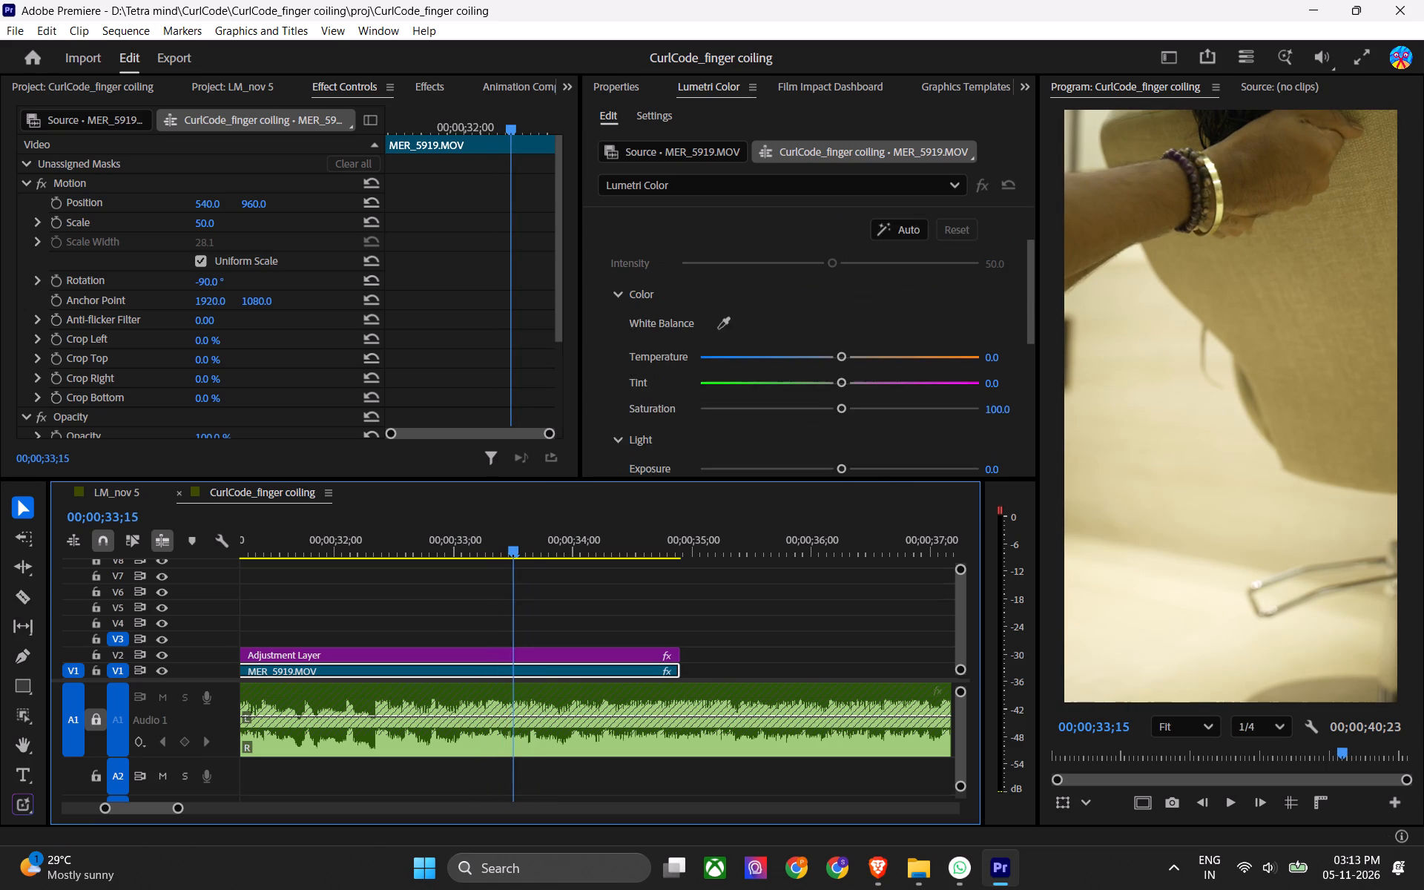
left_click(602, 228)
left_click(600, 225)
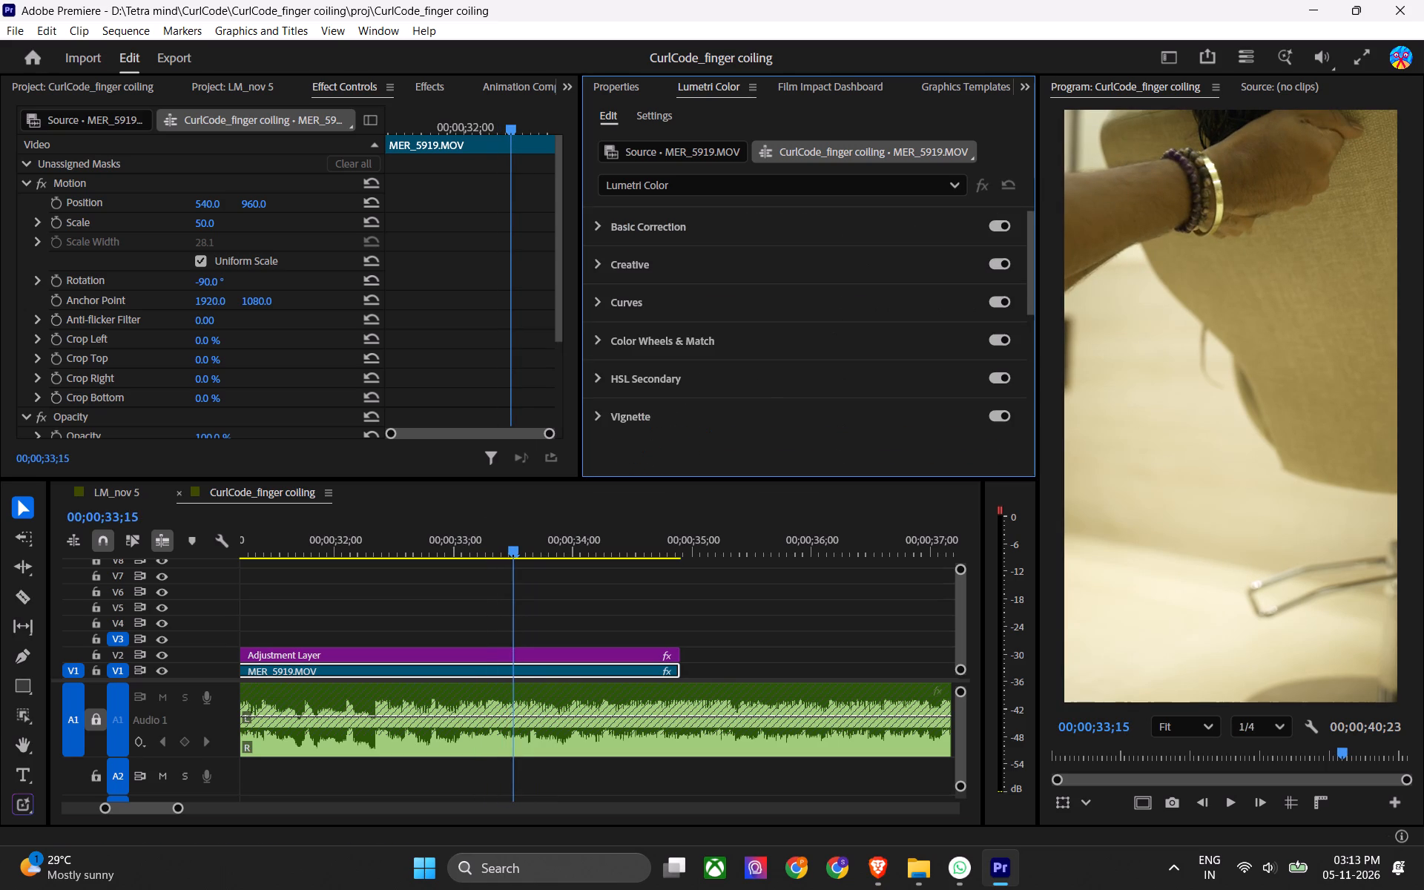
left_click(604, 297)
scroll(800, 373, "down", 2)
right_click_drag(836, 354, 868, 339)
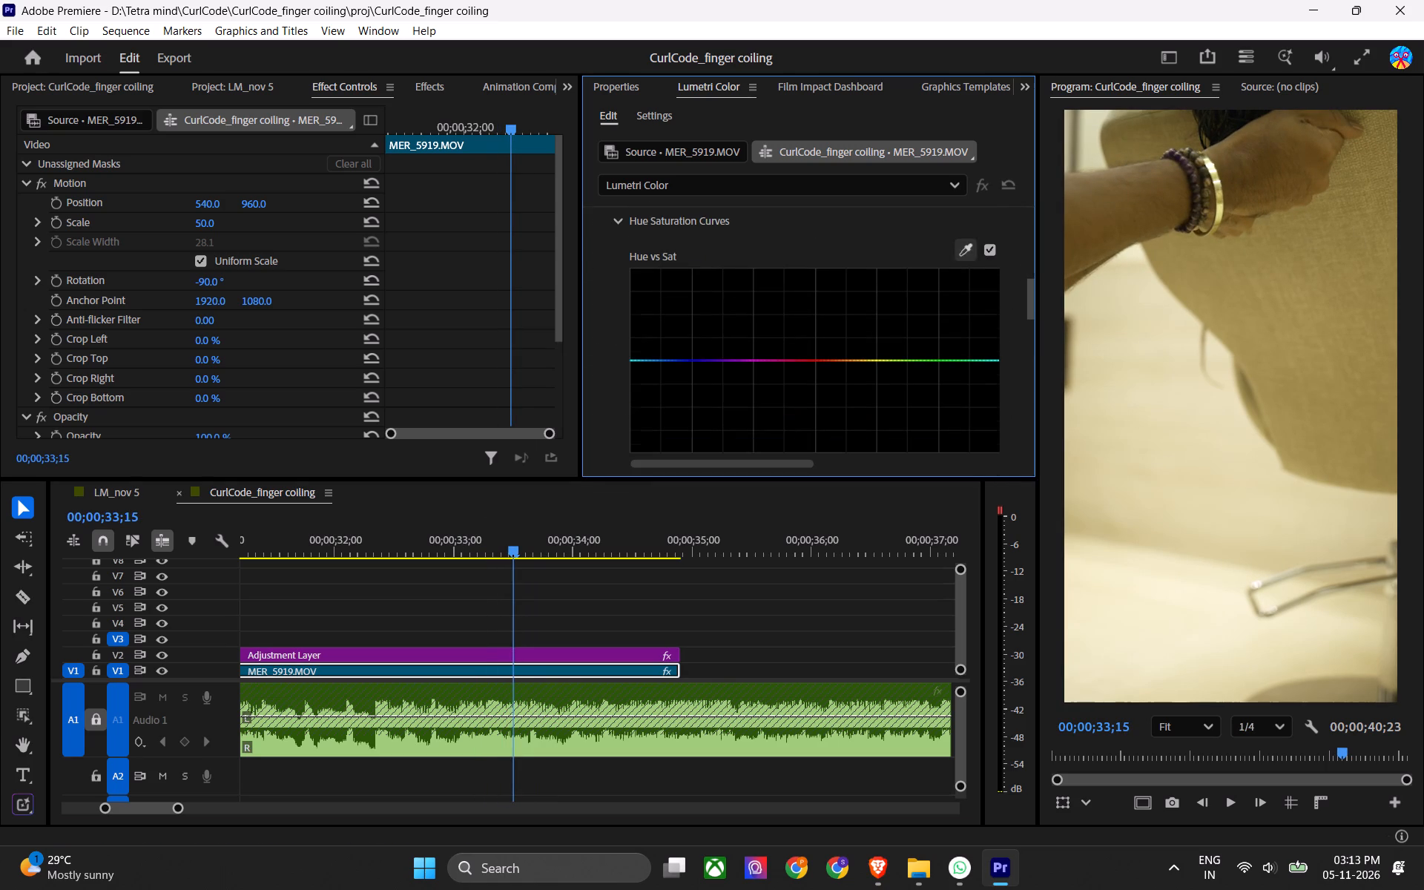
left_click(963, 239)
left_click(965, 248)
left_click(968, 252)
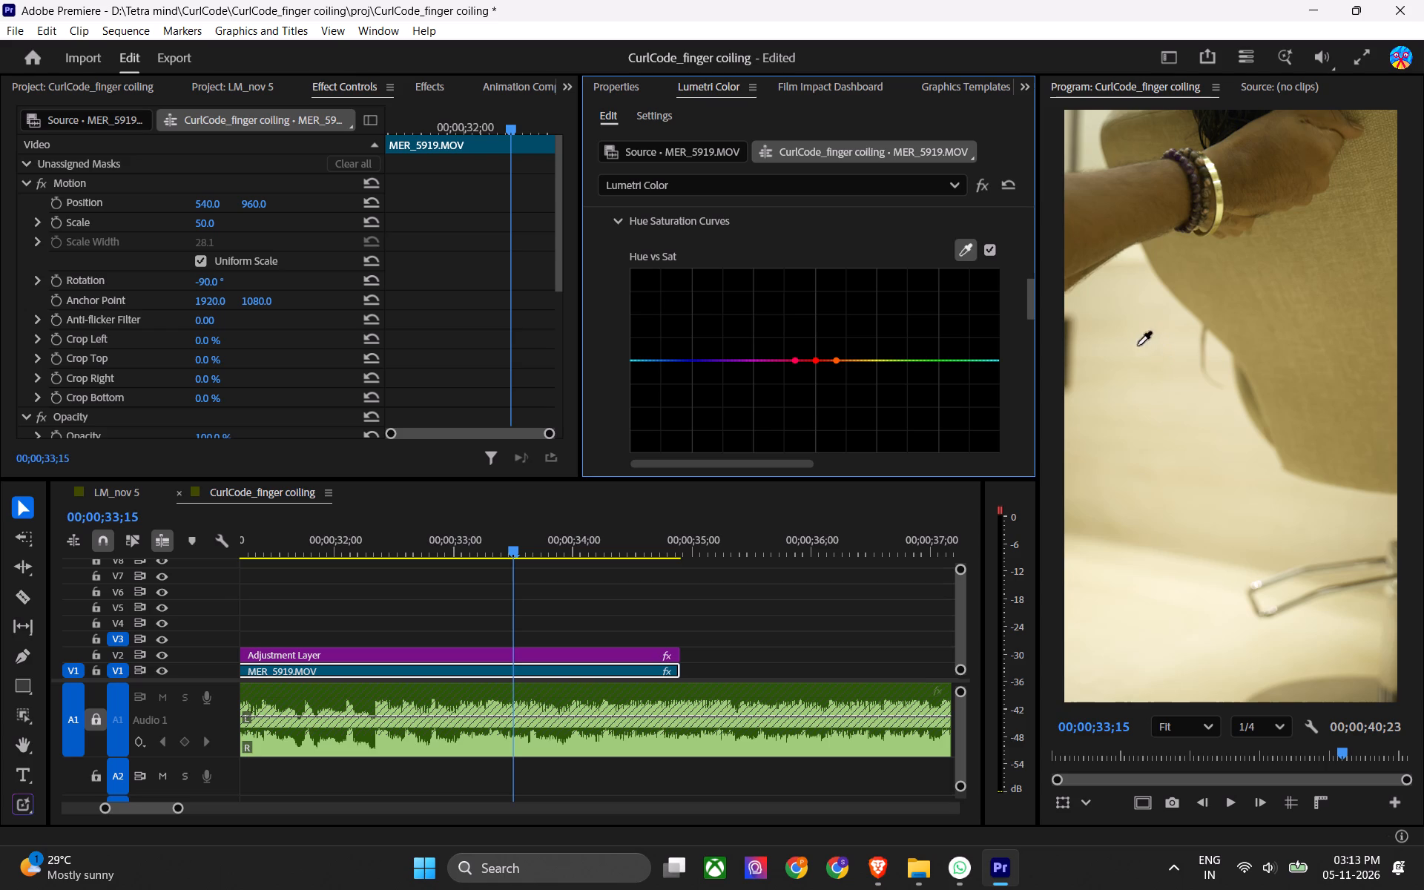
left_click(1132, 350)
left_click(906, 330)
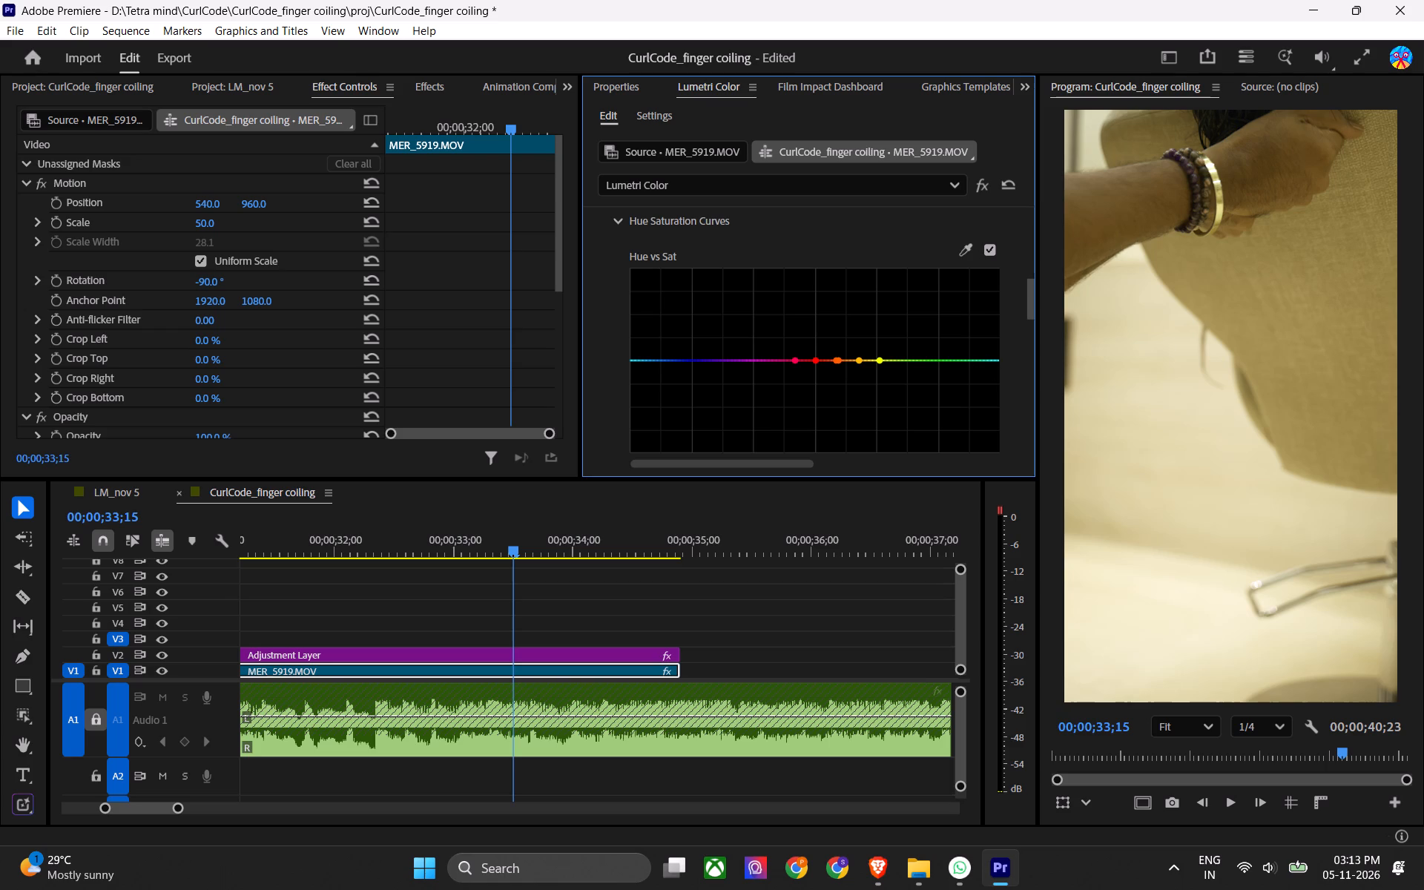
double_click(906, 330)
Sample the pale cream background for MER_5919.MOV's Hue vs Sat curve and lower that yellow-orange hue's saturation.
left_click(958, 254)
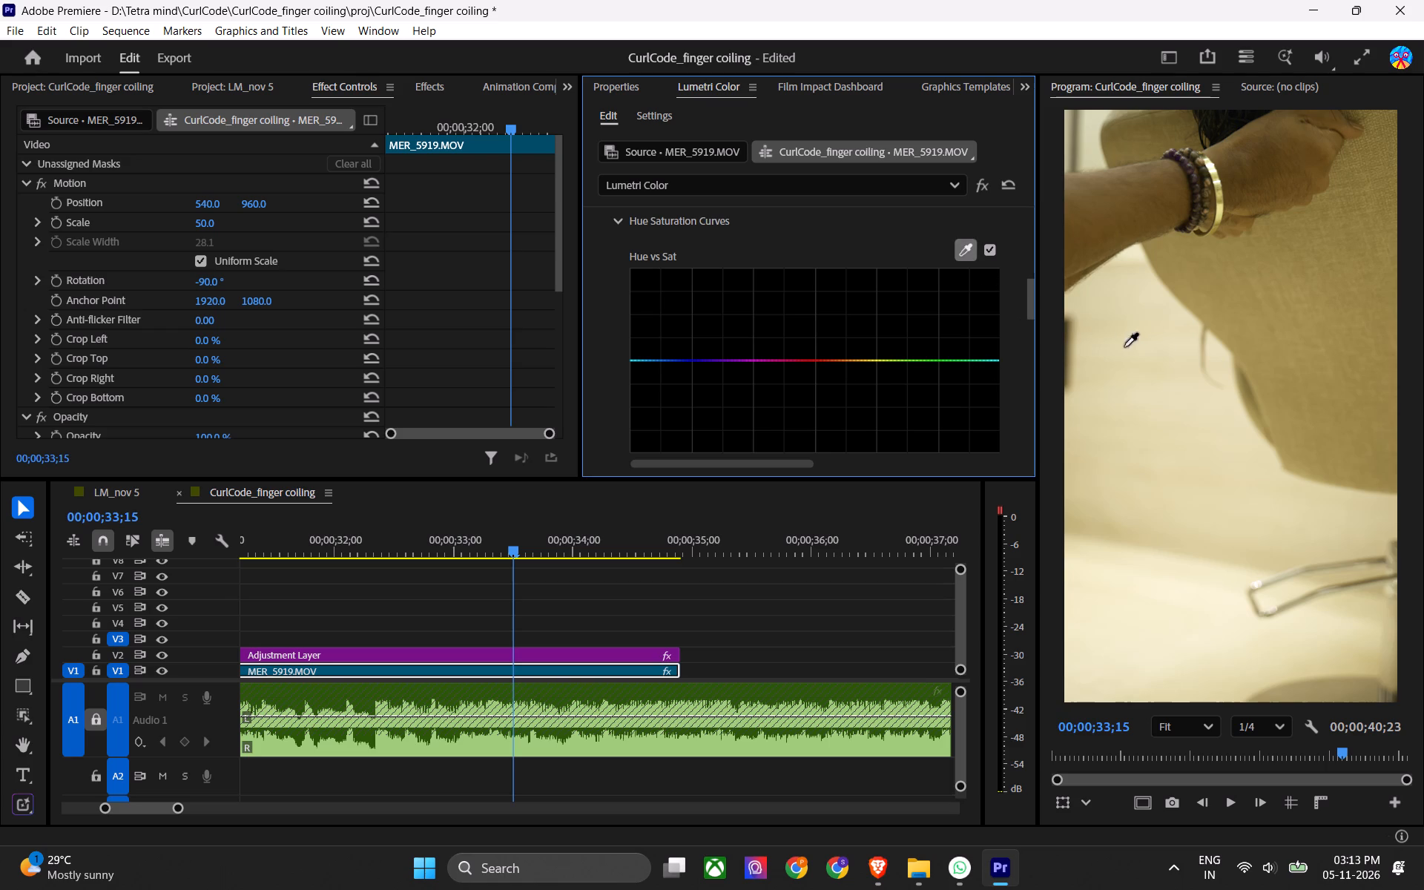
left_click(1127, 347)
left_click_drag(859, 360, 860, 390)
Apply the automatic Basic Correction to MER_5919.MOV and review the resulting colour and light sliders.
scroll(897, 289, "up", 5)
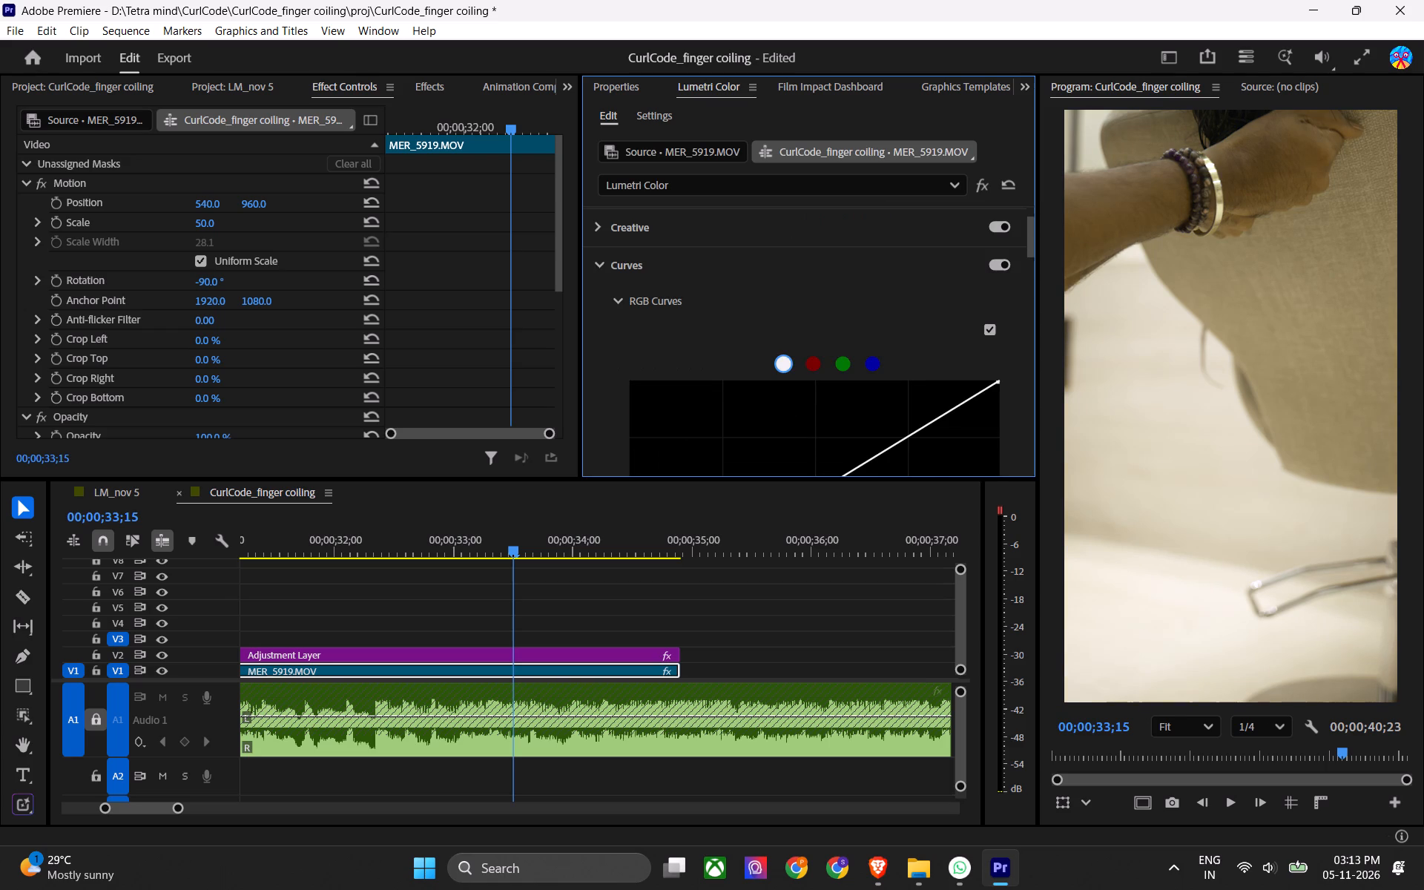
left_click(658, 230)
left_click(906, 307)
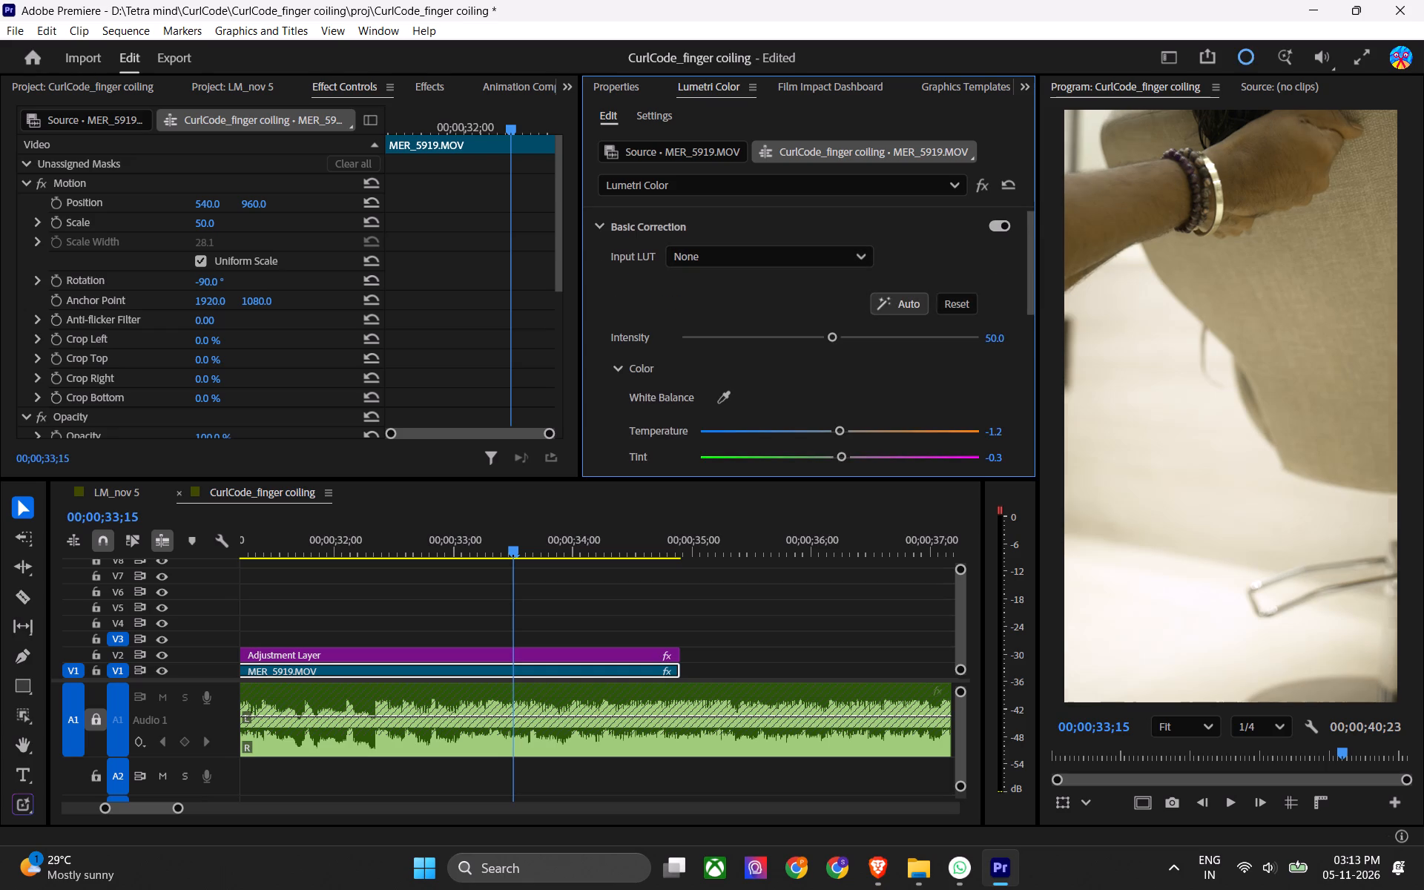
scroll(724, 367, "down", 6)
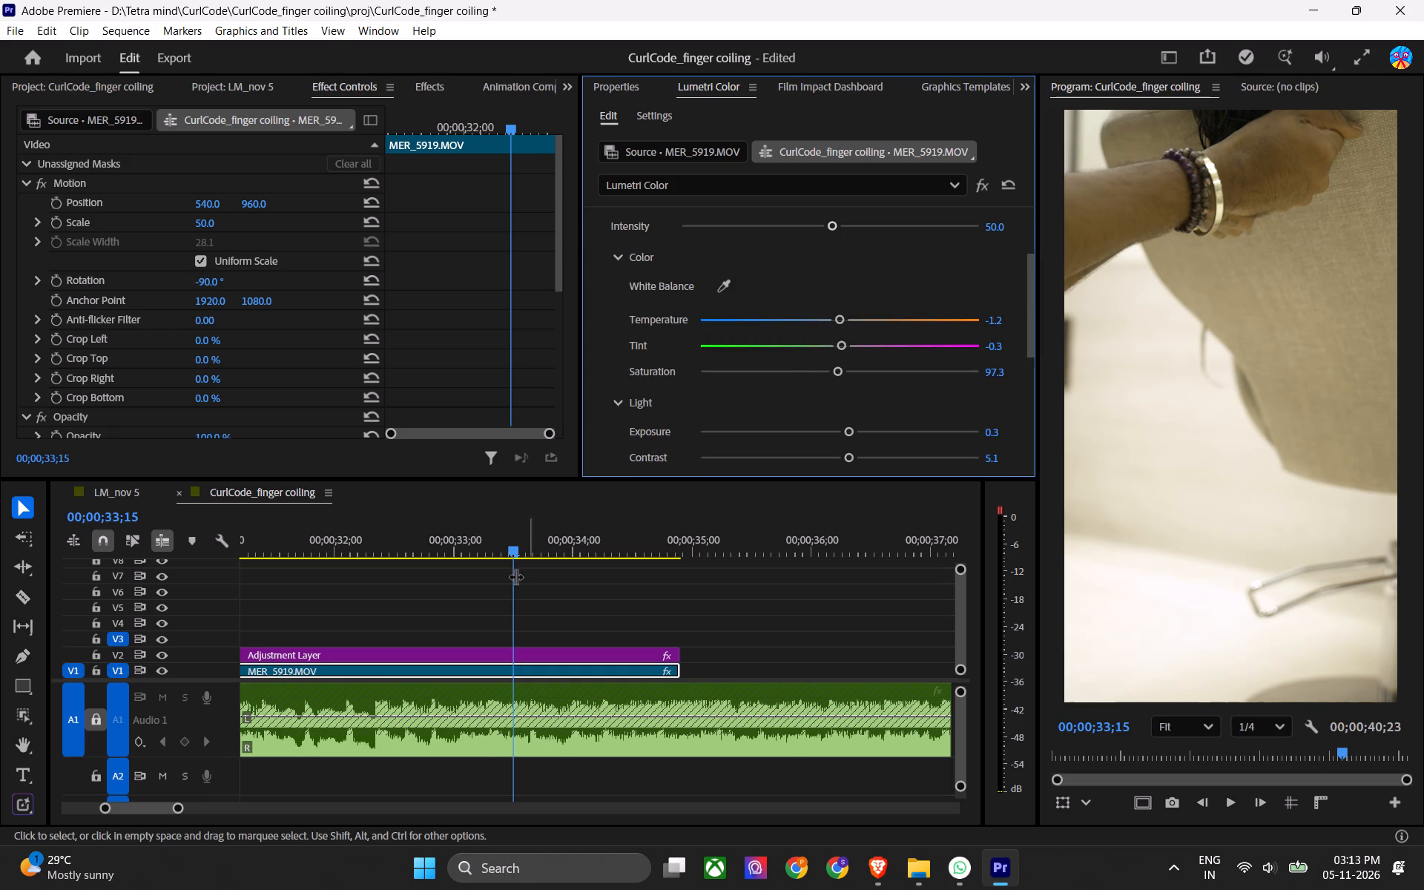
scroll(529, 611, "up", 3)
scroll(529, 616, "down", 1)
scroll(529, 616, "up", 2)
Return to MER_5811.MOV at about 00;00;28;27 and apply the automatic Basic Correction to it.
key("Up")
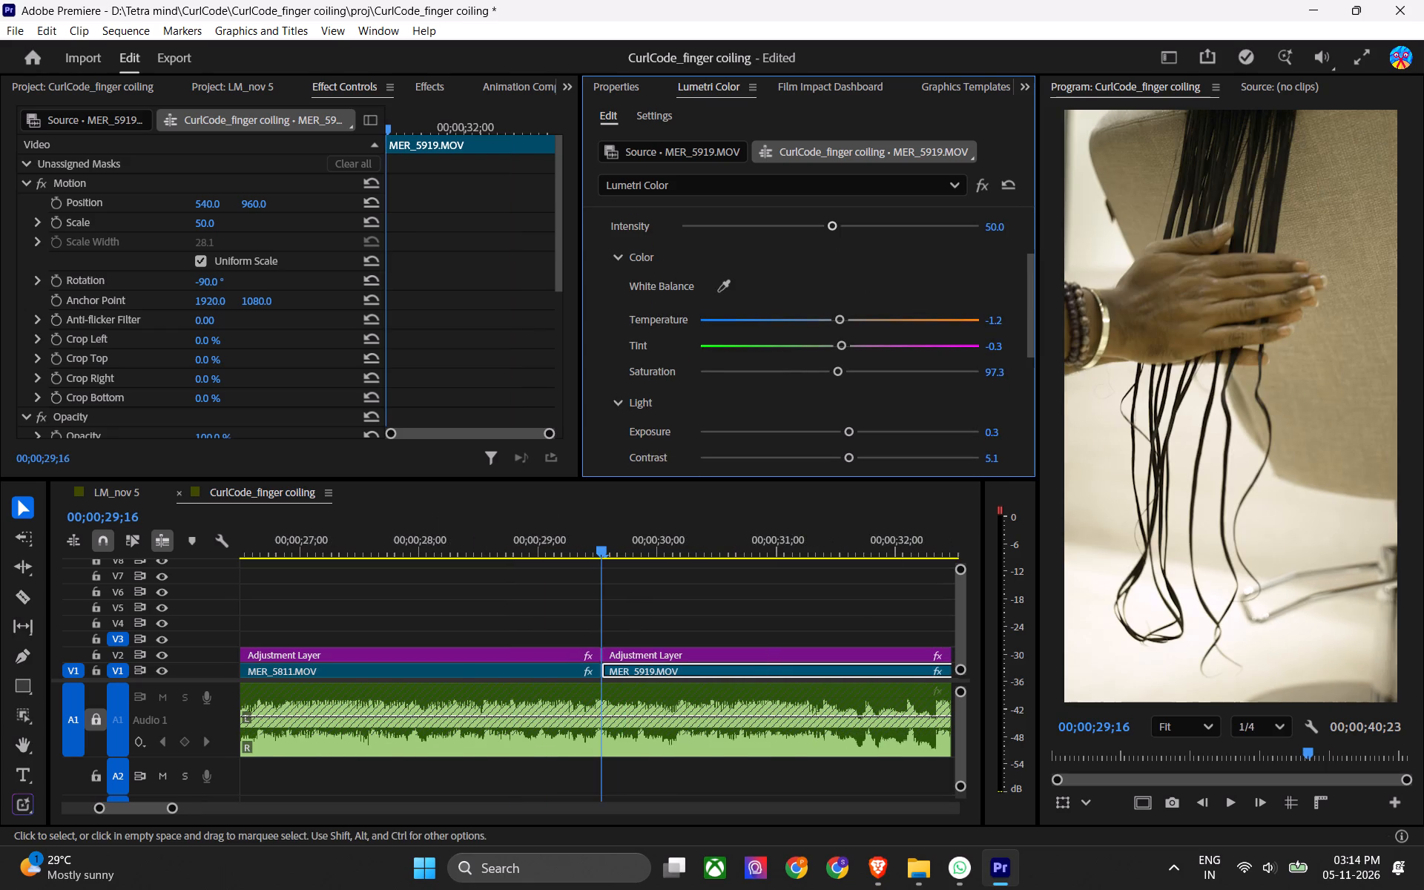
left_click_drag(530, 534, 526, 547)
left_click_drag(877, 274, 785, 231)
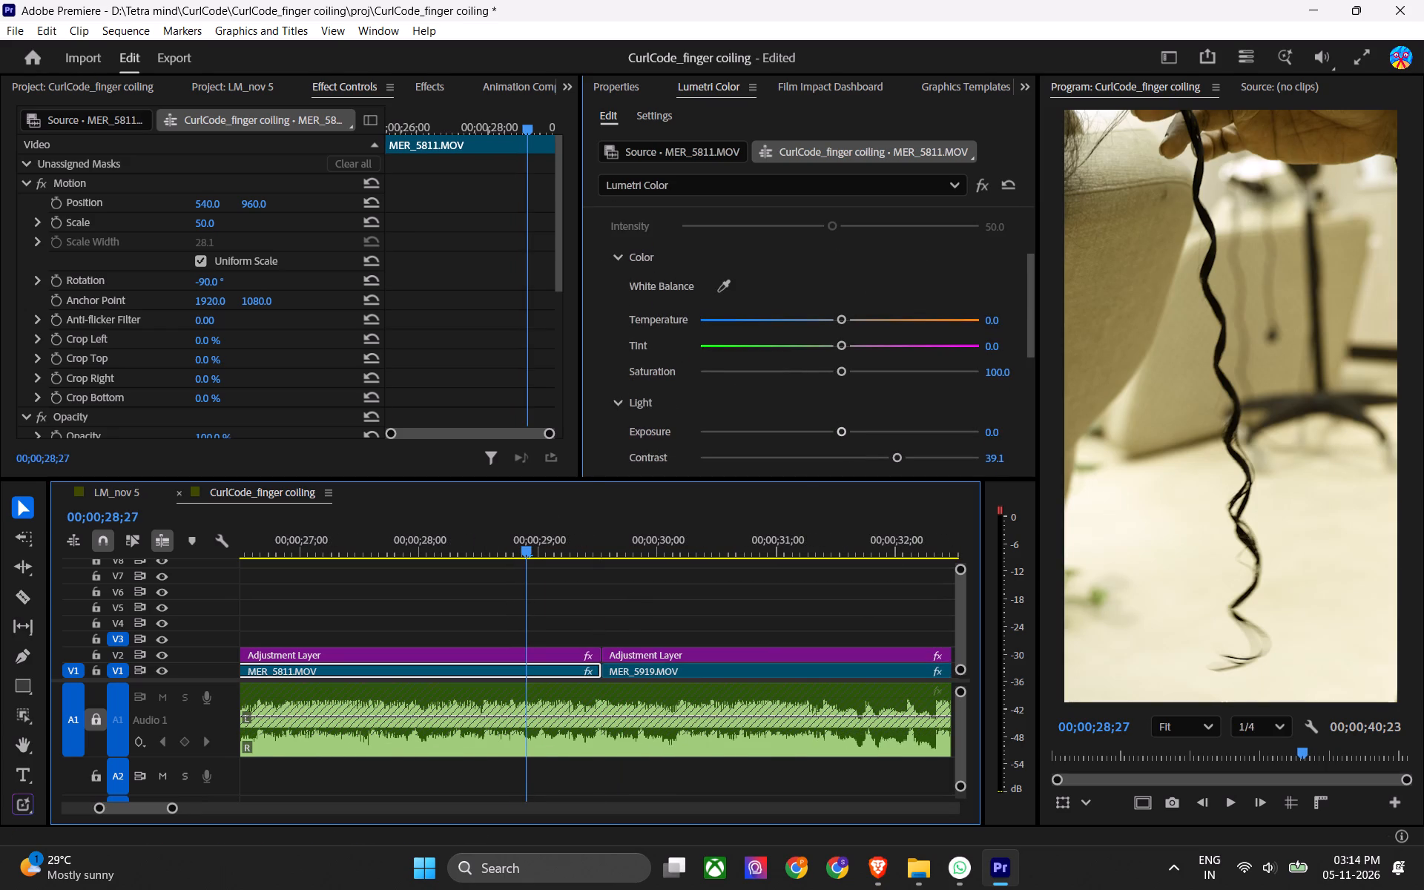
left_click(834, 289)
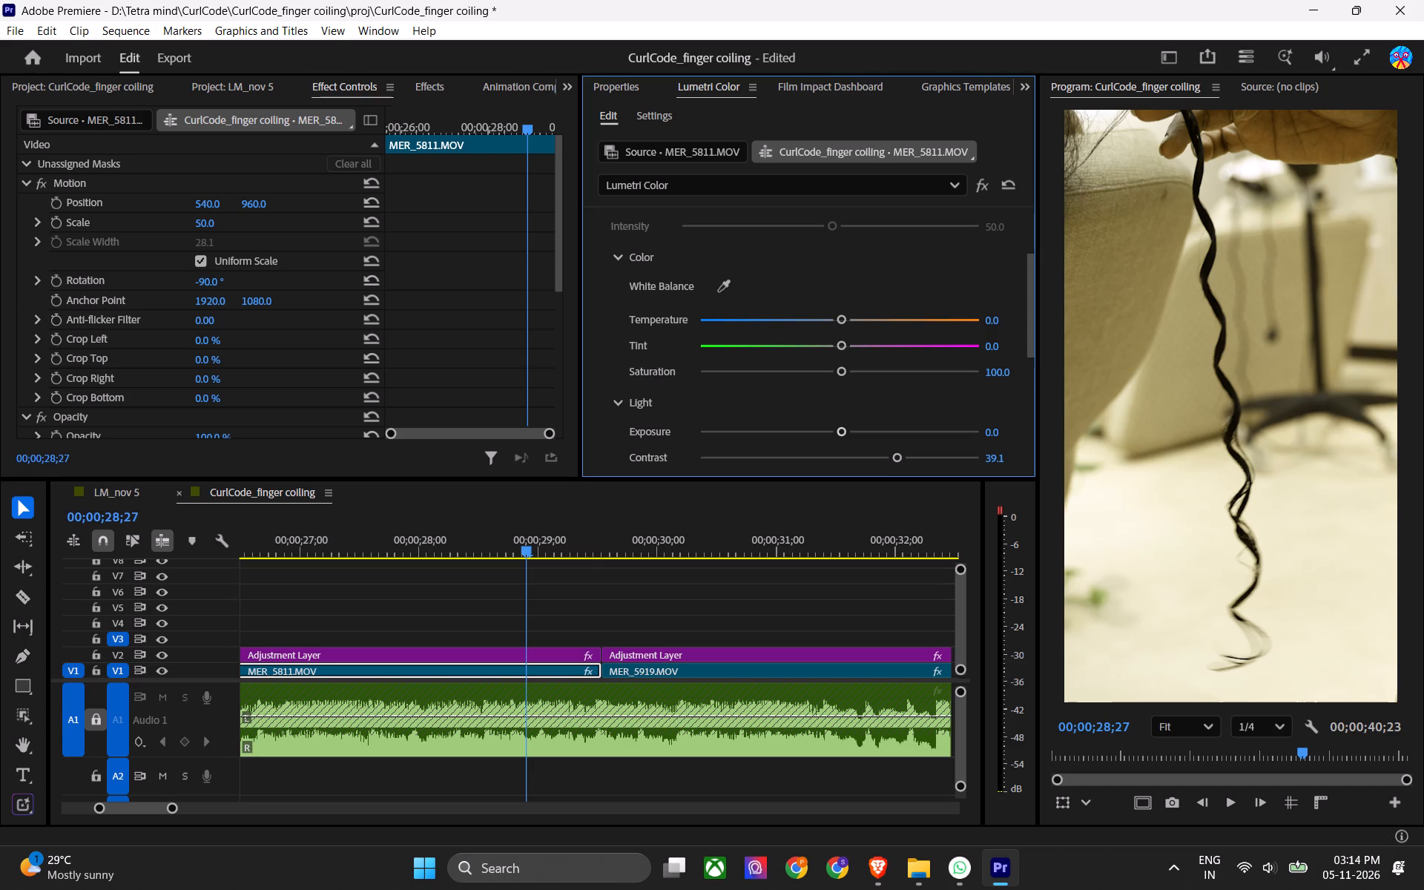
scroll(1031, 286, "up", 5)
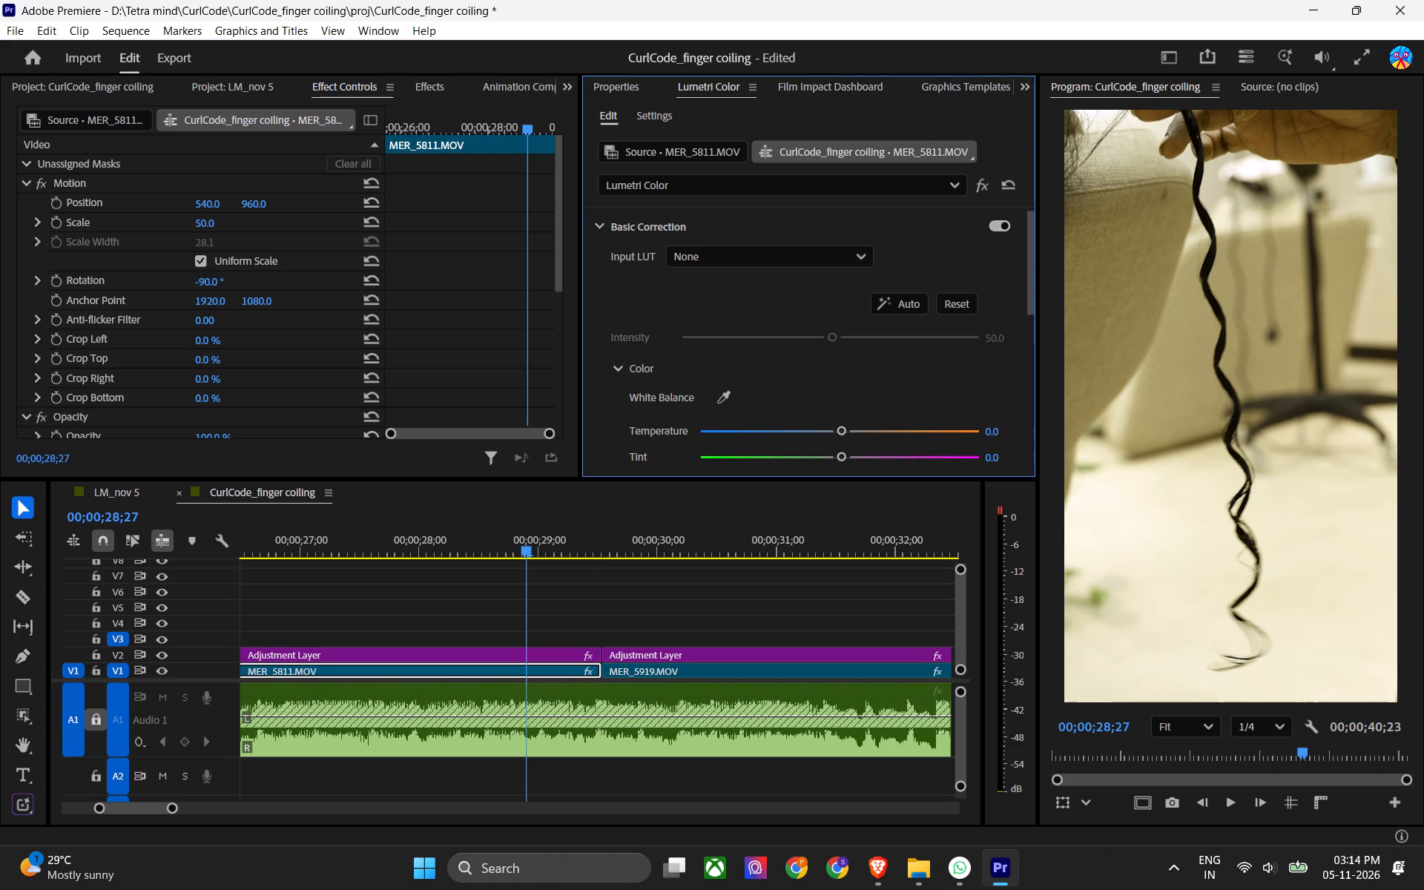
left_click(906, 307)
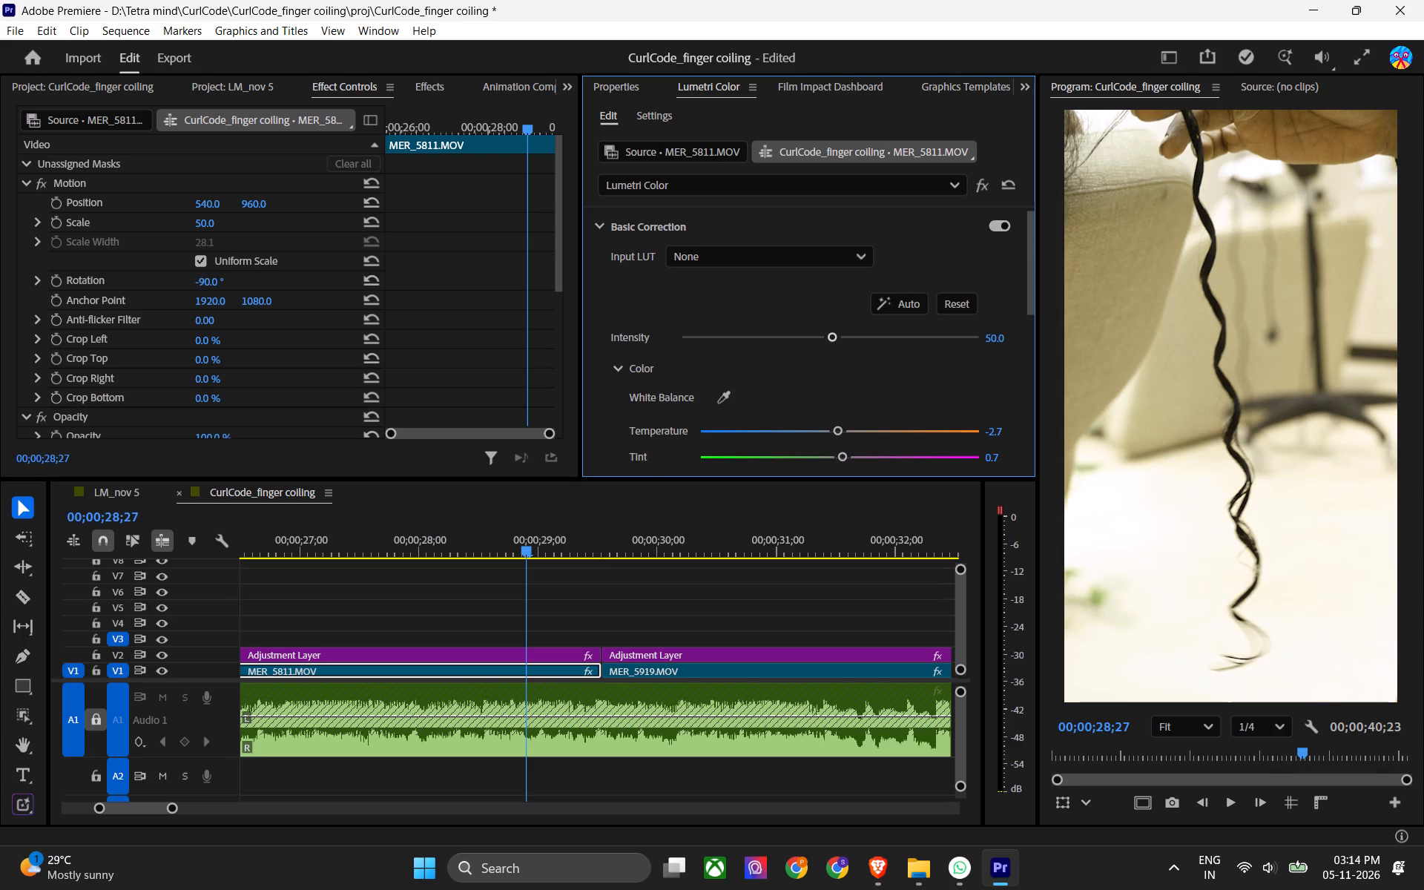
Lower MER_5811.MOV's exposure to 0.1 and highlights to -19.2, and compare the shot with and without the Lumetri Color effect.
scroll(753, 378, "down", 5)
scroll(816, 422, "down", 5)
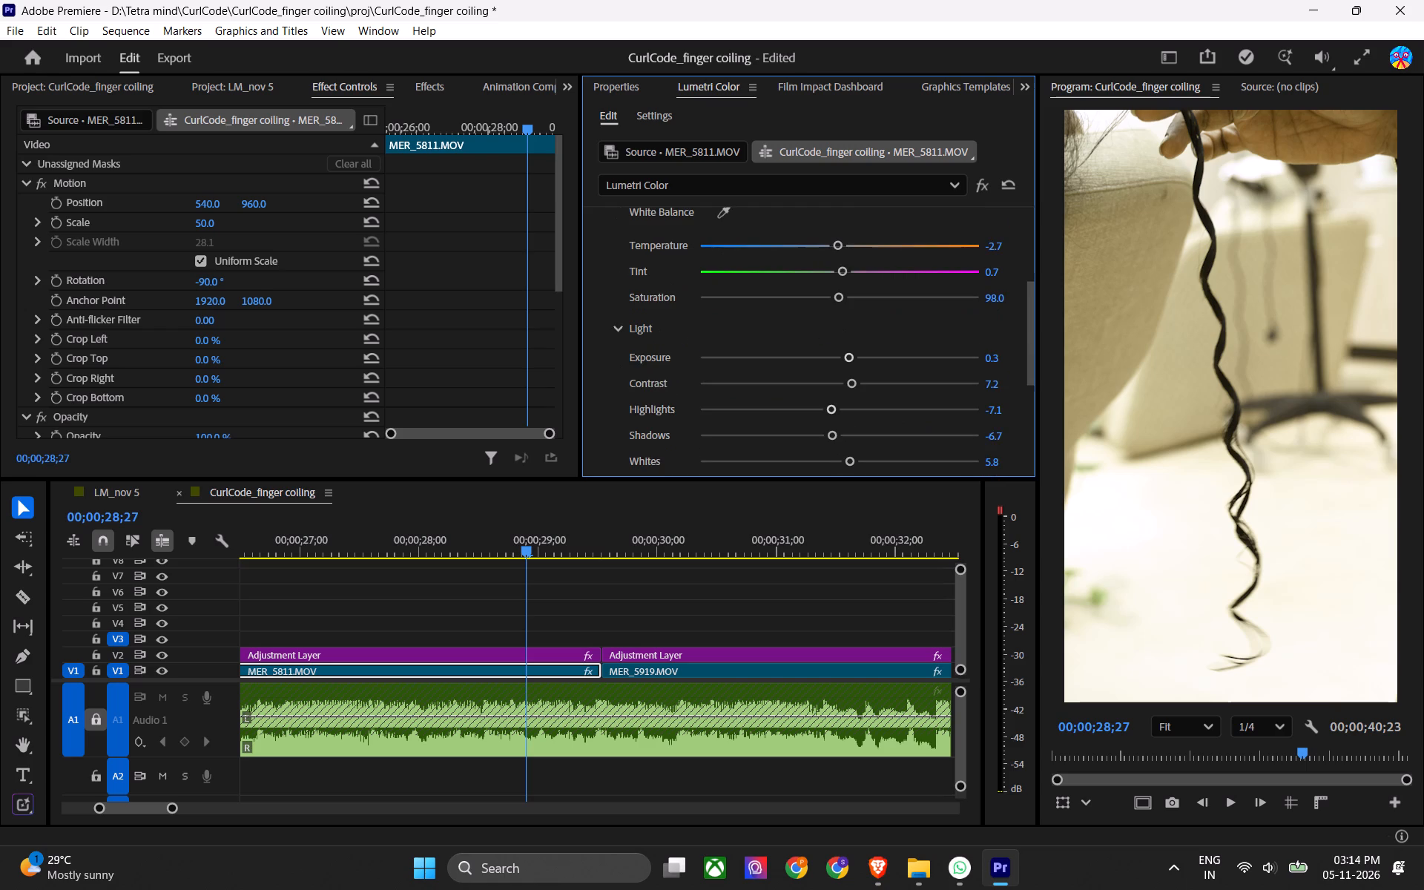
left_click(848, 357)
left_click_drag(997, 357, 980, 365, "ctrl")
left_click_drag(831, 410, 818, 415)
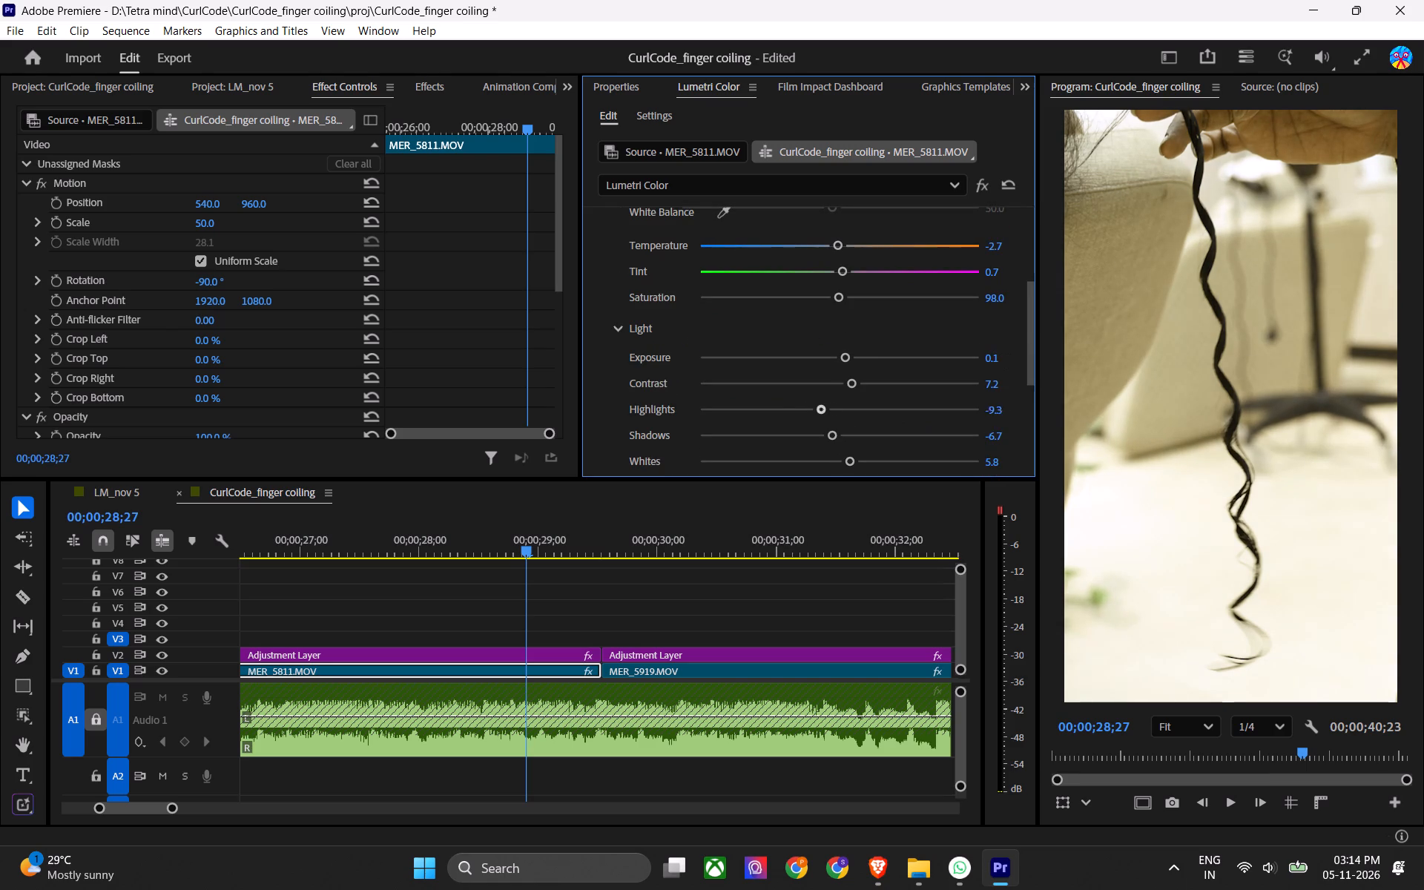
left_click_drag(818, 415, 811, 417)
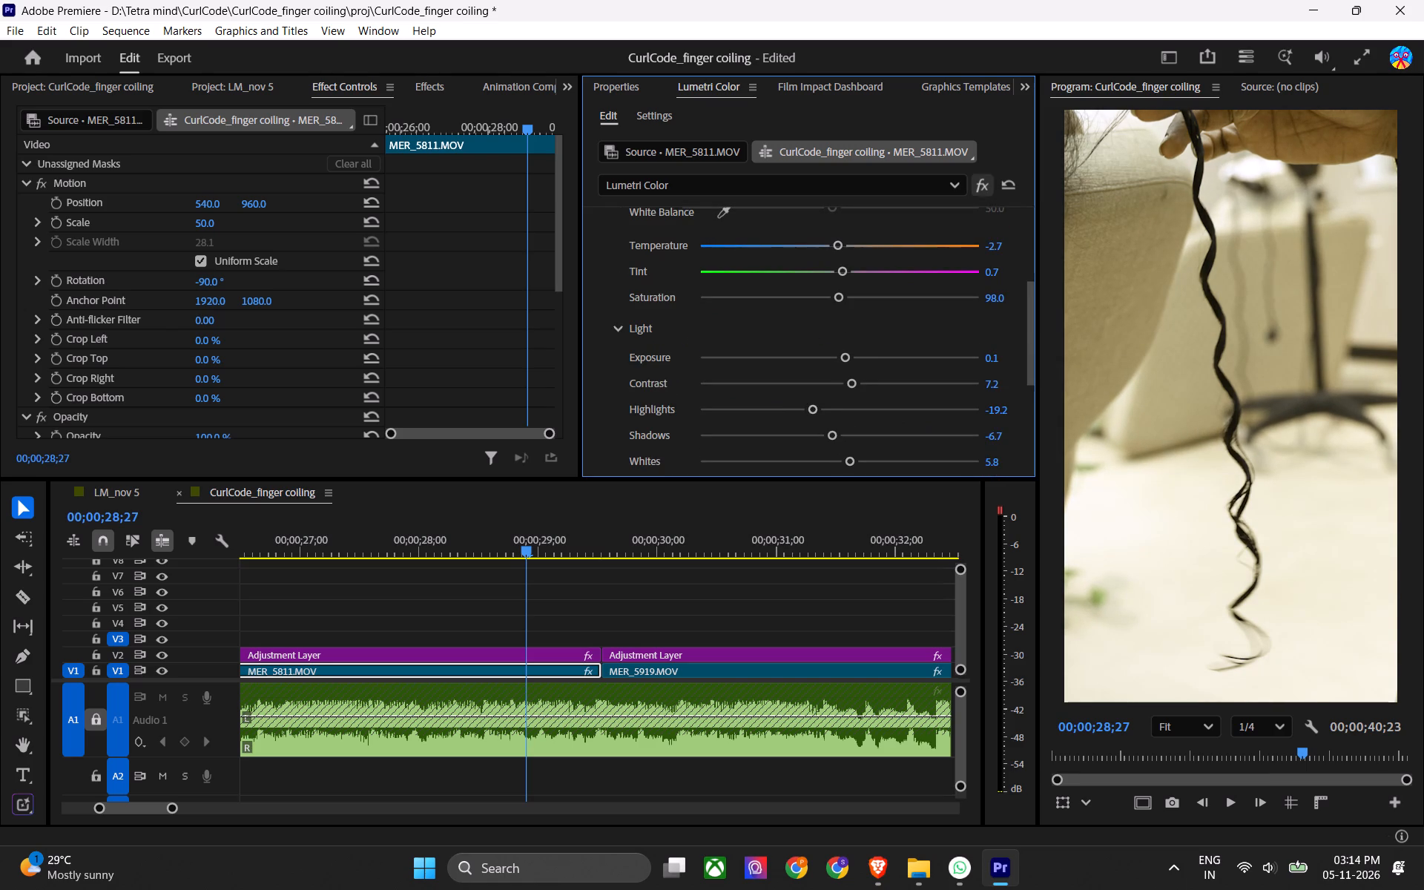
left_click(979, 184)
left_click(979, 184)
double_click(979, 184)
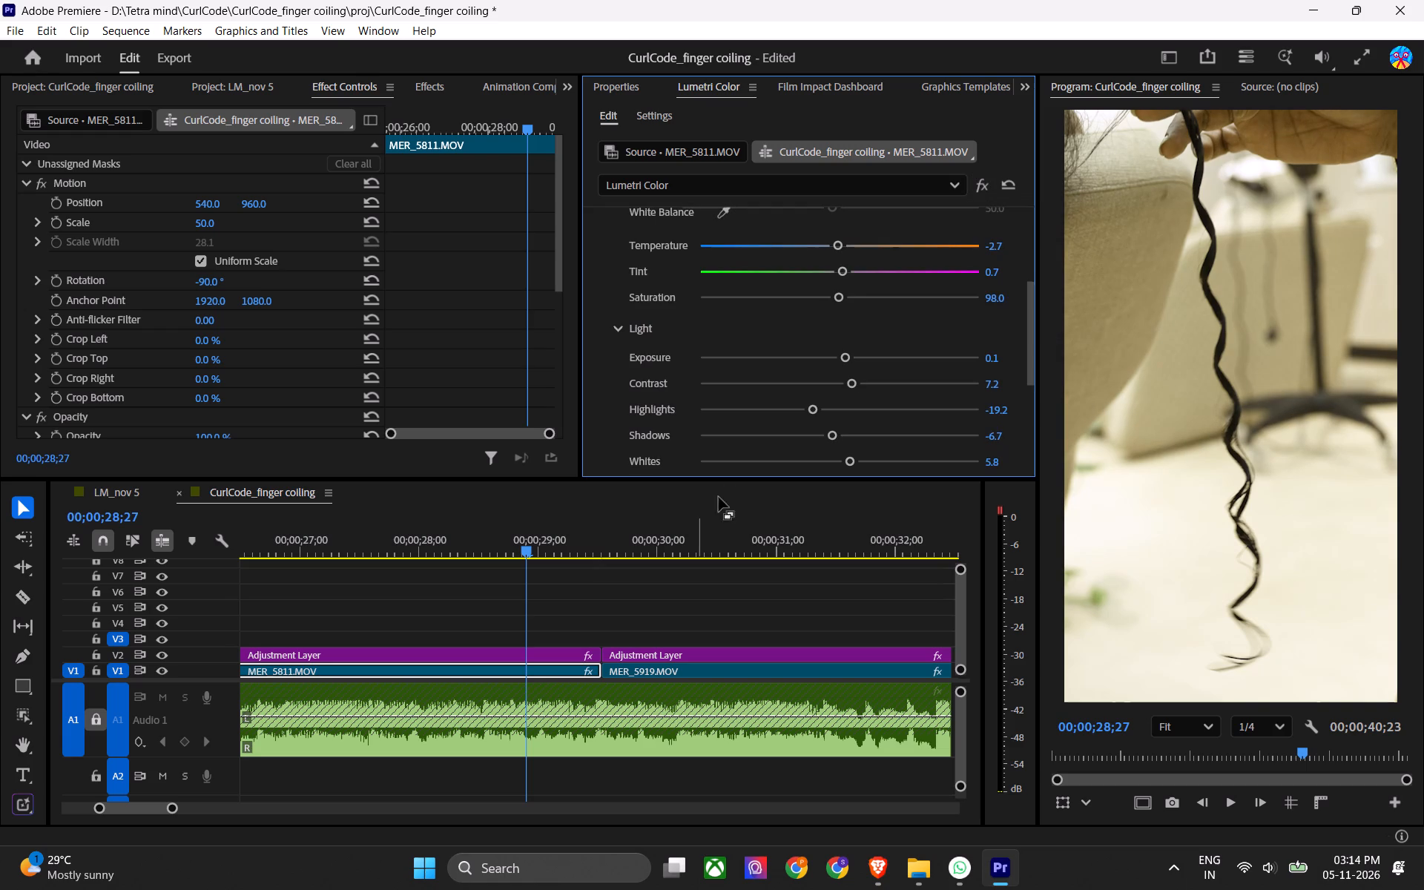
Move back to about 00;00;21;26 in MER_5803.MOV and save the project.
key("space")
key("space")
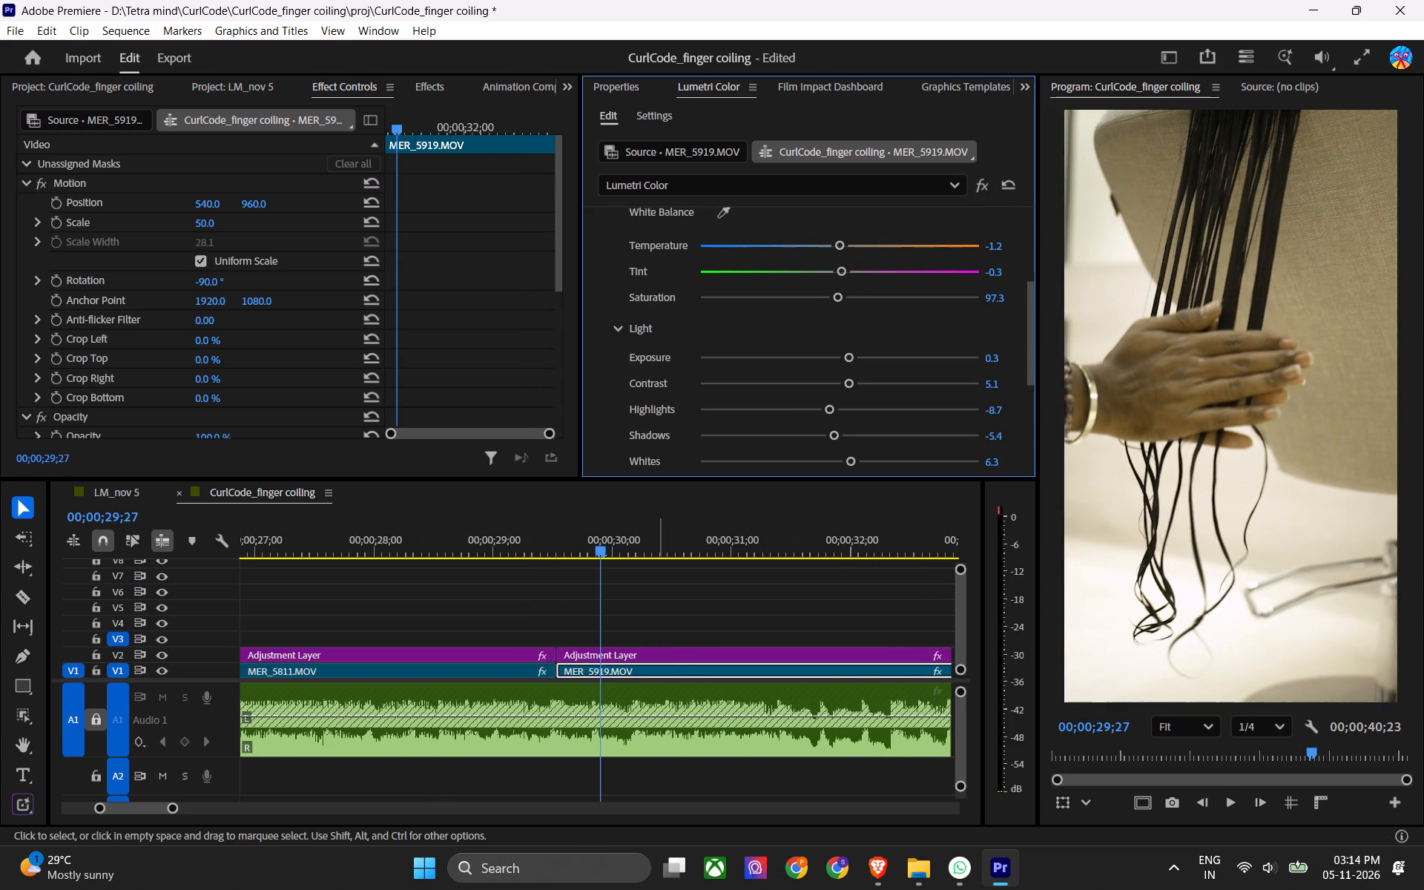
key("Up")
key("Up")
key("Up")
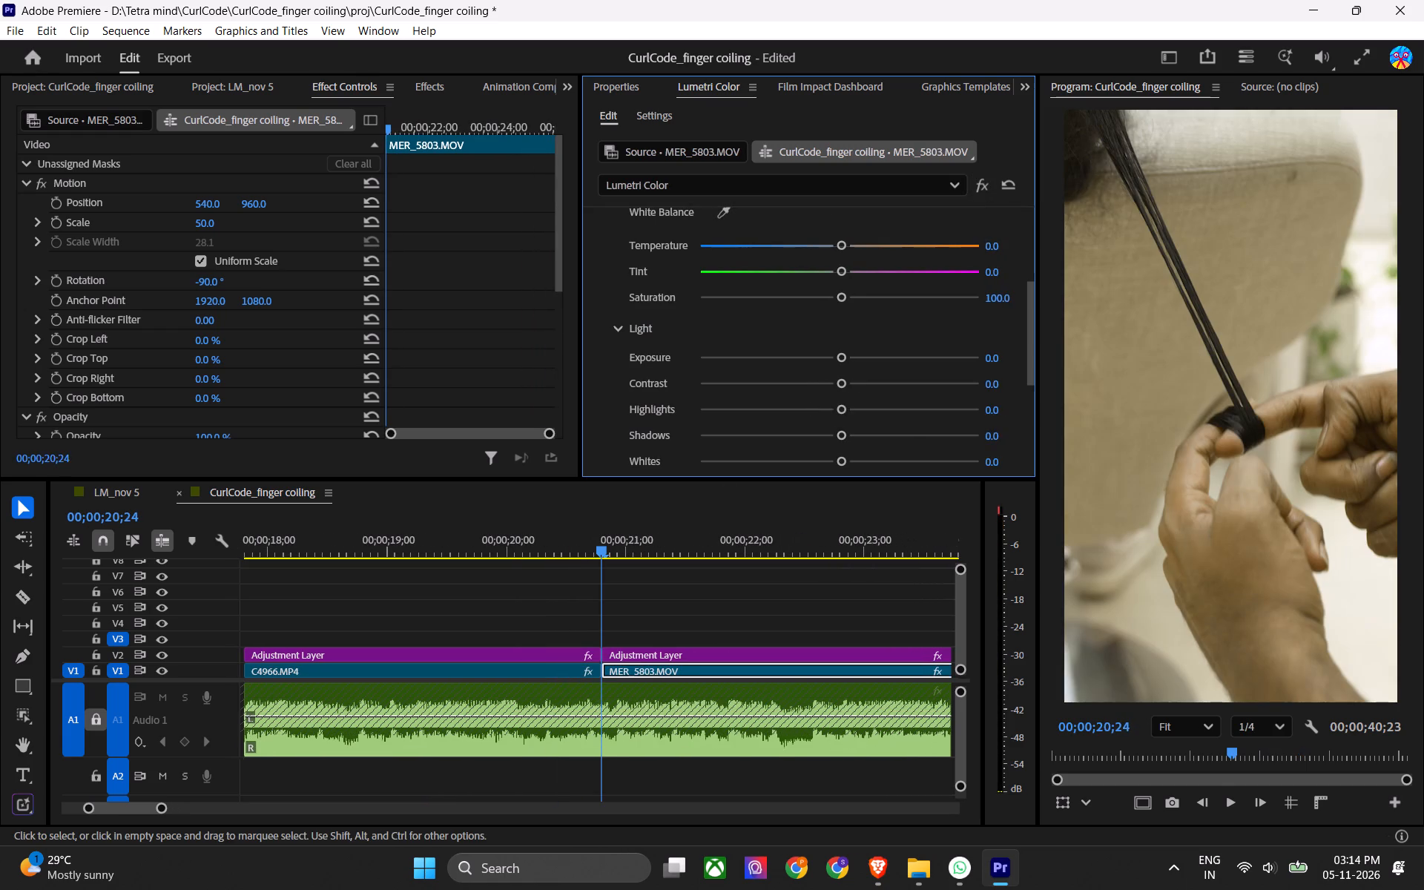
key("ctrl+s")
key("space")
key("space")
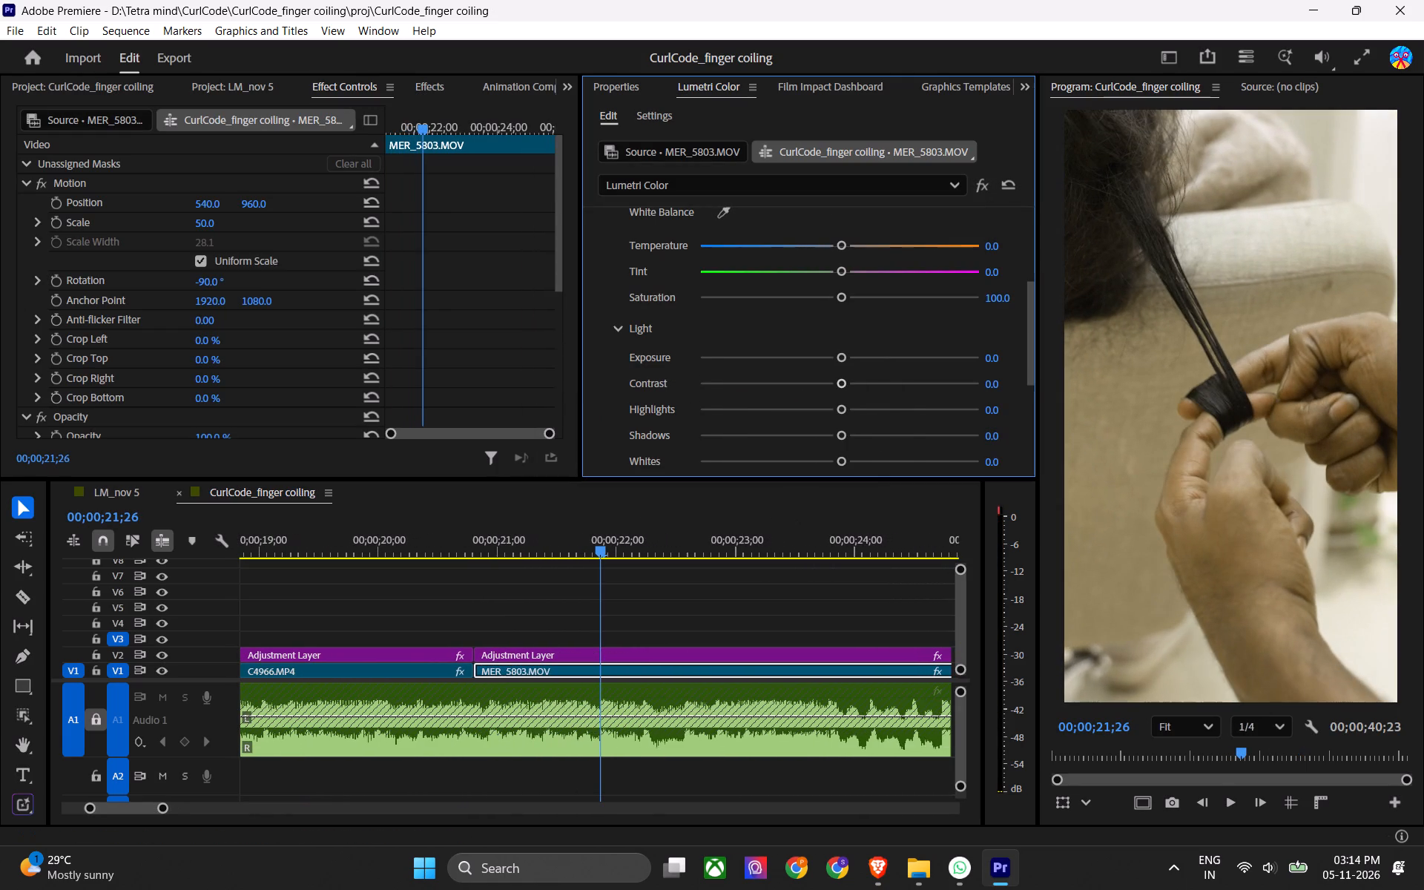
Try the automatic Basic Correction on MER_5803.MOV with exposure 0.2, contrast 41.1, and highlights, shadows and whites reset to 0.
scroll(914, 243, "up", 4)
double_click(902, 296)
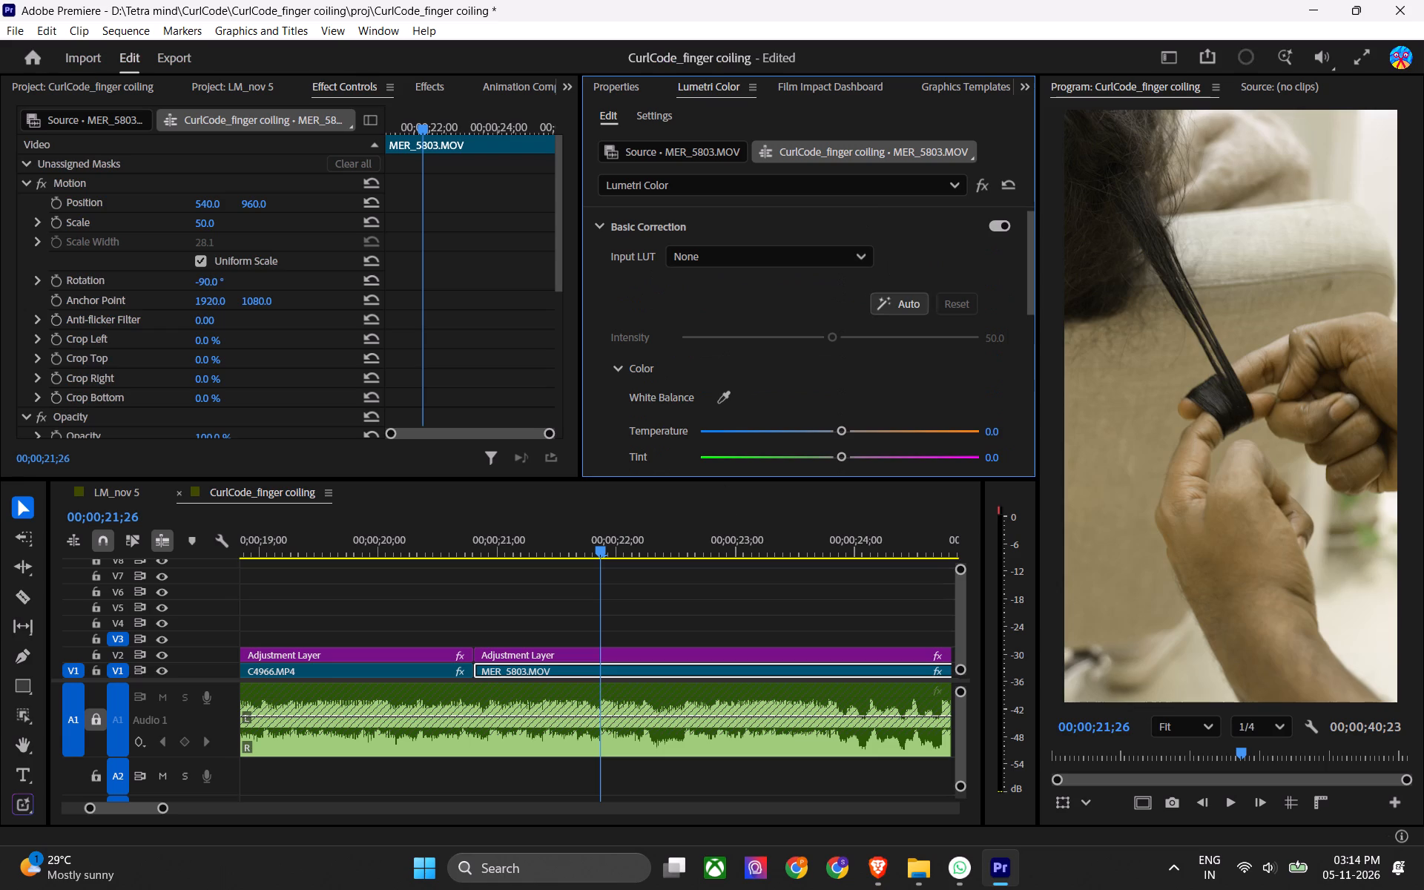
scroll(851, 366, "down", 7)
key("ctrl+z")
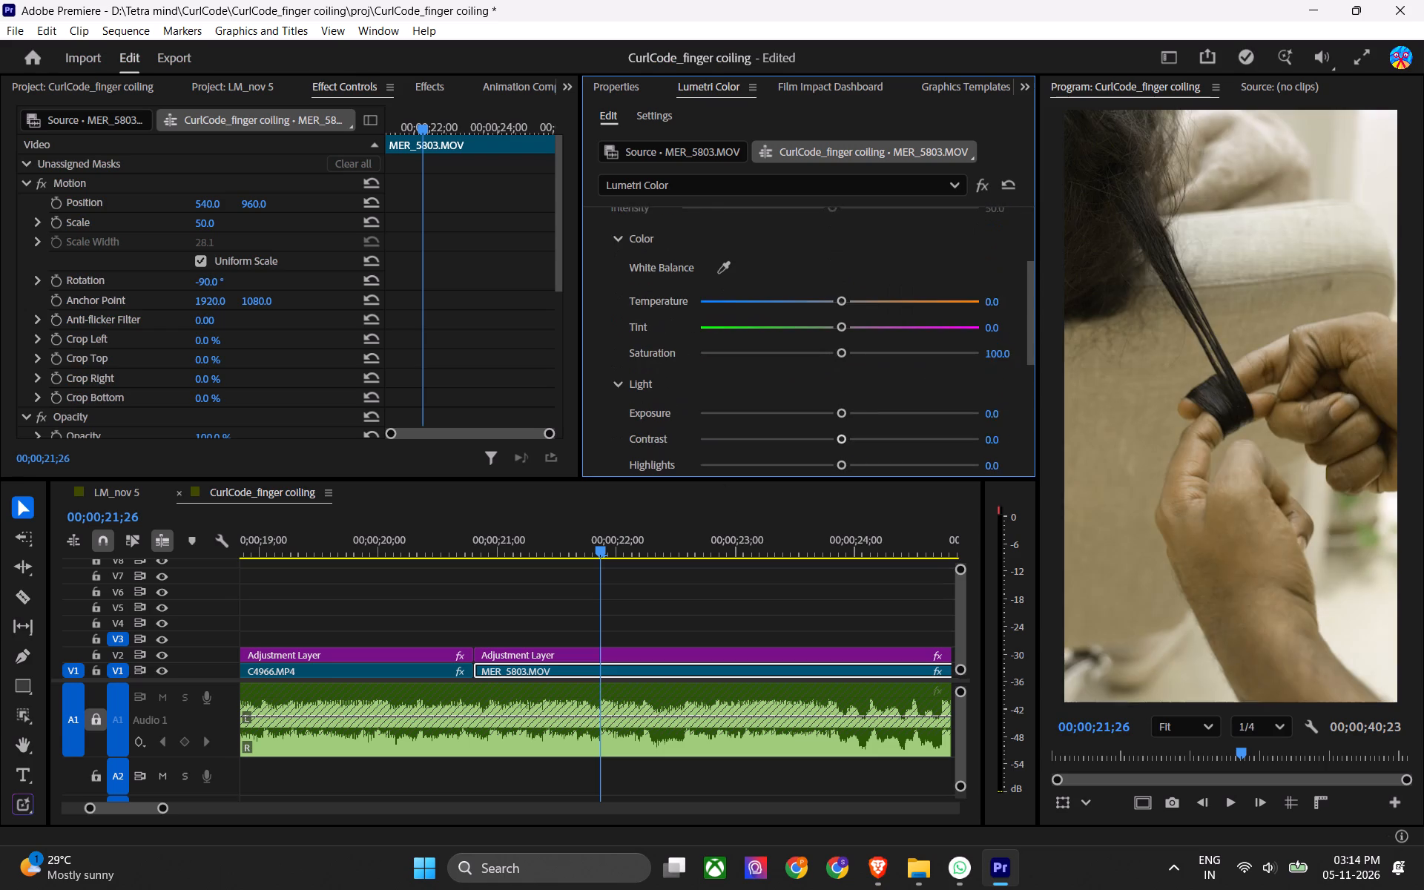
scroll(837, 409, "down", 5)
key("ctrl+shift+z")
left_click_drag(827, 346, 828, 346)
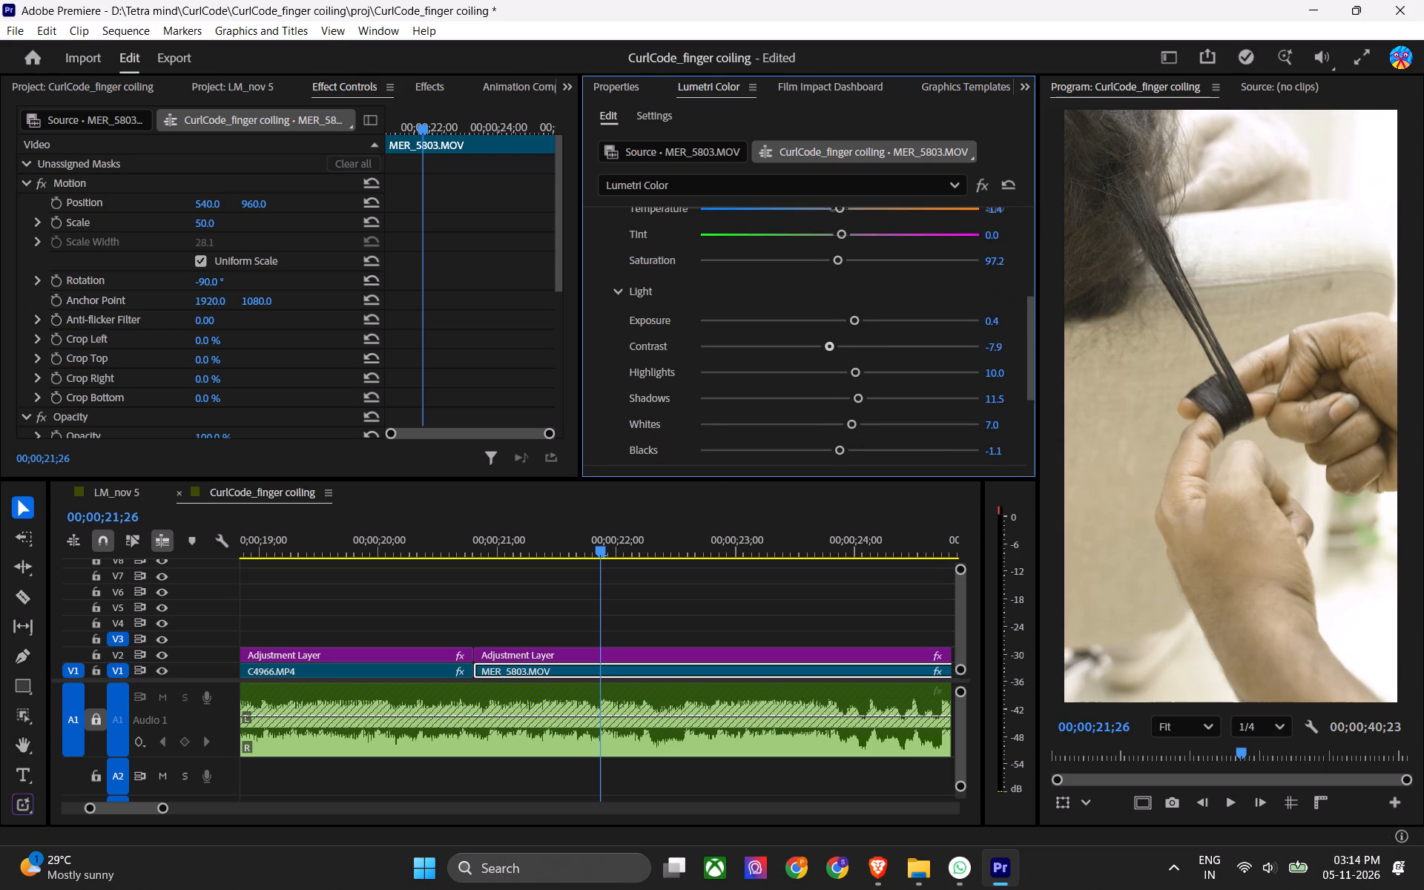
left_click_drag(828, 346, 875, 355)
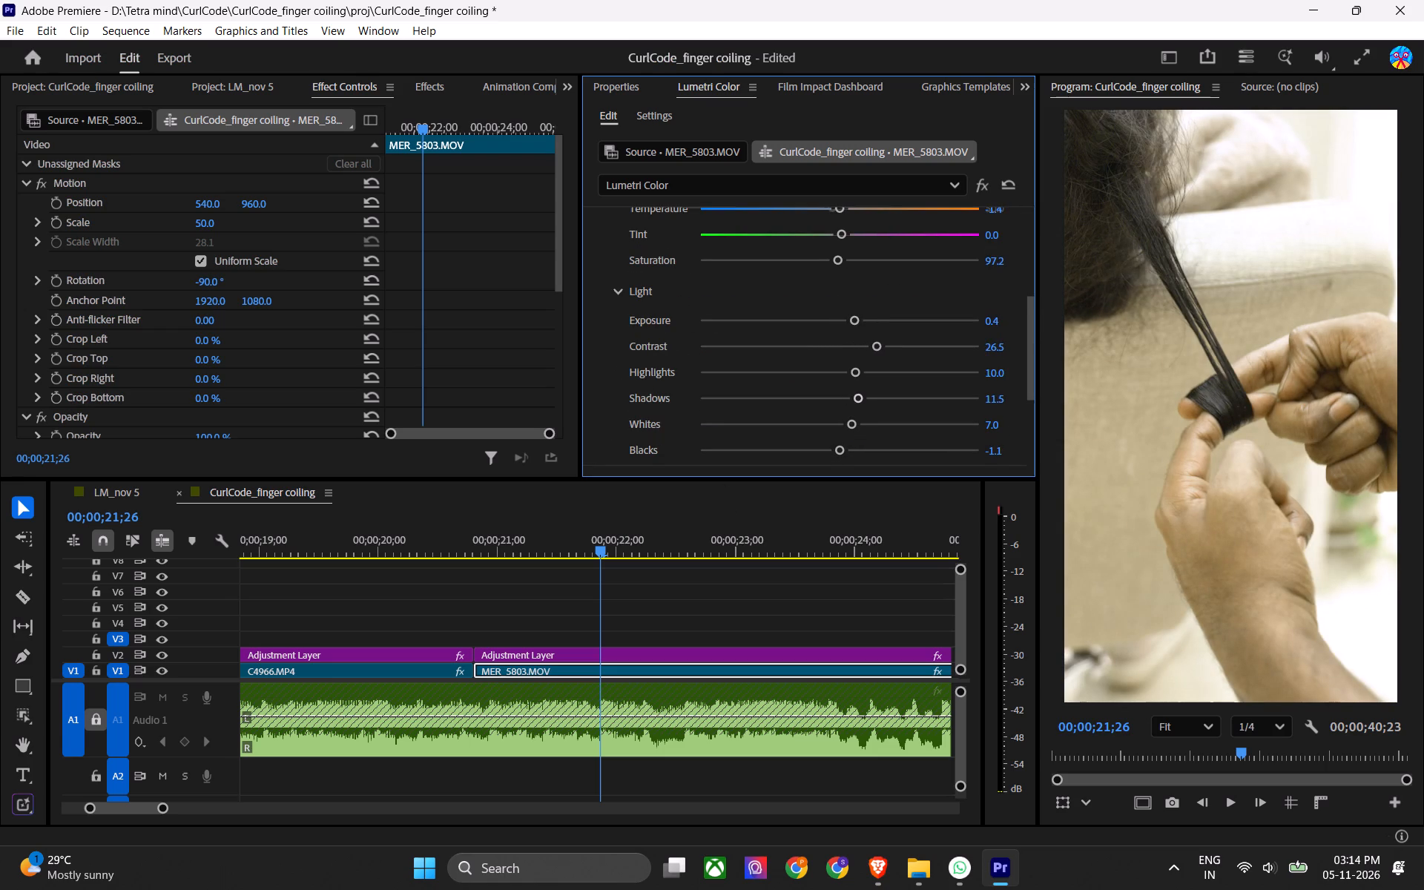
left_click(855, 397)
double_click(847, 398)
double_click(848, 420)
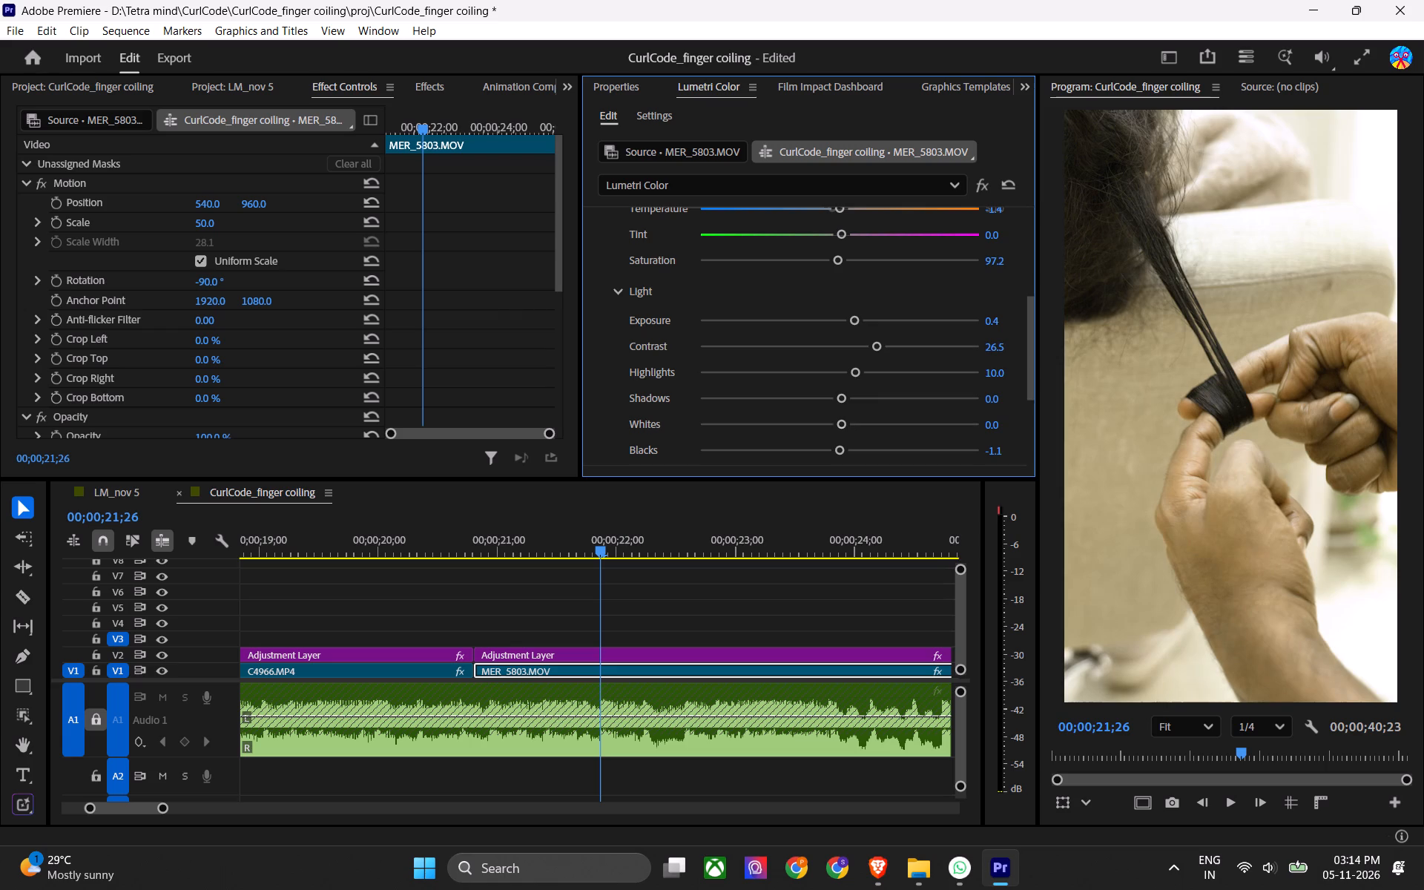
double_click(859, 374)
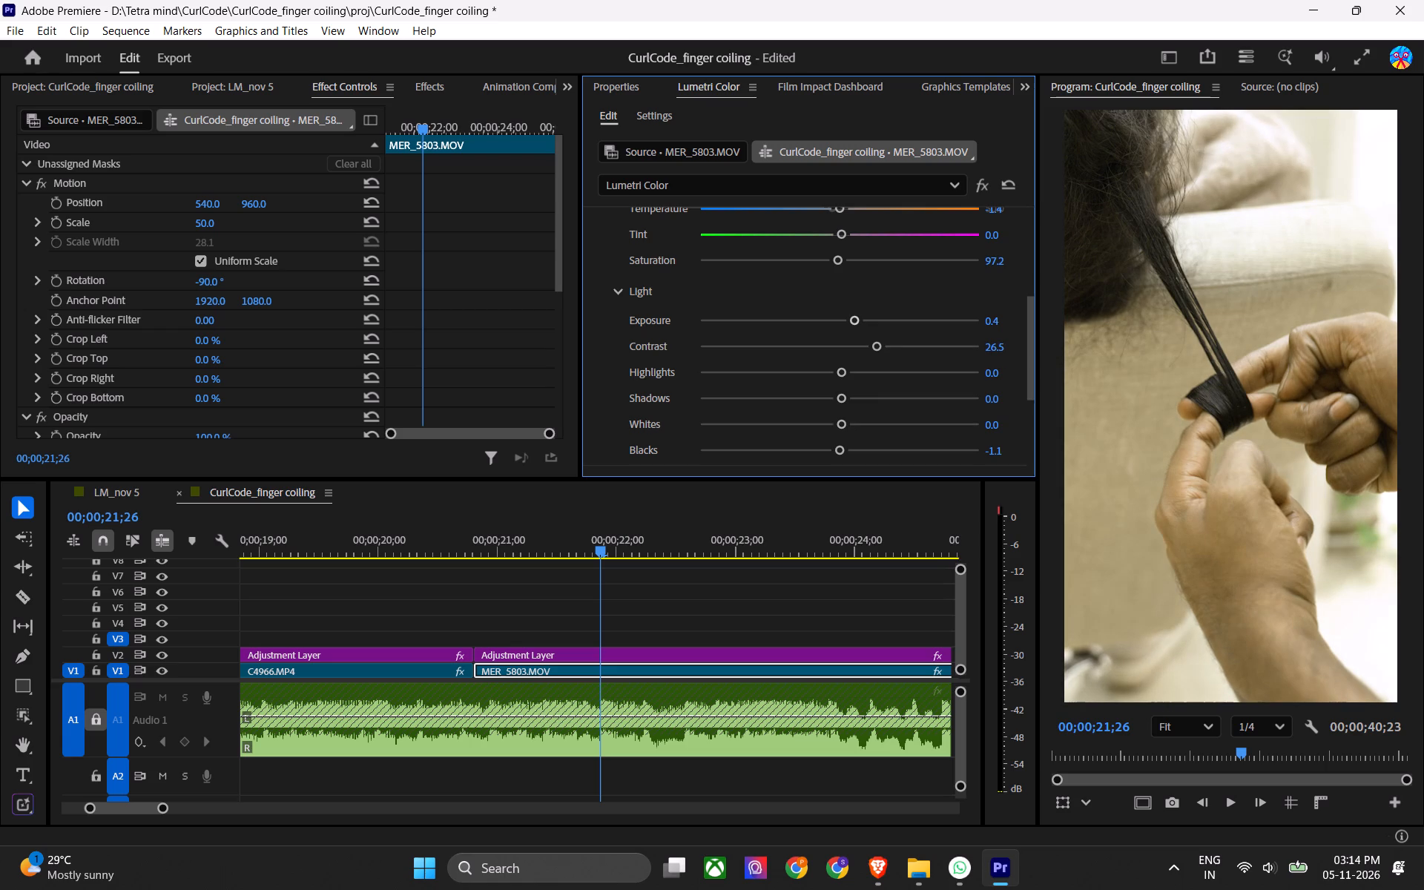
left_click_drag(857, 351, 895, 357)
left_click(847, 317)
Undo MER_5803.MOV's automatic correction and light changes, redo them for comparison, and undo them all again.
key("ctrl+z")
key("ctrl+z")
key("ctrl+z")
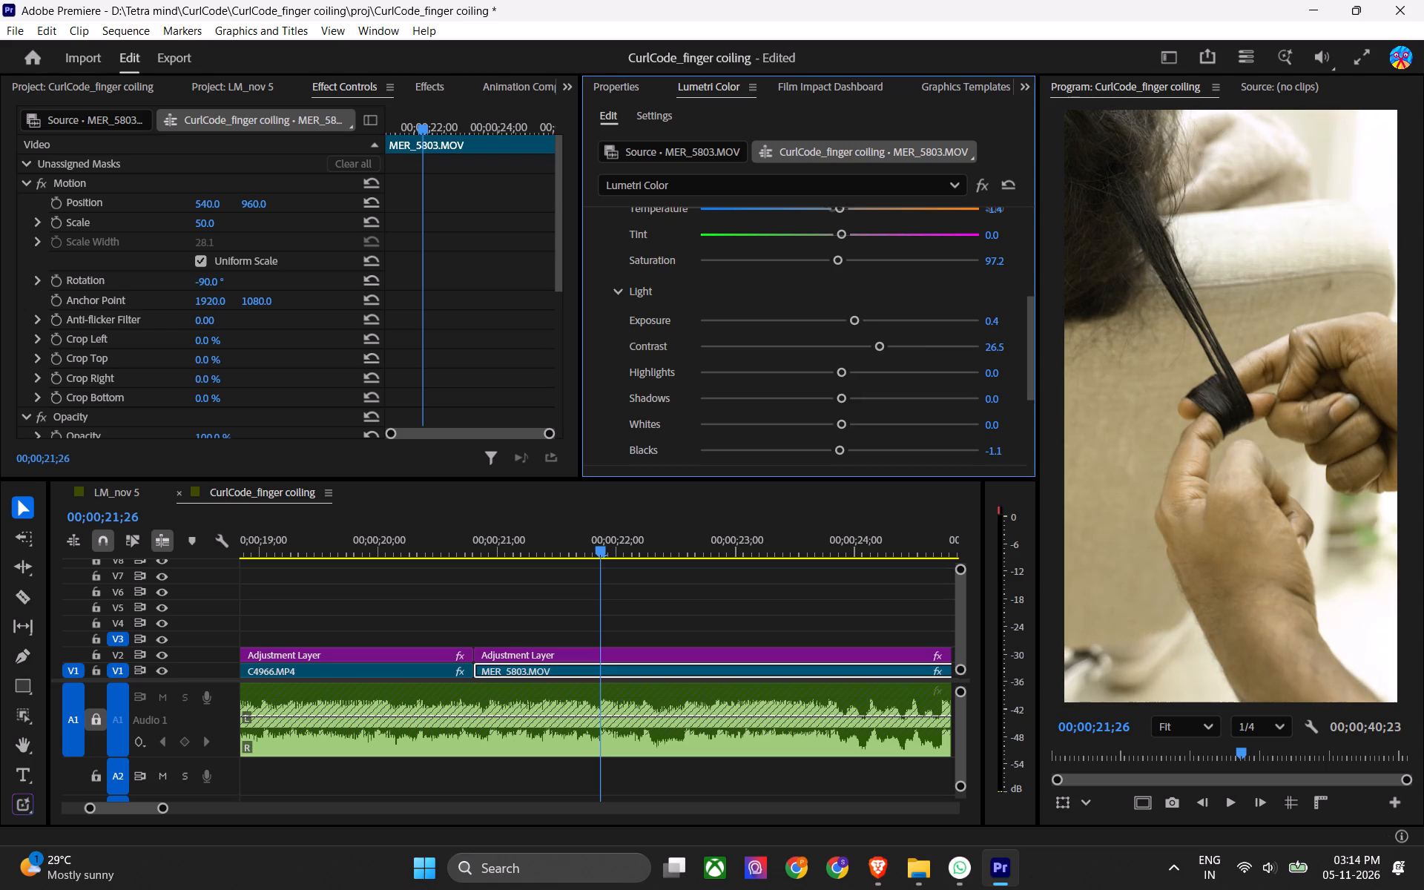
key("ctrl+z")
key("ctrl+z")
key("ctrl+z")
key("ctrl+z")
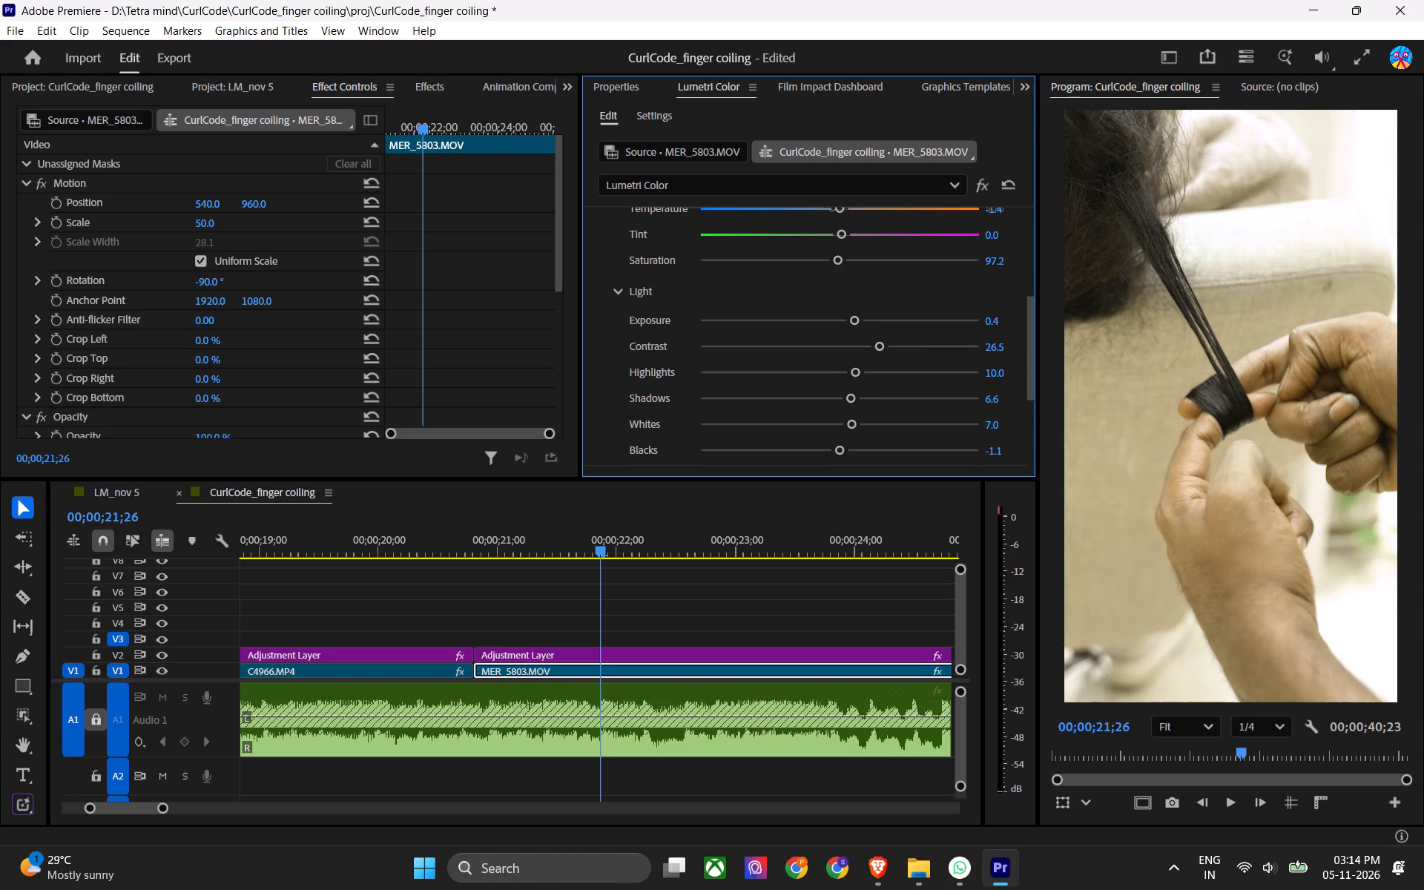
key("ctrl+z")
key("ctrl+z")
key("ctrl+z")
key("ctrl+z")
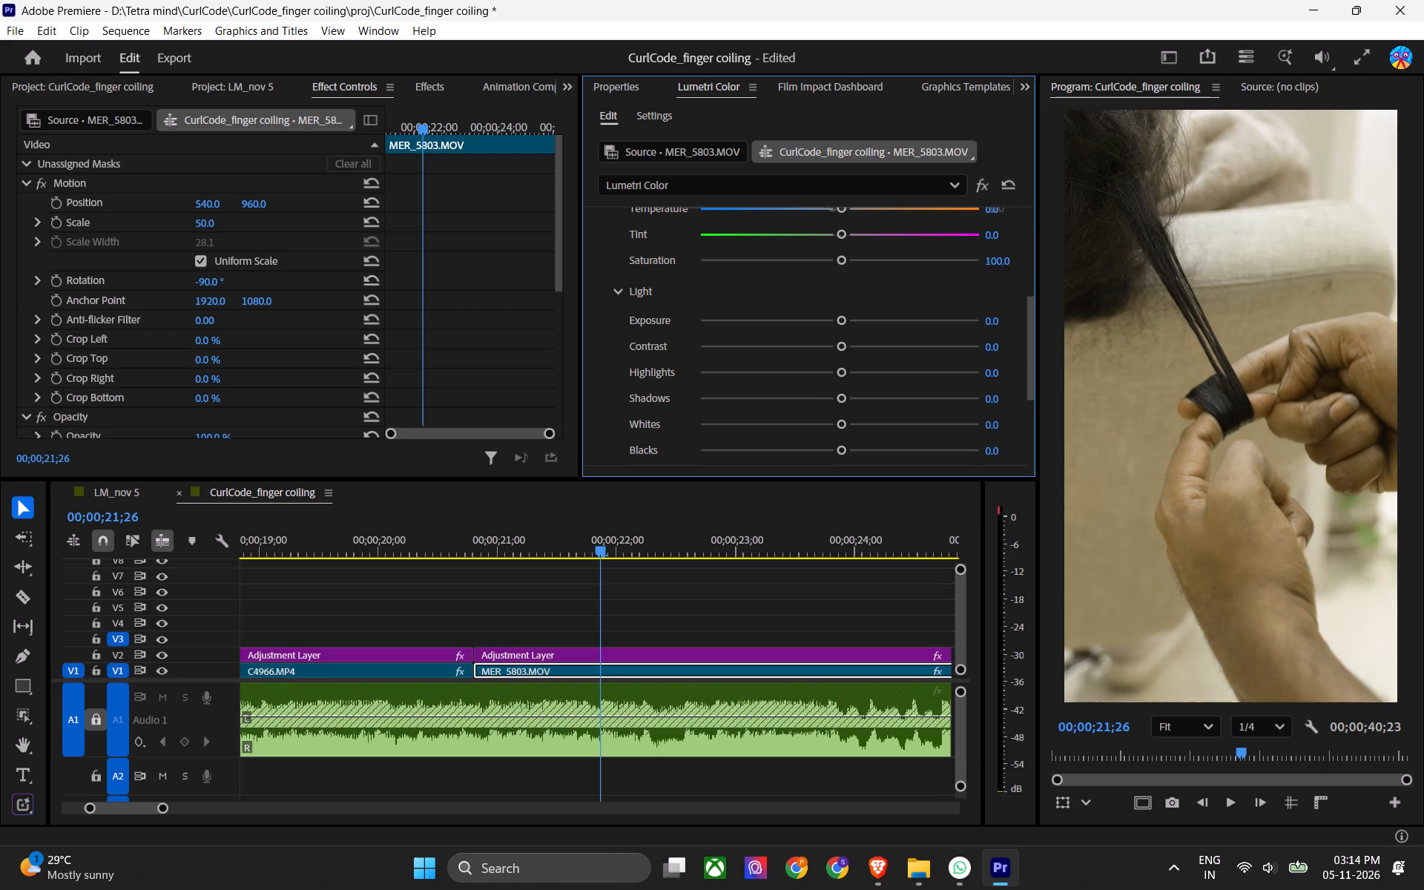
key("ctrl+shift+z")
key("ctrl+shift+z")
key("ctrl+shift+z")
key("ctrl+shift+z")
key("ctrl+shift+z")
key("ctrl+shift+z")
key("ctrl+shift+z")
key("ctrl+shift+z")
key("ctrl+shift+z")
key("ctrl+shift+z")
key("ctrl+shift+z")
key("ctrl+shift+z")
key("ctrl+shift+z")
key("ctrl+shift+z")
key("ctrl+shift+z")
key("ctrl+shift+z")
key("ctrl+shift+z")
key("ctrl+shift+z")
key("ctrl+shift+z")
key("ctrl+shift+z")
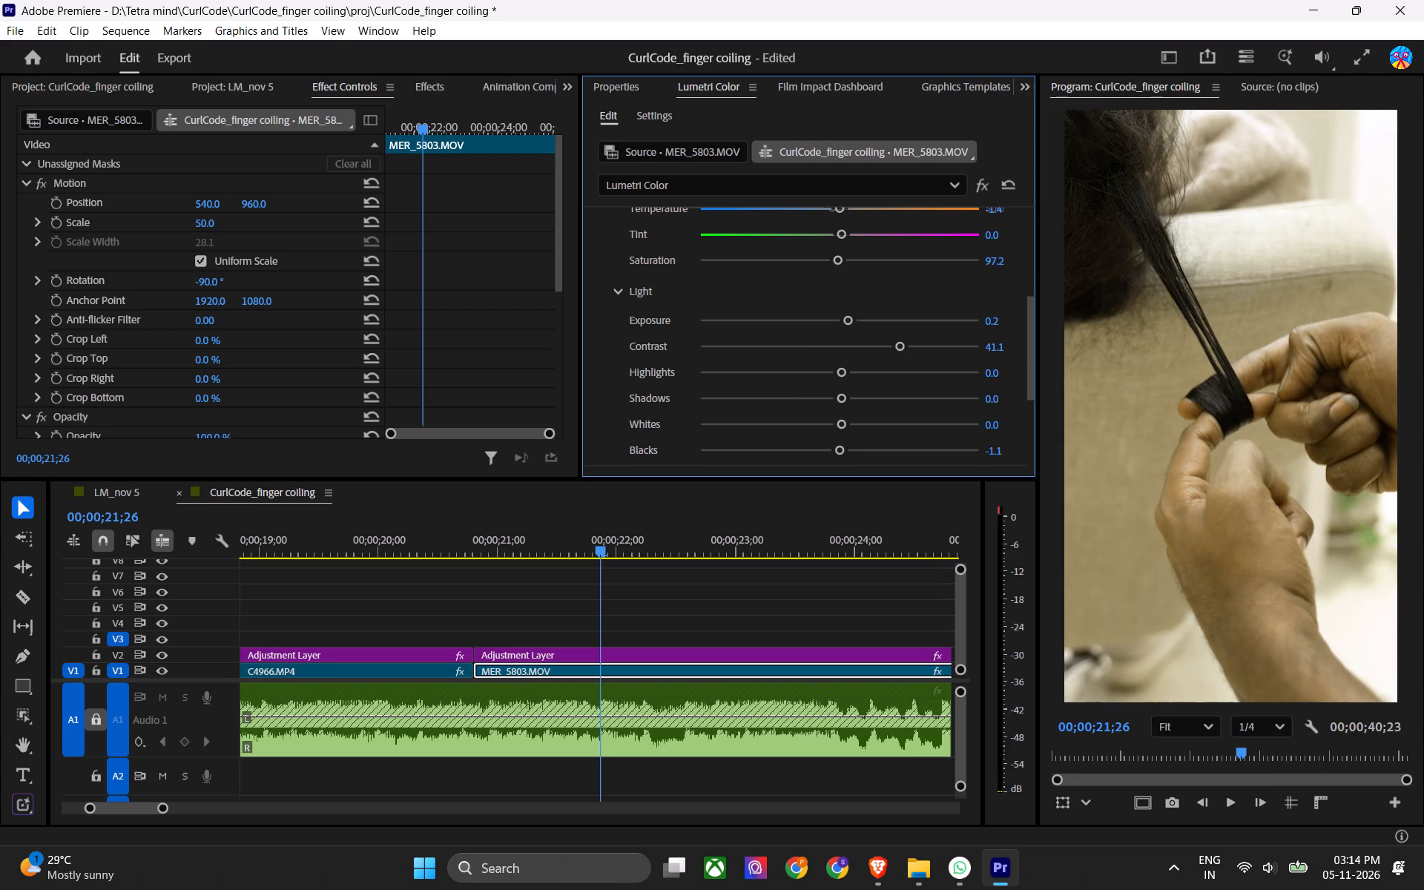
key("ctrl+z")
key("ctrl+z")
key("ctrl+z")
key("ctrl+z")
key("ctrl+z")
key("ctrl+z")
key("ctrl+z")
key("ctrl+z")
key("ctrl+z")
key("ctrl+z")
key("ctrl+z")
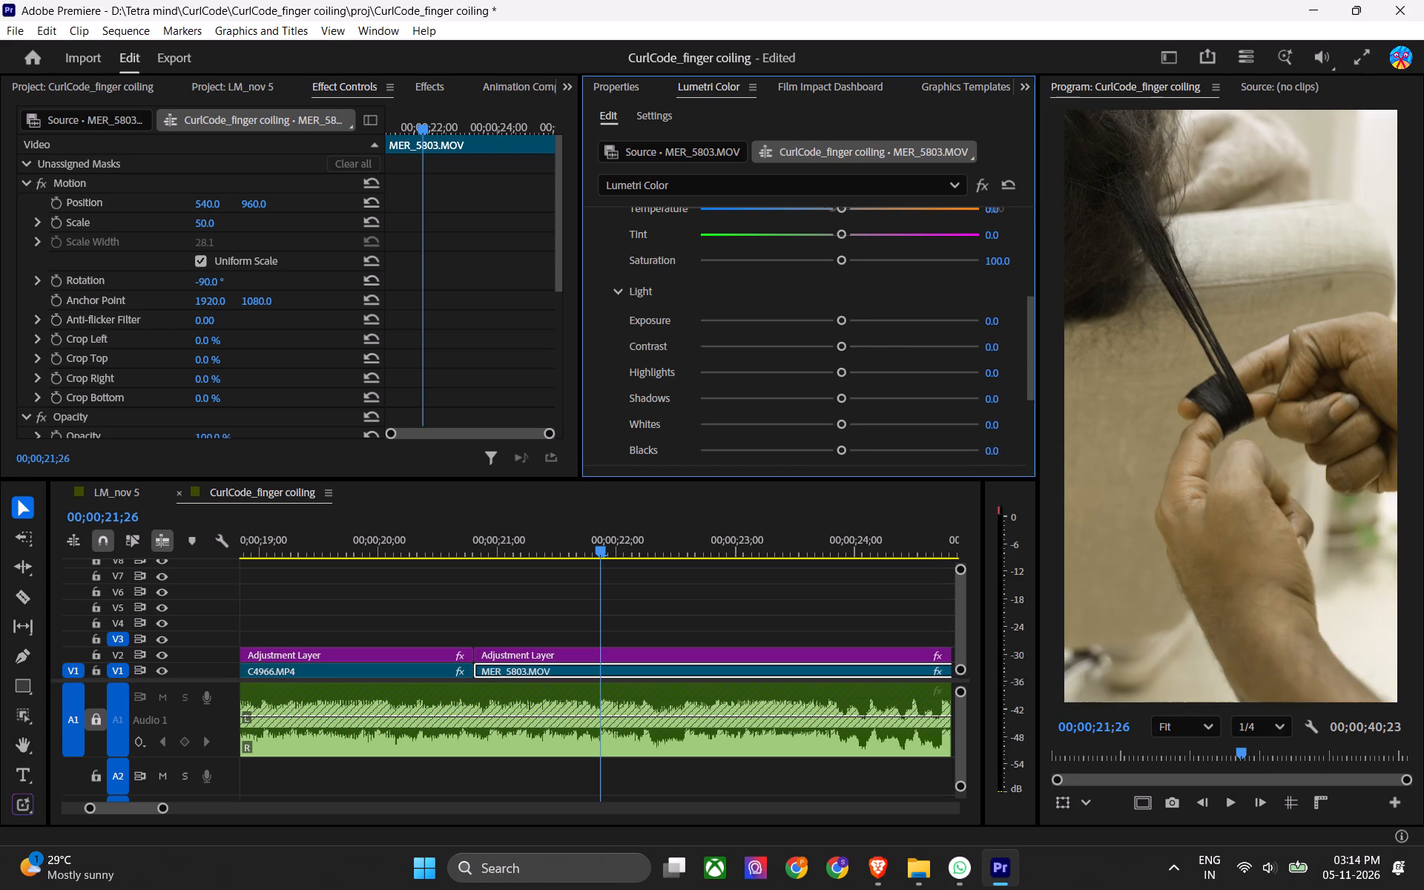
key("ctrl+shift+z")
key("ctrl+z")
Grade MER_5803.MOV manually with exposure 0.3, contrast 38.4, highlights -11.9, shadows -2.6, whites 23.2, and lowered blacks.
key("ctrl+s")
left_click(843, 322)
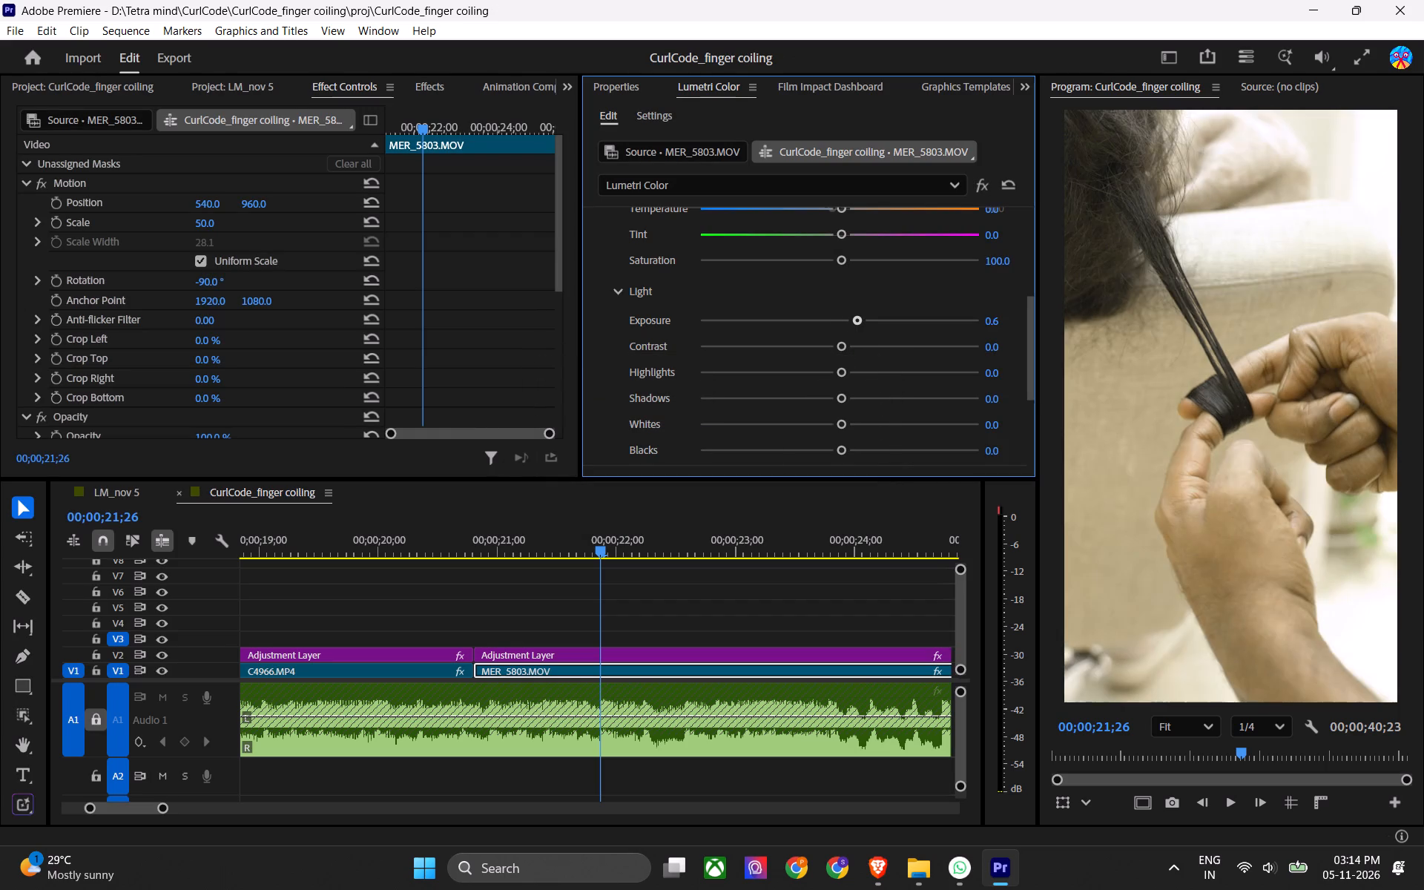
key("ctrl+z")
left_click_drag(842, 353, 891, 362)
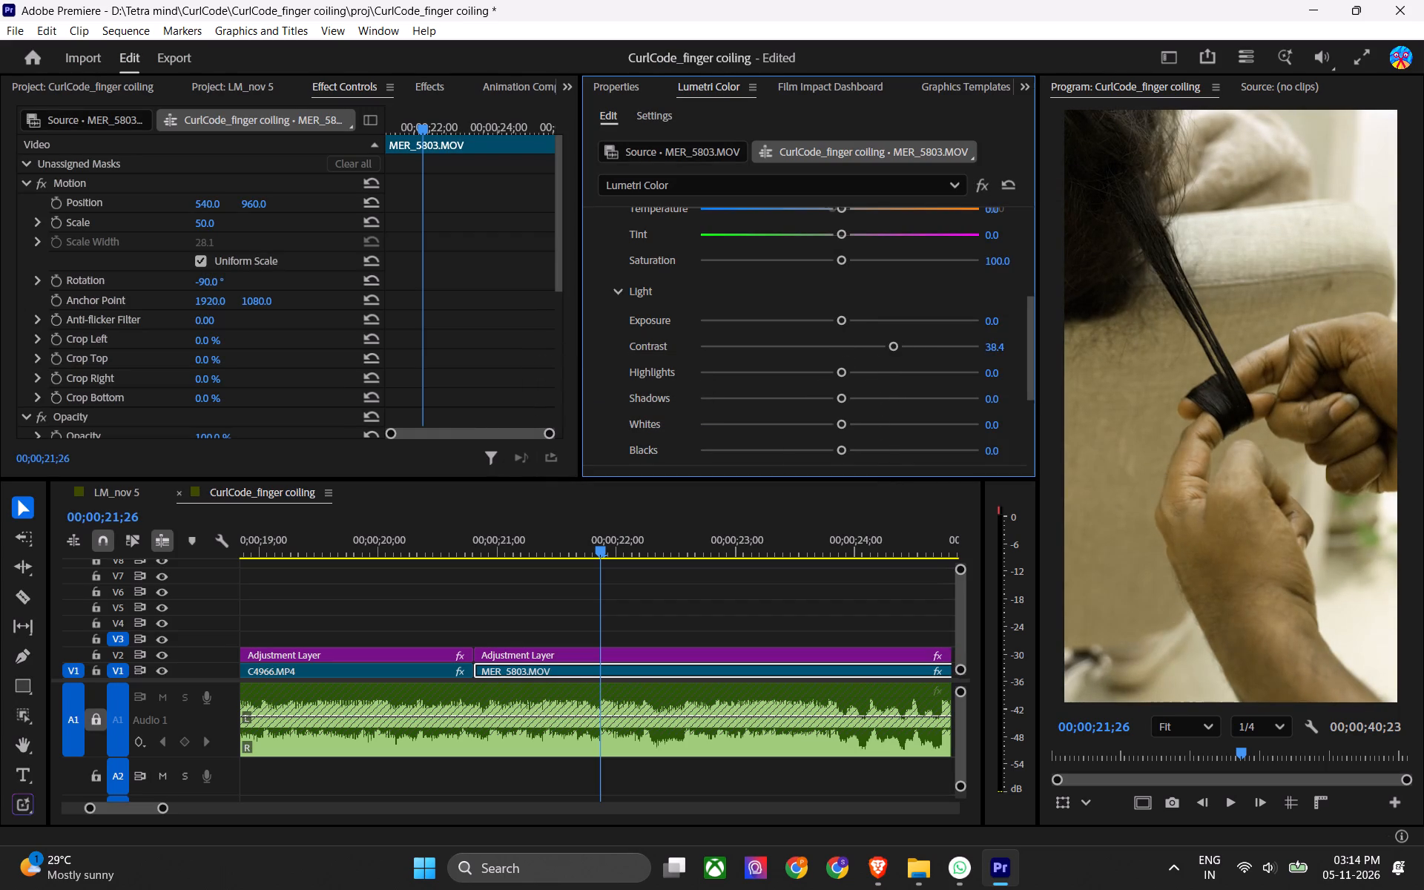
left_click_drag(837, 325, 845, 329)
left_click_drag(840, 371, 821, 380)
left_click_drag(851, 395, 898, 413)
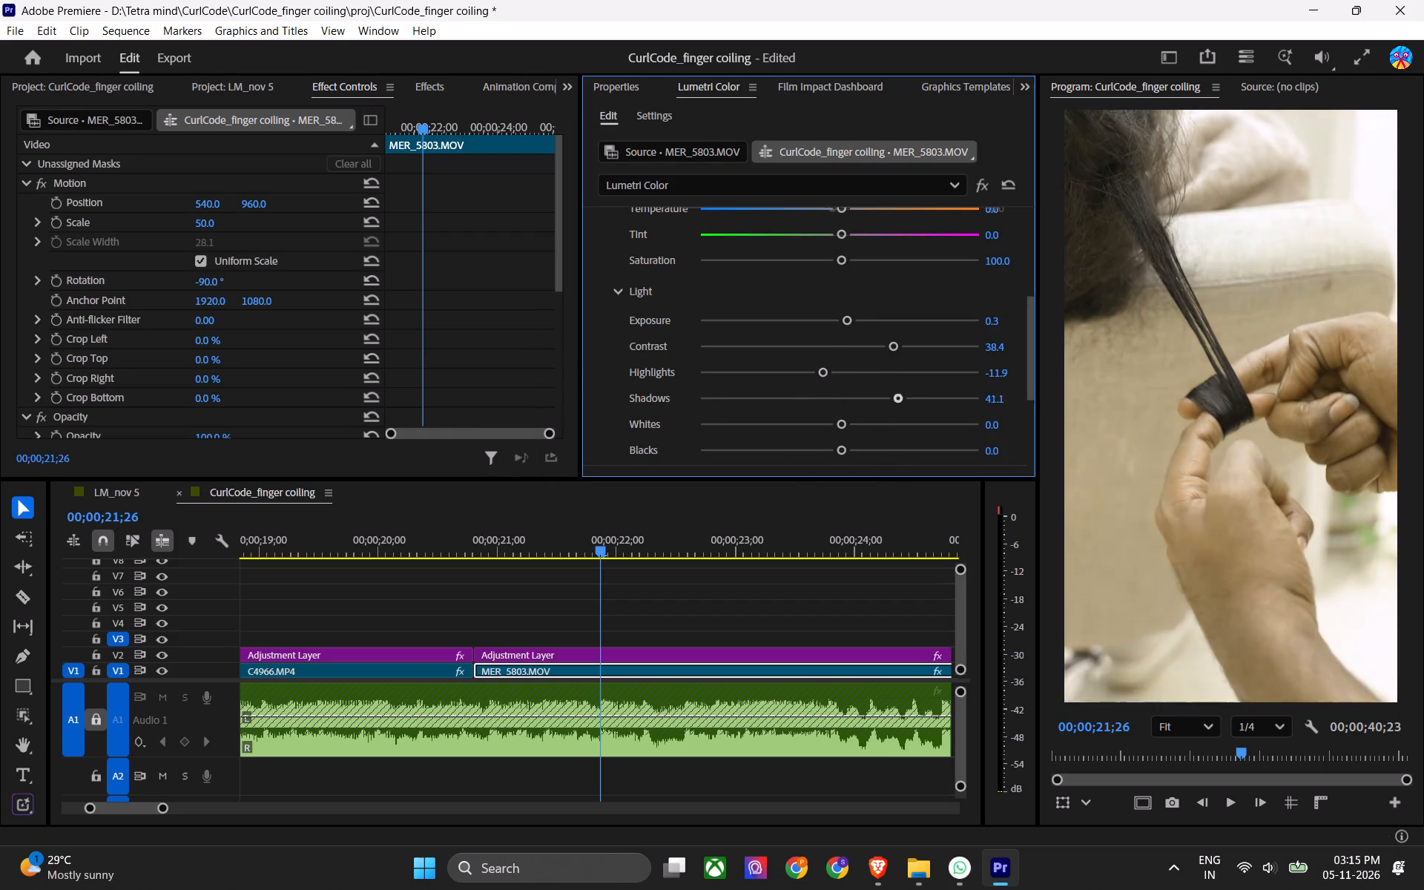
left_click_drag(898, 413, 834, 415)
left_click_drag(844, 423, 875, 428)
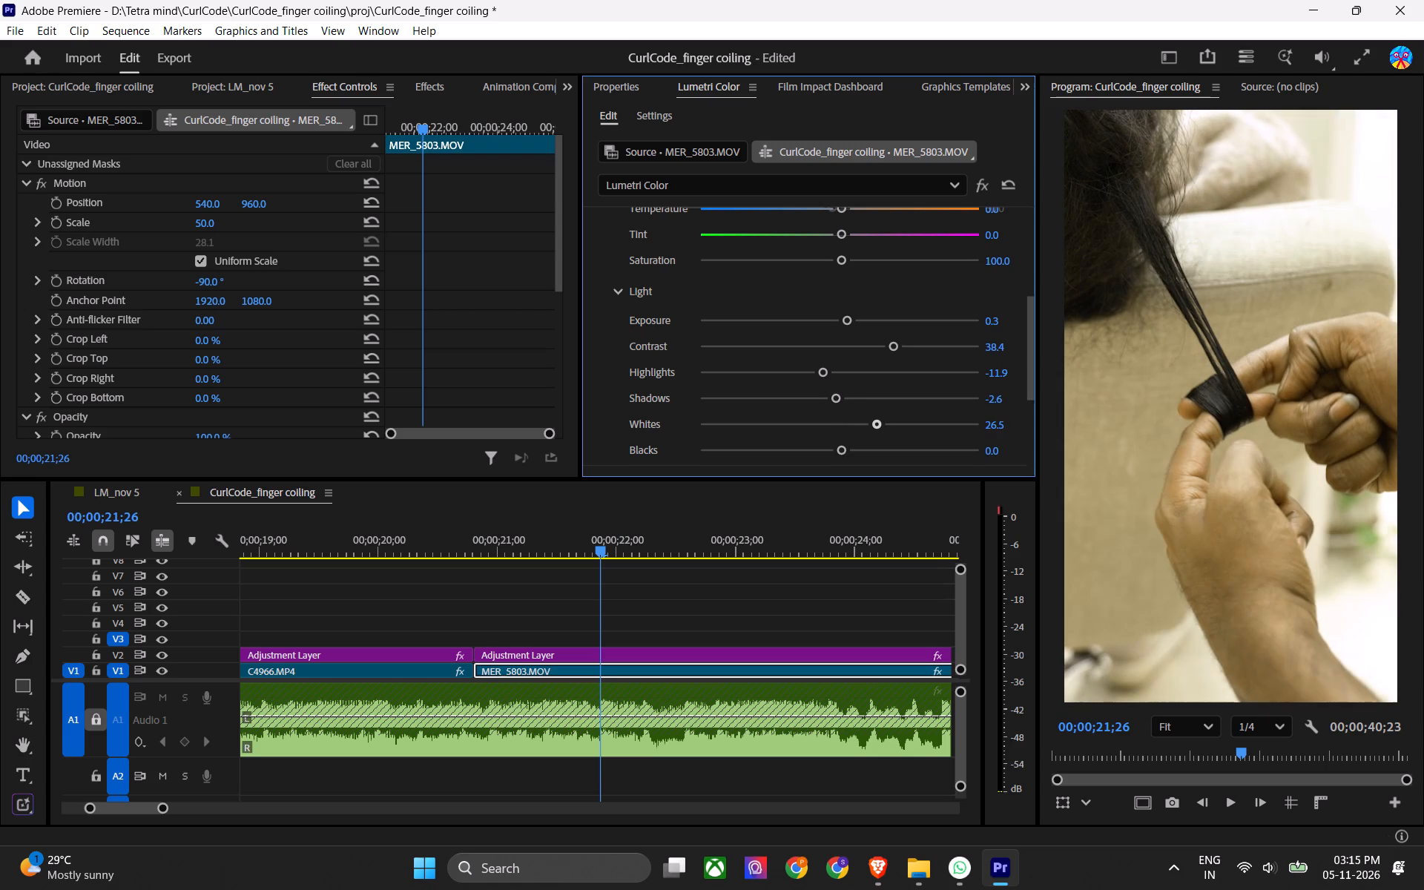
left_click_drag(875, 428, 870, 429)
left_click_drag(838, 452, 848, 443)
left_click_drag(848, 443, 824, 445)
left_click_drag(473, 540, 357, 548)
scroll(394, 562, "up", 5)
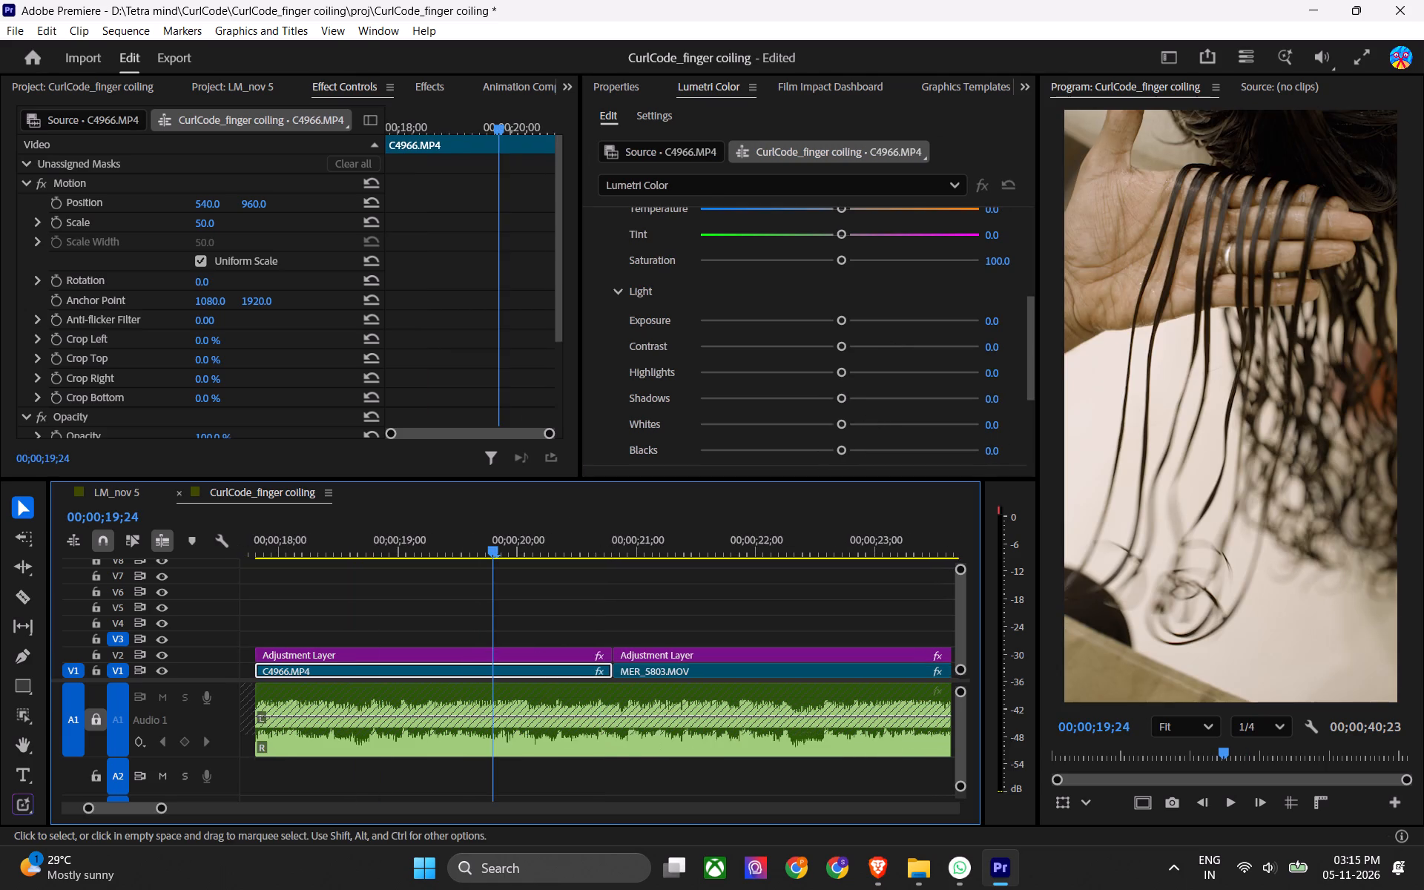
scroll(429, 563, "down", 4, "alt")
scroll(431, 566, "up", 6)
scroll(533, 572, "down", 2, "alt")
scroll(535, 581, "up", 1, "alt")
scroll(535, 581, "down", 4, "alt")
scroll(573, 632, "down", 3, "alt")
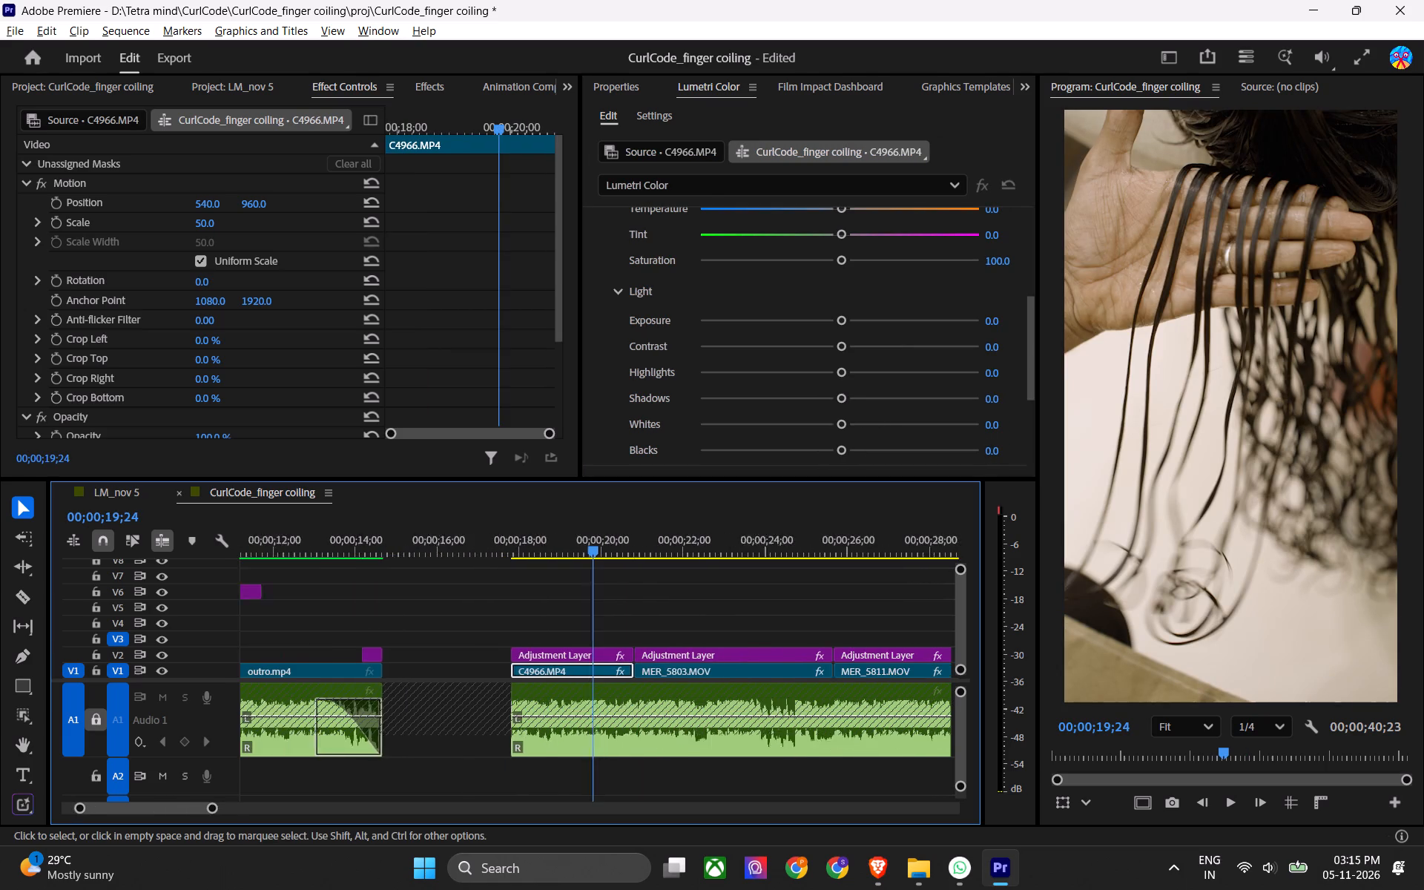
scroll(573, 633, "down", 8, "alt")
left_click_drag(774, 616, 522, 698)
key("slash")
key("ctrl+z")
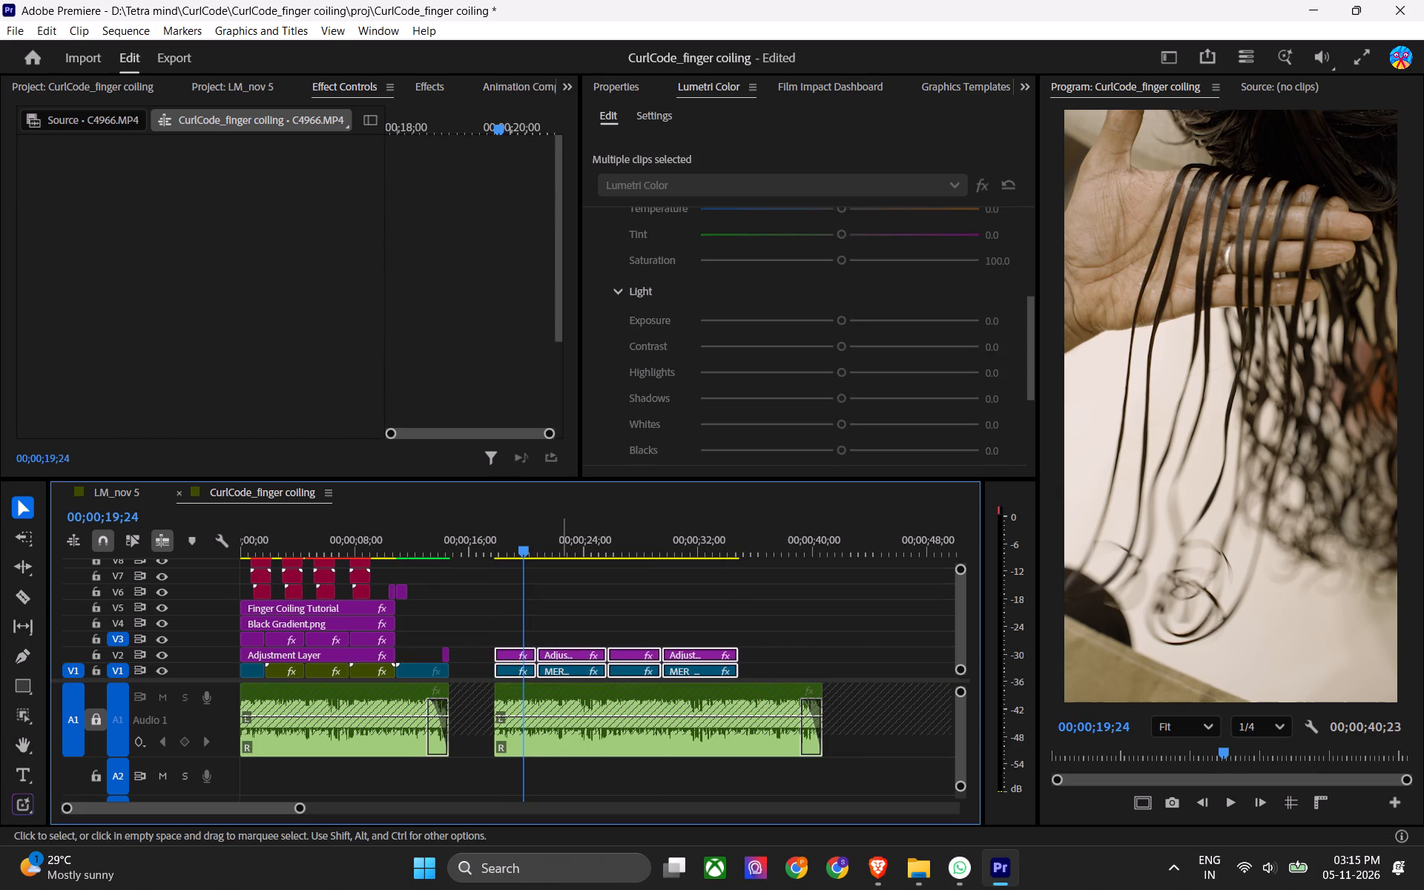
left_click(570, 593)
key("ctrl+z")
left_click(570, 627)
Duplicate outro.mp4 with its accompanying V2 and V6 clips to directly after MER_5919.MOV in the second section, and save the project.
left_click_drag(462, 640, 423, 667)
left_click_drag(433, 583, 388, 594, "shift")
left_click_drag(414, 666, 759, 671)
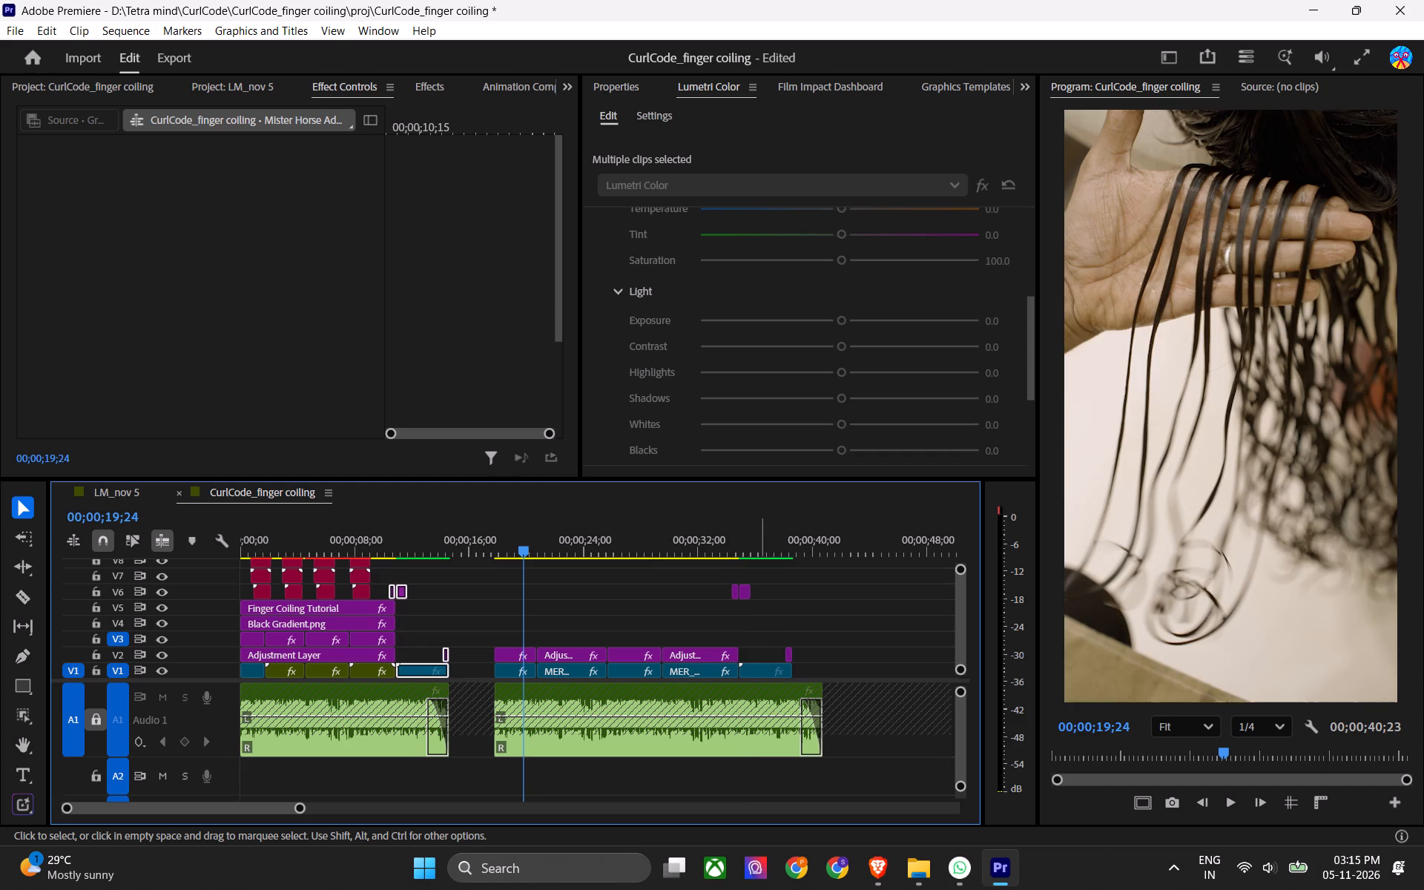
left_click(519, 549)
key("ctrl+s")
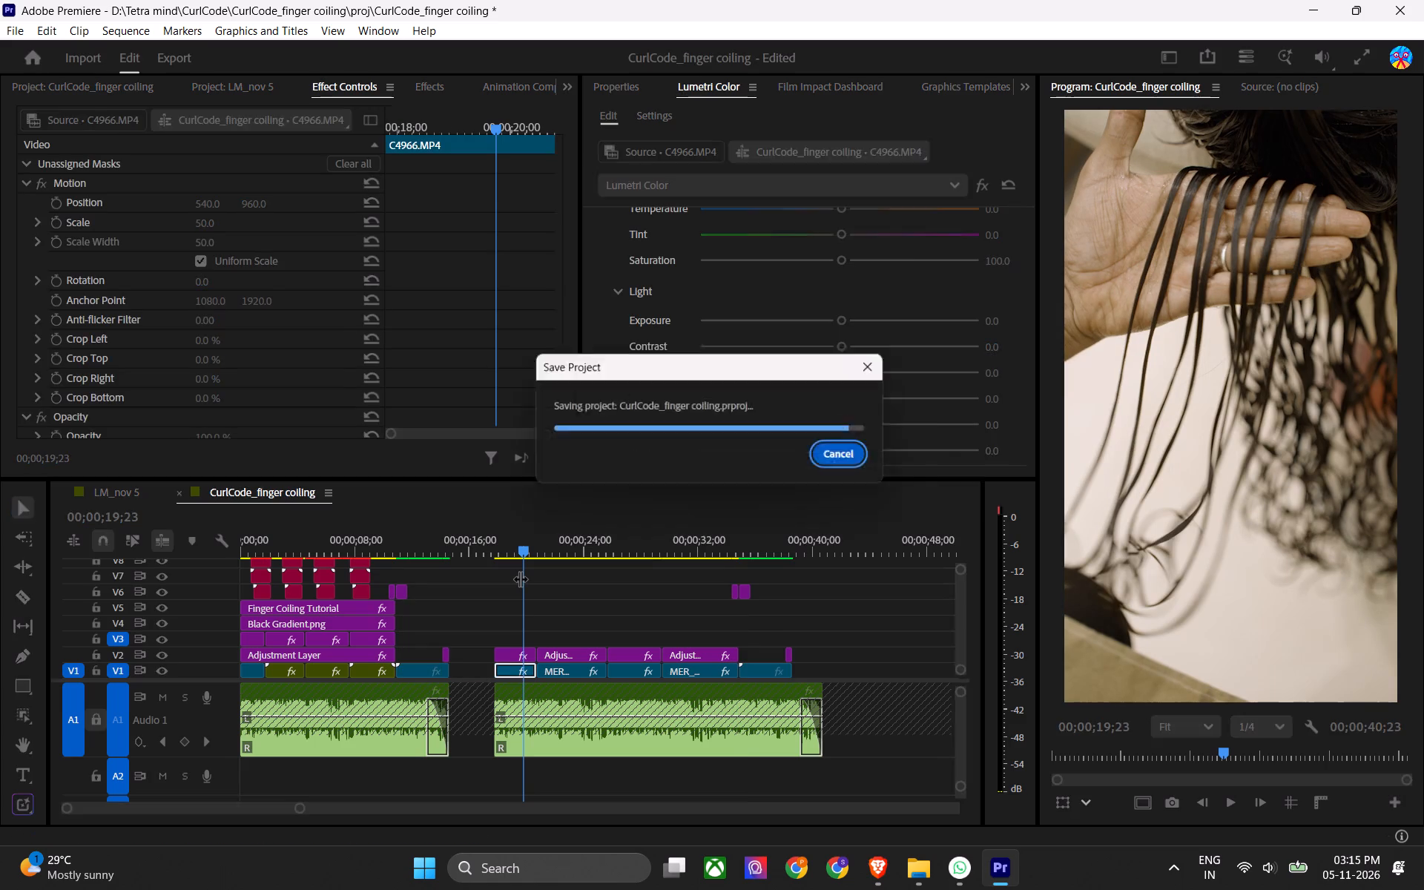
Play the second section full screen from its start to the end of MER_5919.MOV to check the graded shots, and save.
key("Up")
key("ctrl+grave")
key("space")
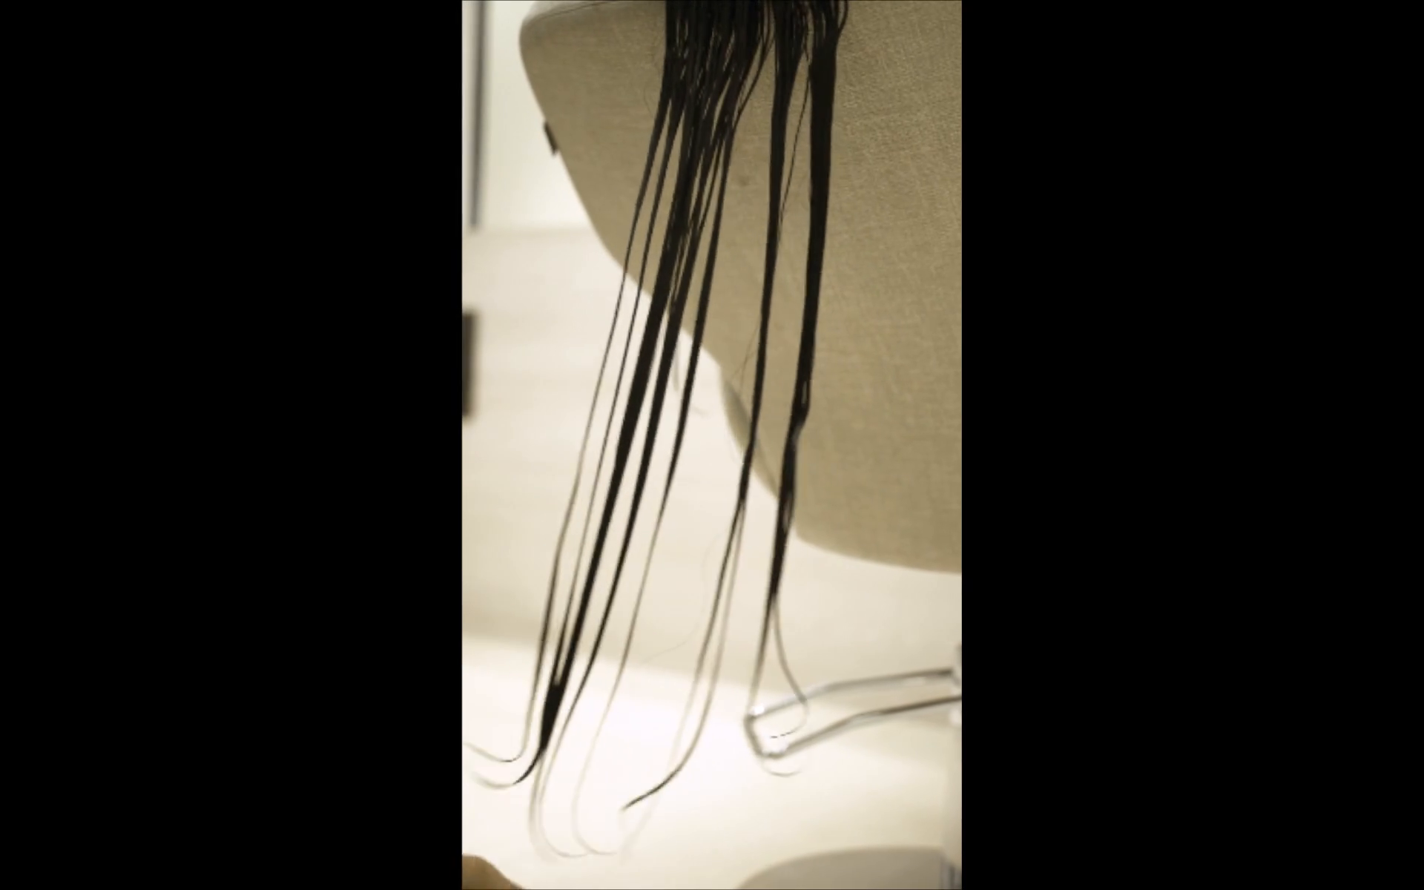
key("Escape")
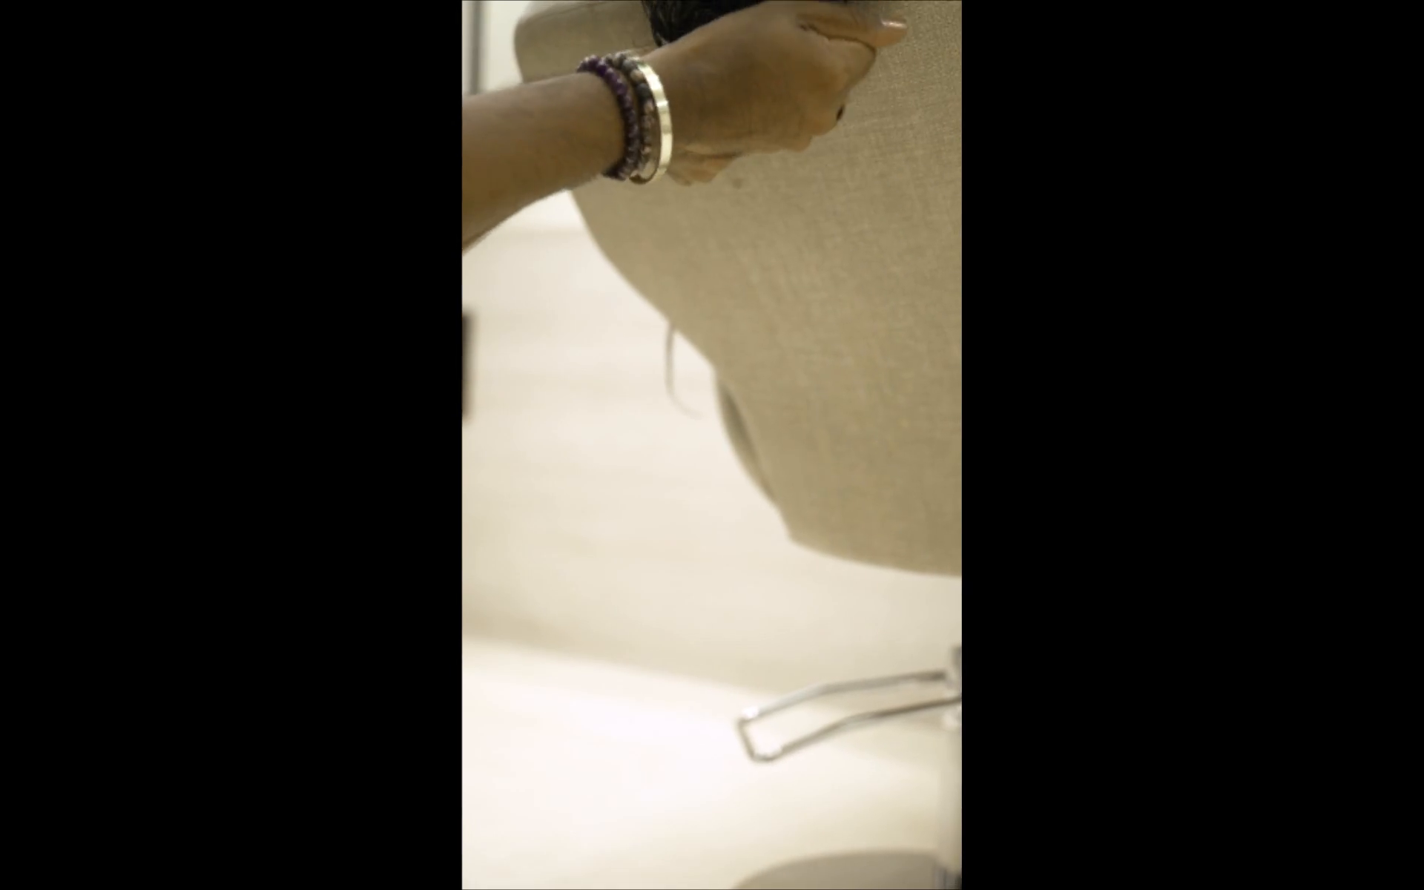
key("space")
scroll(578, 660, "up", 5)
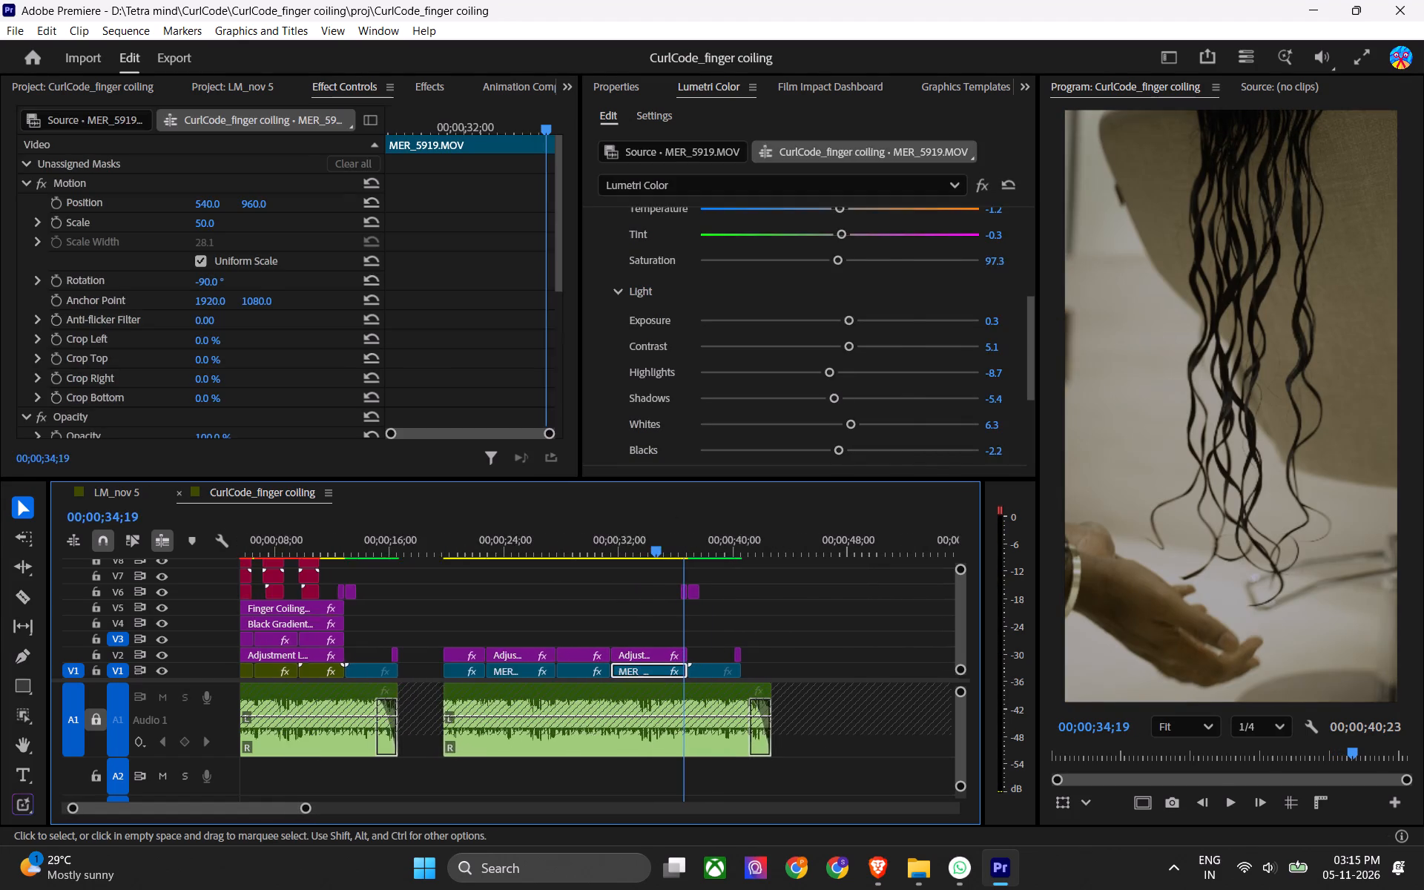
scroll(576, 662, "up", 3)
key("ctrl+s")
Play C4966.MP4 from about 00;00;18;12 to 00;00;19;26 to examine its colour.
left_click(504, 560)
left_click(507, 549)
key("space")
scroll(565, 696, "up", 7, "alt")
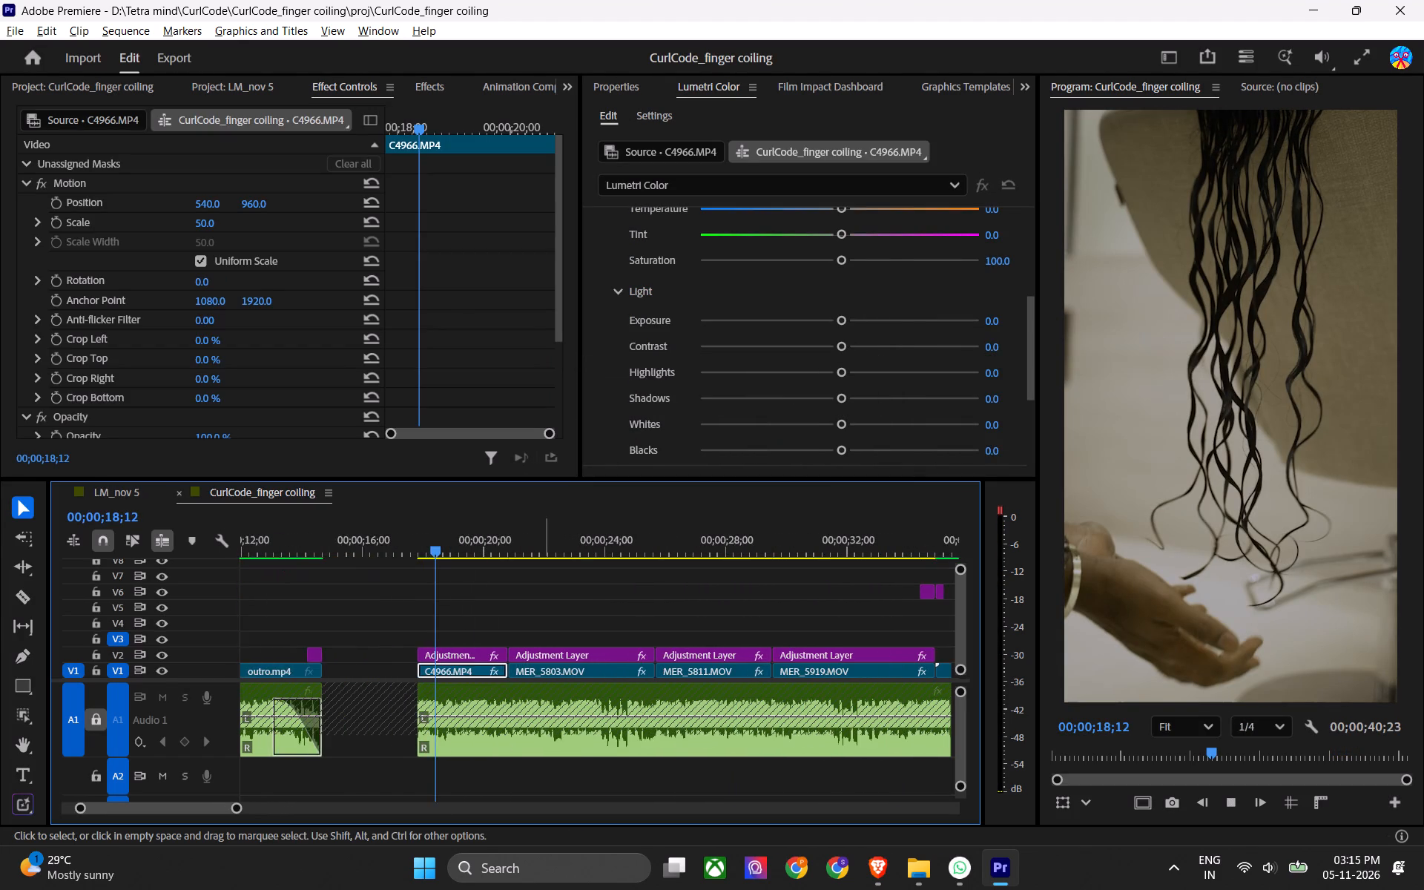
scroll(560, 664, "up", 5, "alt")
key("space")
scroll(591, 701, "up", 6, "alt")
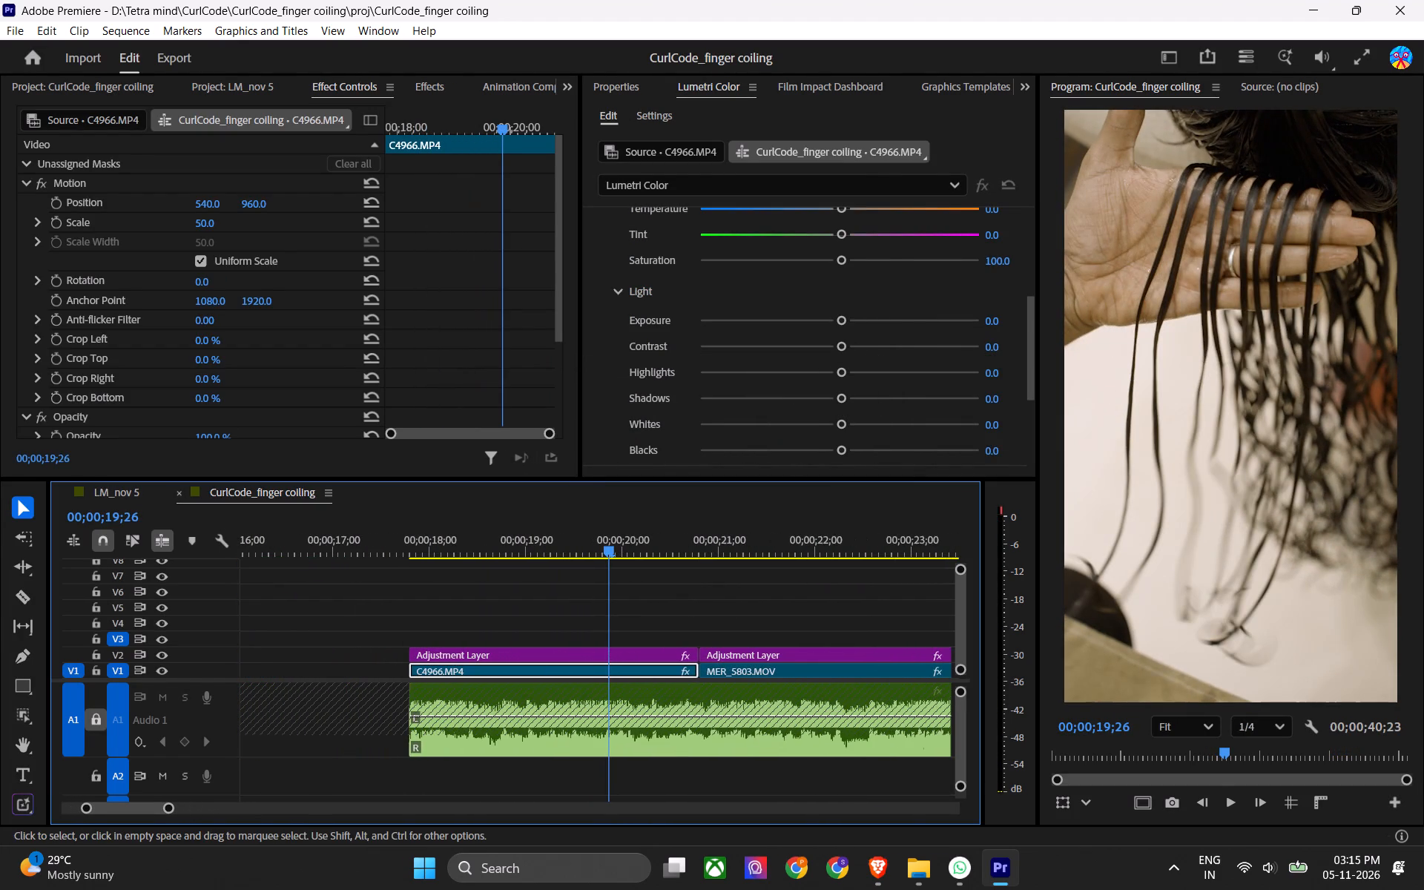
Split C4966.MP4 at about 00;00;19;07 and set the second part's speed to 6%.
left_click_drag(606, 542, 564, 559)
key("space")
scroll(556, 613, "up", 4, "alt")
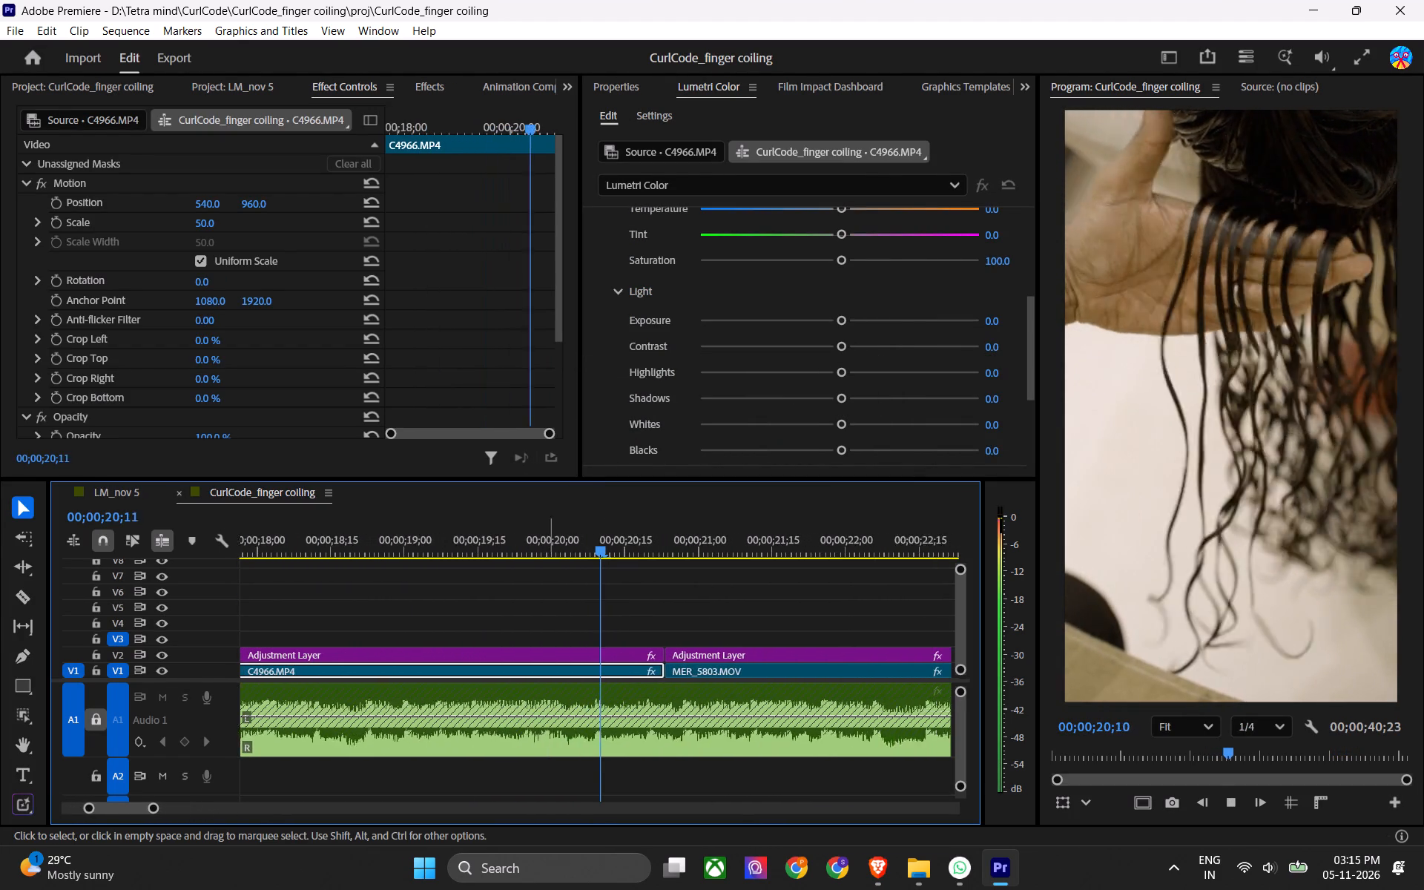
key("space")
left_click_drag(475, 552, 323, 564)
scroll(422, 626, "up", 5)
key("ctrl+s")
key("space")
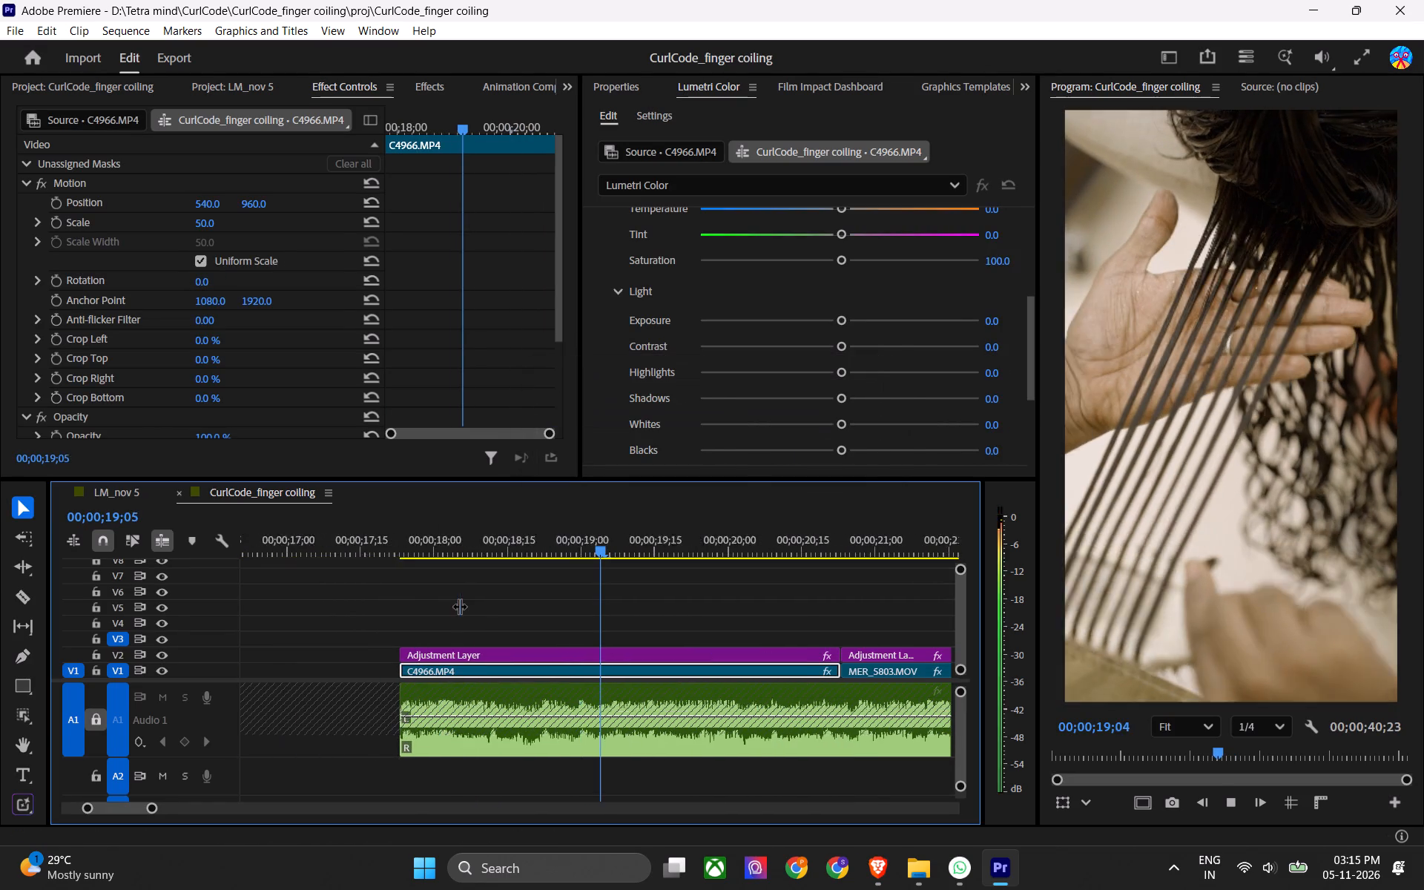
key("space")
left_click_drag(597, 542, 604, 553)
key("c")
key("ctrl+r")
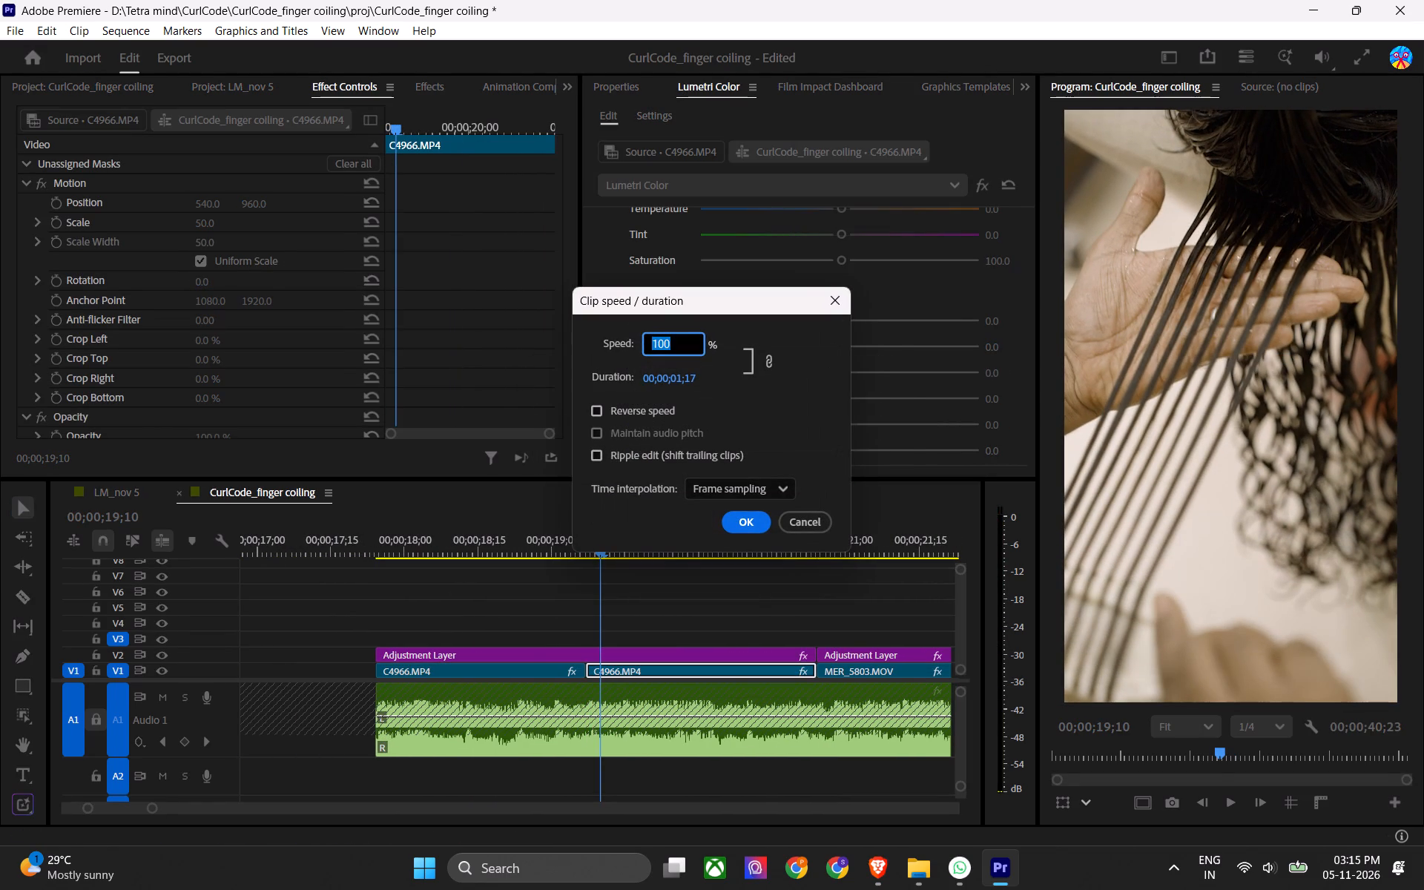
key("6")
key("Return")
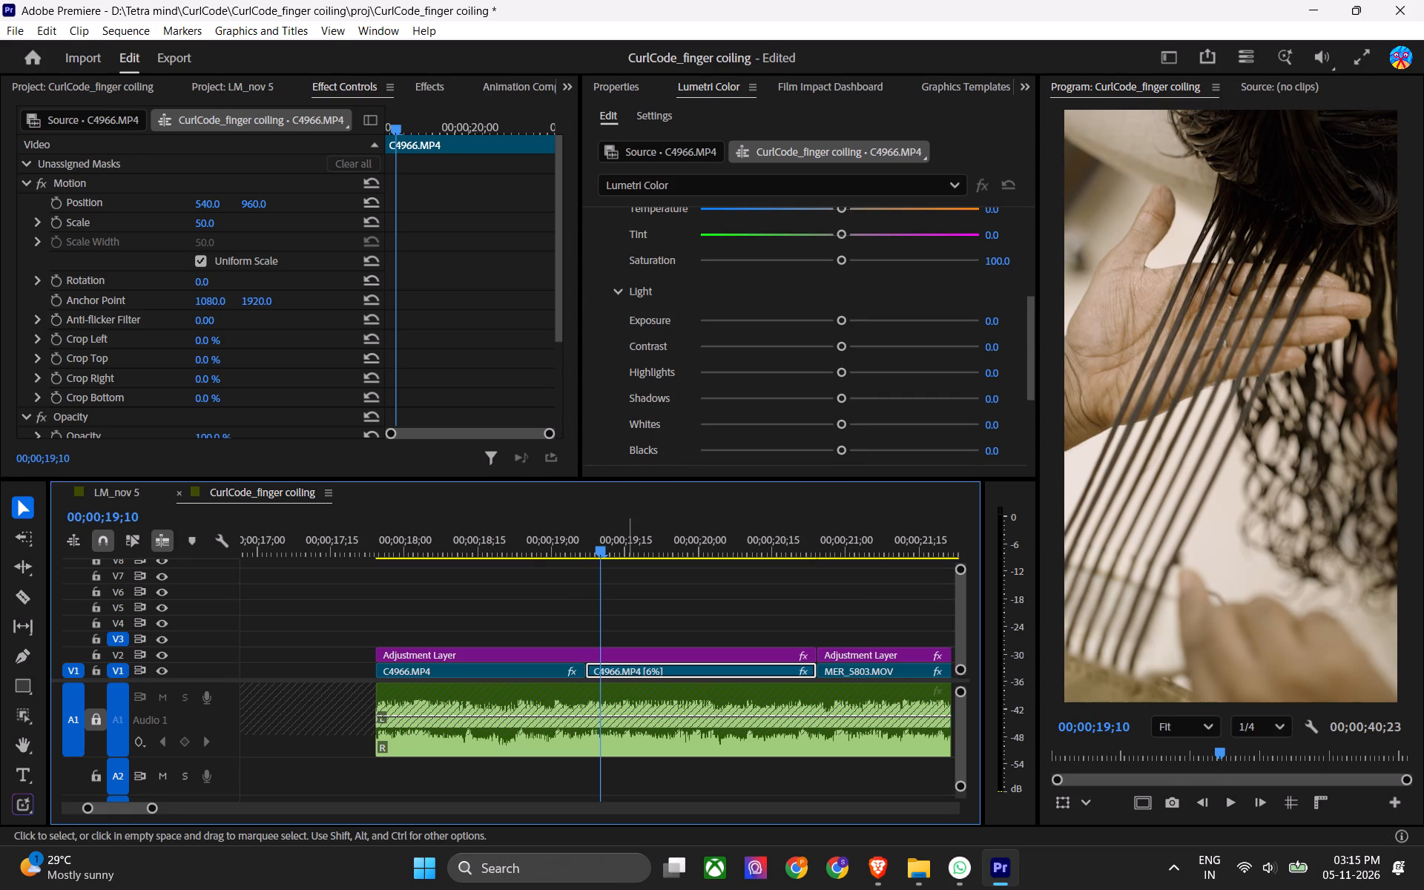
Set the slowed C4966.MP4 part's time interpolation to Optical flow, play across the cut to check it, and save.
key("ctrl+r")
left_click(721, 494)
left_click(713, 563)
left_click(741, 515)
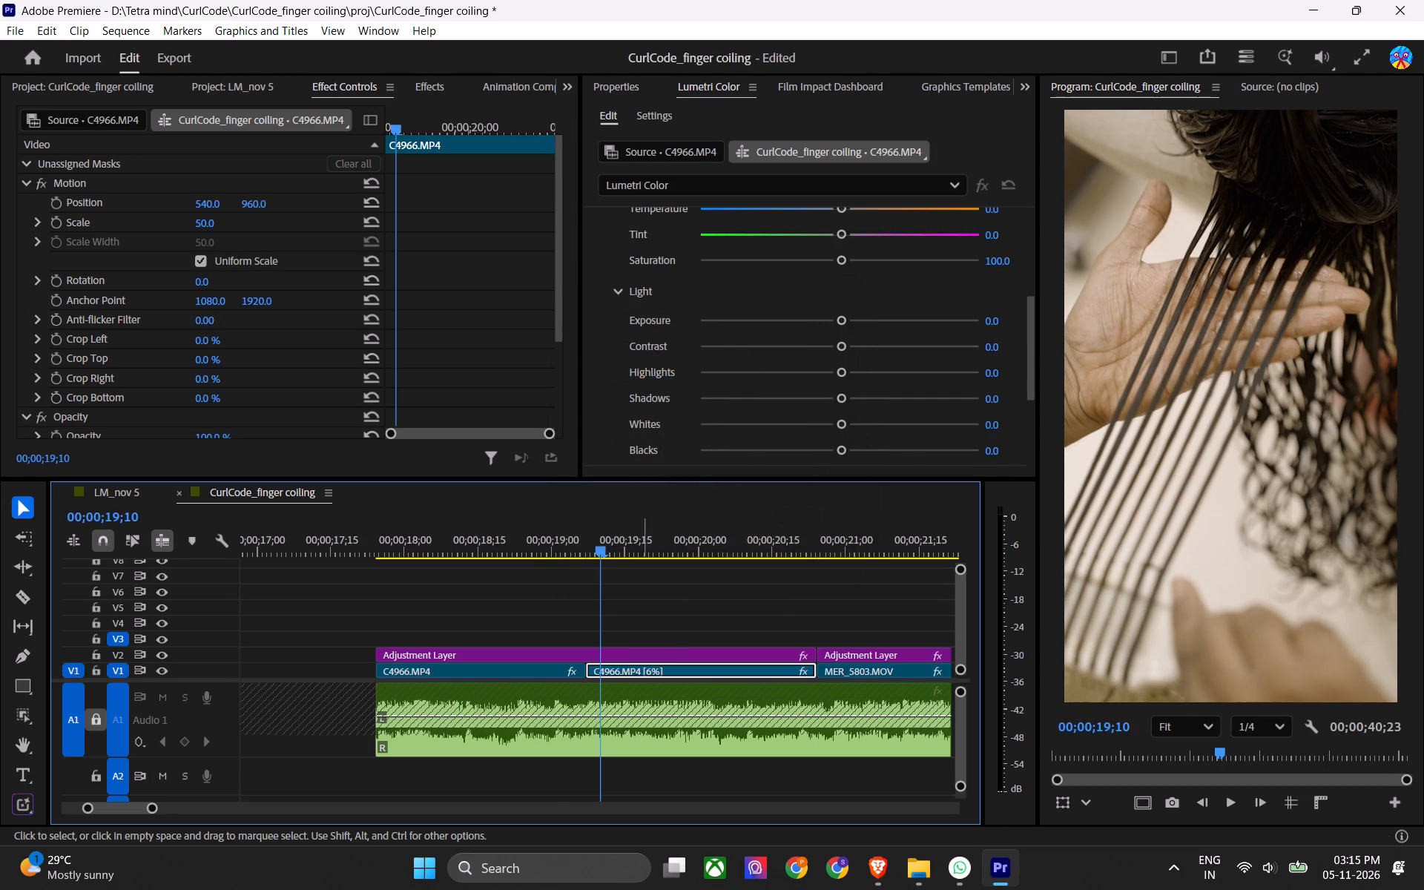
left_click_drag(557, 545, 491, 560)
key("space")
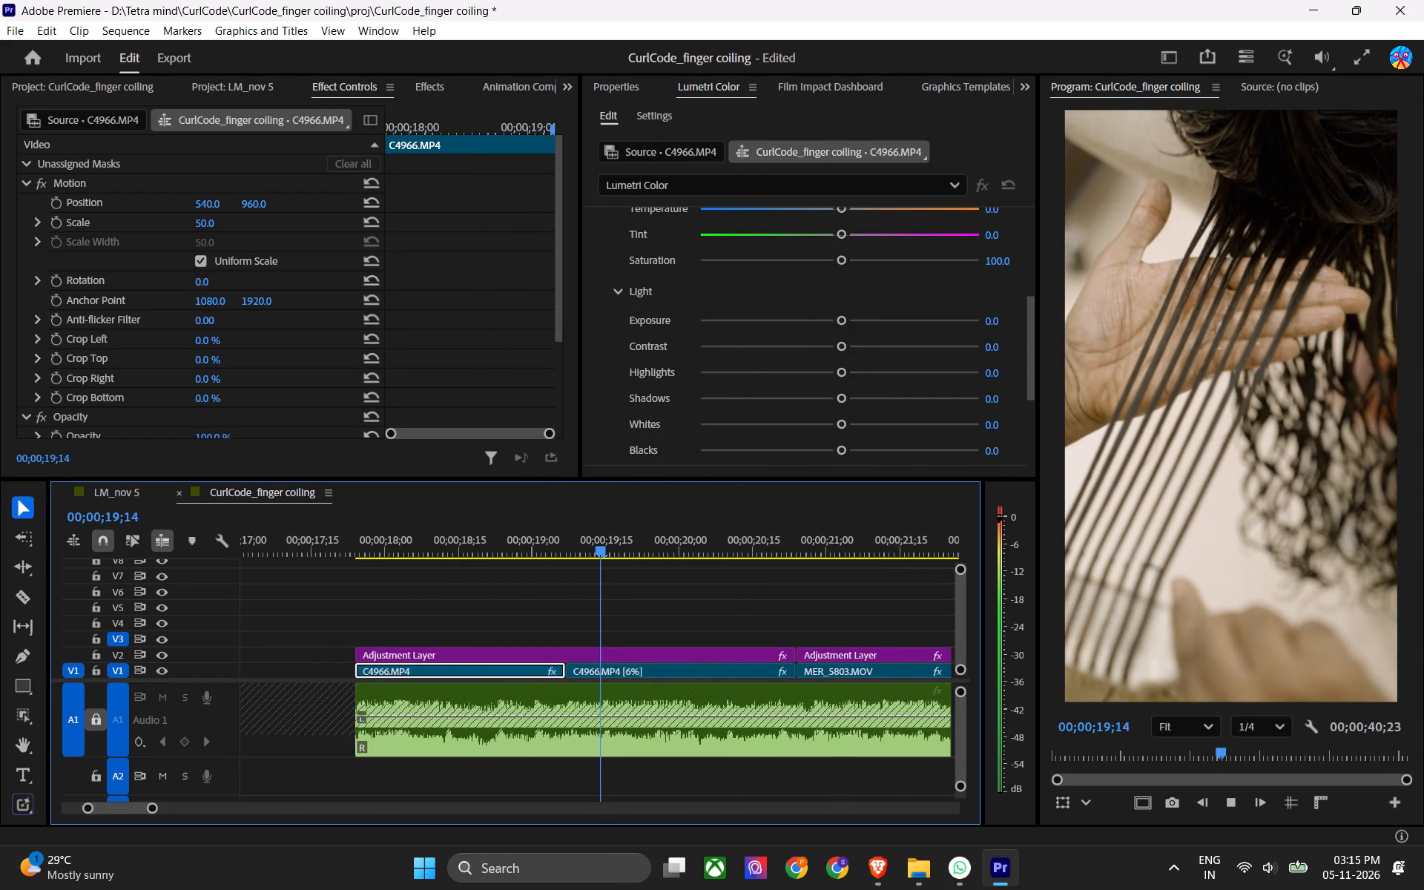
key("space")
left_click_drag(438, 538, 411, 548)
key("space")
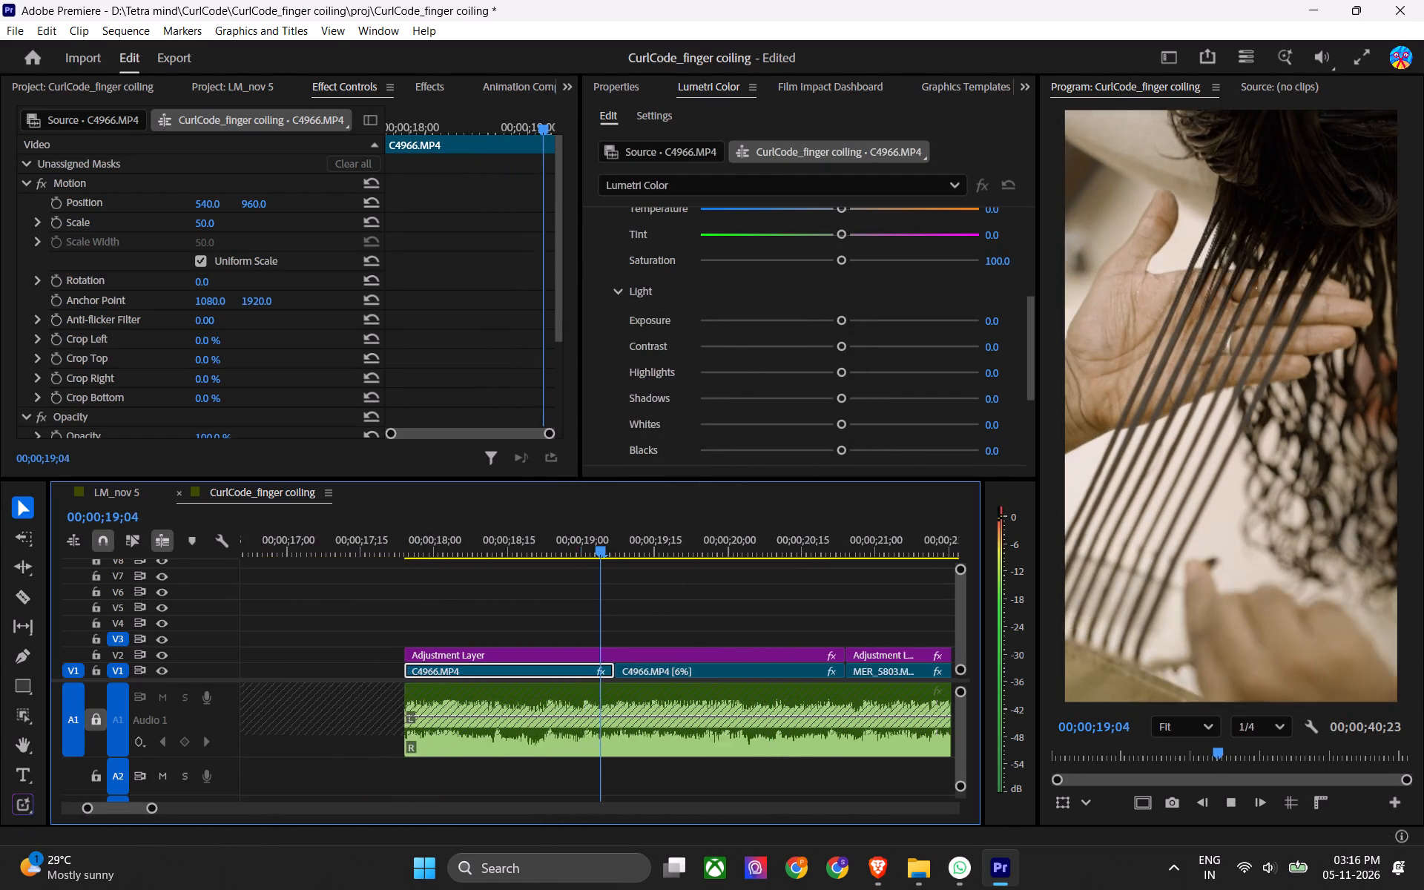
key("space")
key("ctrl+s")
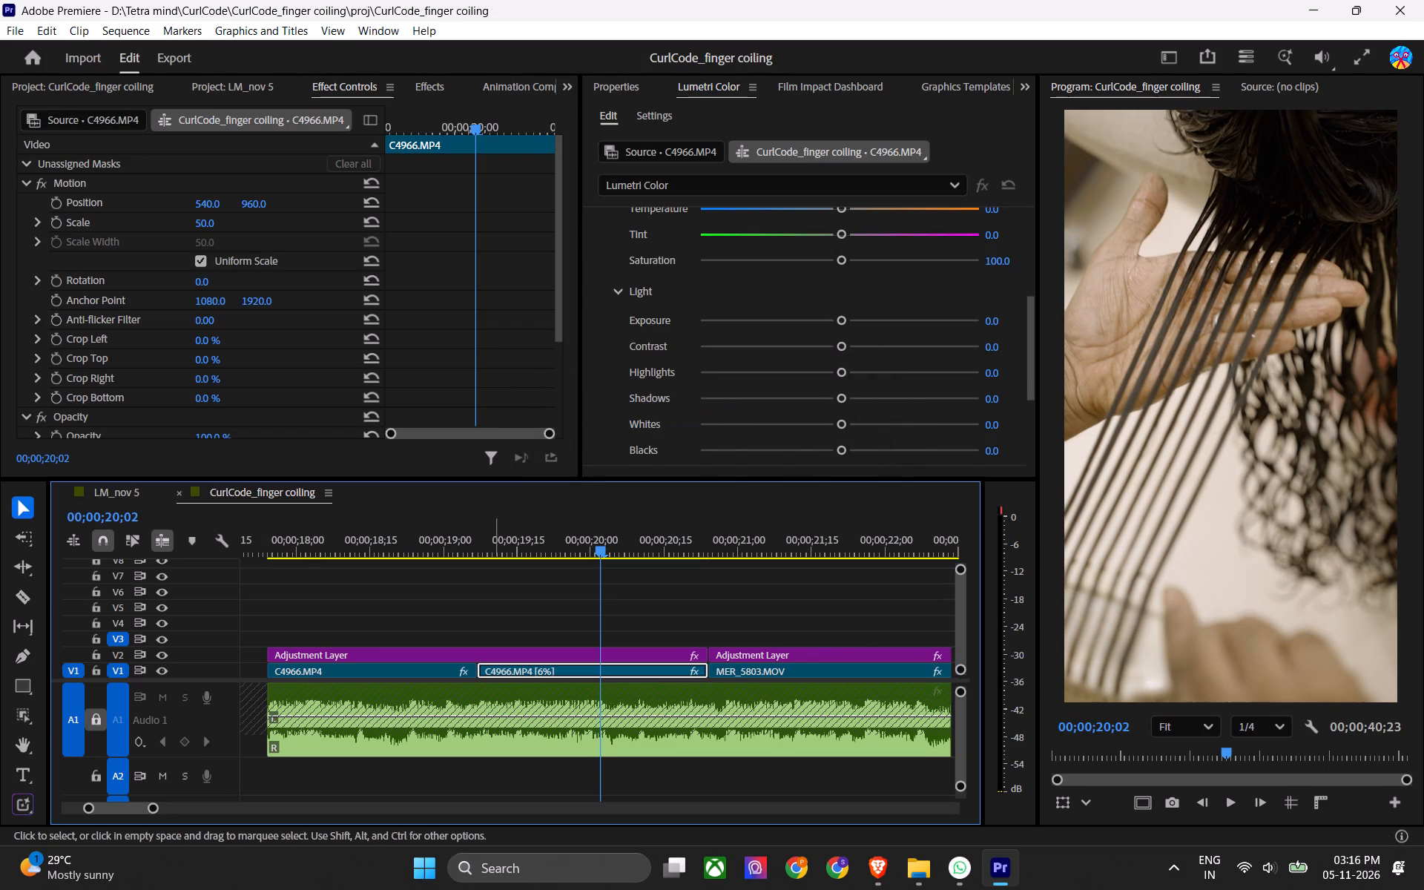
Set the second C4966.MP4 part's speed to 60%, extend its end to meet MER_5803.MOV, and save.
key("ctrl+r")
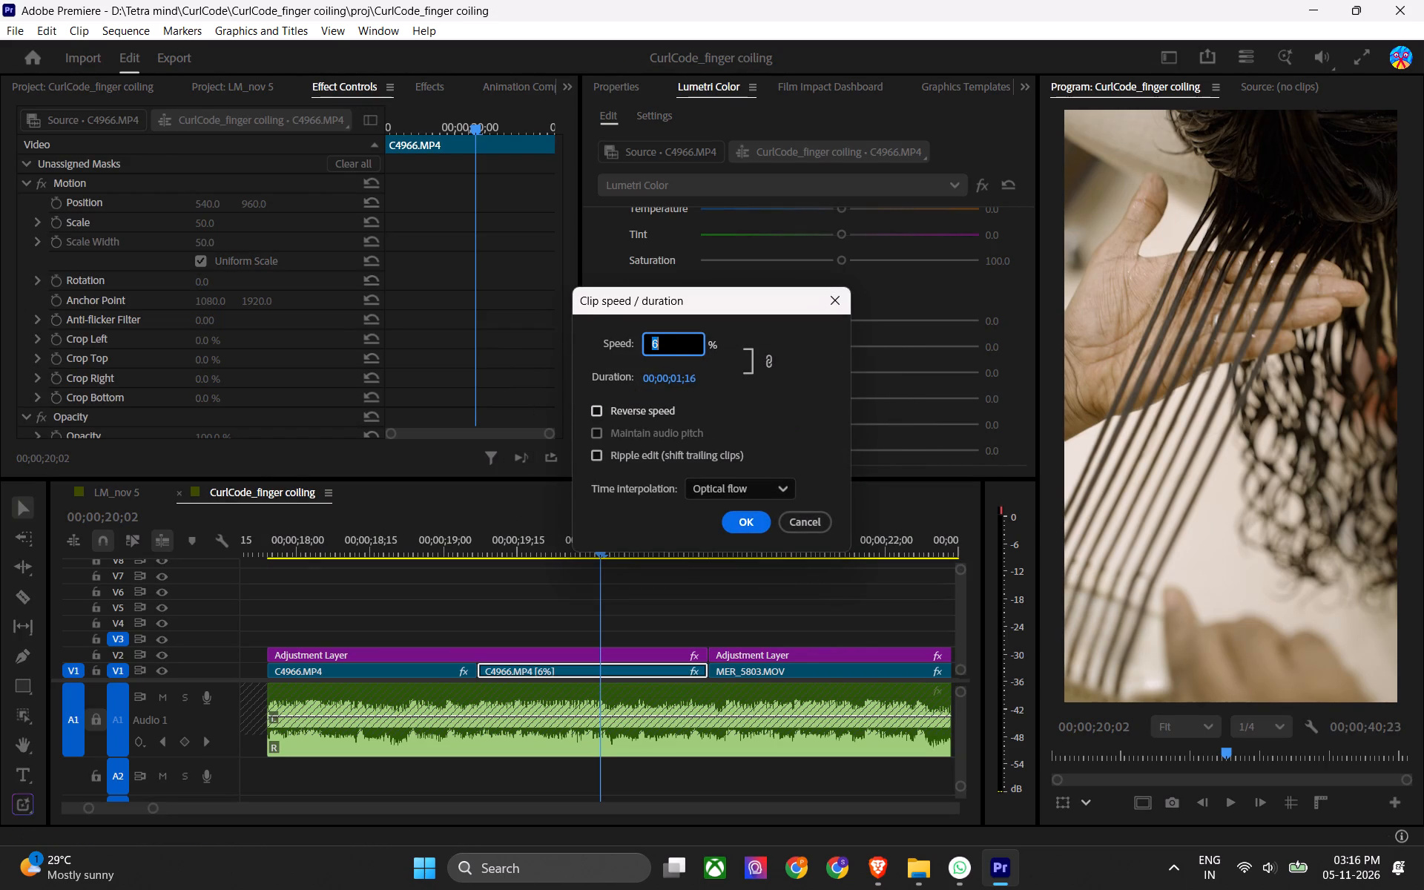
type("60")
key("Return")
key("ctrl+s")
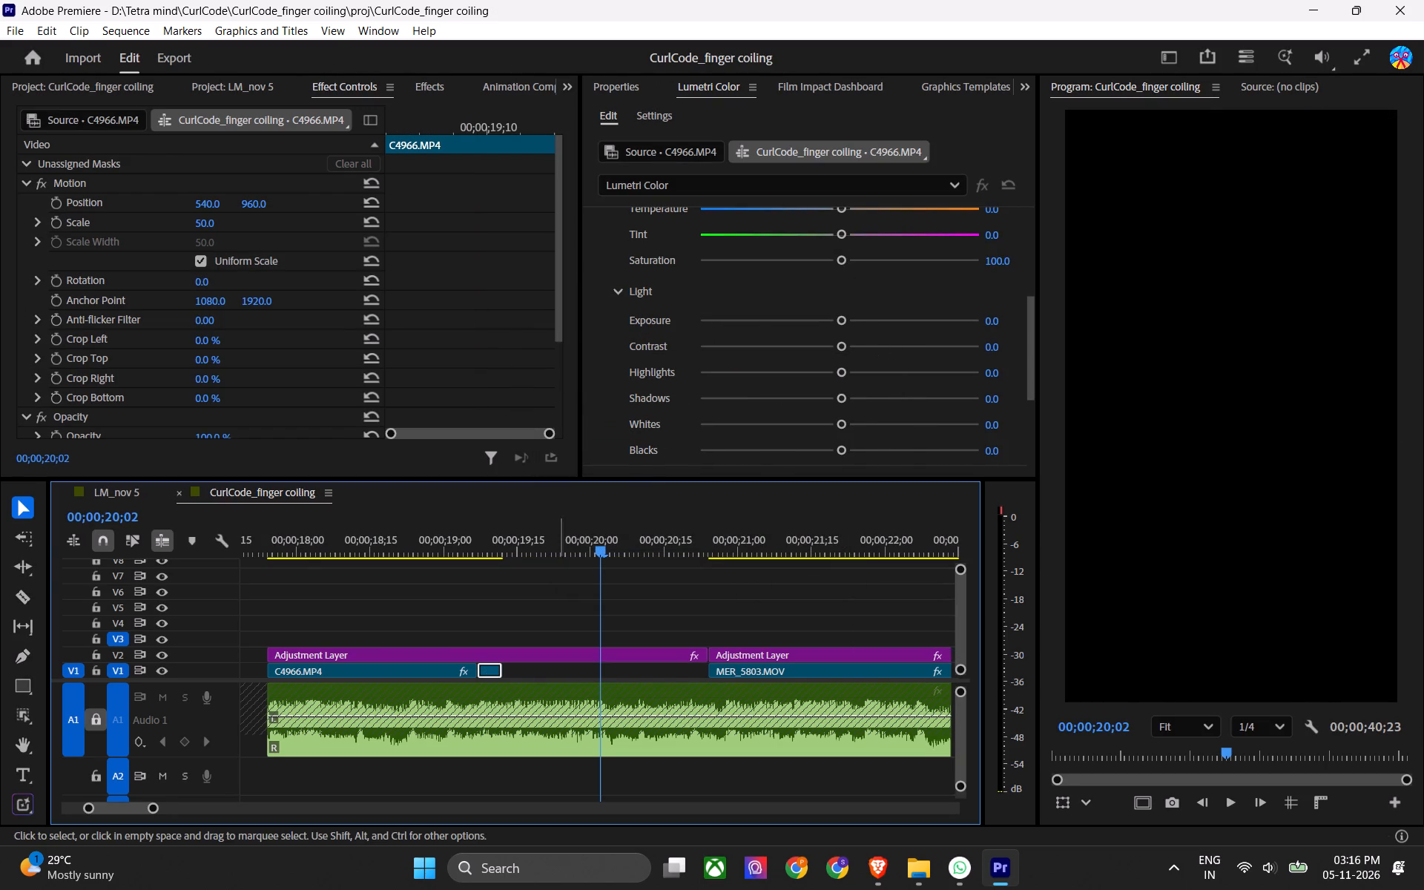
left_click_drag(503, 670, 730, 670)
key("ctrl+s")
Play the split C4966.MP4 parts through into MER_5803.MOV to check the slowdown, and save.
left_click_drag(465, 556, 398, 550)
key("space")
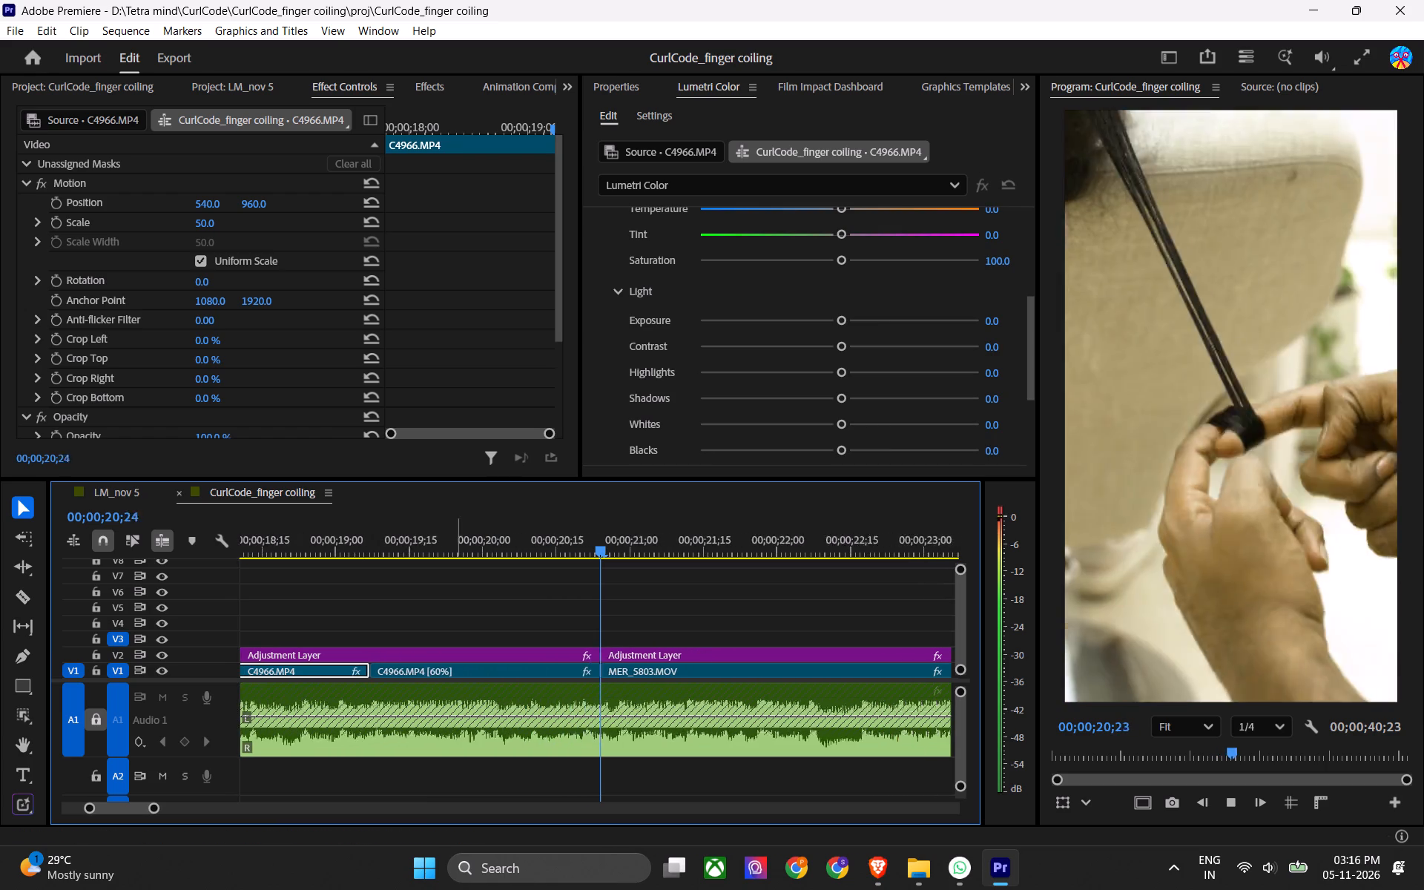
key("space")
scroll(486, 644, "down", 5, "alt")
scroll(486, 645, "up", 6)
key("ctrl+s")
scroll(501, 624, "down", 2, "ctrl")
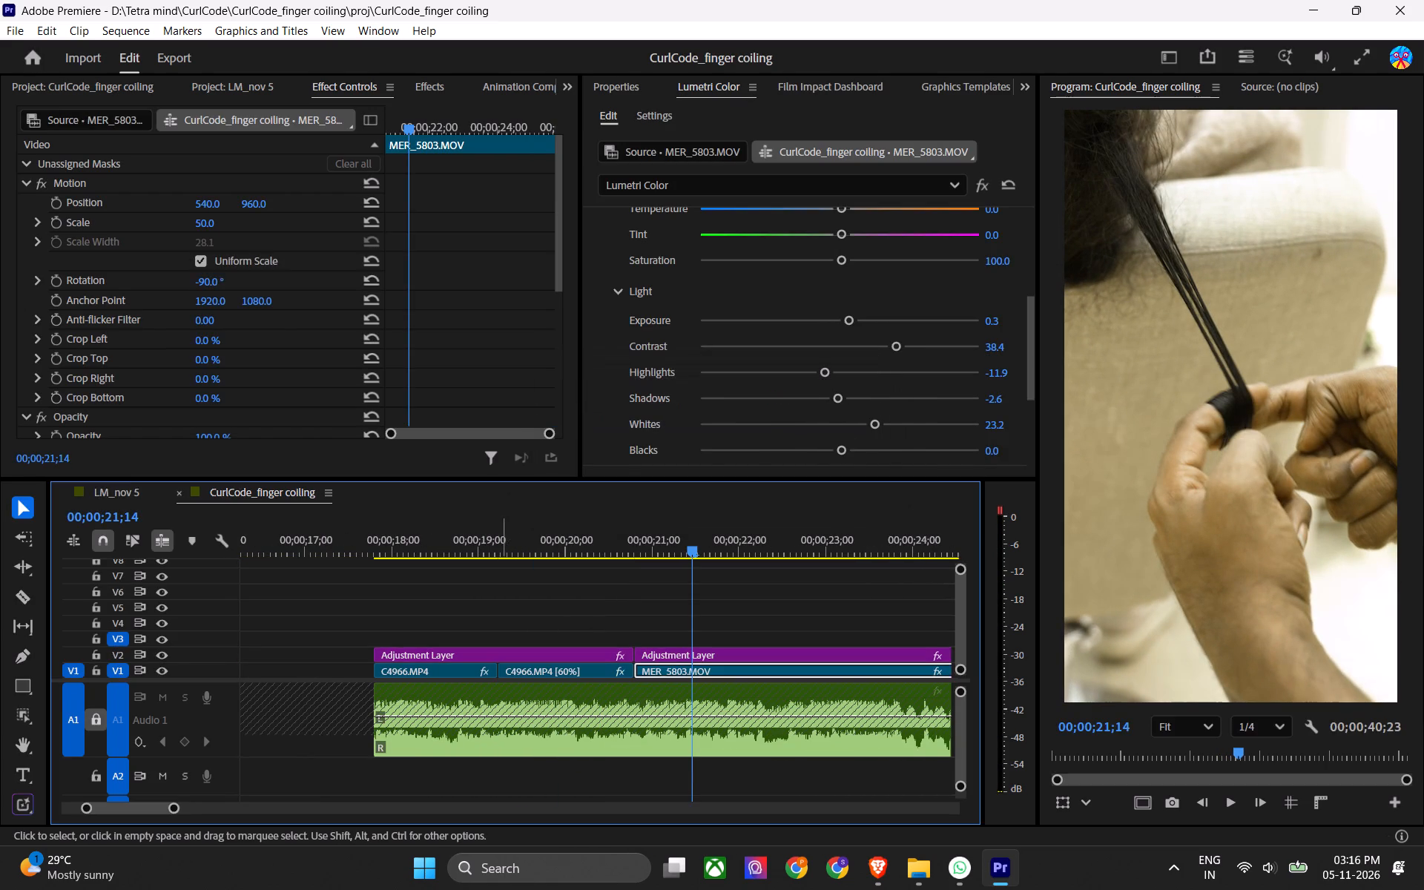
scroll(501, 625, "down", 5, "ctrl")
key("ctrl+s")
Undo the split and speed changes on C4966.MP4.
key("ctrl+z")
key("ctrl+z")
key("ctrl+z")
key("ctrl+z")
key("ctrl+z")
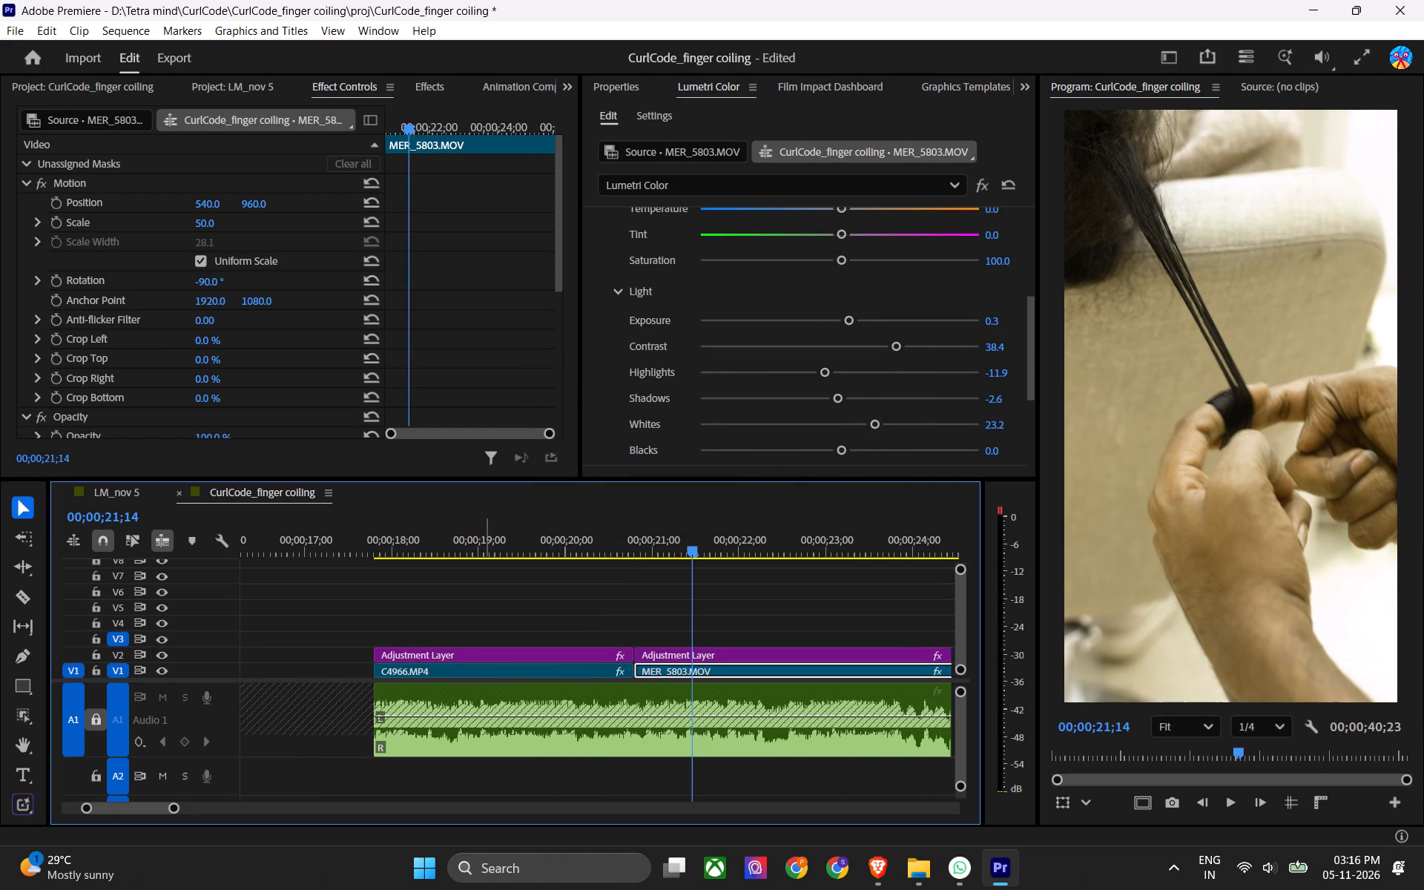
Play the unsplit C4966.MP4 to 00;00;19;27 to judge its motion, and save.
left_click_drag(487, 537, 461, 542)
key("space")
key("space")
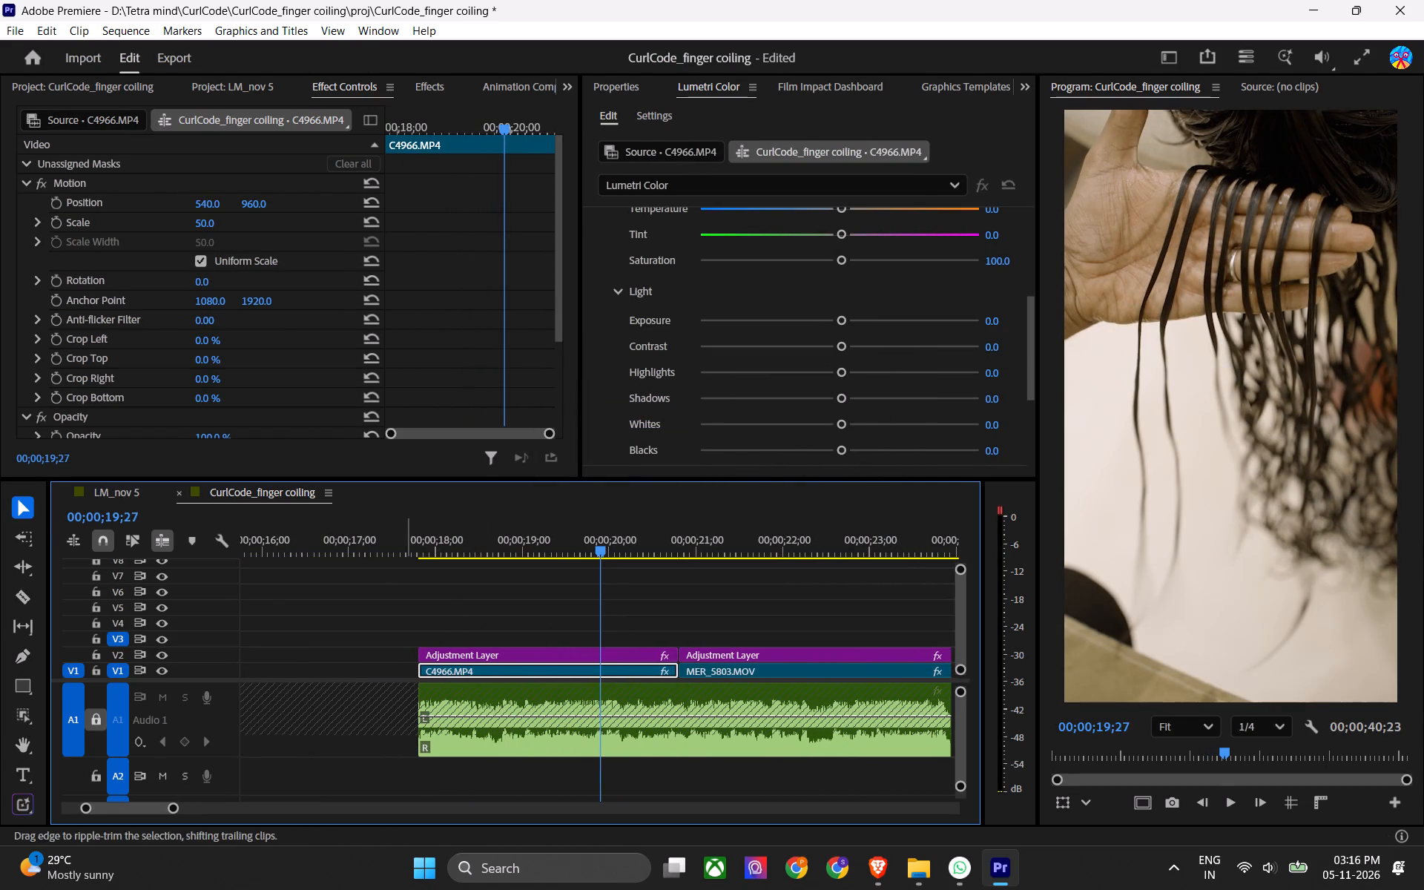
key("ctrl+s")
Set time interpolation to Optical flow at 100% speed for C4966.MP4, MER_5803.MOV, MER_5811.MOV and MER_5919.MOV, and save.
scroll(213, 670, "up", 2, "alt")
scroll(626, 659, "down", 8, "alt")
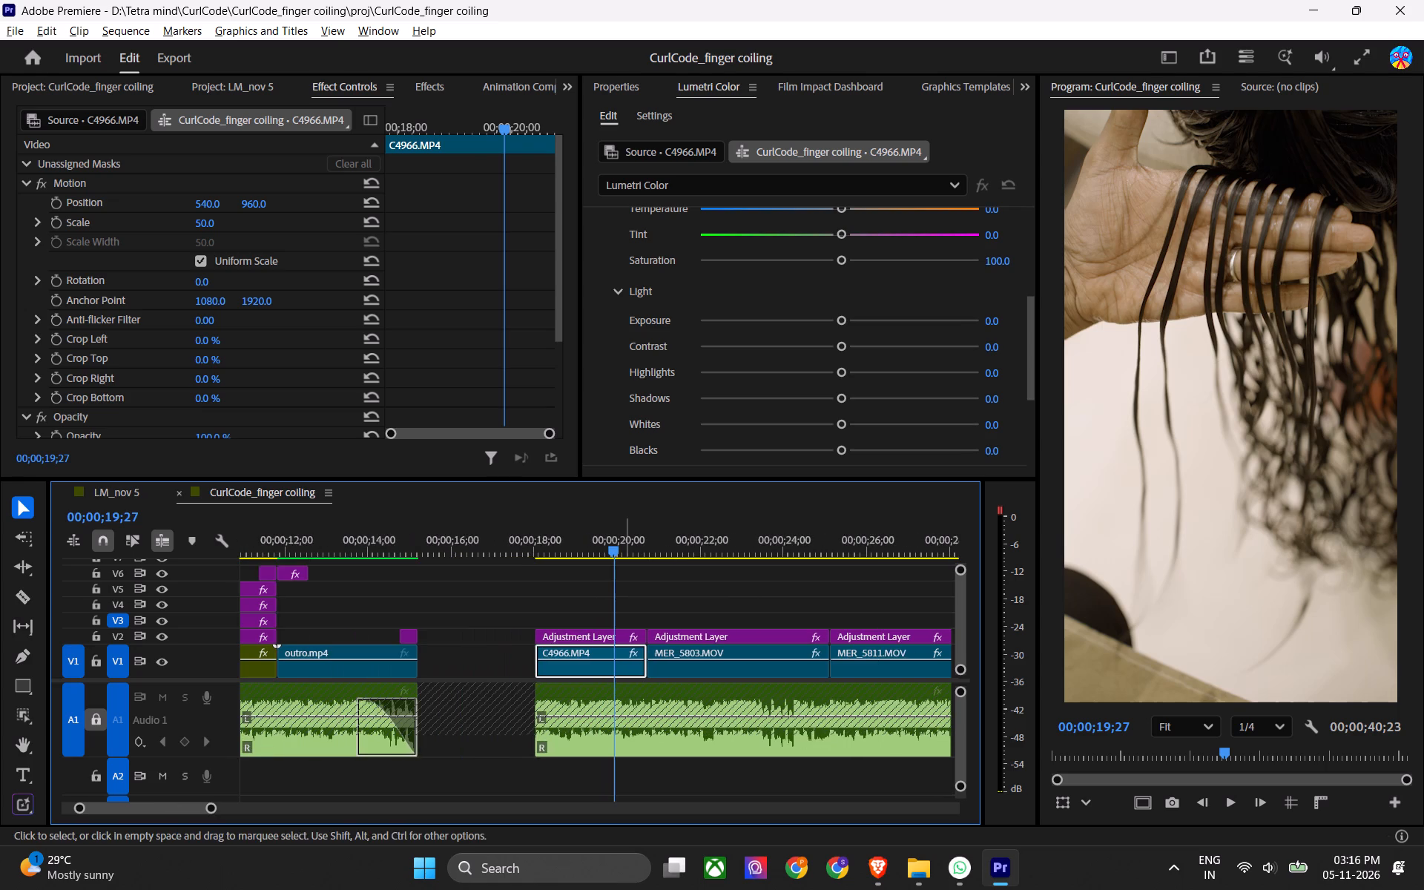
scroll(624, 662, "down", 8, "alt")
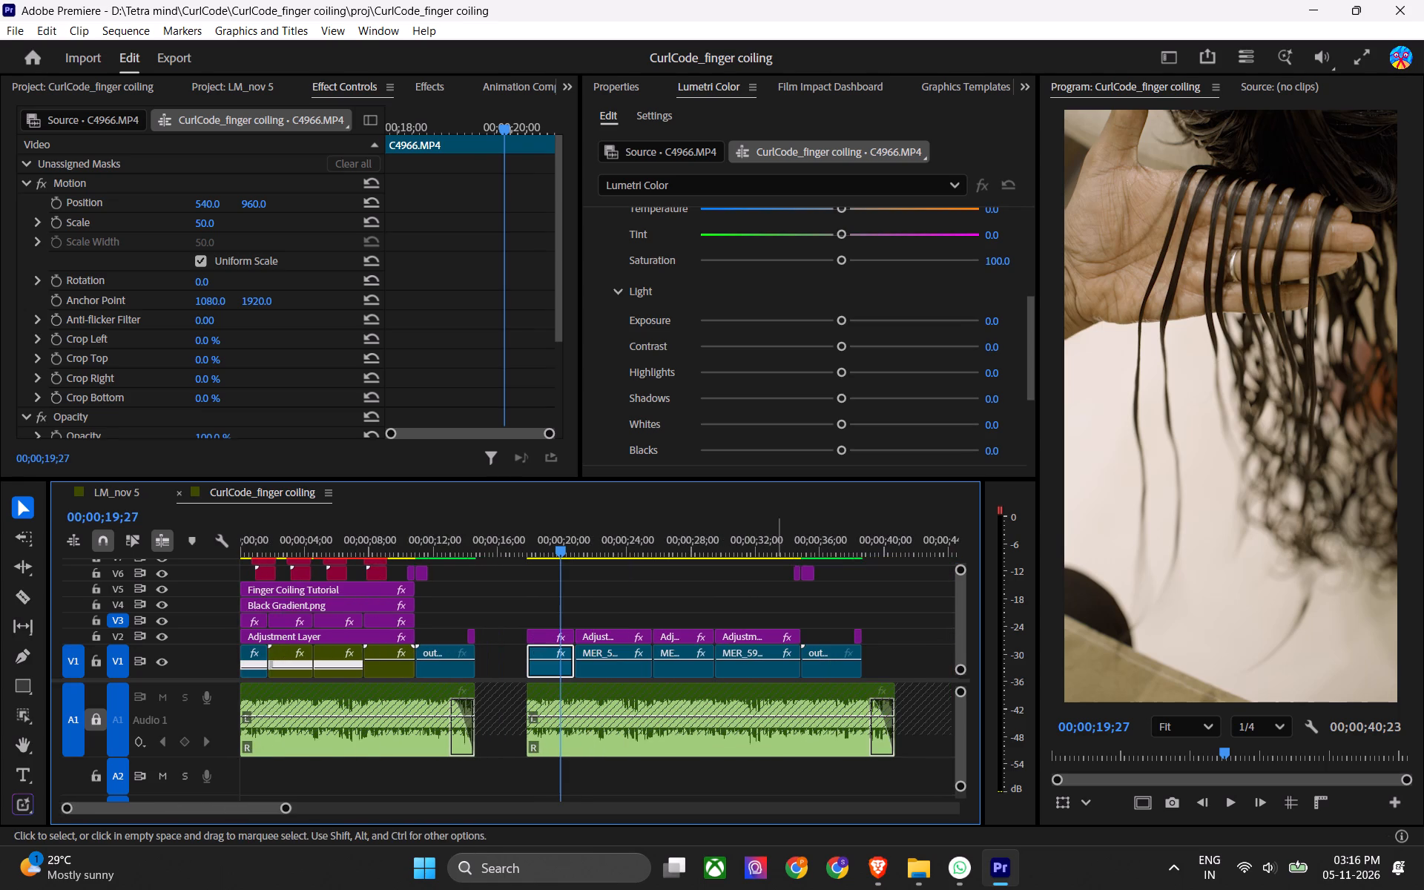
left_click_drag(777, 708, 570, 671)
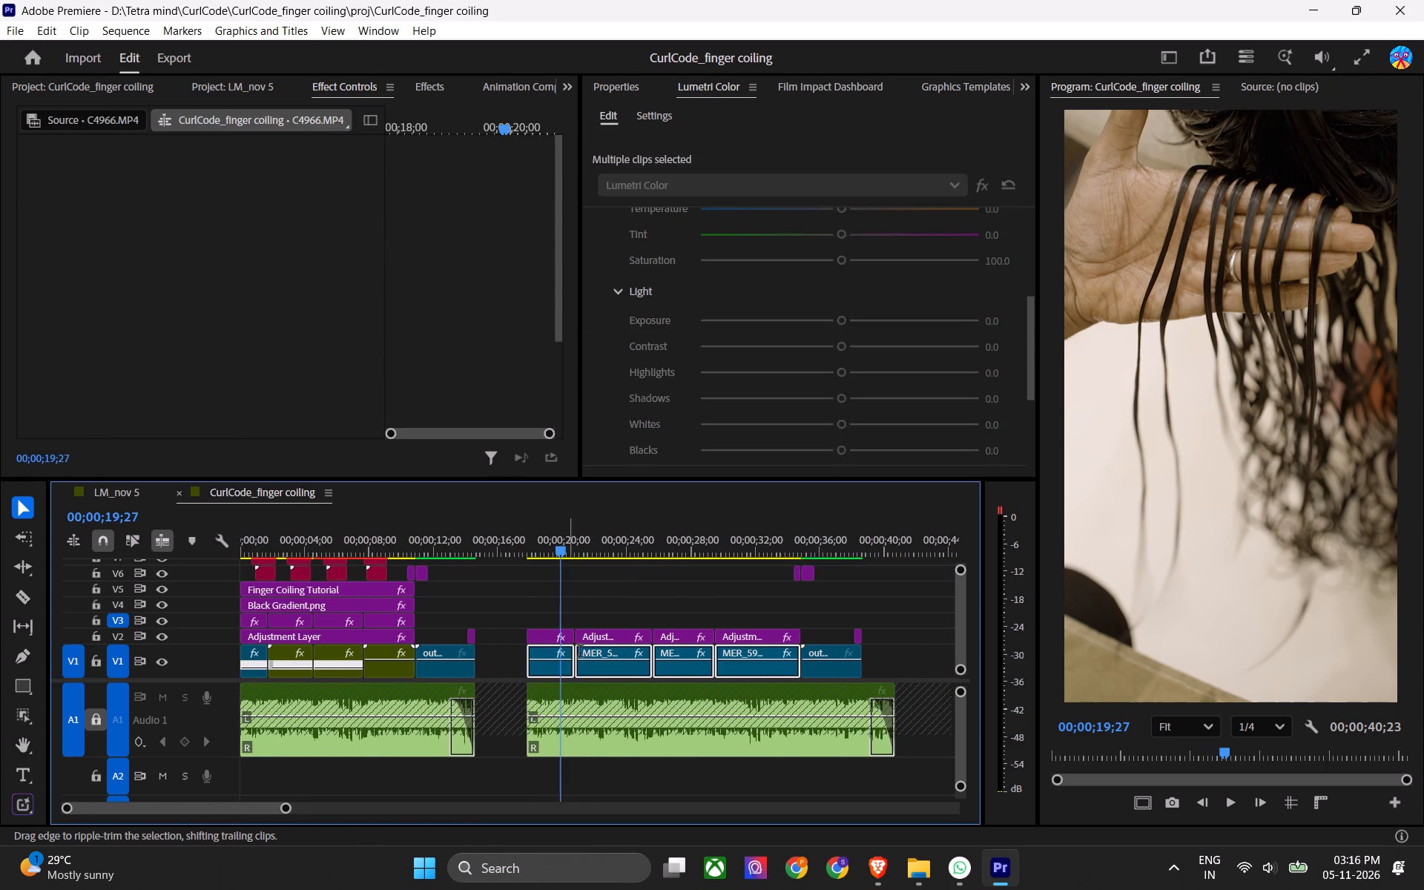
key("ctrl+r")
left_click(748, 487)
left_click(729, 564)
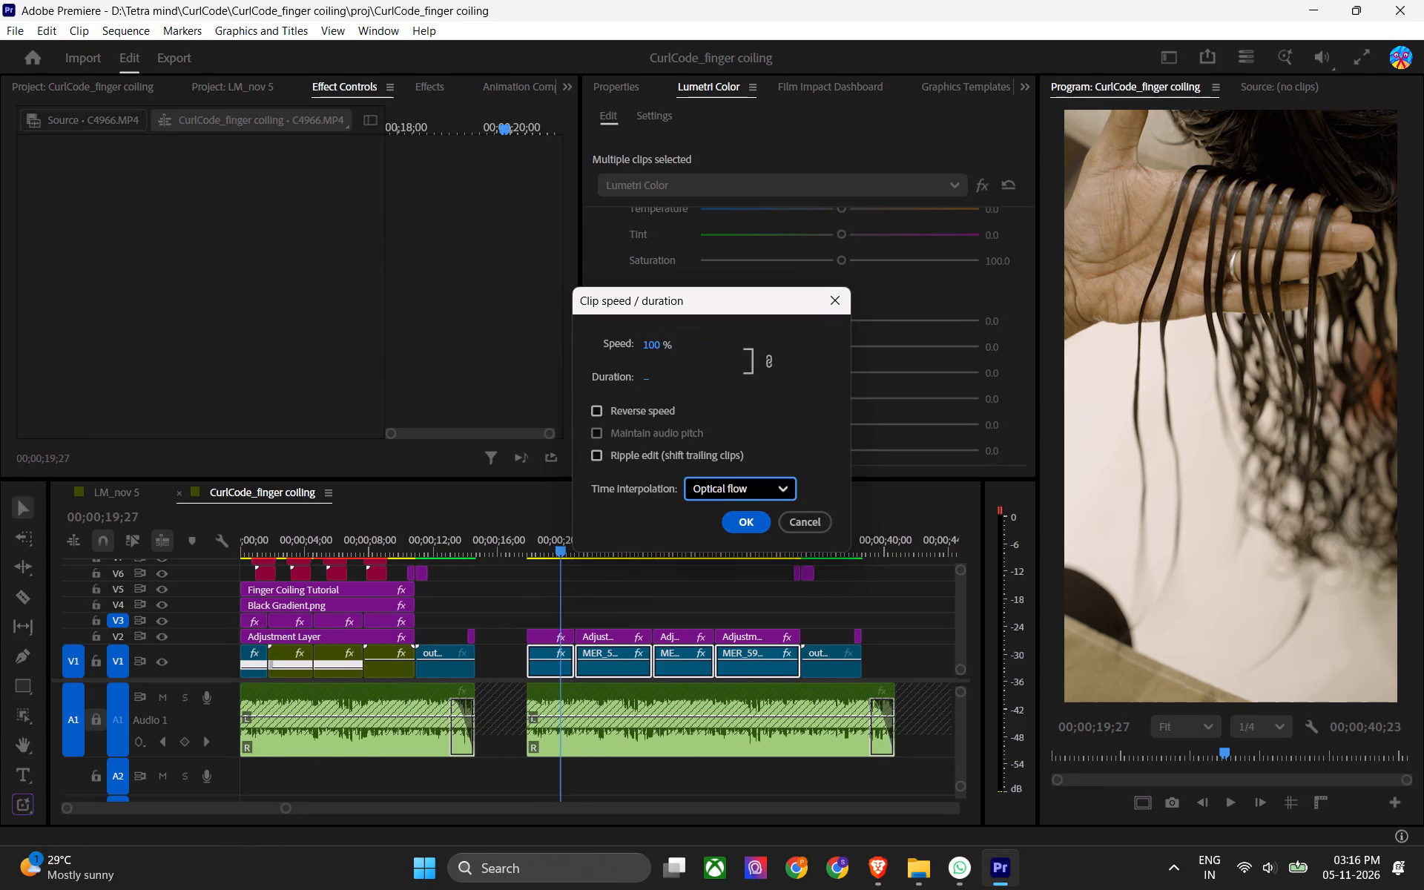
left_click(743, 518)
left_click(640, 578)
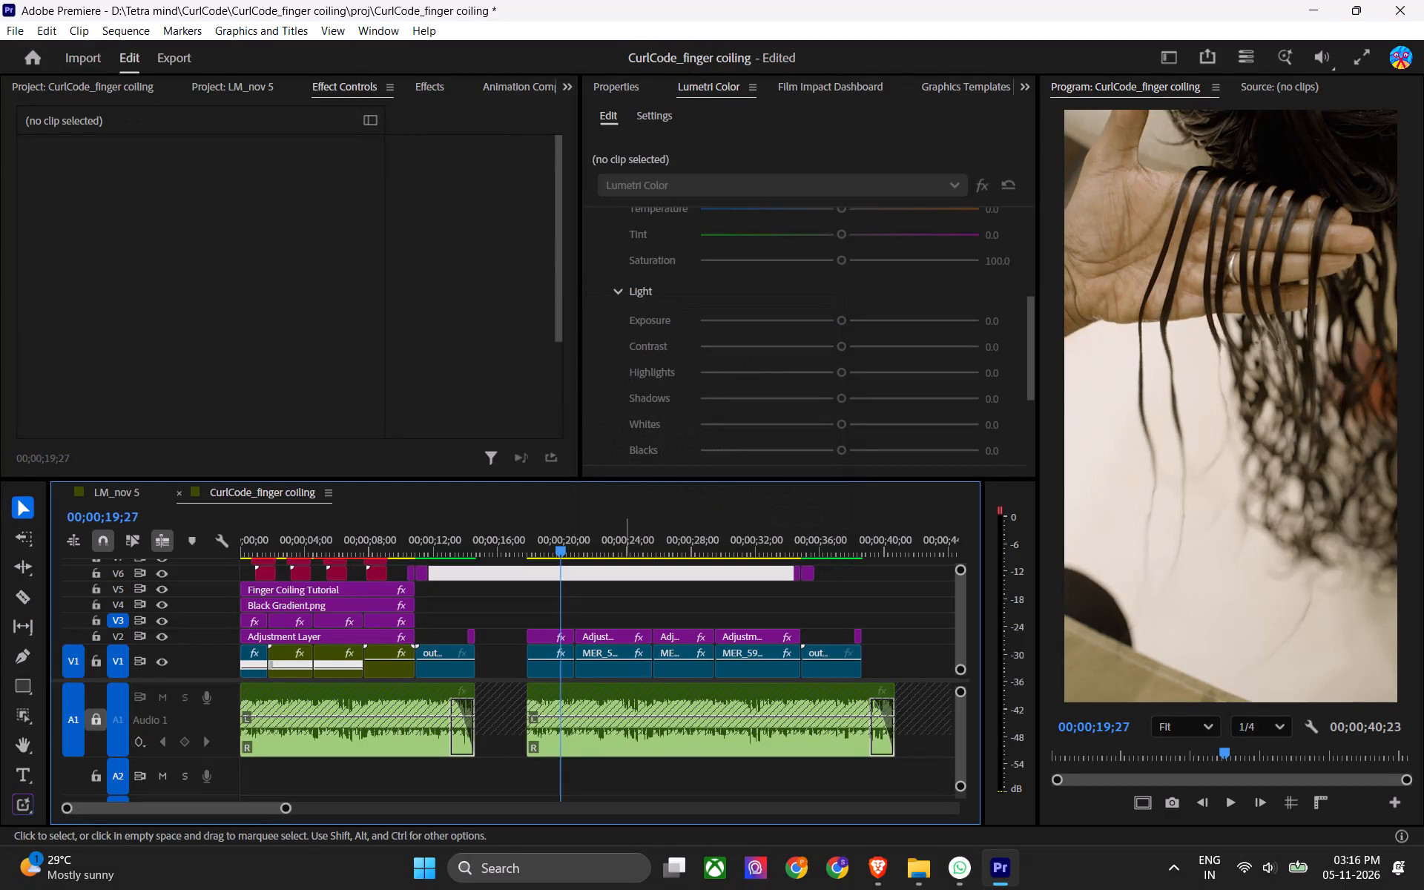
left_click_drag(538, 697, 796, 646)
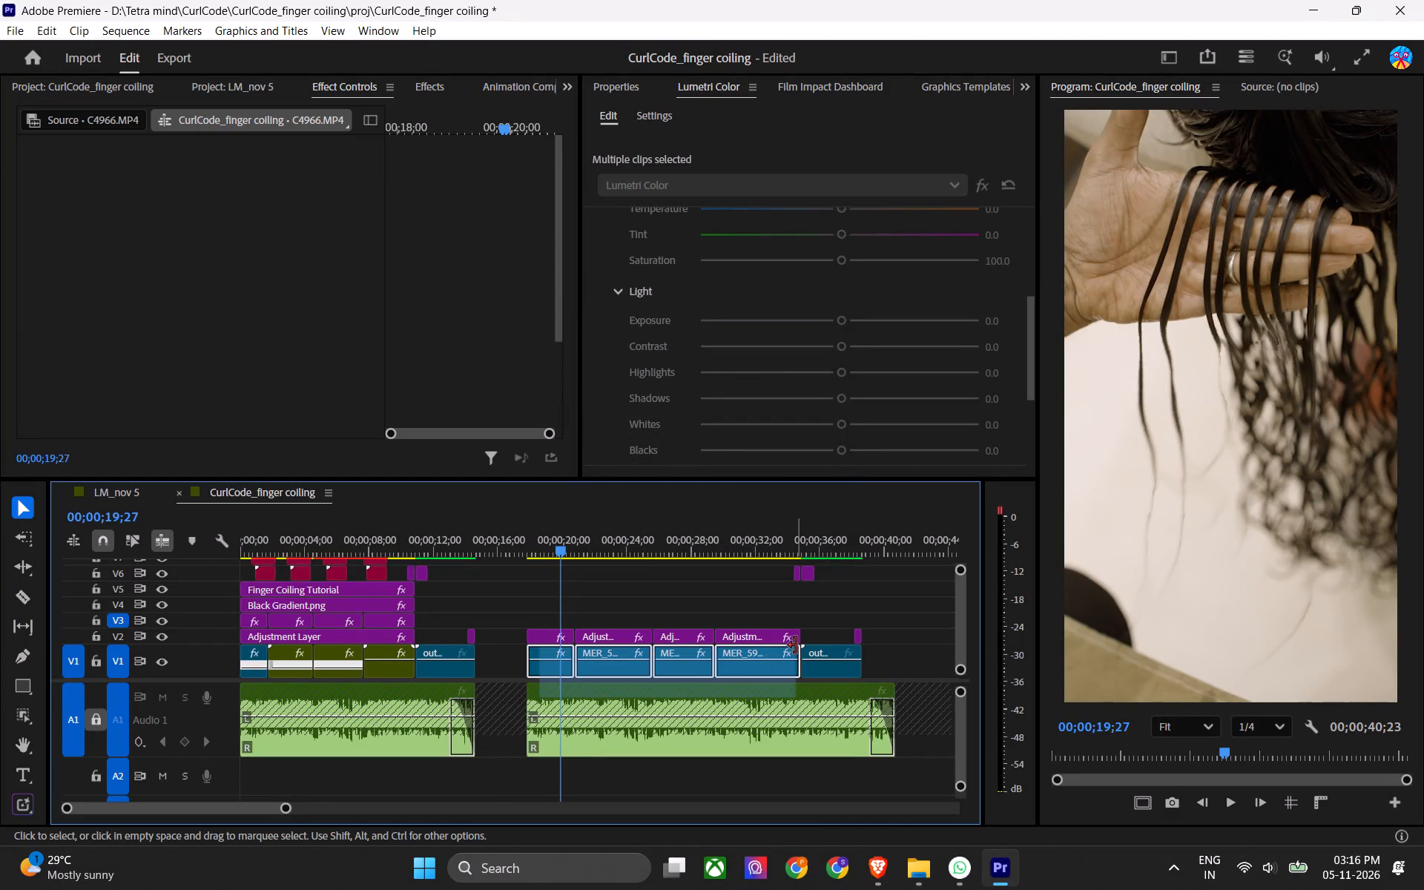
key("ctrl+r")
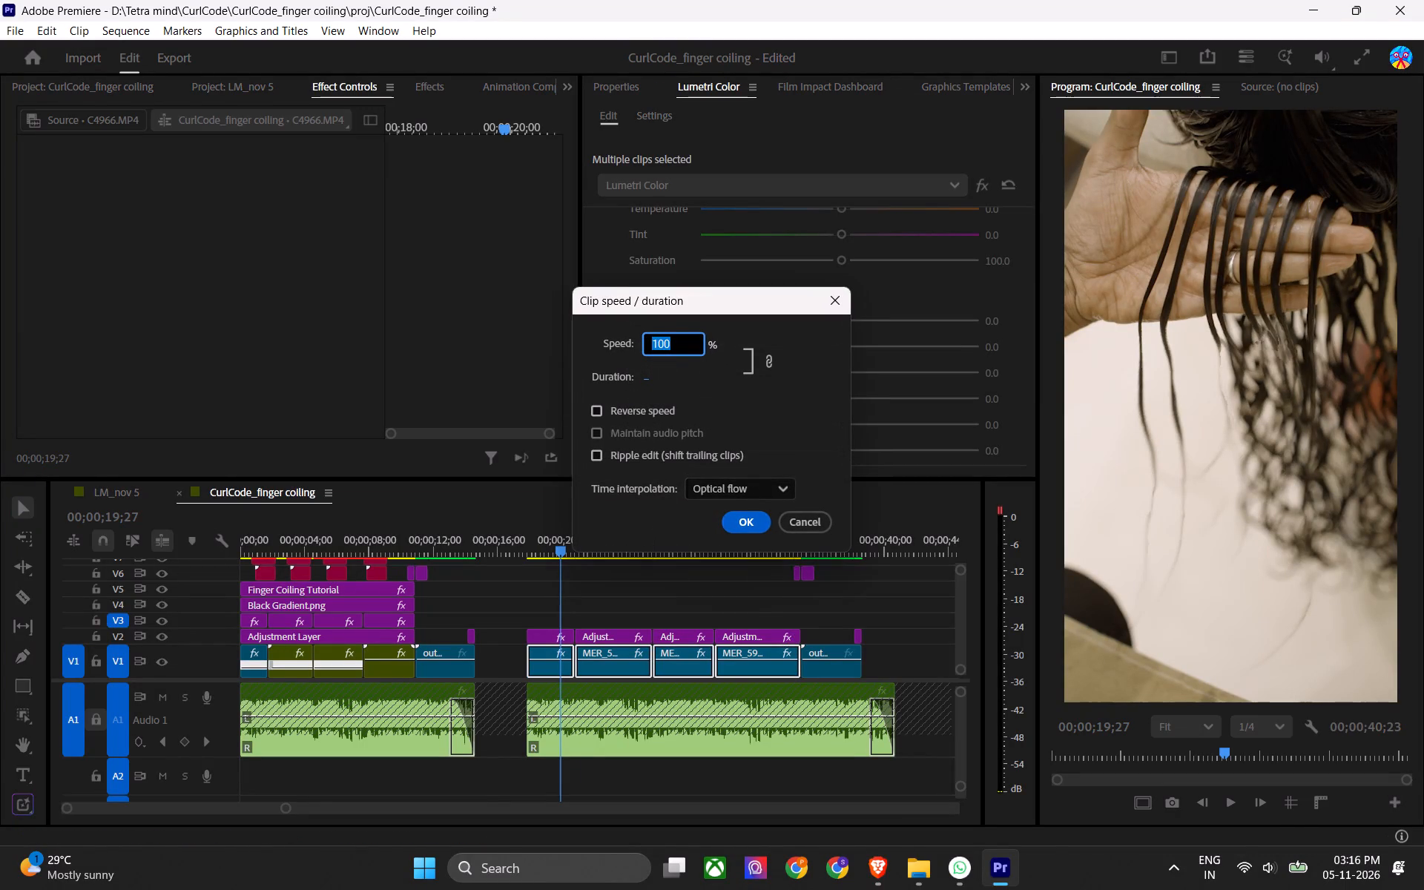
left_click(745, 512)
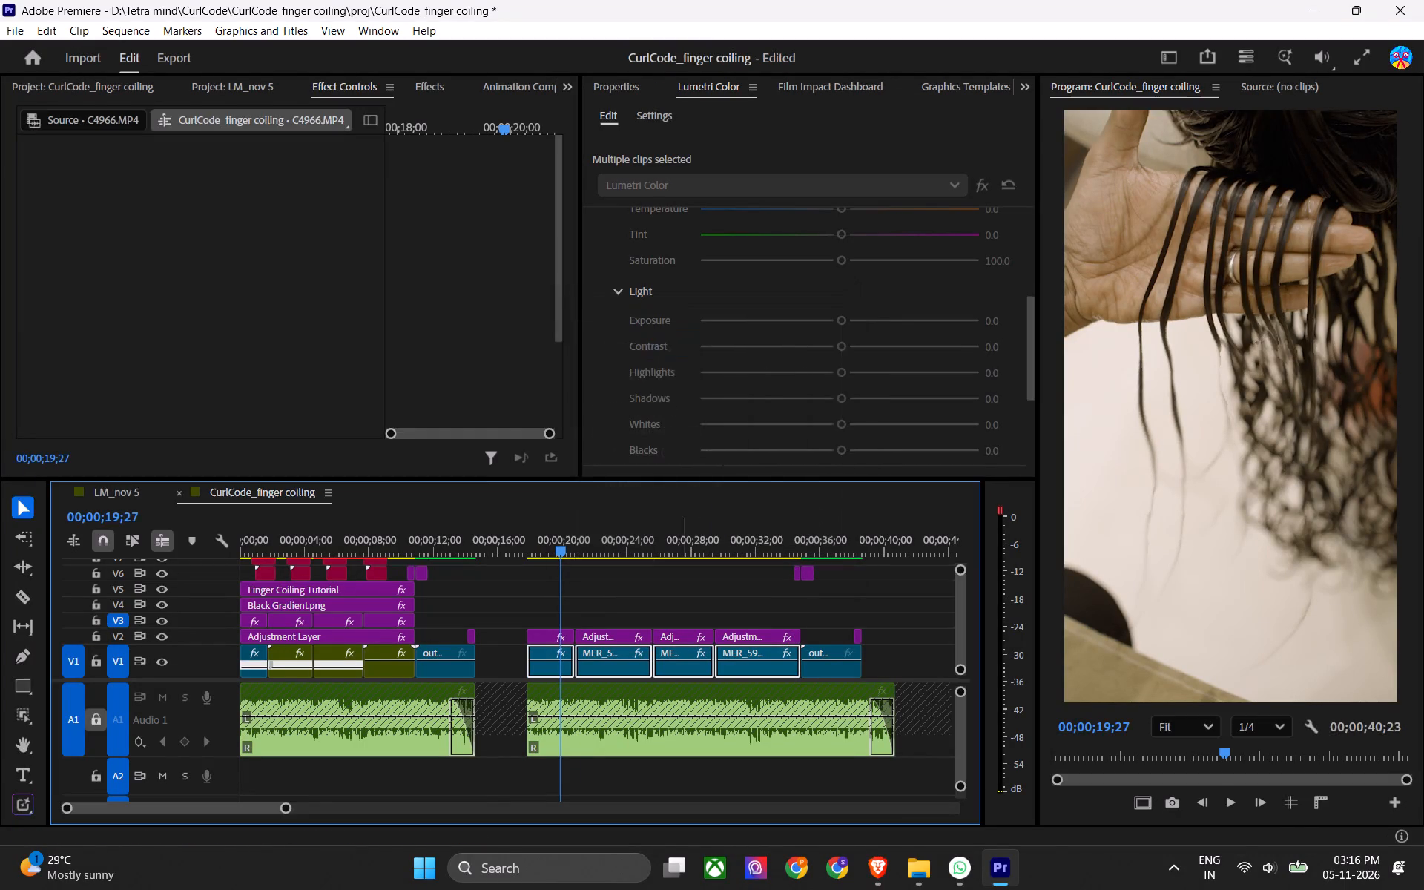
key("ctrl+s")
Show the Time Remapping Speed line on C4966.MP4 in the second section, and save the project.
left_click(568, 601)
scroll(568, 676, "up", 7, "alt")
scroll(561, 684, "up", 6)
key("ctrl+s")
scroll(693, 671, "up", 4, "alt")
scroll(693, 676, "down", 6)
scroll(531, 690, "up", 1, "alt")
key("ctrl+s")
left_click(546, 553)
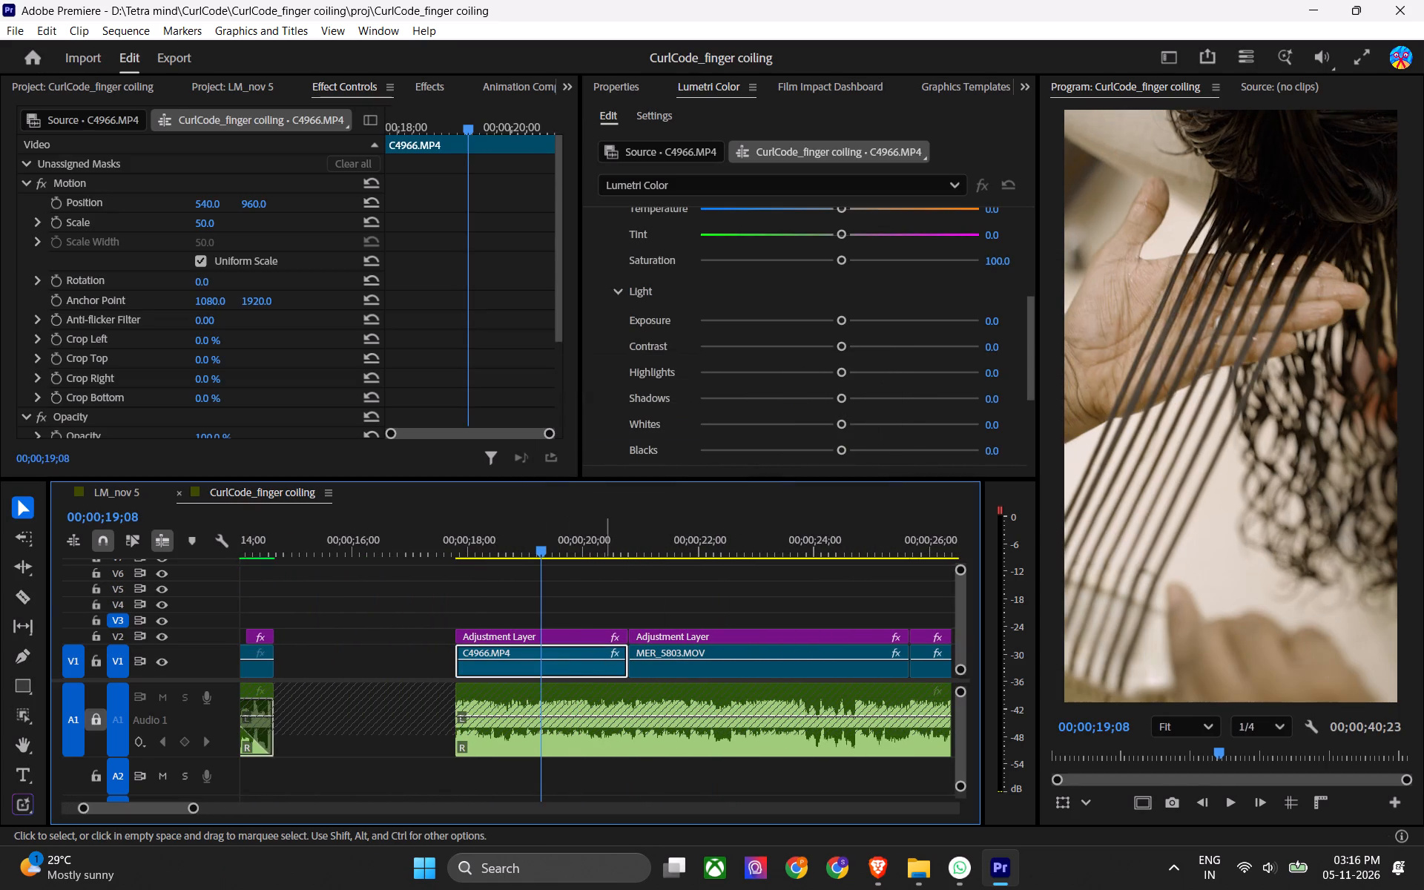
right_click(609, 650)
left_click(810, 704)
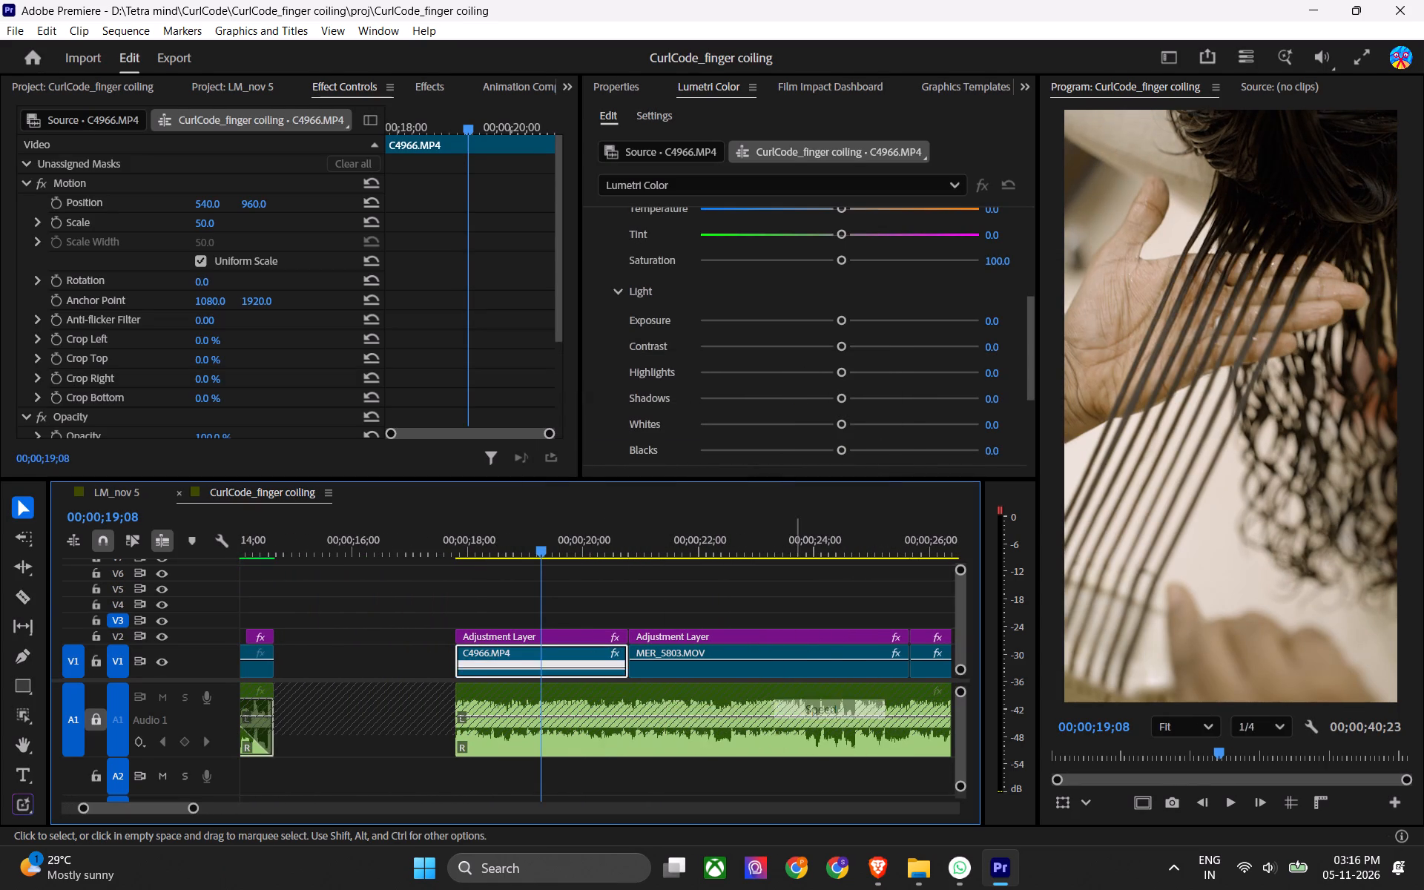
Show the Time Remapping Speed line on MER_5803.MOV, MER_5811.MOV and MER_5919.MOV as well.
scroll(794, 698, "down", 5)
right_click(754, 653)
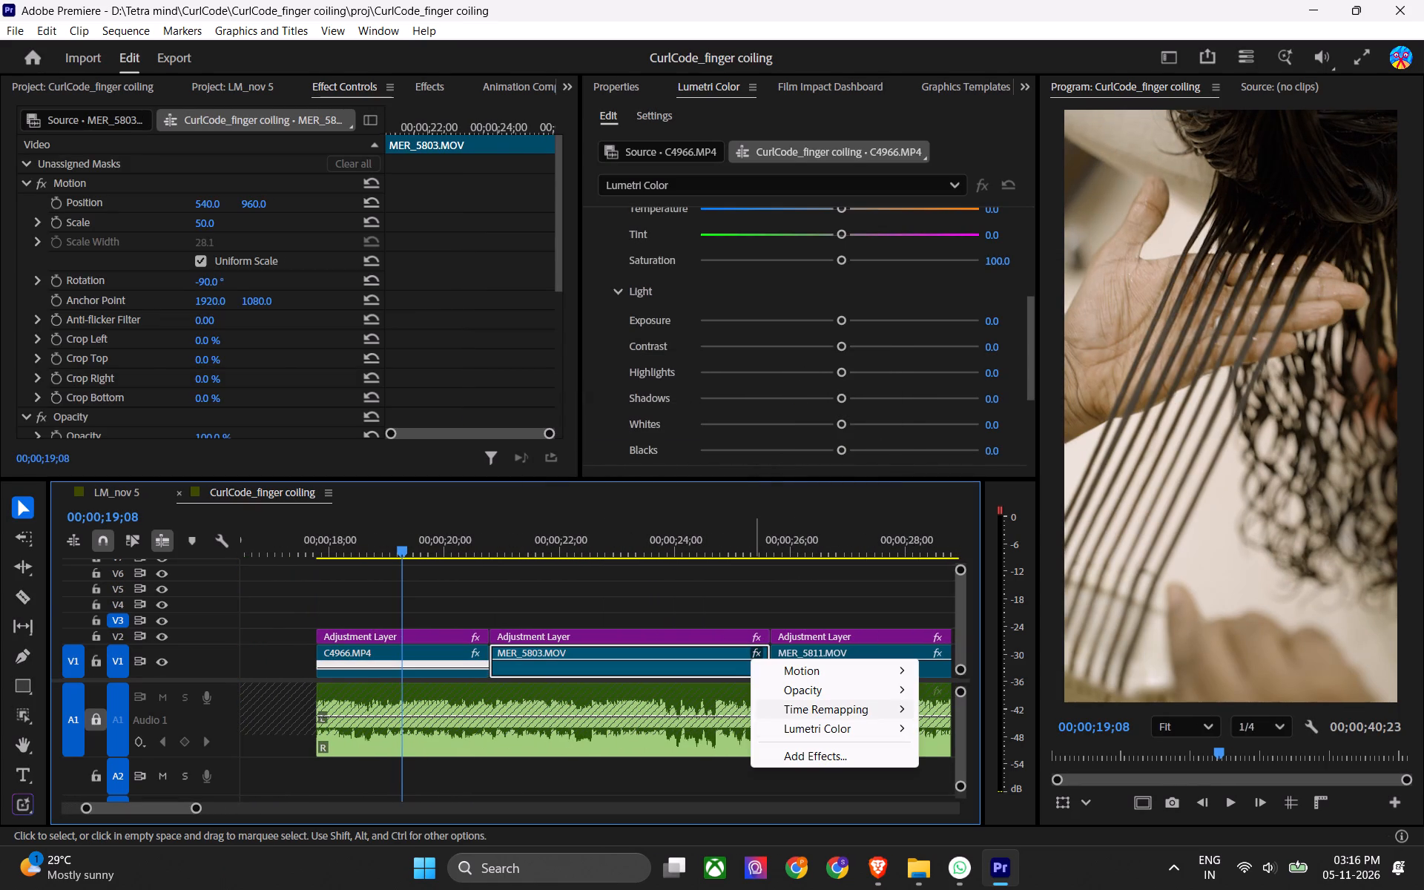
left_click(932, 711)
scroll(711, 662, "down", 15)
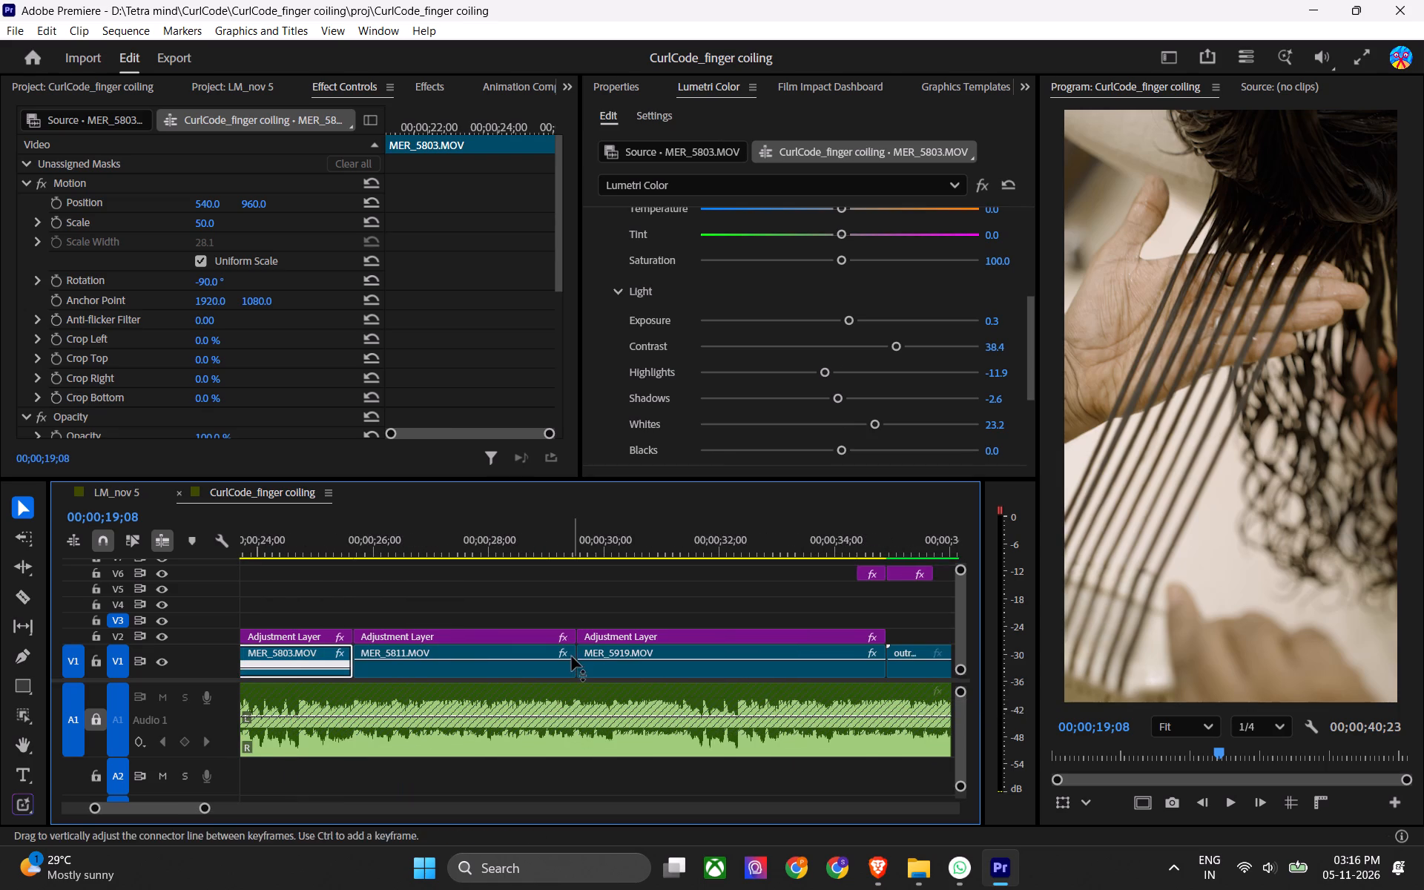
right_click(568, 653)
left_click(768, 708)
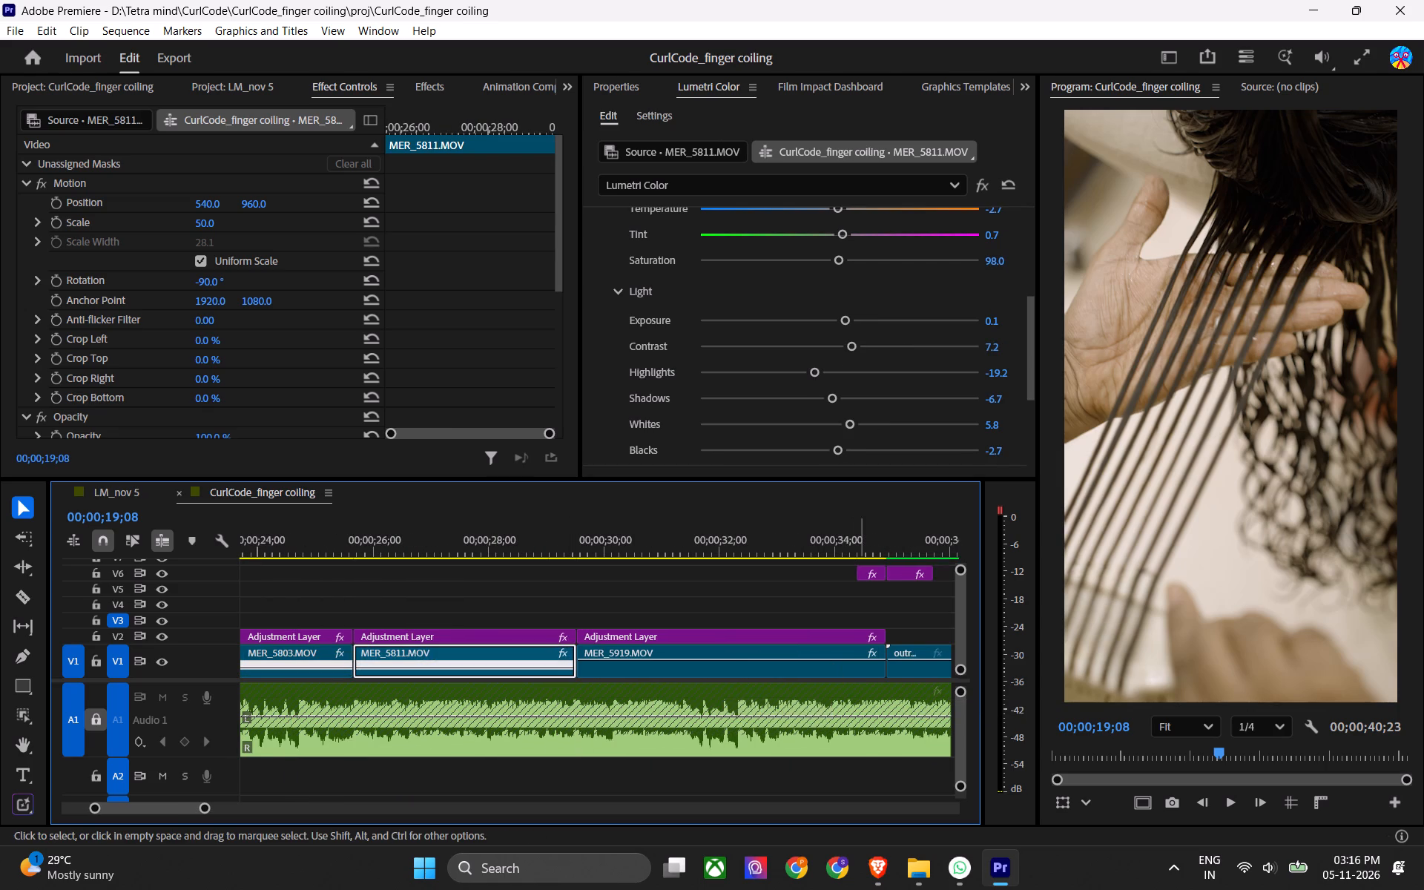
right_click(866, 650)
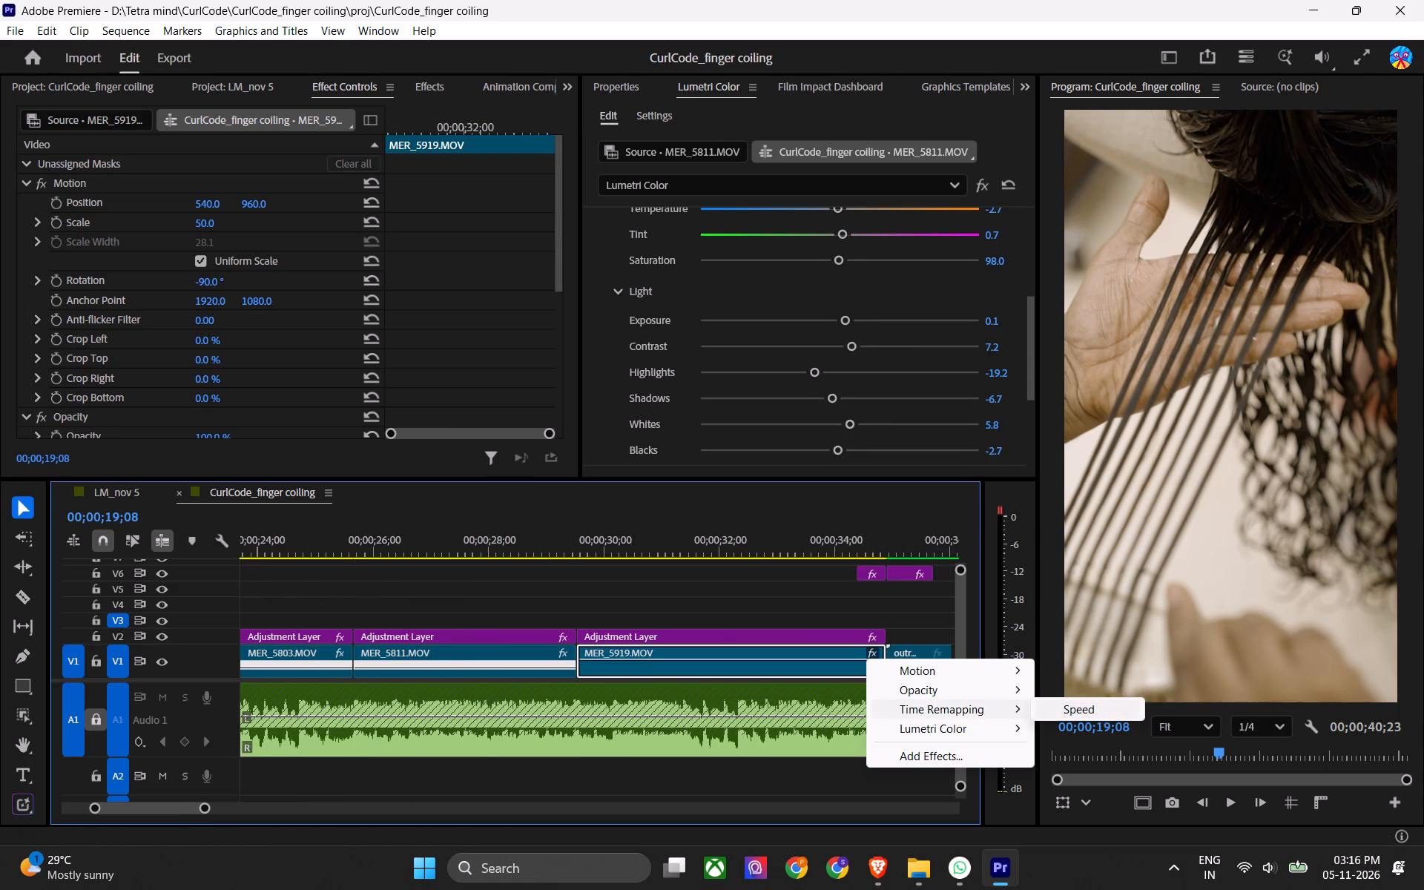
left_click(1053, 699)
Make the V1 track slightly taller to expose the clips' speed handles, and save.
scroll(754, 685, "down", 7, "alt")
scroll(753, 687, "up", 8)
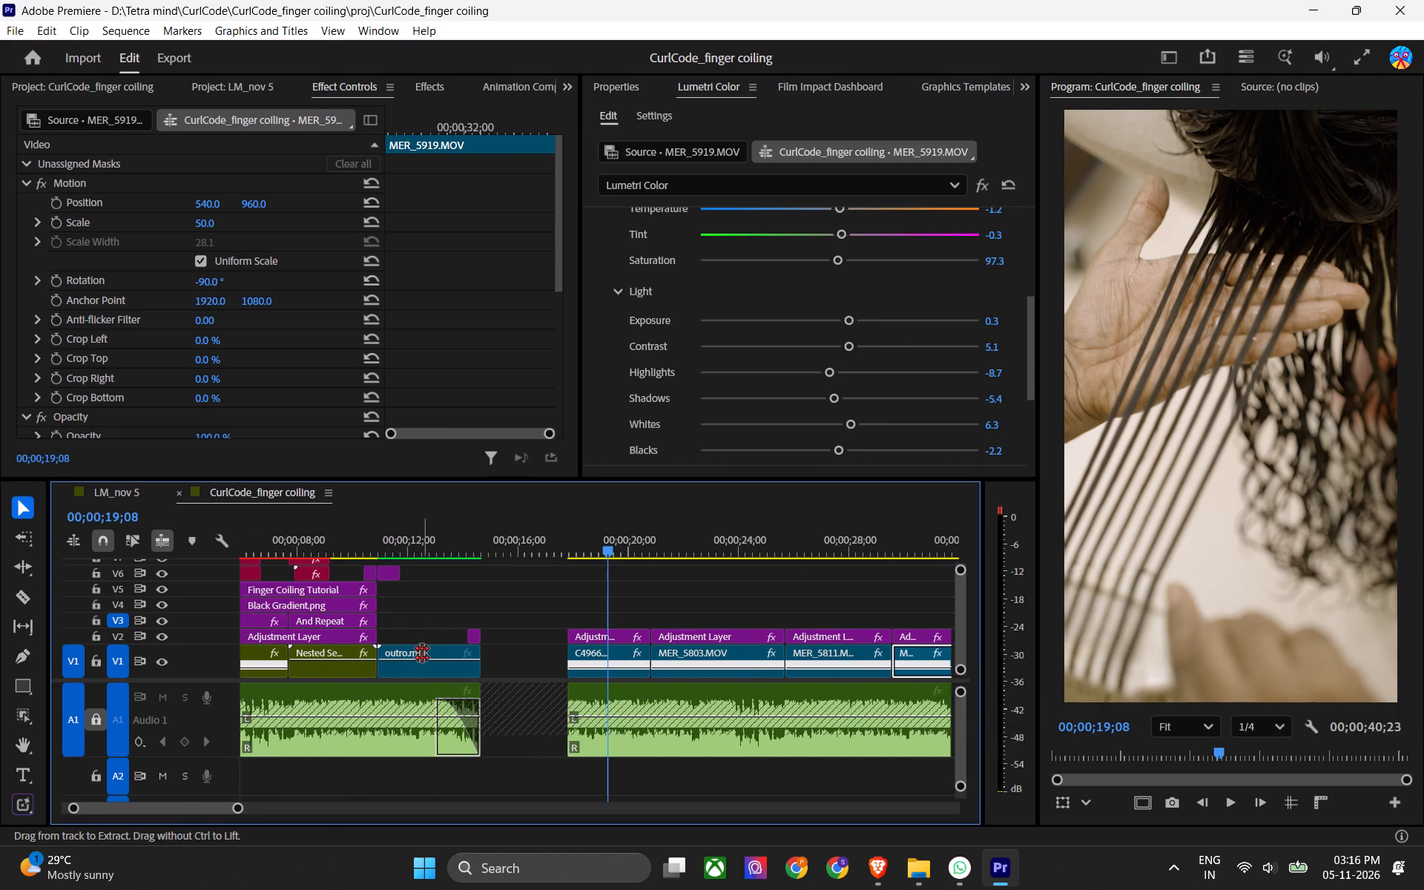
scroll(484, 648, "down", 5, "ctrl")
scroll(228, 658, "up", 1, "alt")
scroll(599, 659, "down", 2, "alt")
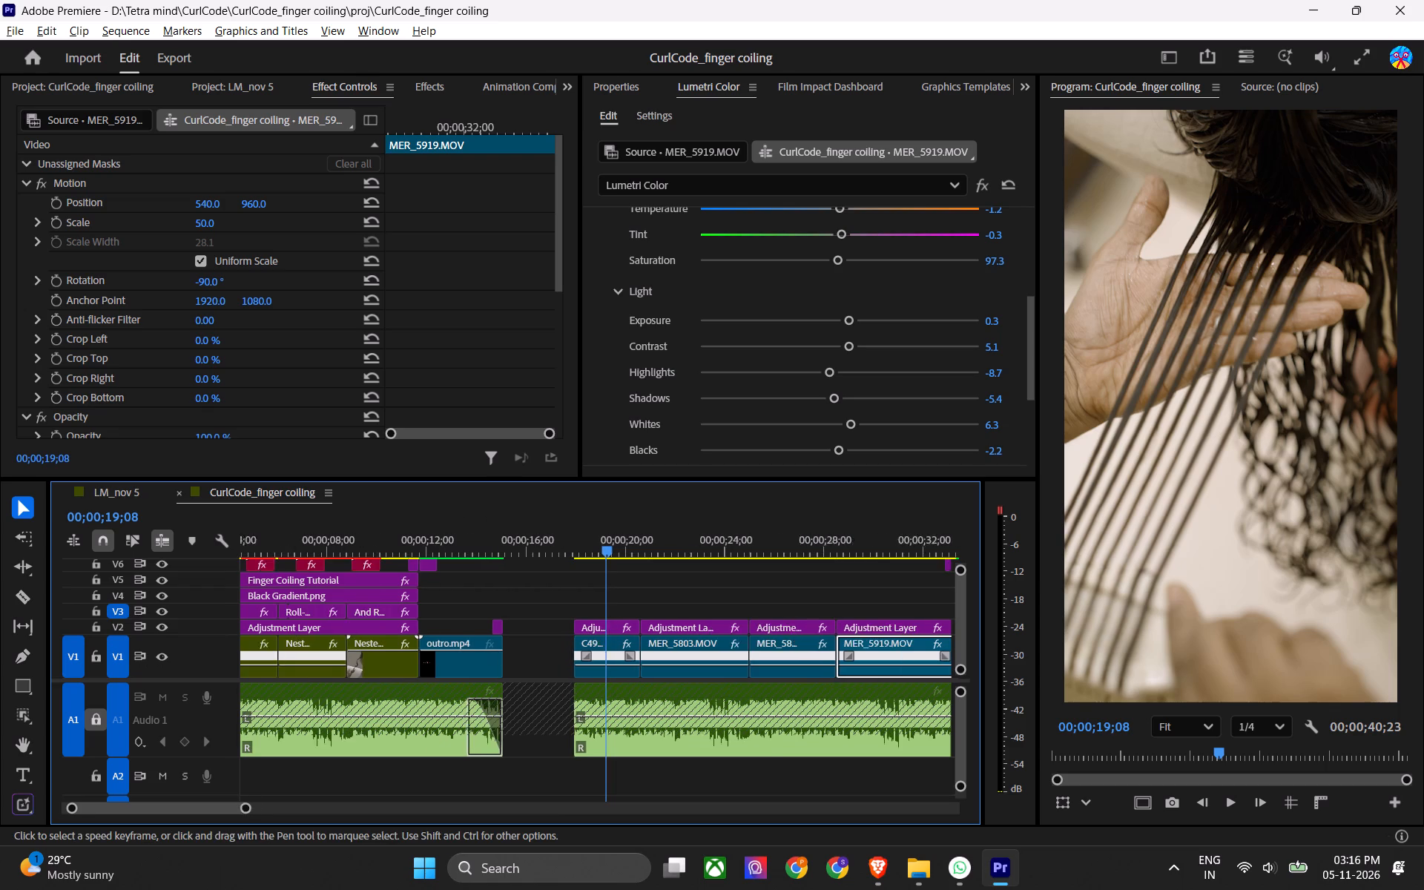
scroll(597, 665, "up", 7, "alt")
key("ctrl+s")
Play C4966.MP4 to about 00;00;19;21 and lower its time-remapping speed line to slow the clip.
left_click_drag(612, 551, 601, 551)
key("space")
scroll(710, 660, "up", 6, "alt")
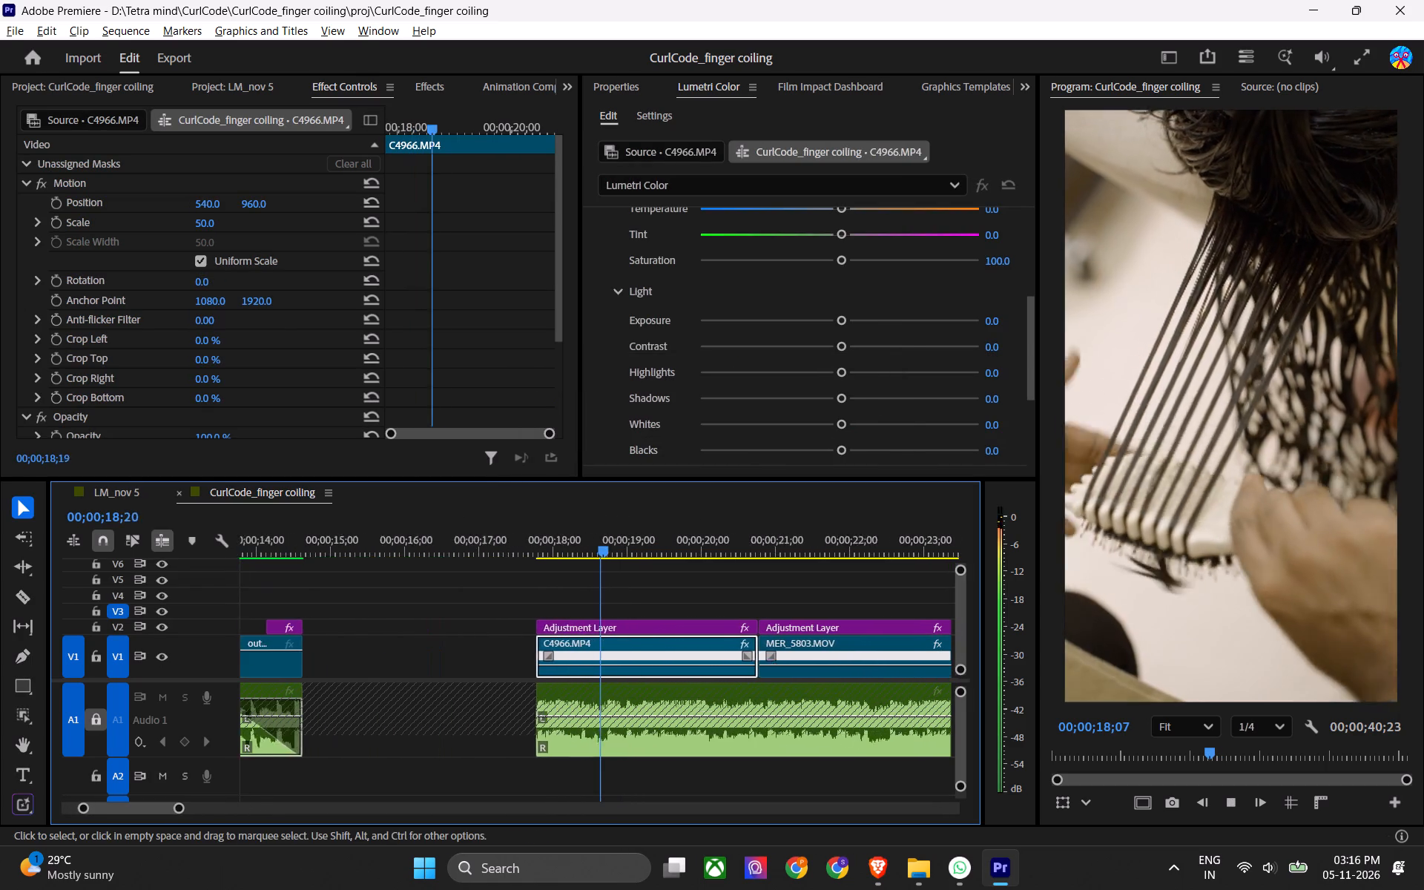
key("space")
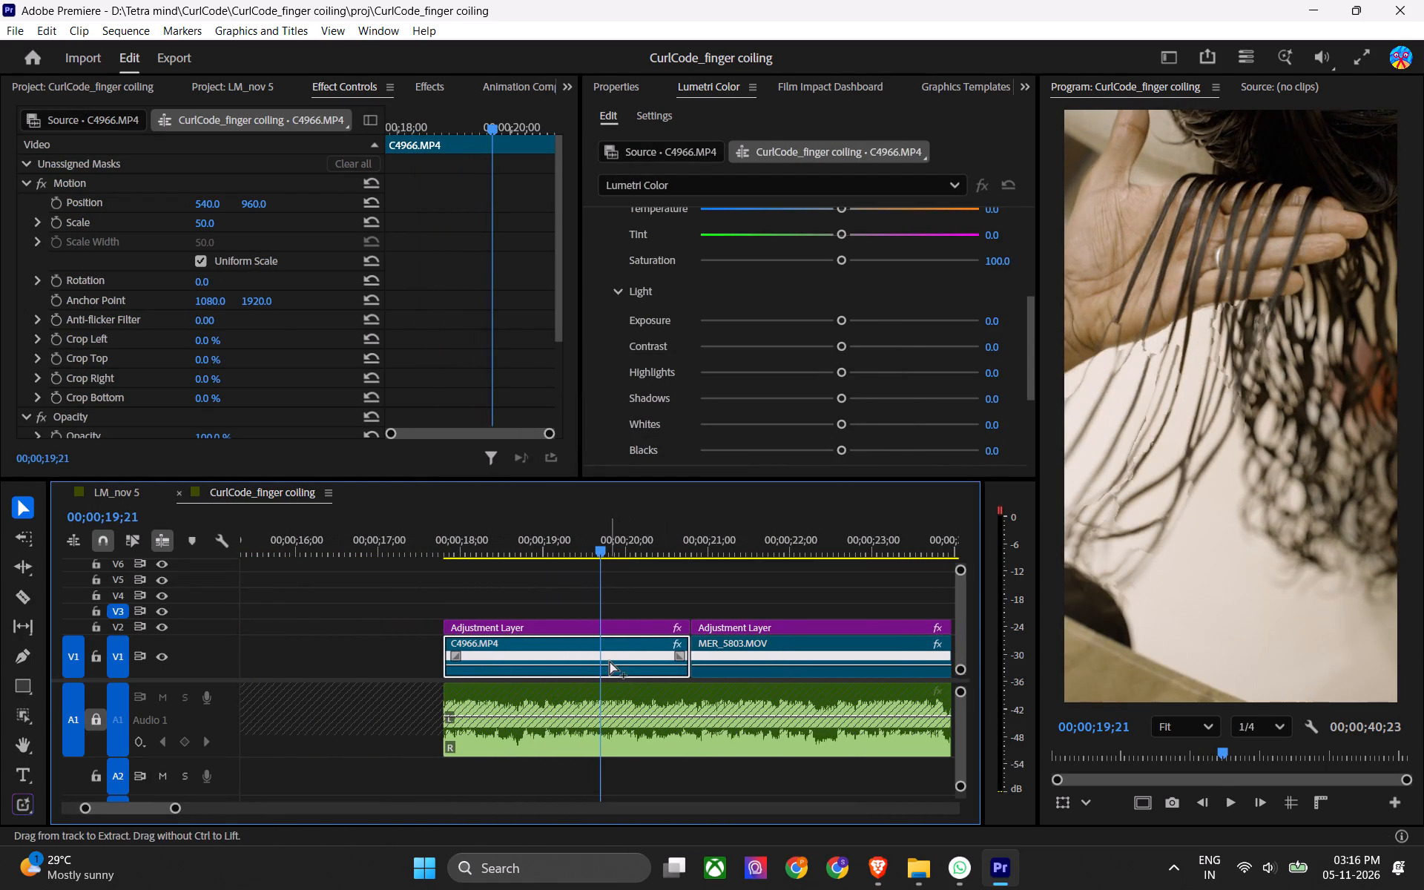
double_click(616, 665)
left_click_drag(639, 668, 639, 696)
Play the re-timed C4966.MP4 and on through MER_5803.MOV to about 00;00;23;24 to check the pacing.
left_click_drag(588, 554, 557, 561)
key("space")
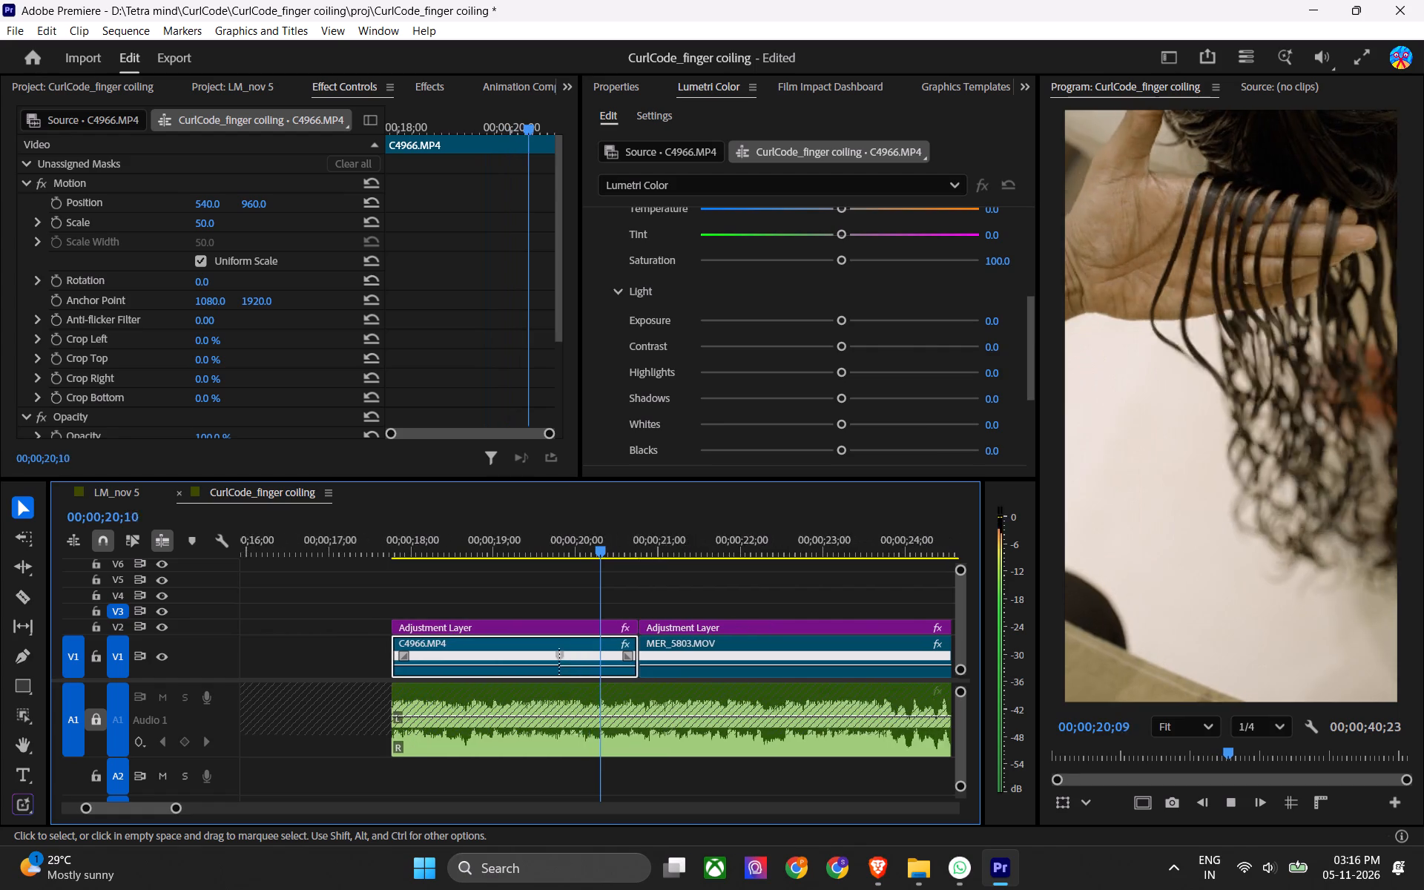
key("space")
left_click_drag(527, 525, 510, 535)
key("space")
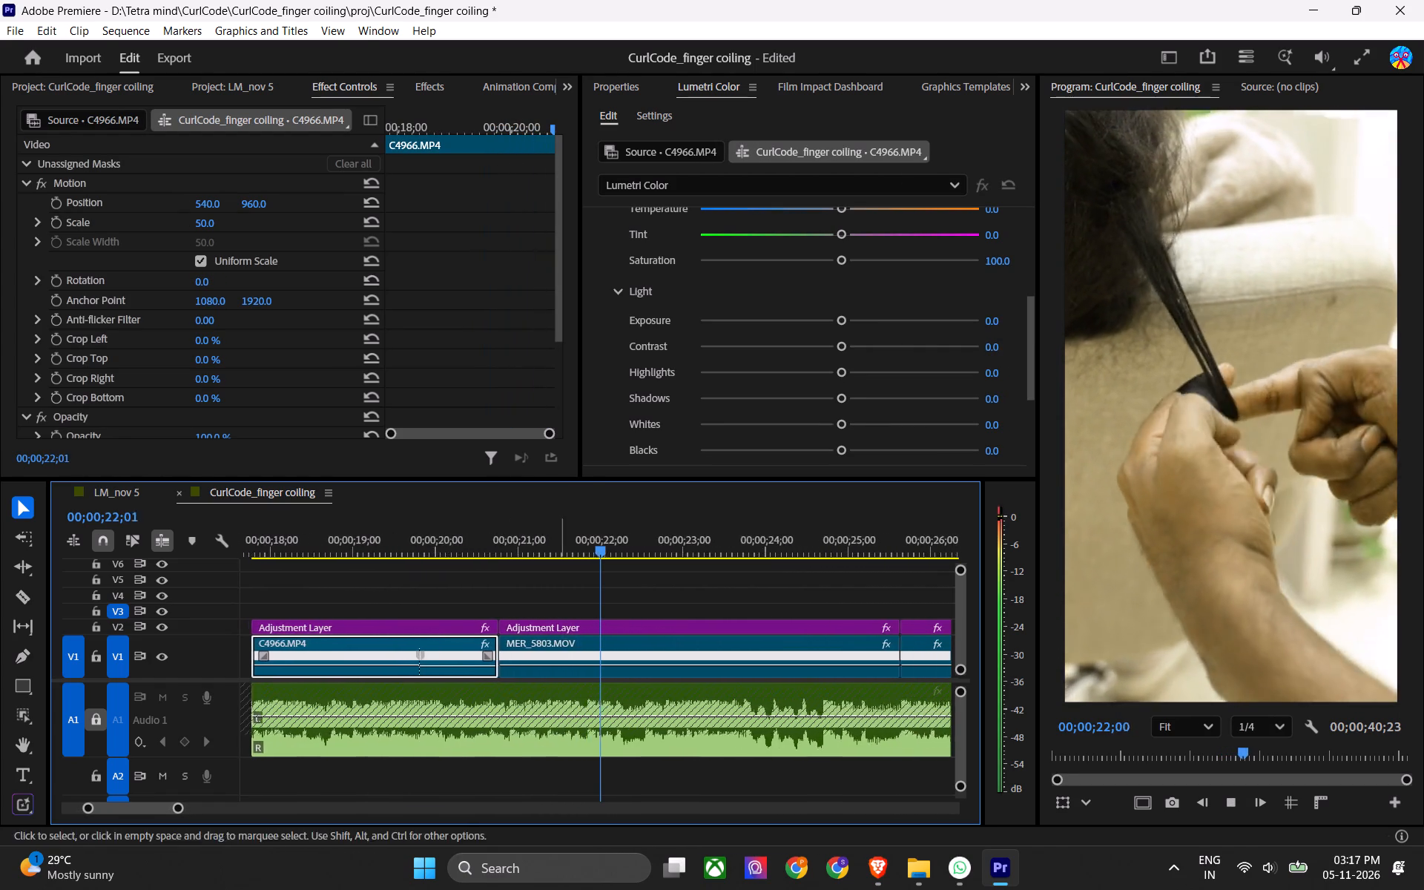
scroll(619, 611, "up", 1, "alt")
key("space")
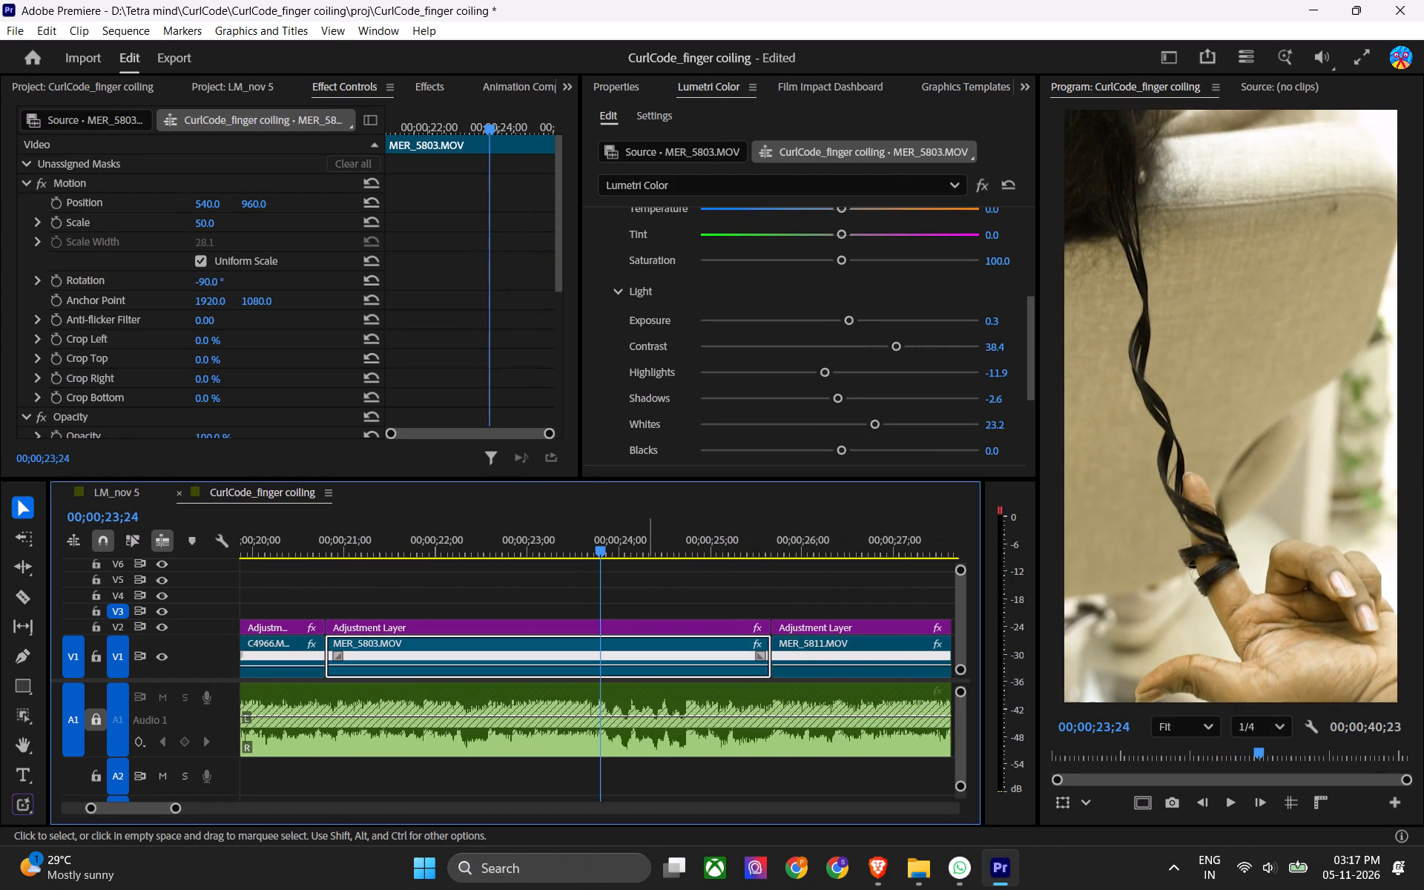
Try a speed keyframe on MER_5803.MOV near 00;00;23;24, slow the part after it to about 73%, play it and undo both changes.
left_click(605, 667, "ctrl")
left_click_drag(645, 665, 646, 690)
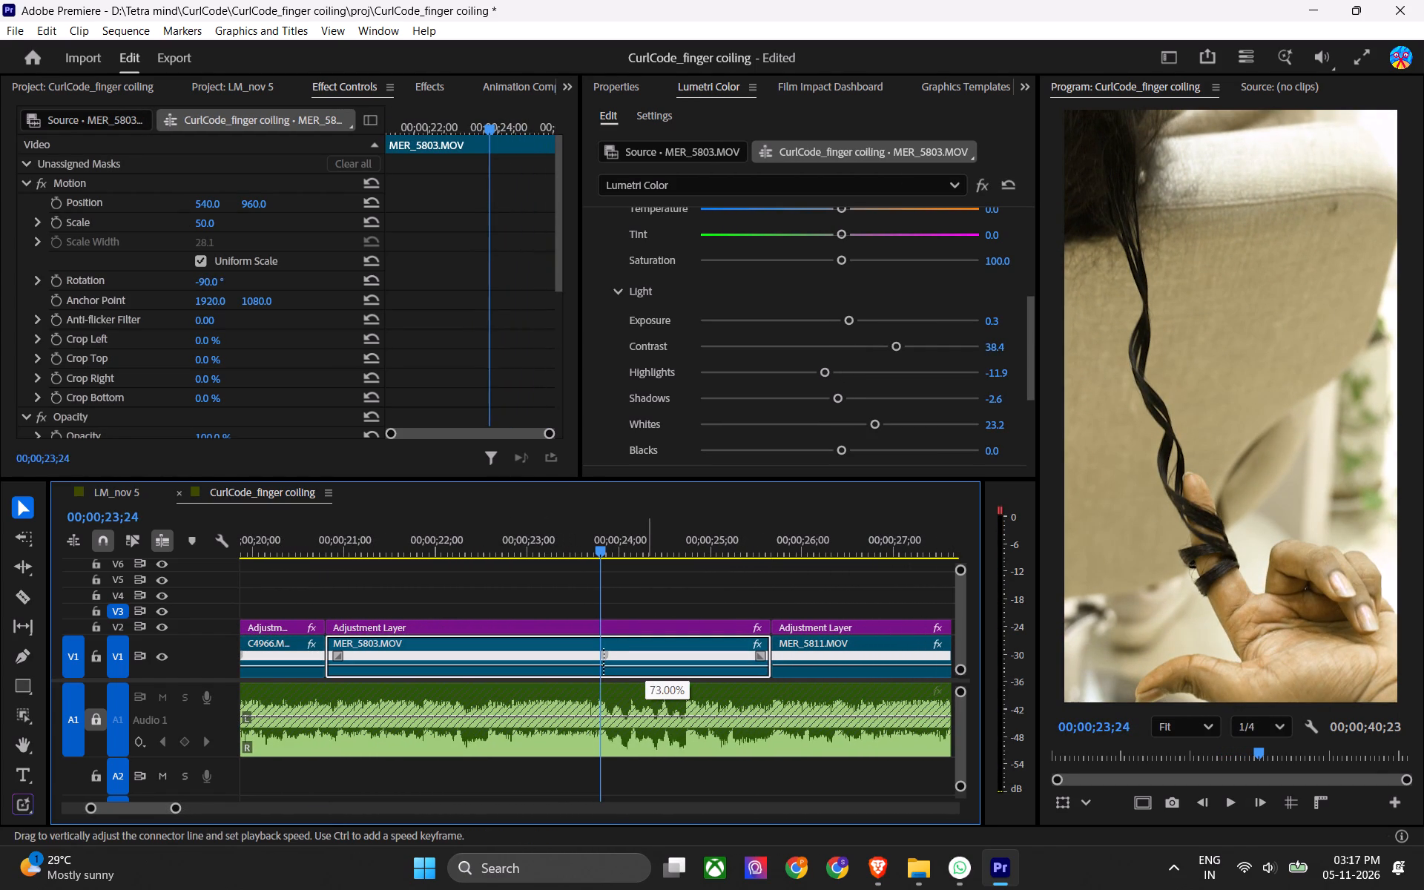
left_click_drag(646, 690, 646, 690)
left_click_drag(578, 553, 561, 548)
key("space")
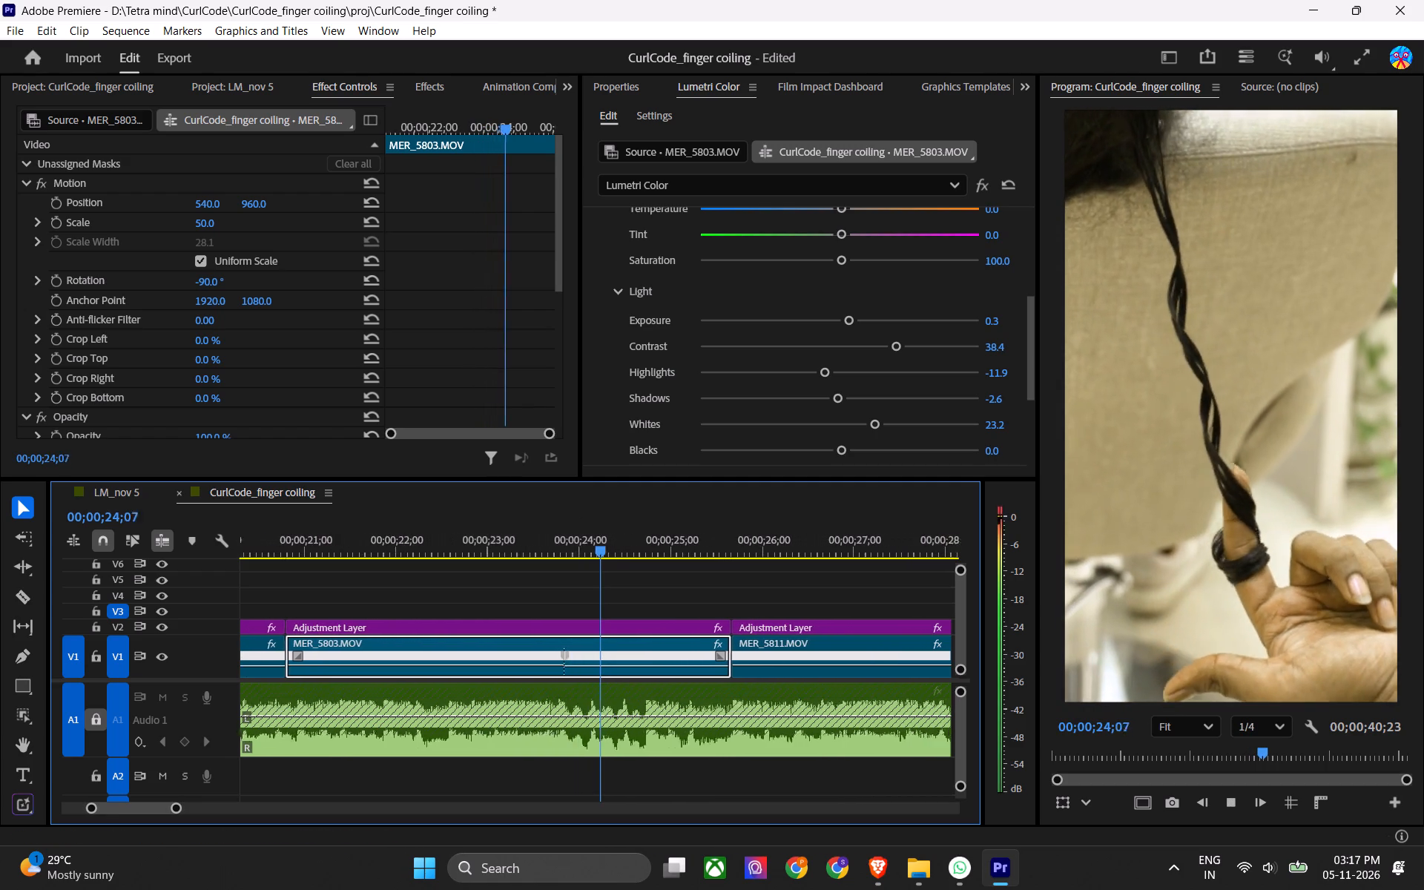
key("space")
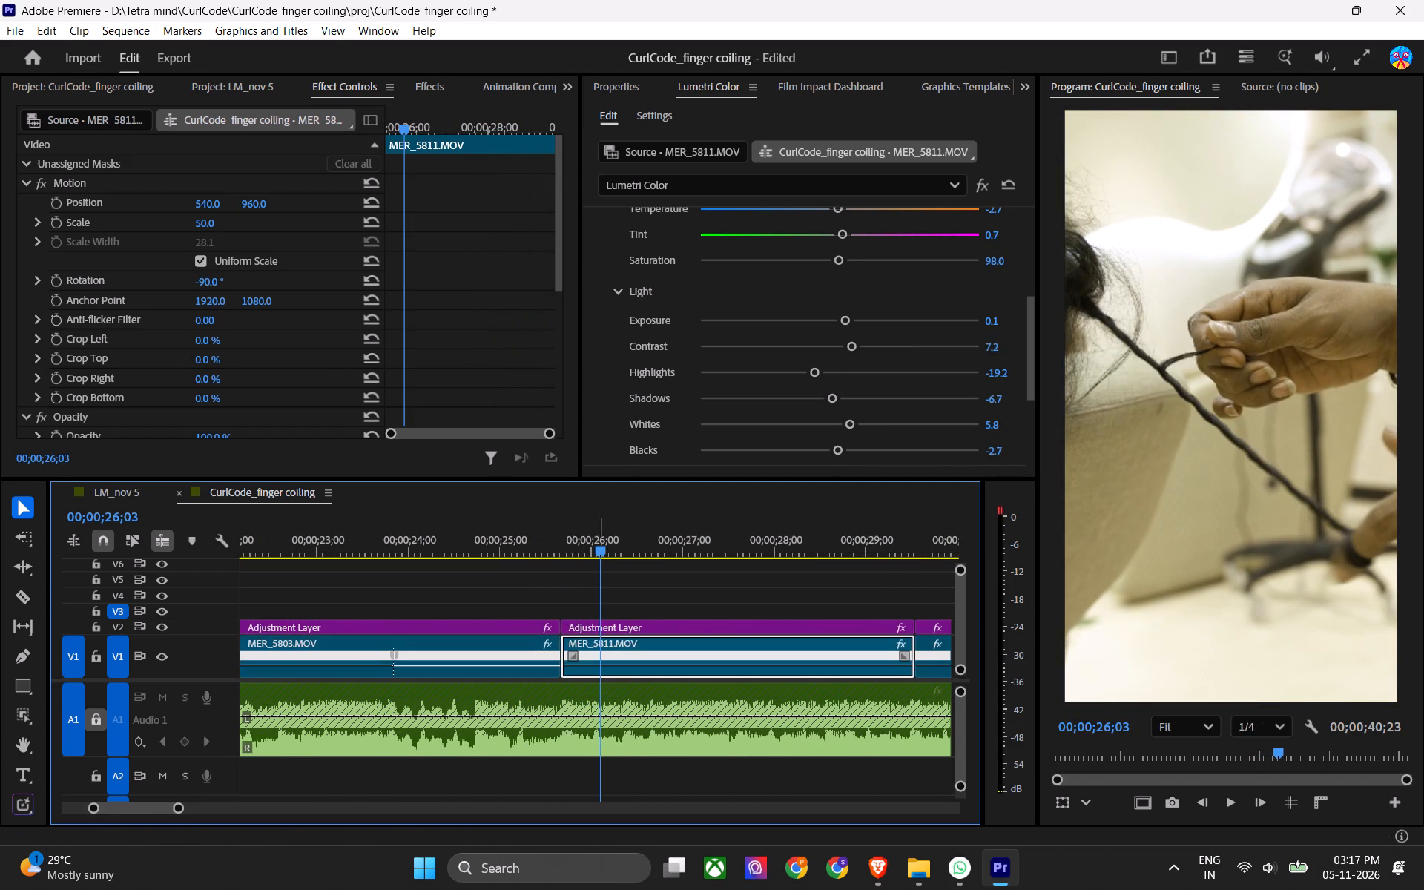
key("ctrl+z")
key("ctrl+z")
Add a speed keyframe to MER_5803.MOV shortly before 00;00;24;29, slow the part after it, and play on into MER_5811.MOV.
scroll(513, 613, "up", 3)
left_click_drag(534, 534, 484, 553)
left_click_drag(480, 553, 470, 552)
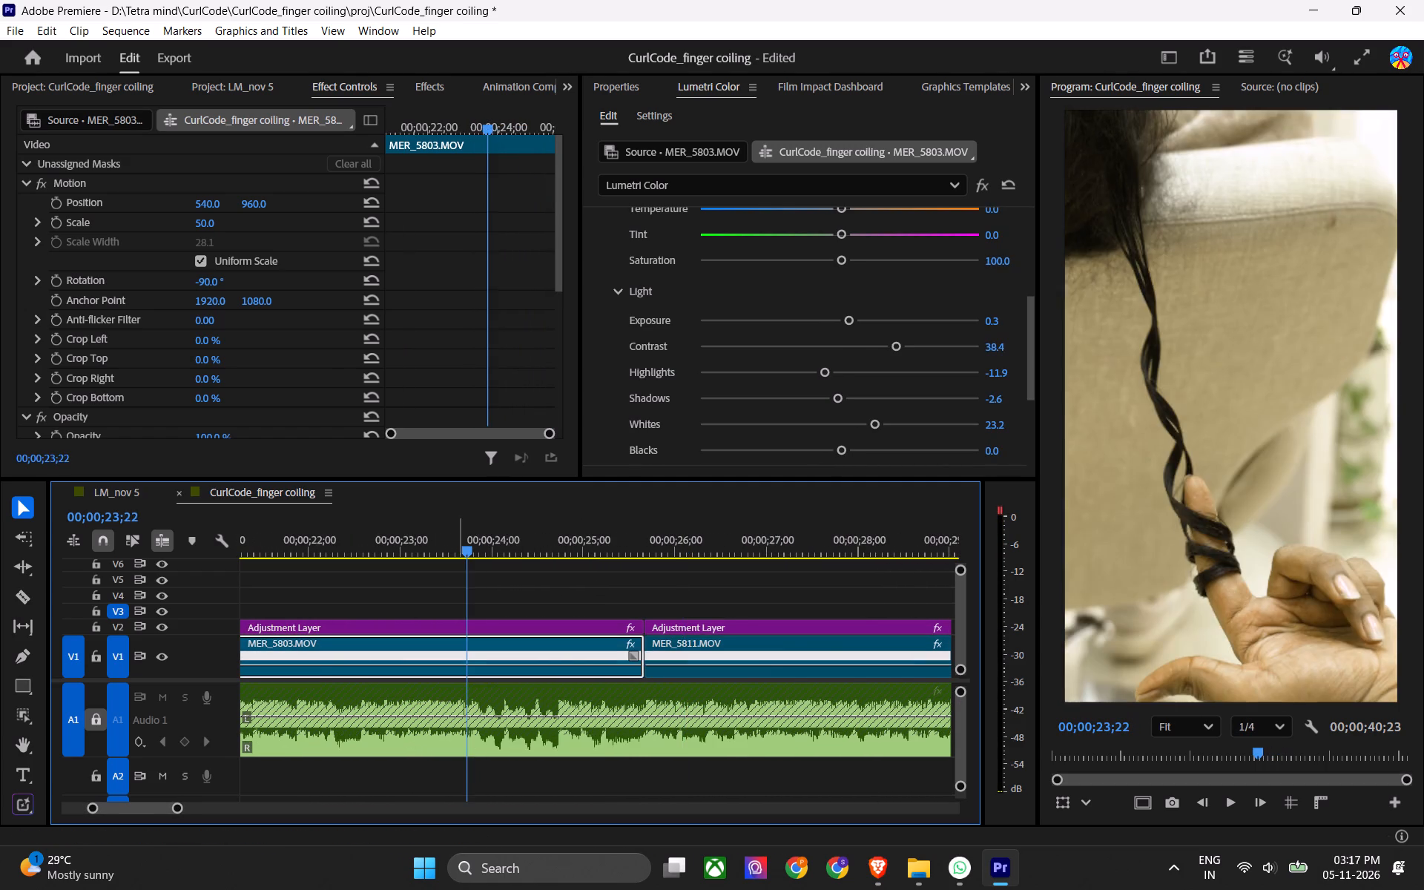
key("space")
key("space")
key("space")
key("space")
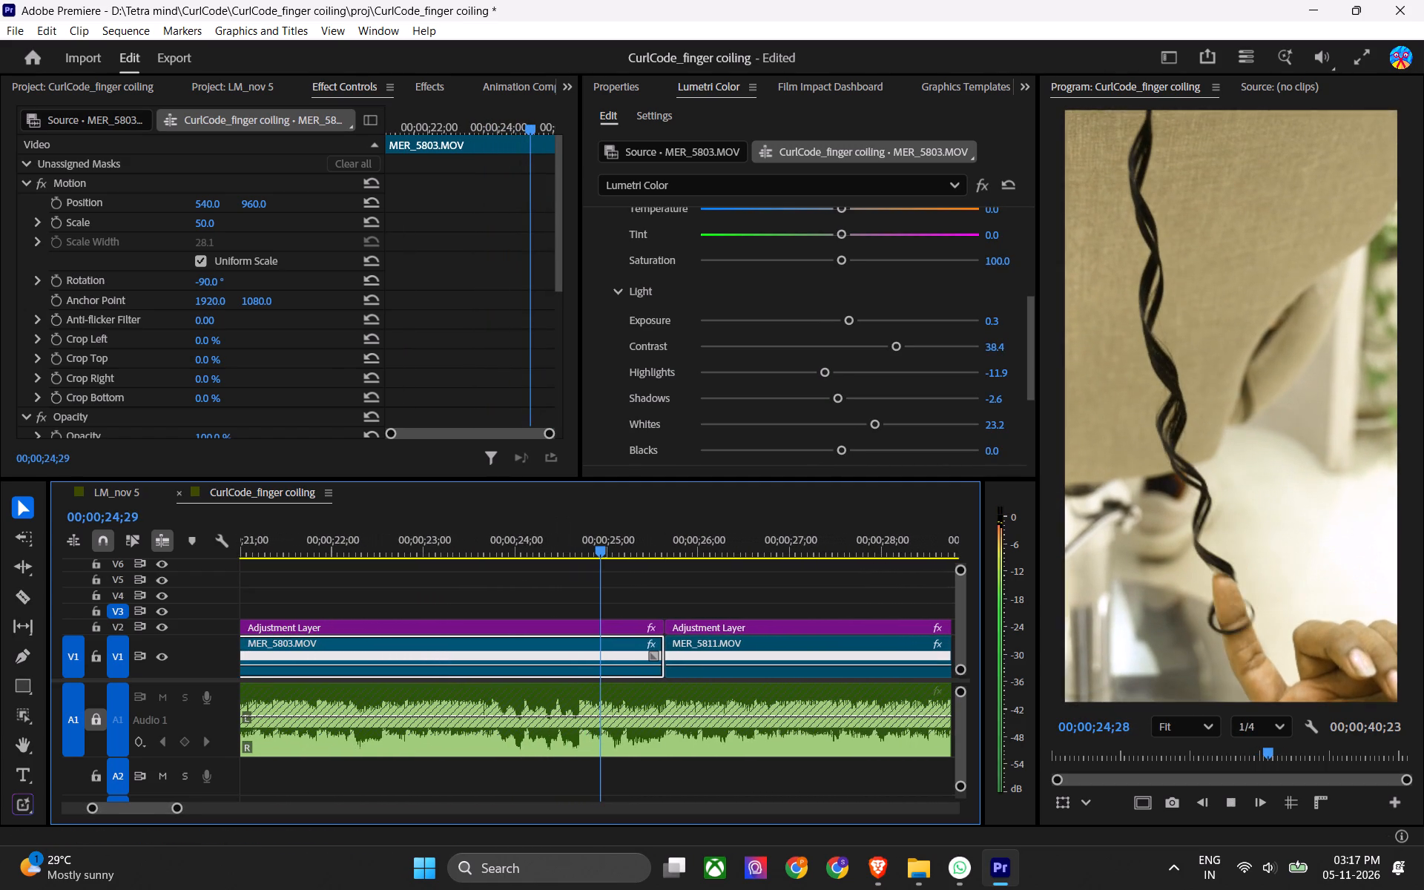
left_click(584, 663, "ctrl")
left_click_drag(606, 665, 608, 701)
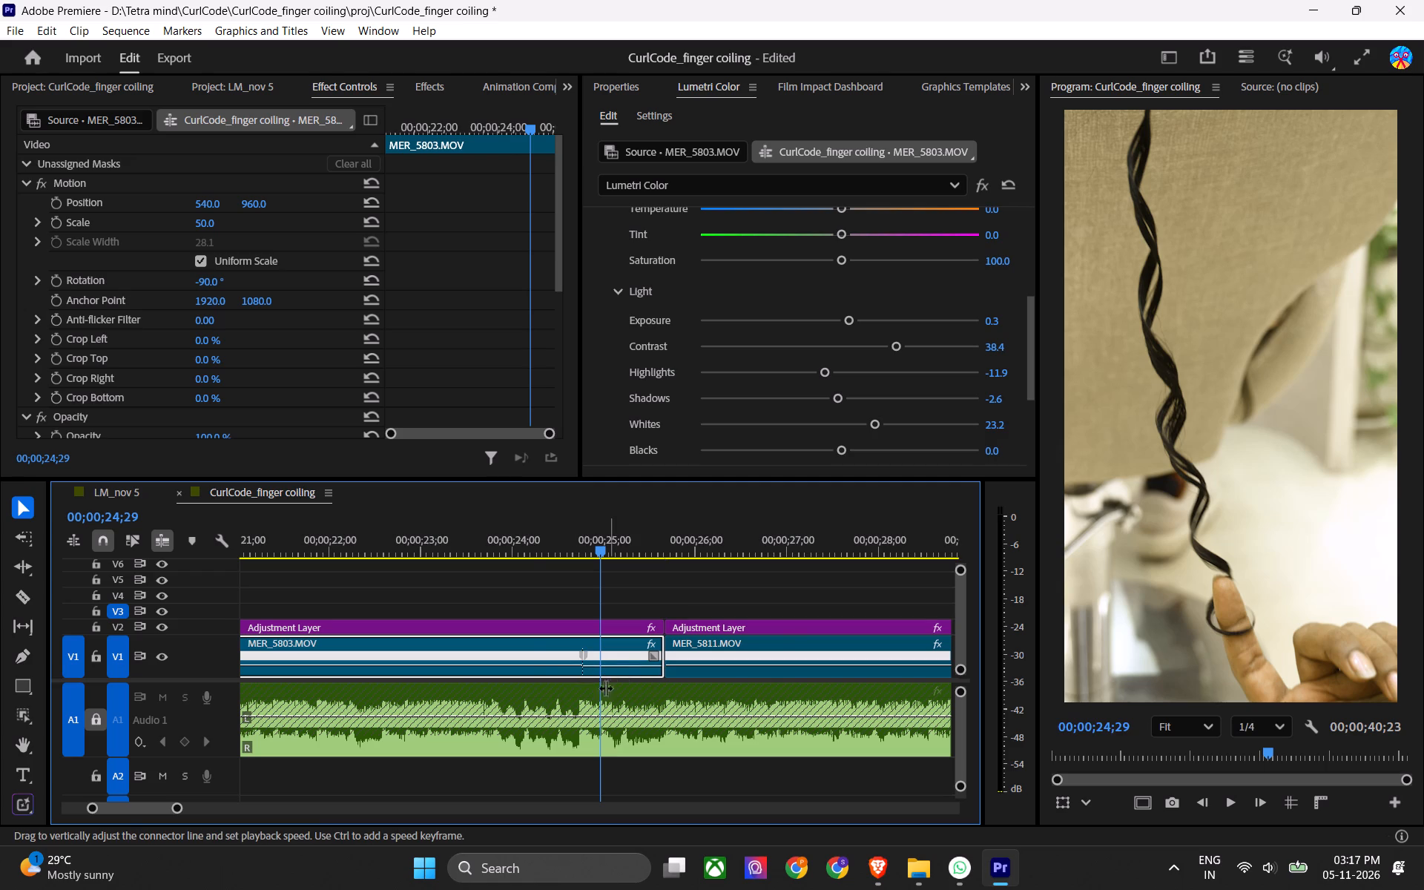
left_click_drag(557, 550, 548, 552)
key("space")
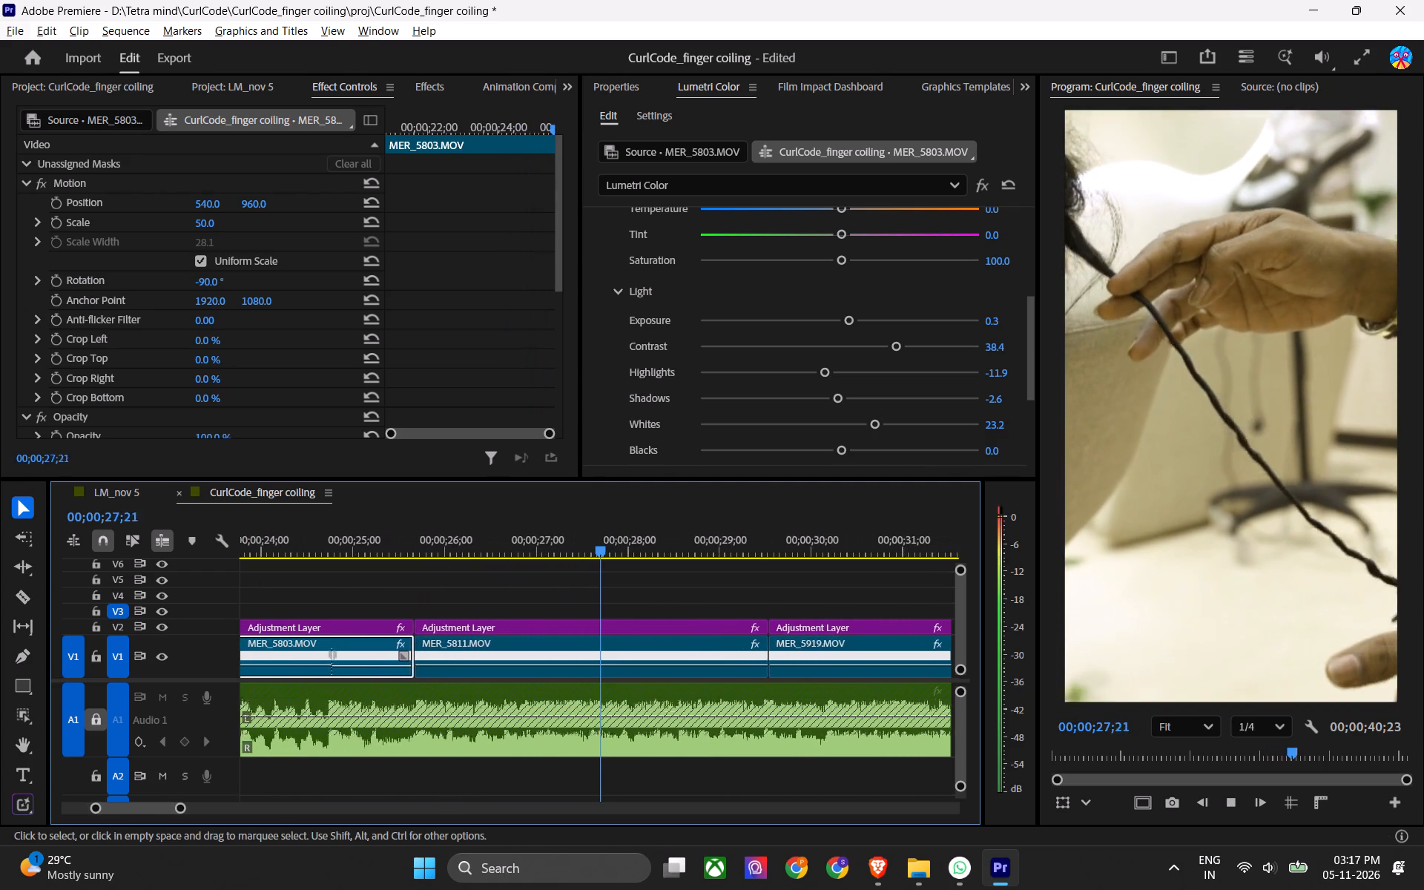
key("space")
Add a speed keyframe to MER_5811.MOV at about 00;00;28;08, slow the part after it, and play on into MER_5919.MOV.
left_click_drag(577, 553, 515, 554)
key("space")
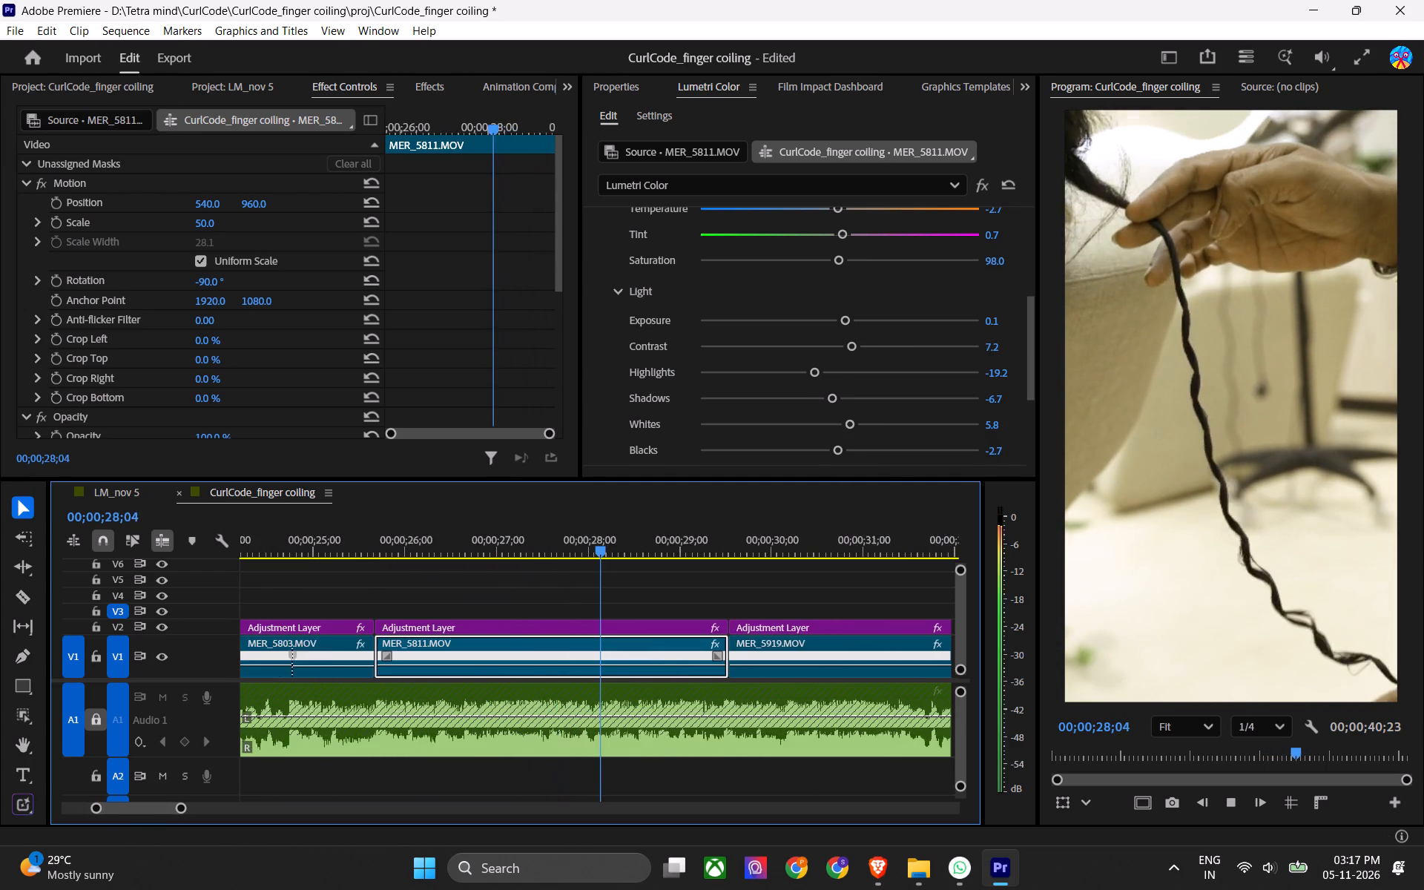
key("space")
left_click(587, 541)
left_click(584, 663, "ctrl")
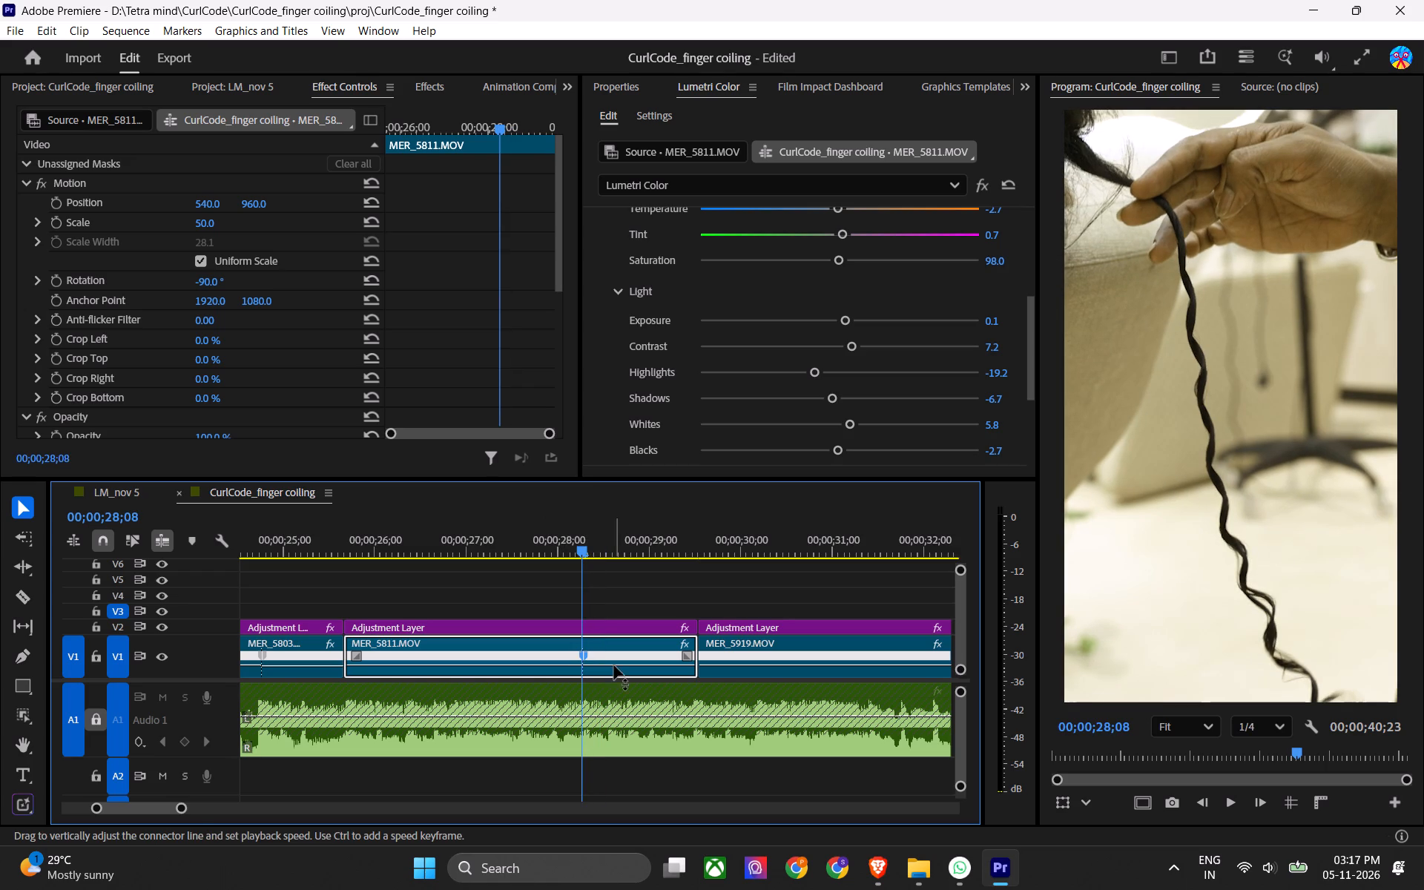
left_click_drag(614, 665, 618, 703)
left_click_drag(567, 537, 535, 550)
key("space")
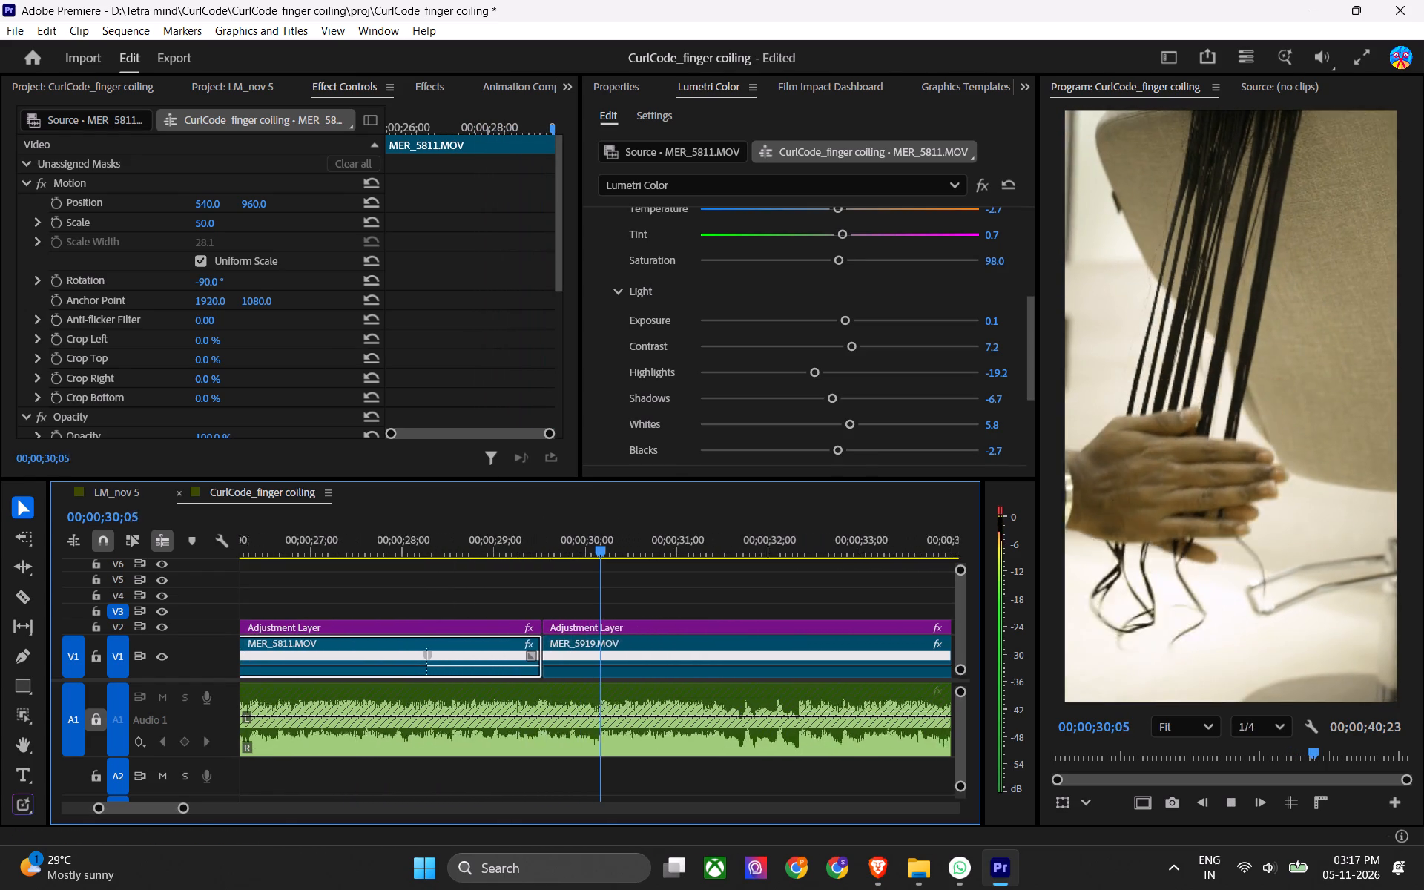
key("space")
left_click_drag(478, 543, 336, 578)
key("space")
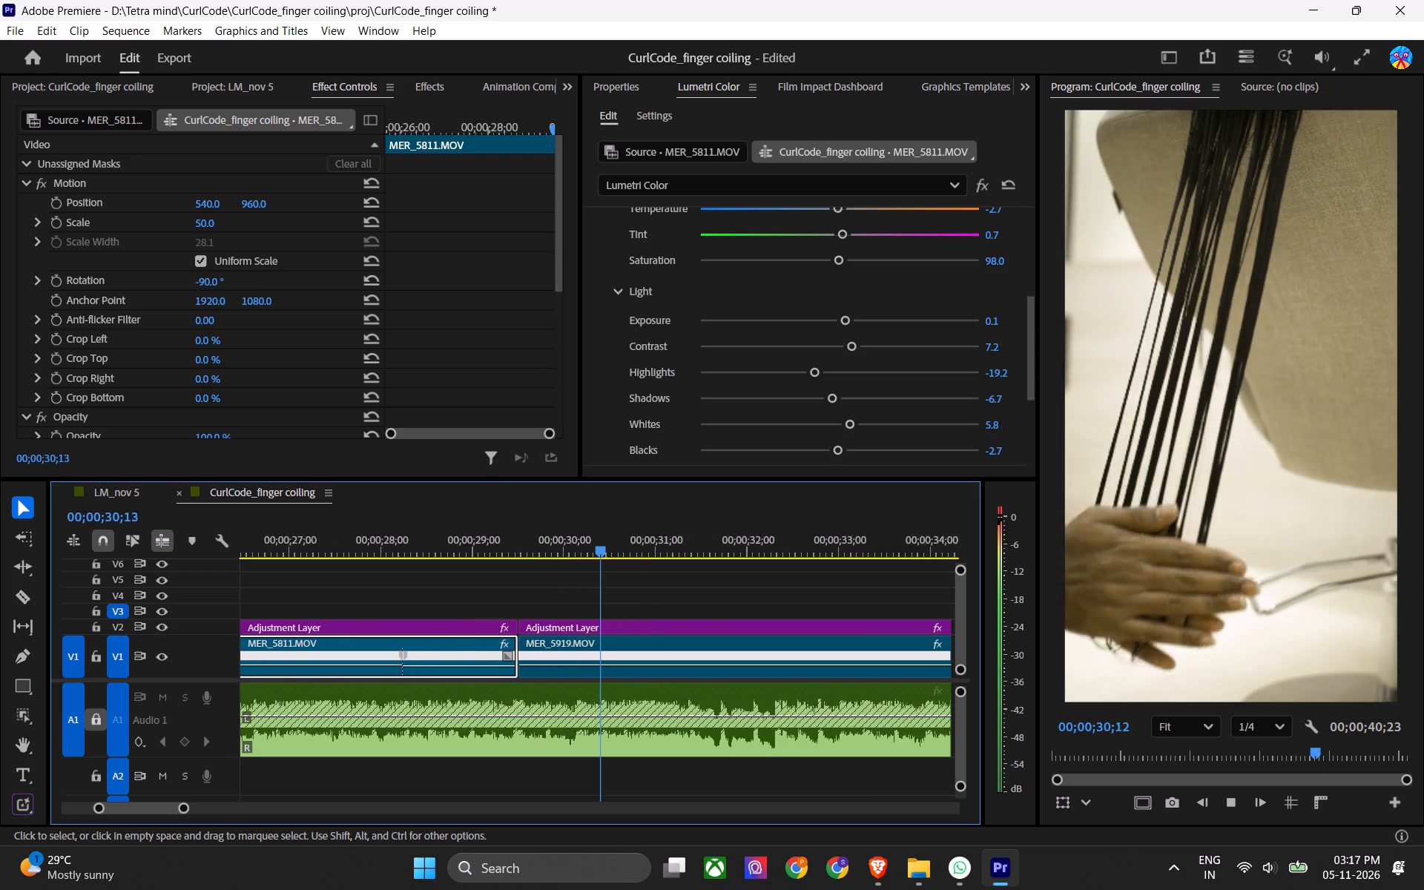
key("space")
Find the hair-release moment near the end of MER_5919.MOV and add a speed keyframe at about 00;00;33;26.
left_click_drag(650, 546, 711, 542)
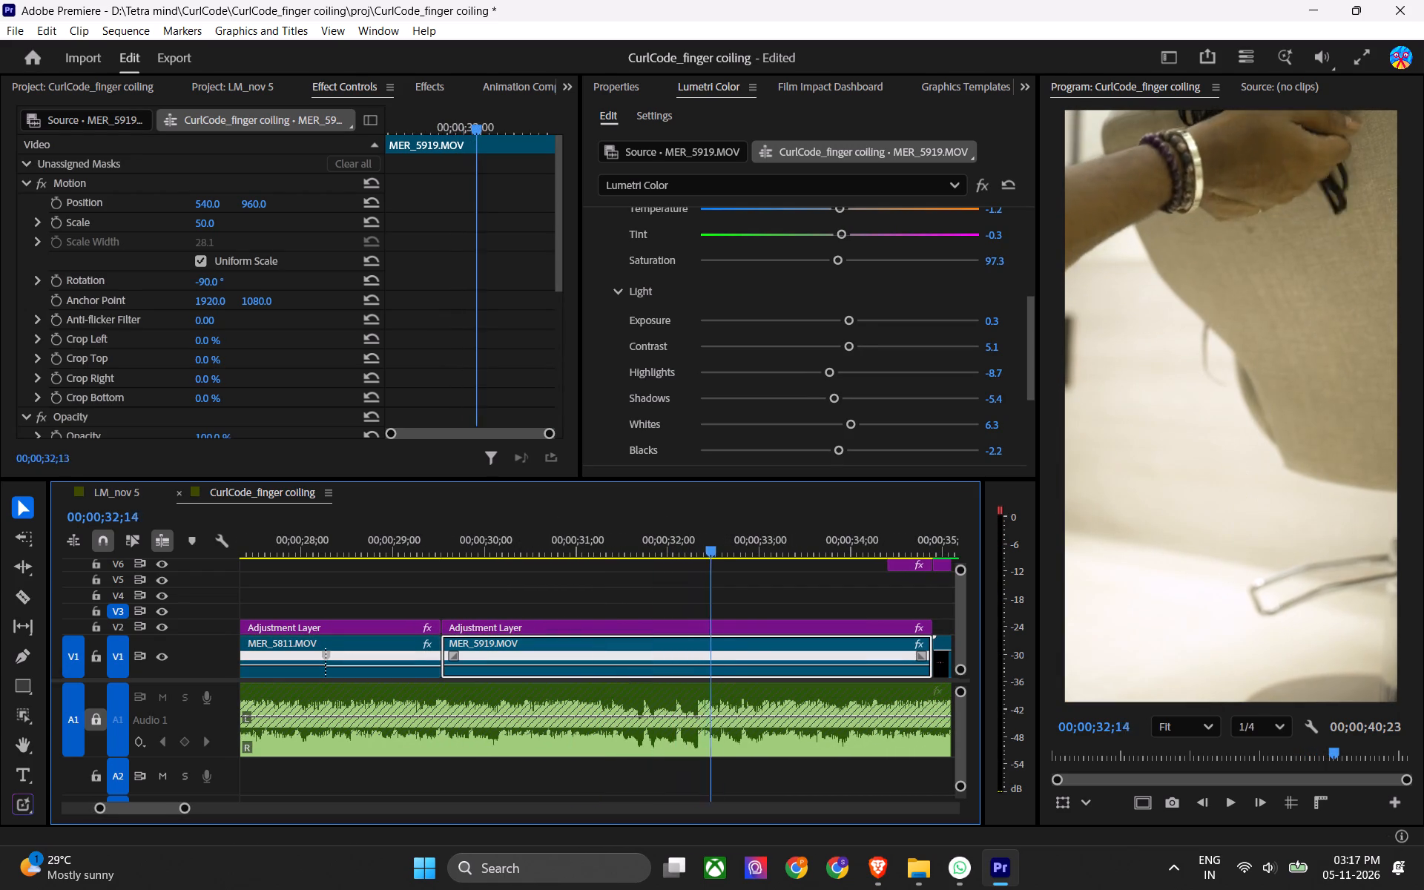
left_click_drag(711, 542, 828, 505)
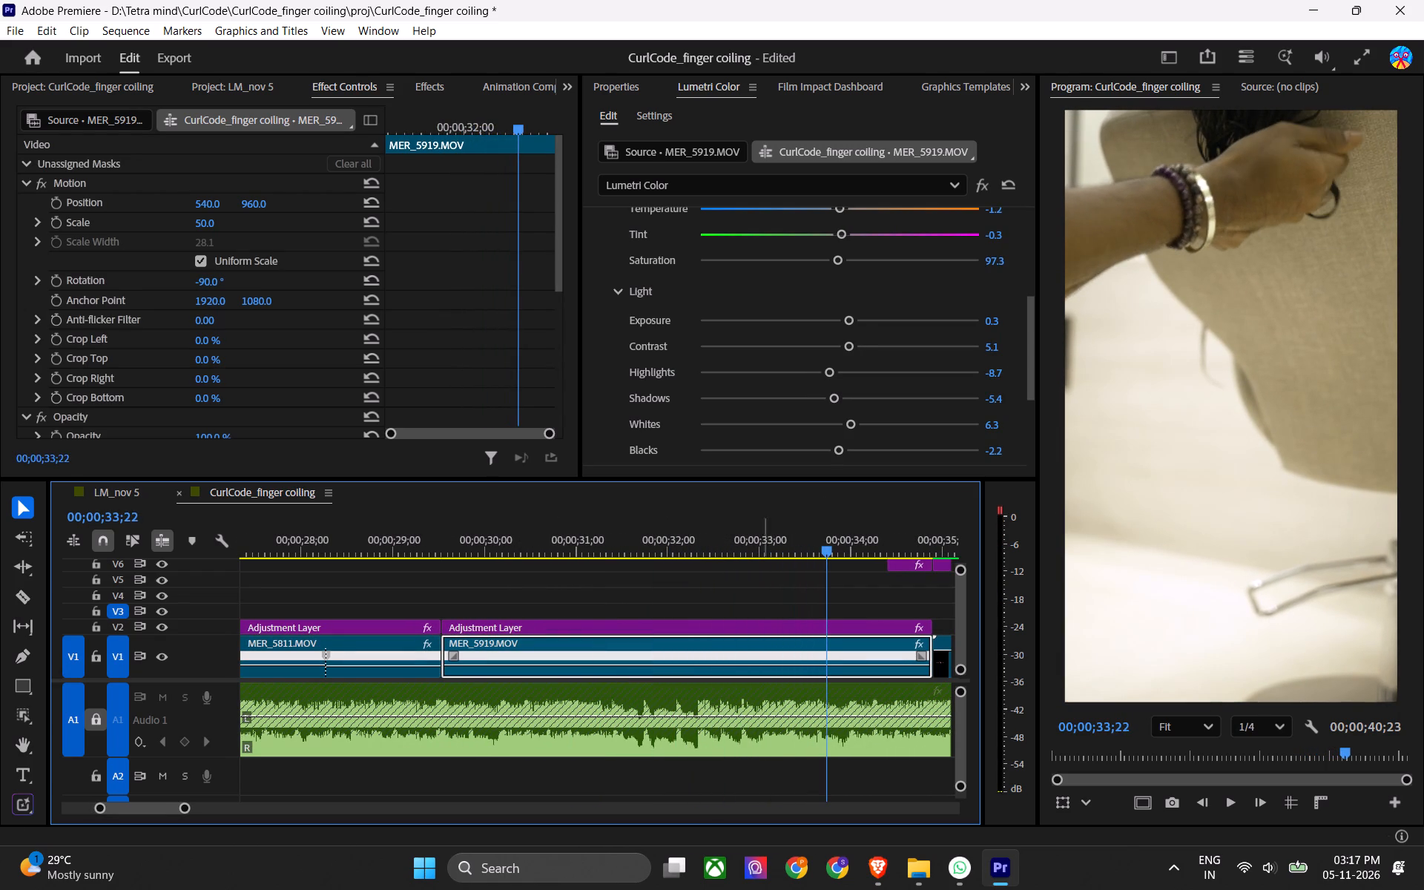
scroll(725, 626, "down", 7)
key("space")
key("space")
left_click_drag(608, 546, 602, 548)
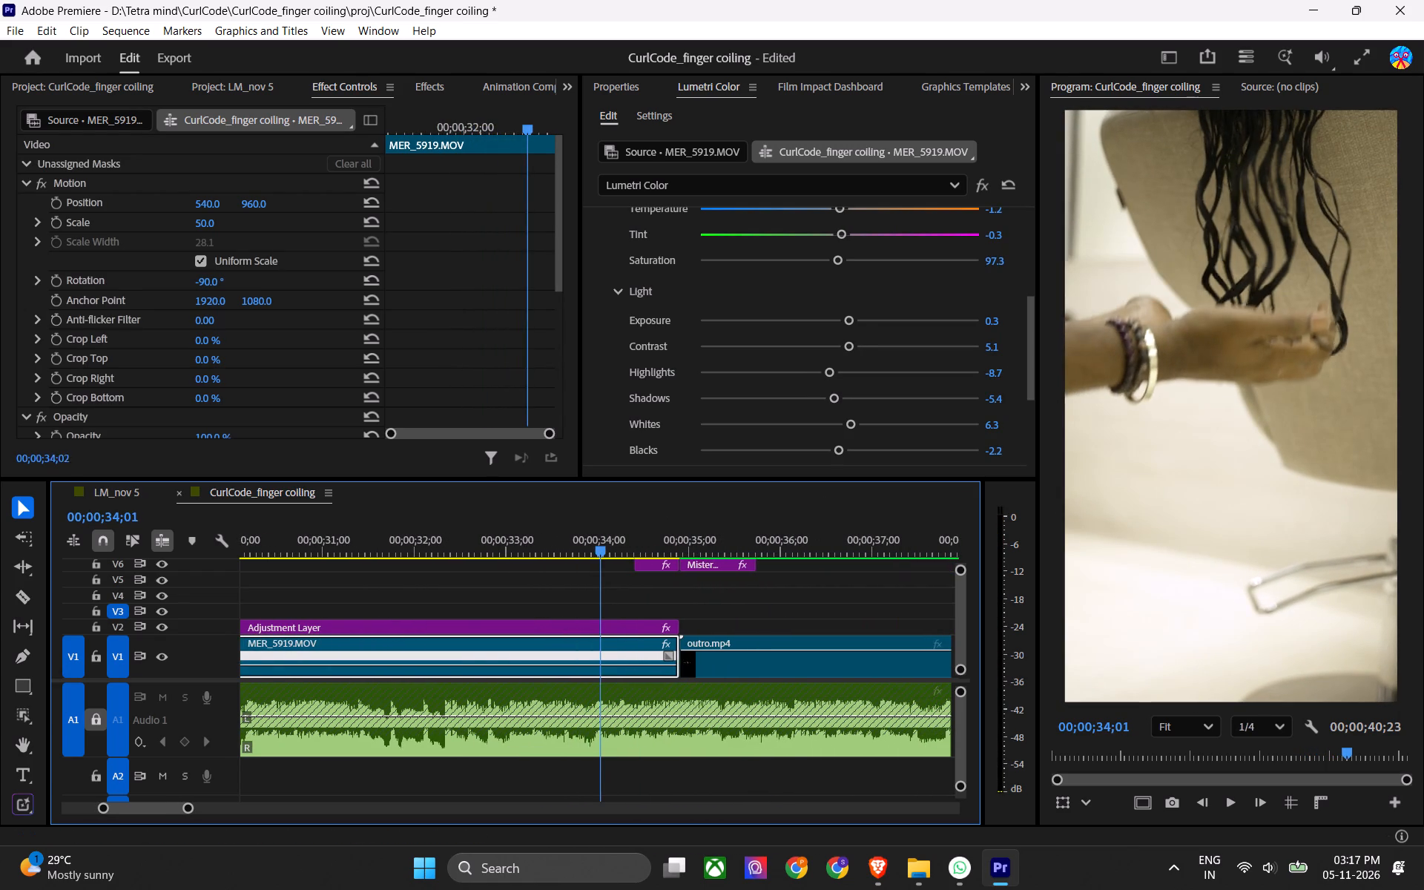
left_click_drag(602, 548, 588, 556)
left_click(583, 665, "ctrl")
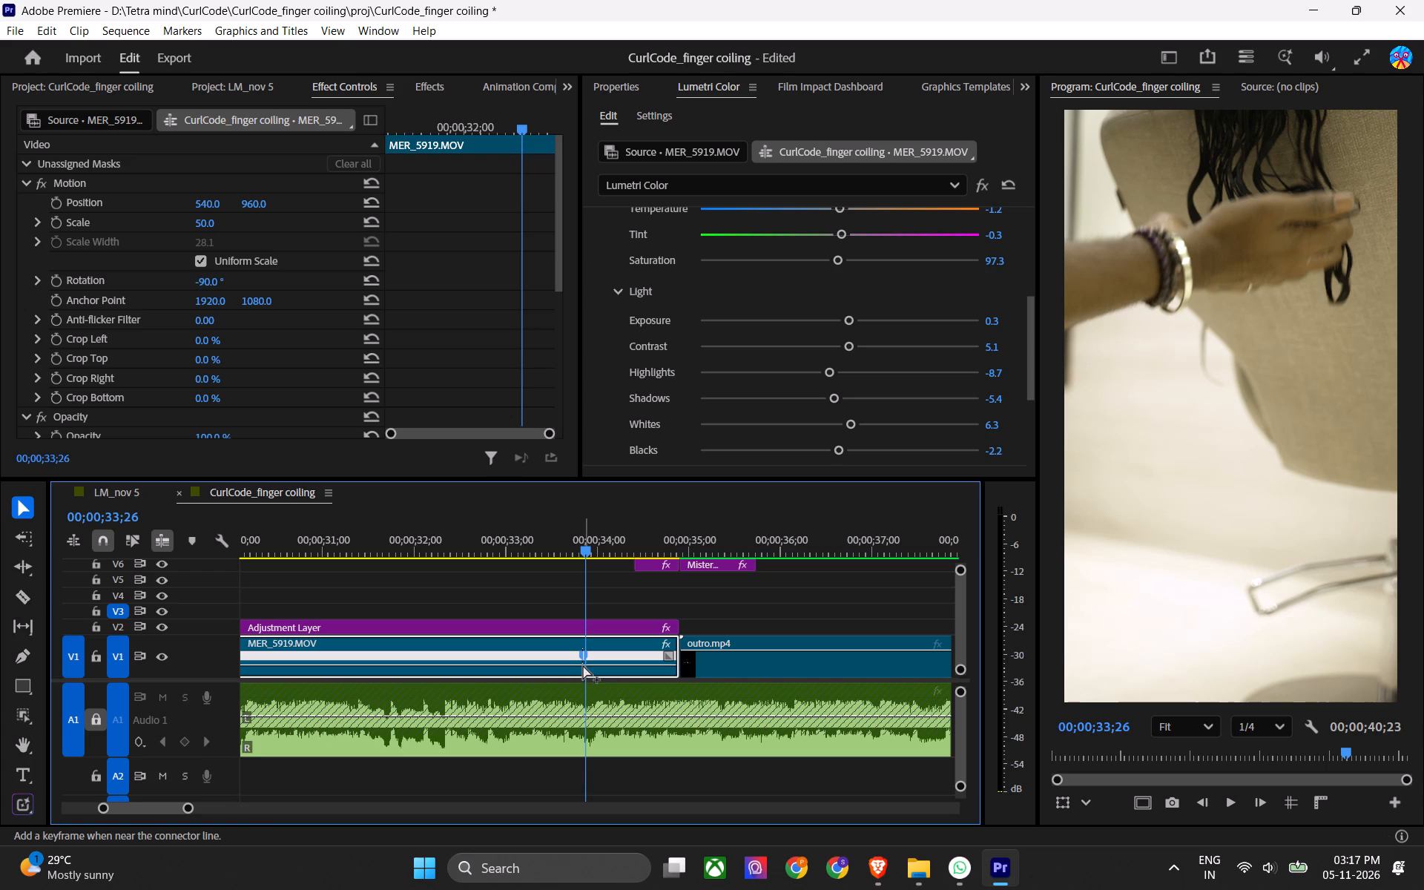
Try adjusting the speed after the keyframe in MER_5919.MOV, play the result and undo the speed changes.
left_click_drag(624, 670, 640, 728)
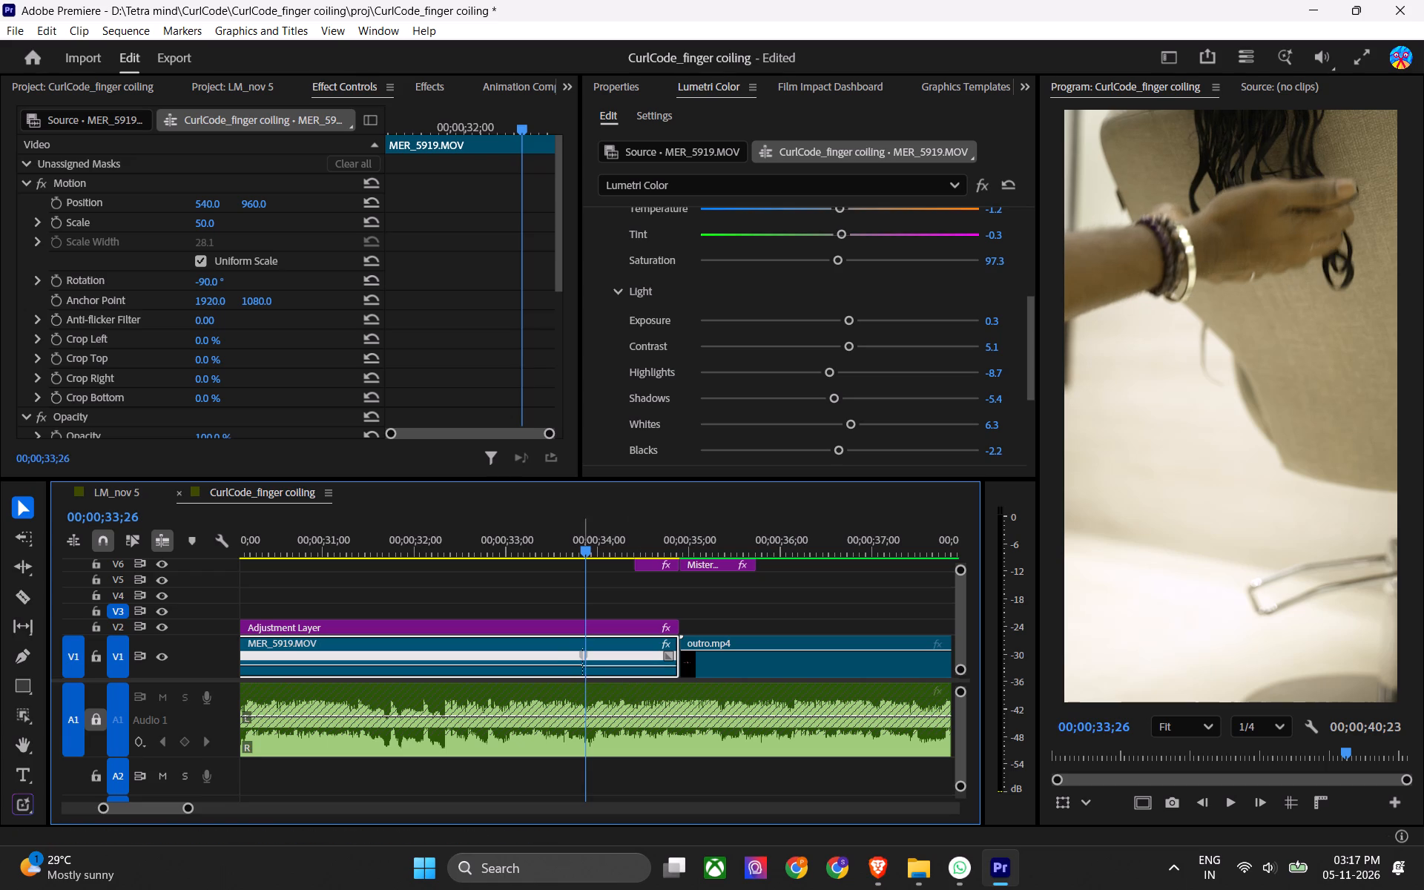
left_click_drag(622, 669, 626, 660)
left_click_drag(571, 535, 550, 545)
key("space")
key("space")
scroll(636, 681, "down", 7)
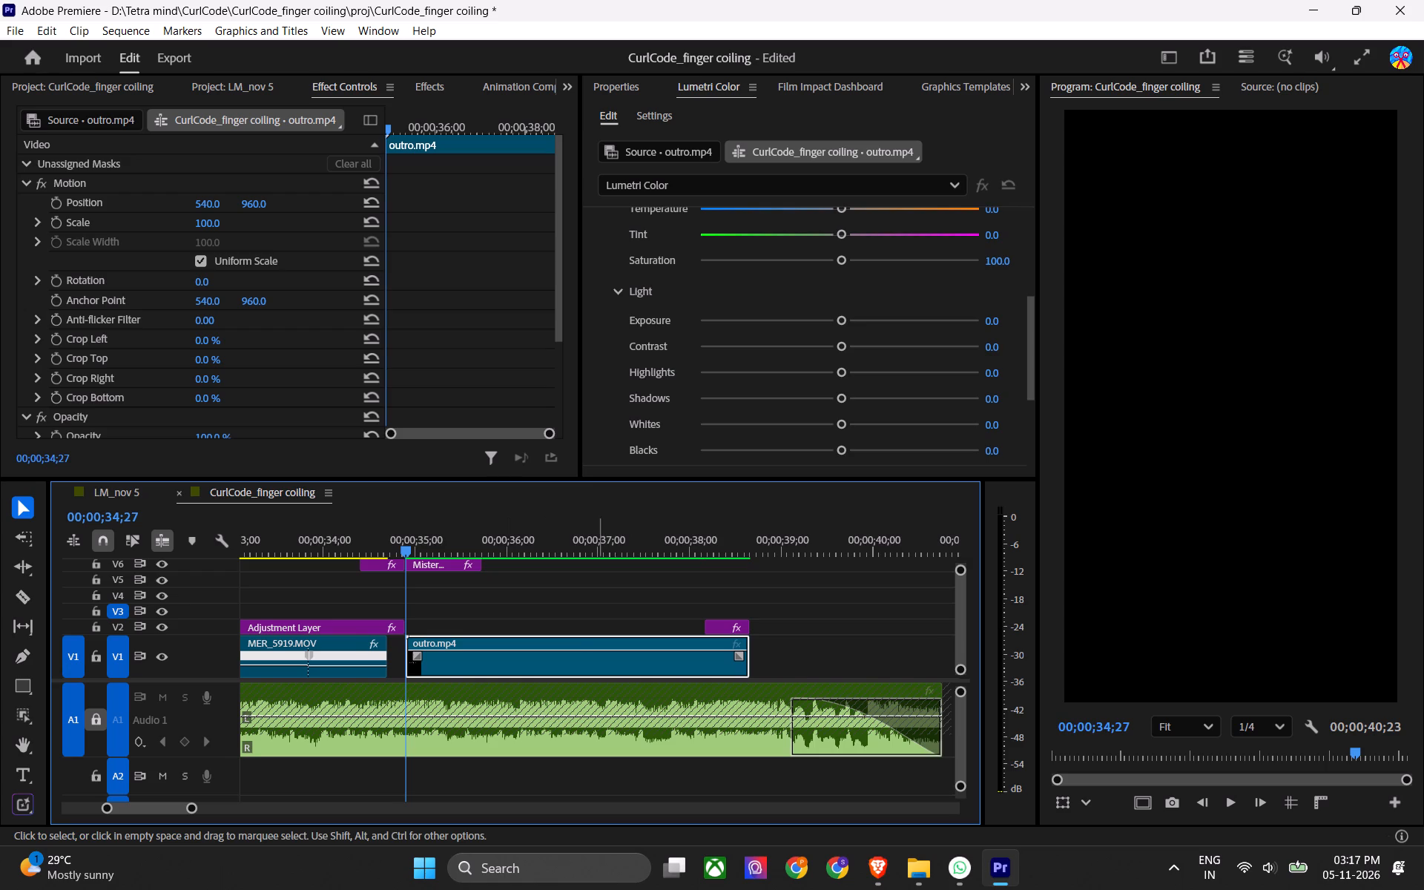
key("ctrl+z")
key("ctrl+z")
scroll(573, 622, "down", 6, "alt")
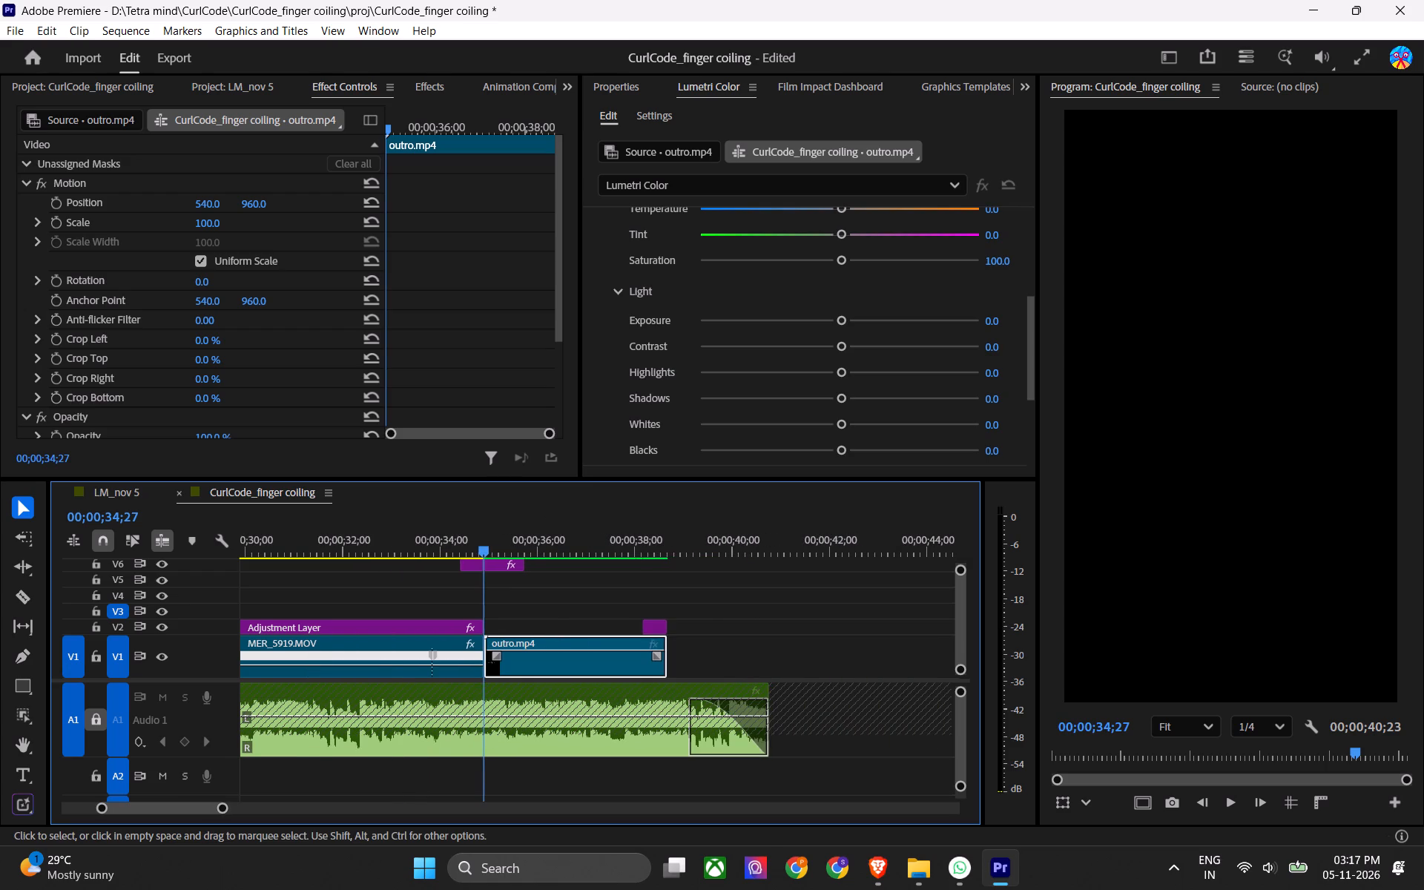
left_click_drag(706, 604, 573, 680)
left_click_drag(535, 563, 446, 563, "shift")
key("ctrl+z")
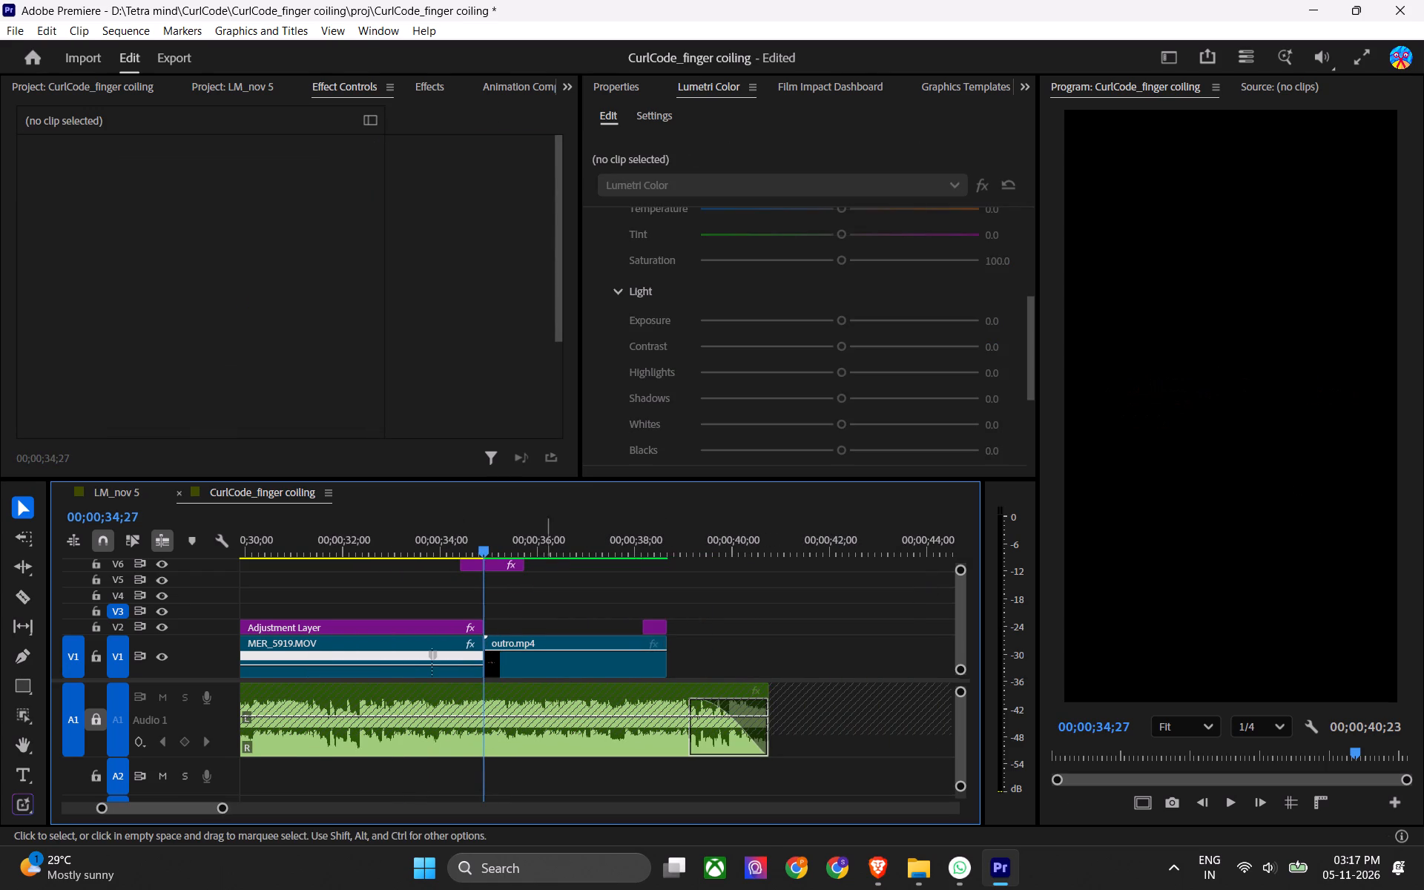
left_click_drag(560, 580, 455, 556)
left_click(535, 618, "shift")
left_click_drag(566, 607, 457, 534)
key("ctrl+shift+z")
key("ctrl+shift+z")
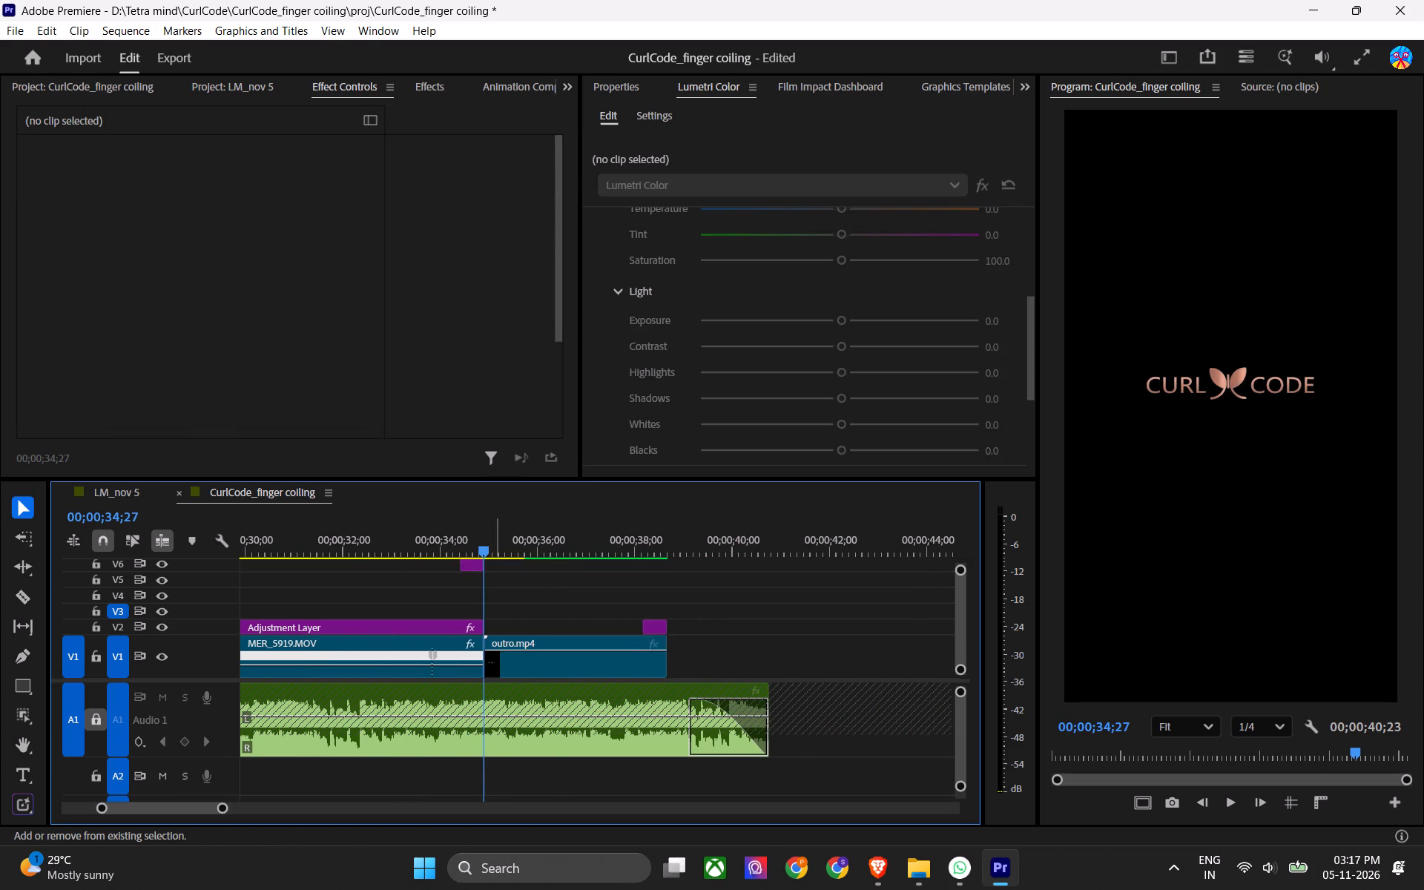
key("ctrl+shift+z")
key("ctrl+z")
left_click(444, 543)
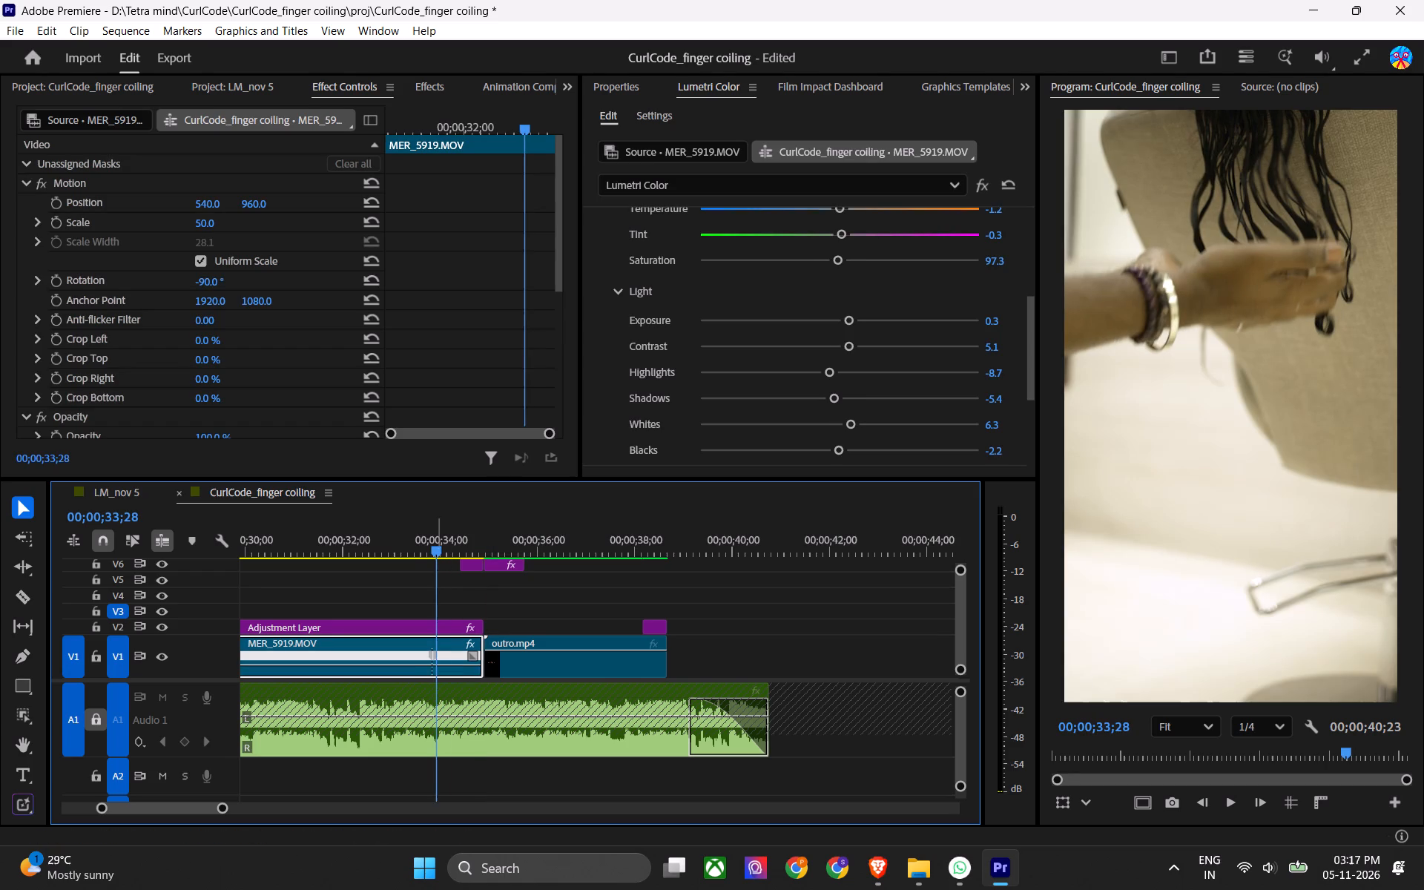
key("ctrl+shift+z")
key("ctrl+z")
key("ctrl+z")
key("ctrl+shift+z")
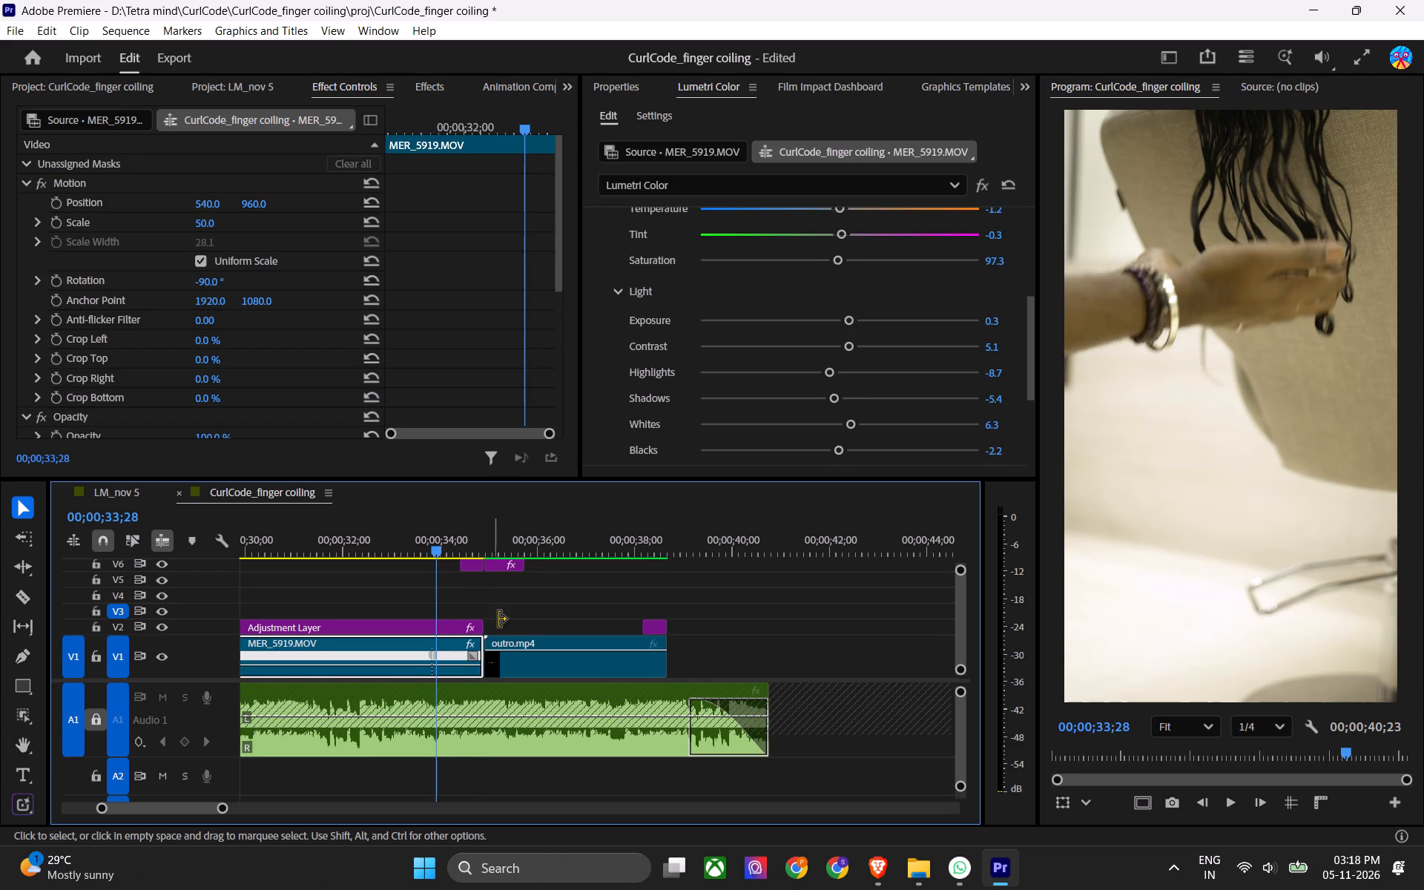
Move the V6 Mister Horse transition clips, outro.mp4 and the closing adjustment layer later together, starting the outro at about 00;00;36;17.
left_click_drag(546, 607, 452, 550)
left_click_drag(543, 594, 479, 564)
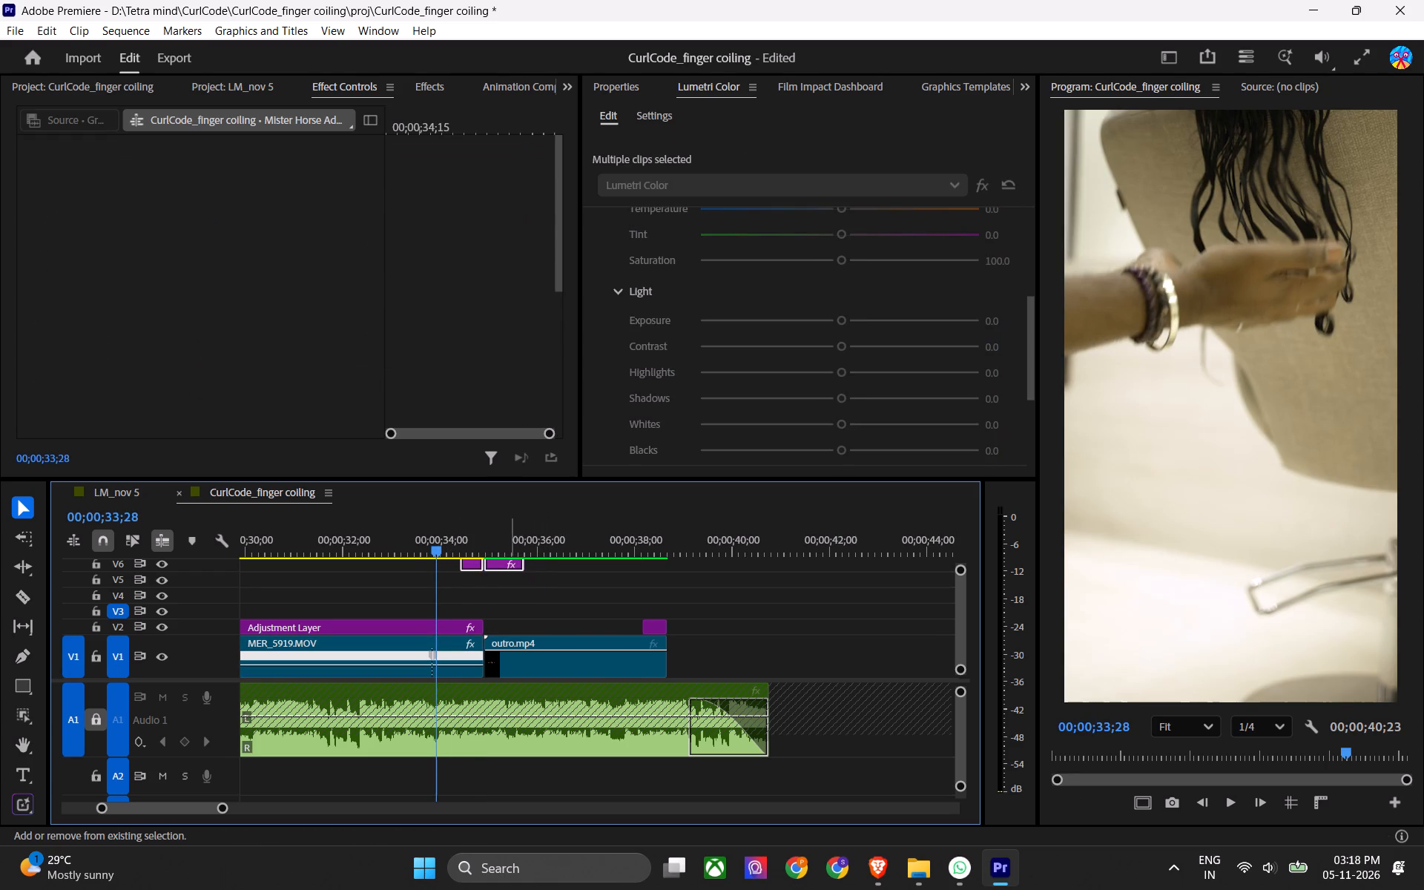
left_click_drag(512, 599, 636, 650, "shift")
left_click_drag(593, 612, 692, 647, "shift")
left_click_drag(599, 668, 679, 666)
Slow the part of MER_5919.MOV after its speed keyframe to below 60%, lengthening the clip into the gap.
scroll(423, 673, "up", 7, "alt")
left_click_drag(492, 664, 495, 670)
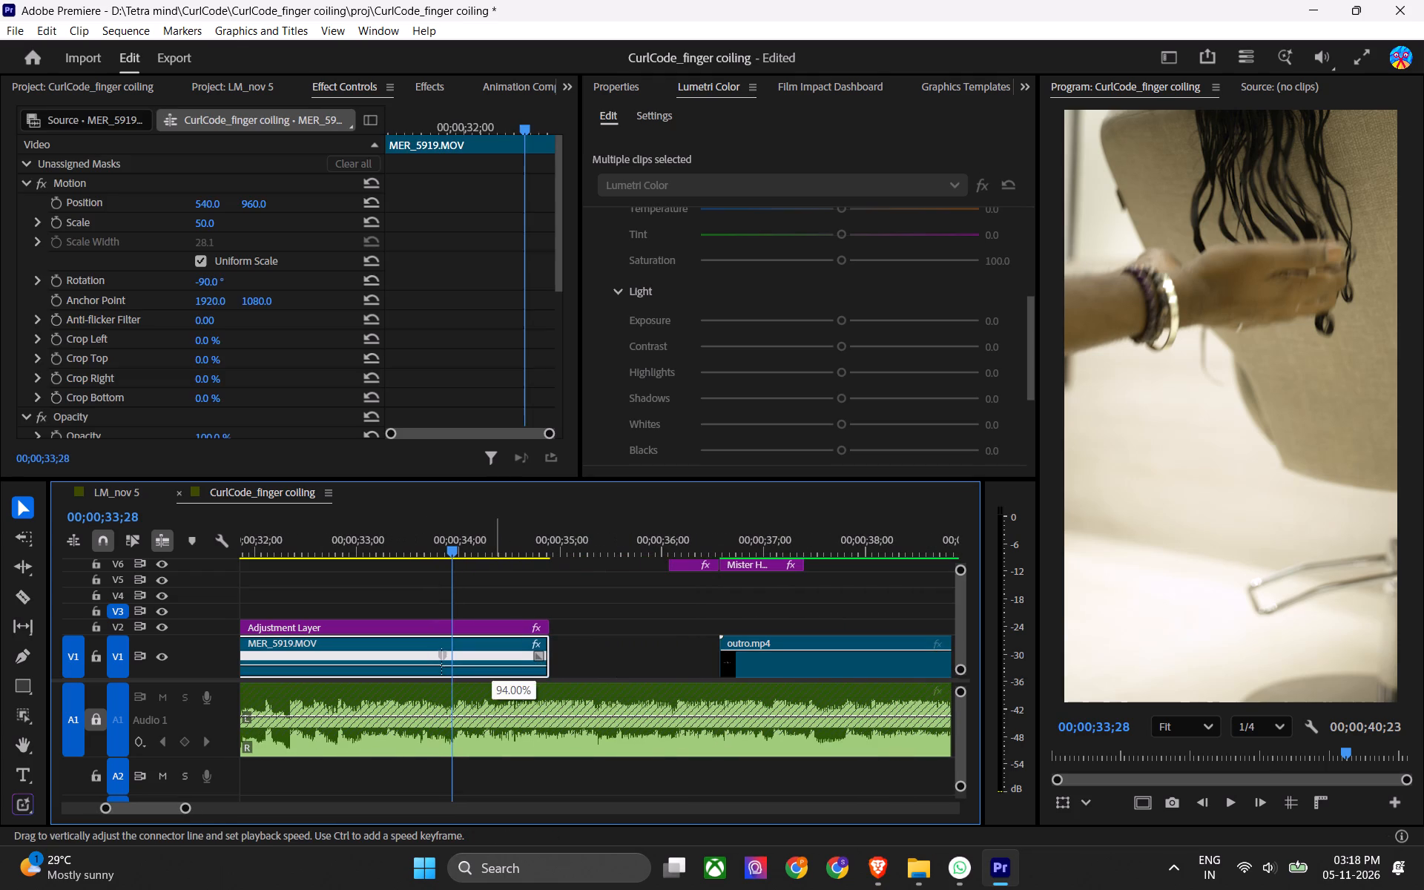
left_click_drag(495, 670, 504, 703)
left_click_drag(504, 703, 513, 707)
left_click_drag(444, 559, 407, 570)
left_click_drag(426, 544, 378, 553)
Extend the adjustment layer above MER_5919.MOV to the clip's new end, and save the project.
left_click_drag(542, 627, 608, 644)
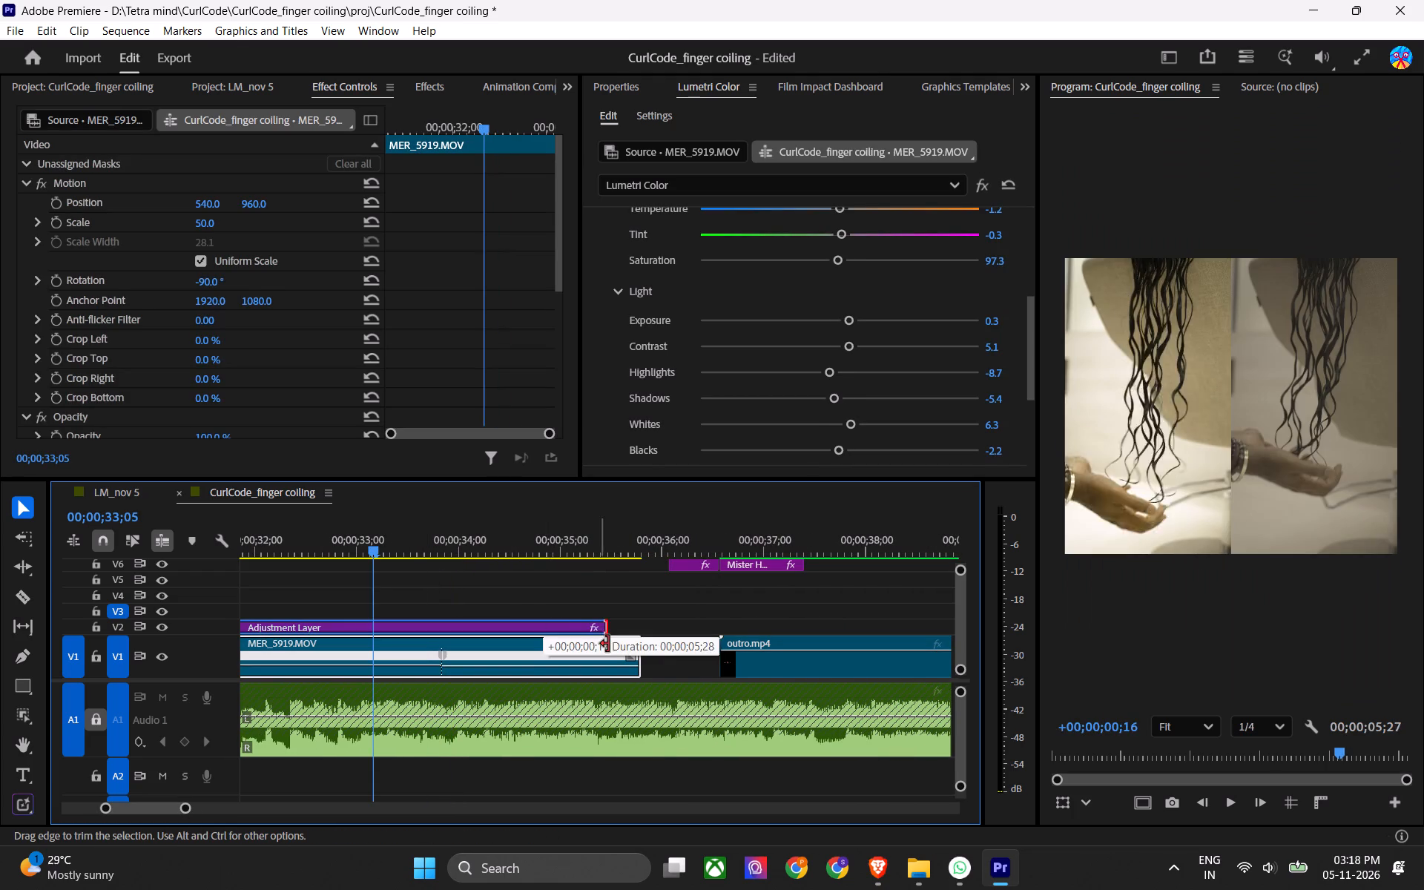
left_click_drag(608, 644, 632, 642)
key("ctrl+s")
Play the slowed end of MER_5919.MOV toward the outro to check the pacing.
left_click_drag(402, 528, 318, 535)
key("space")
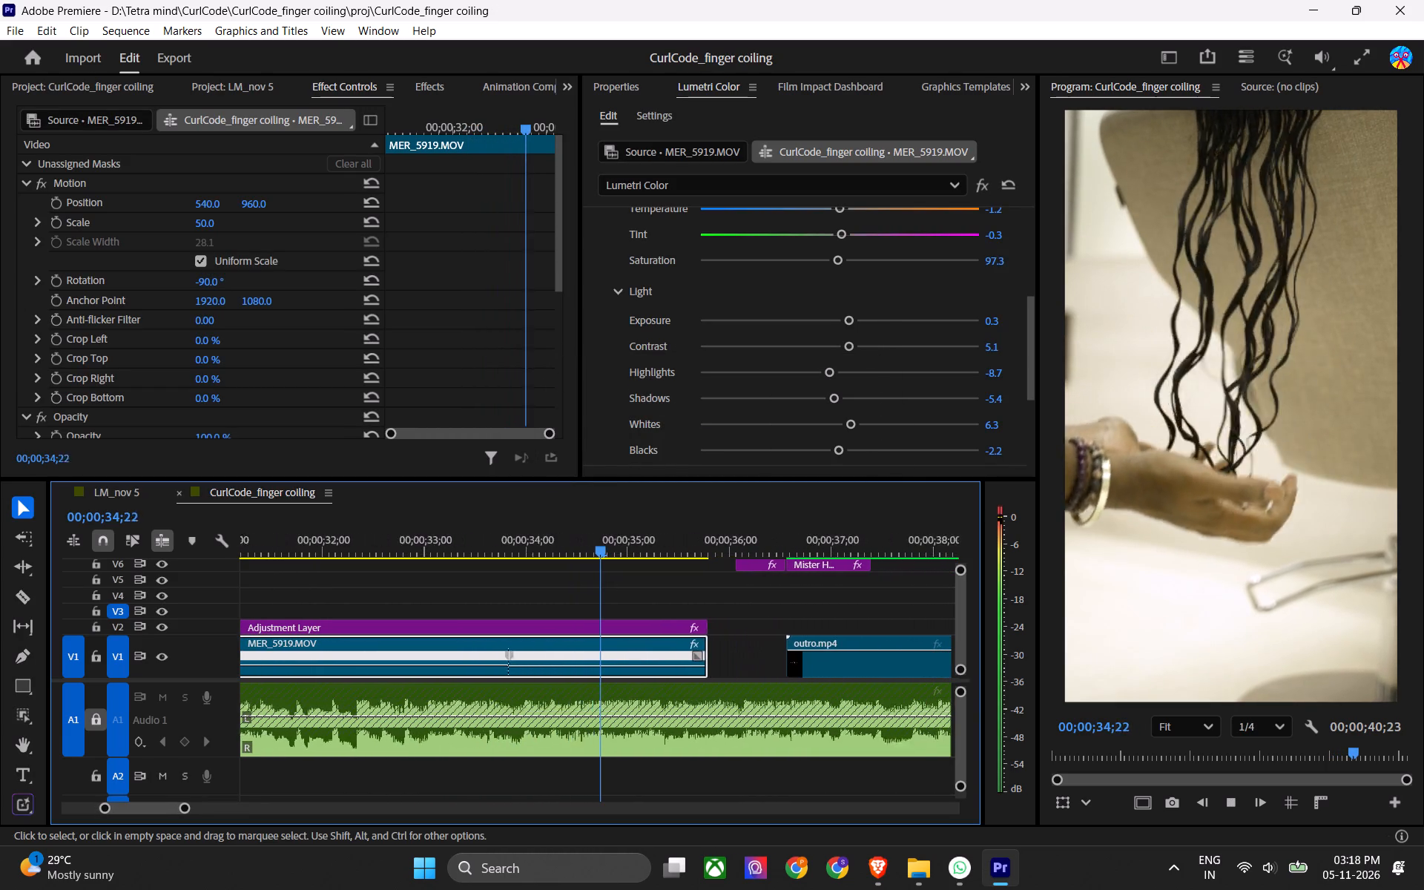
key("space")
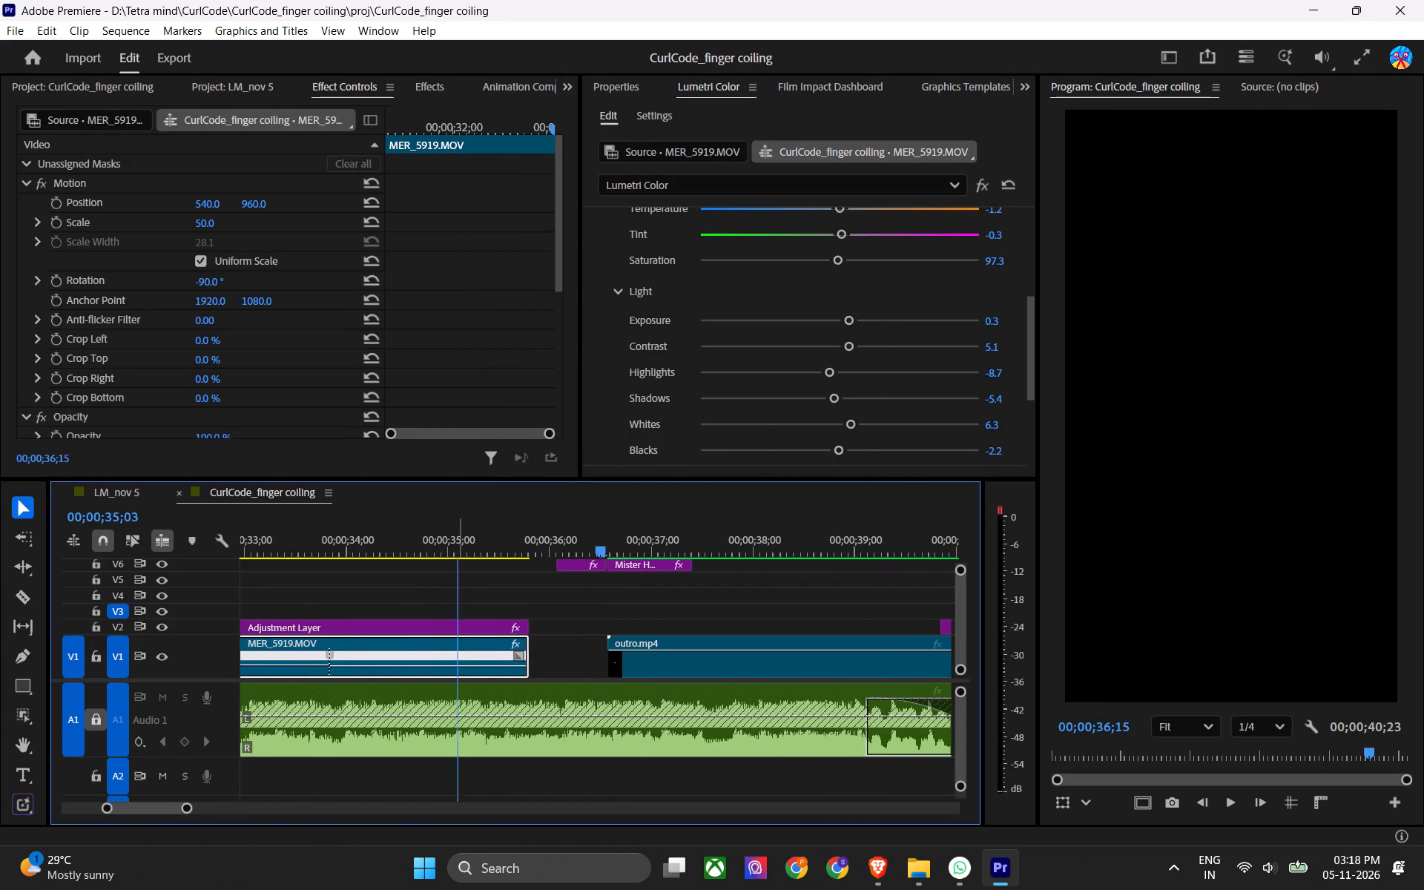
left_click(459, 547)
key("space")
key("space")
key("space")
key("space")
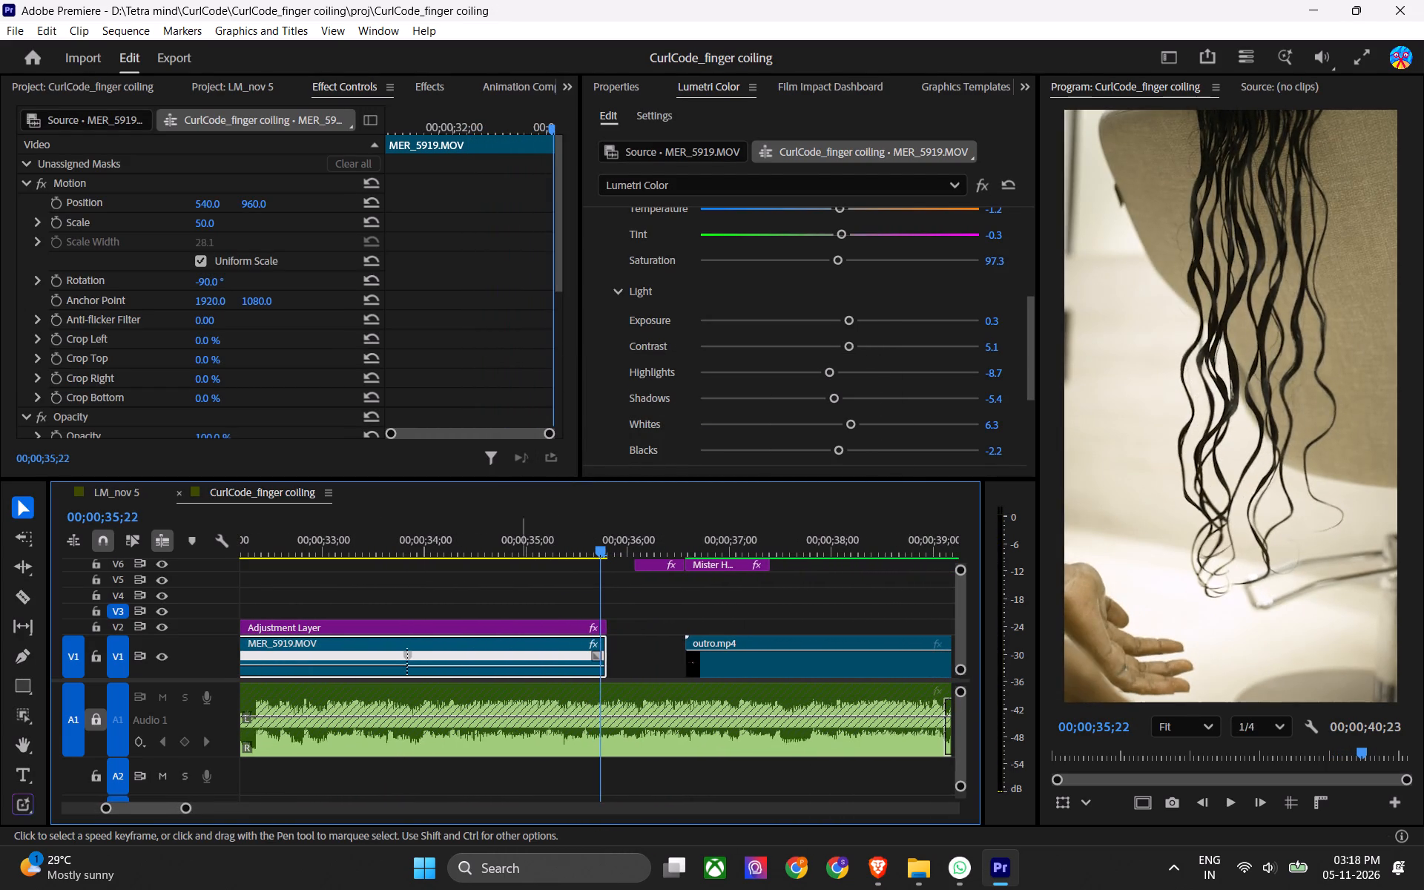
key("space")
key("space")
Extend MER_5919.MOV to the outro, play the join, and trim the clip's end back to 00;00;36;08.
left_click_drag(599, 645, 676, 650)
left_click_drag(599, 563, 578, 563)
key("space")
key("space")
left_click_drag(587, 541, 584, 549)
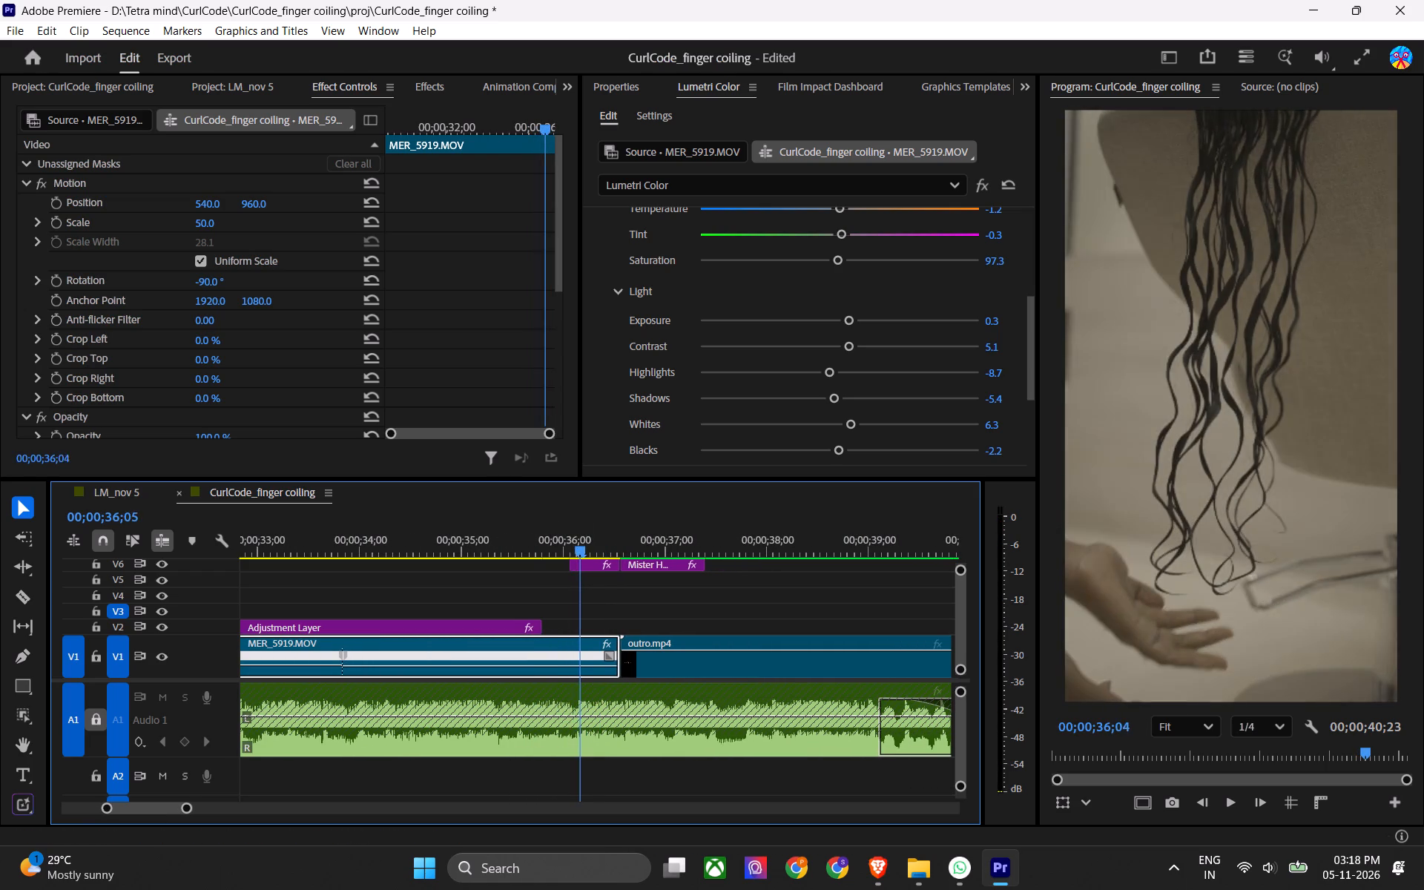
left_click_drag(584, 549, 595, 547)
left_click_drag(616, 639, 593, 646)
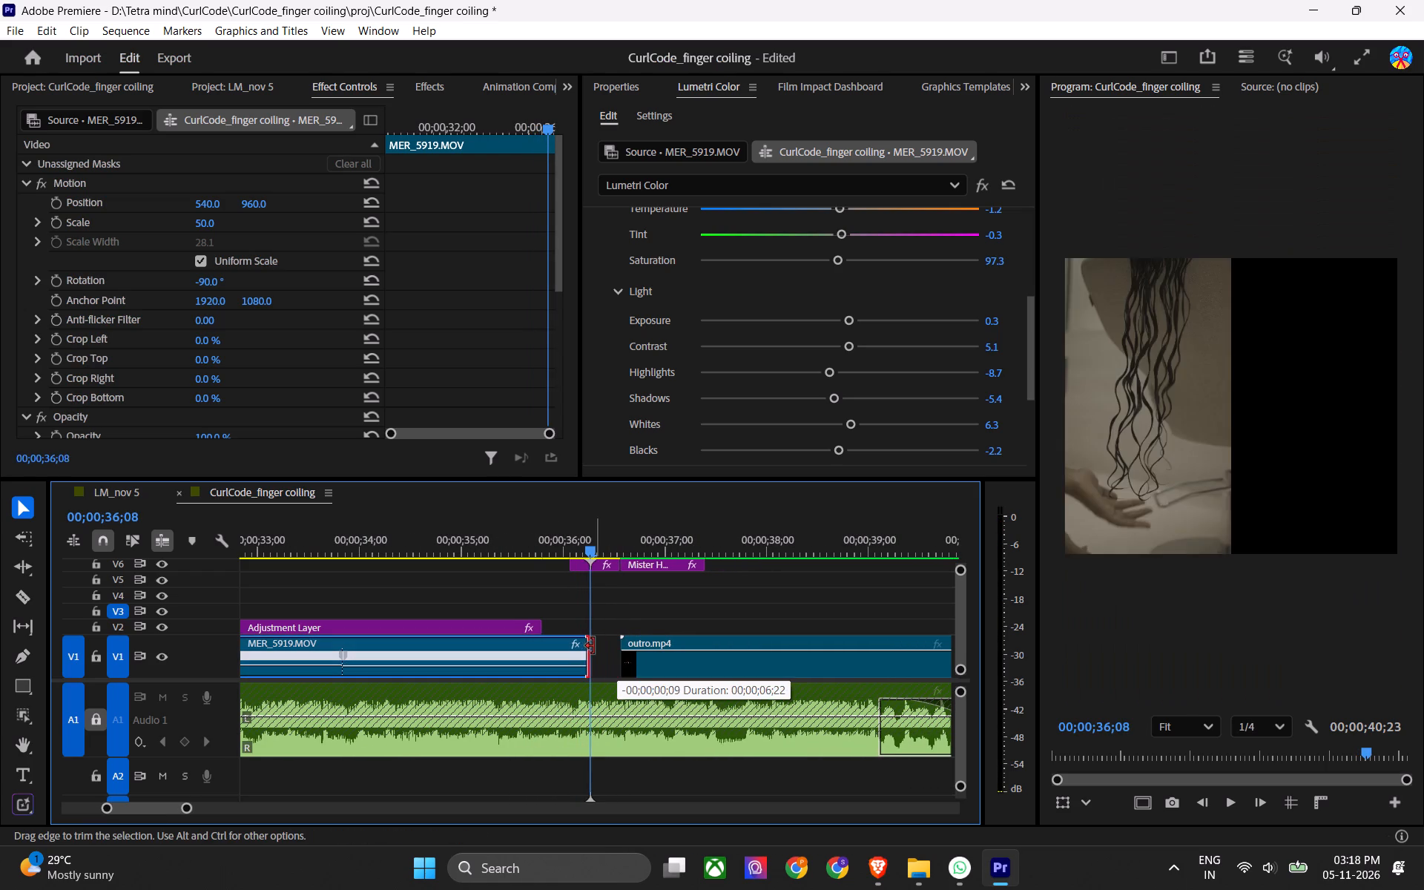
left_click_drag(593, 646, 591, 646)
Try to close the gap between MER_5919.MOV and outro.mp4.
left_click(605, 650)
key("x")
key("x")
Select the Mister Horse transition clips on V6 with outro.mp4 and move them about 1.5 seconds later.
left_click_drag(604, 596, 693, 561)
left_click(666, 657, "shift")
left_click_drag(665, 663, 823, 663)
Extend the adjustment layer above MER_5919.MOV to the clip's end at 00;00;36;08.
left_click_drag(542, 621, 596, 635)
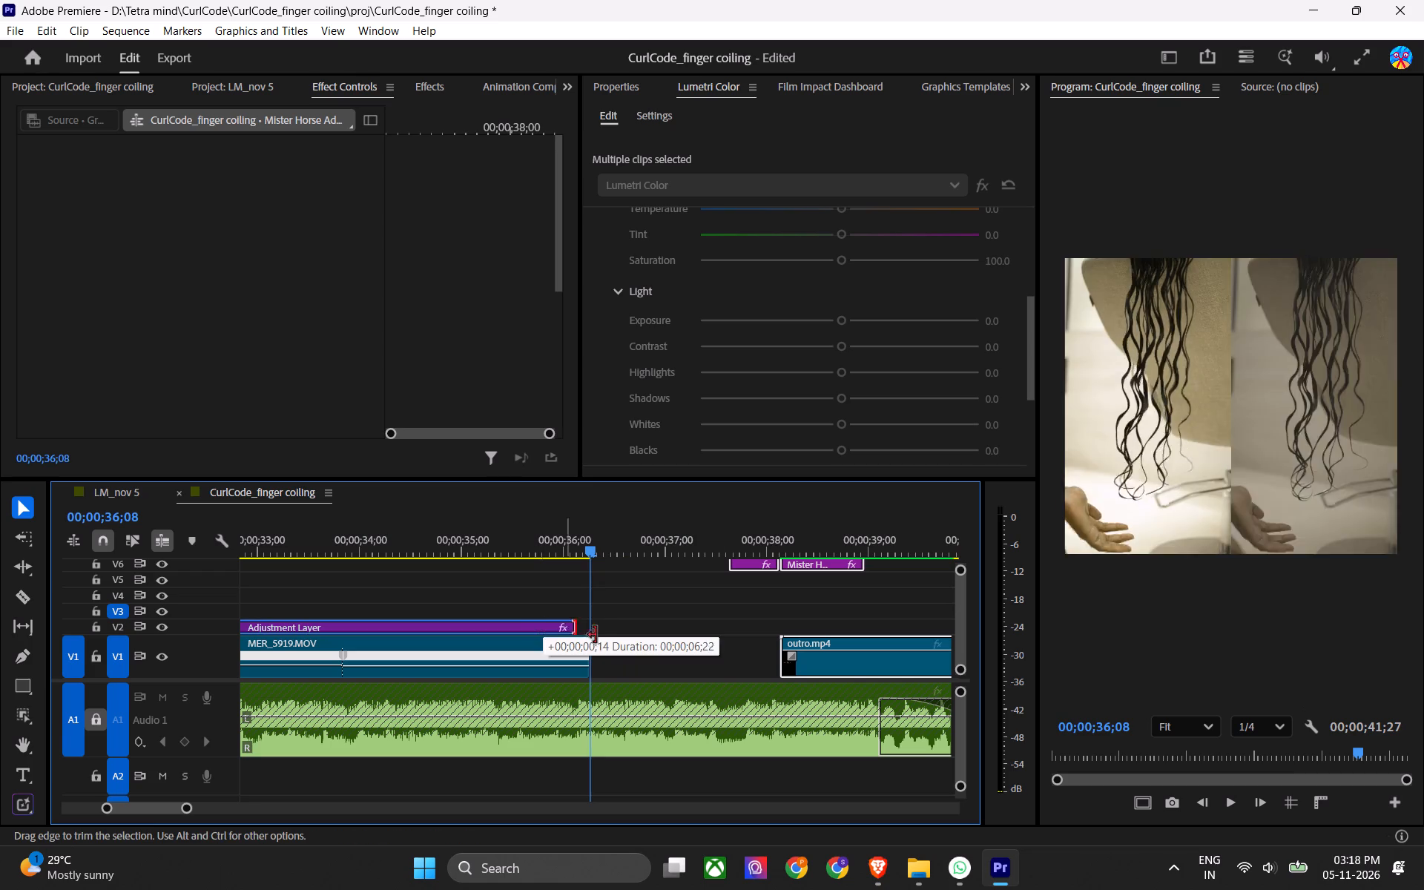
left_click_drag(596, 635, 591, 640)
Close the gap between MER_5919.MOV and outro.mp4 so the outro starts at 00;00;36;08.
left_click(622, 656)
key("x")
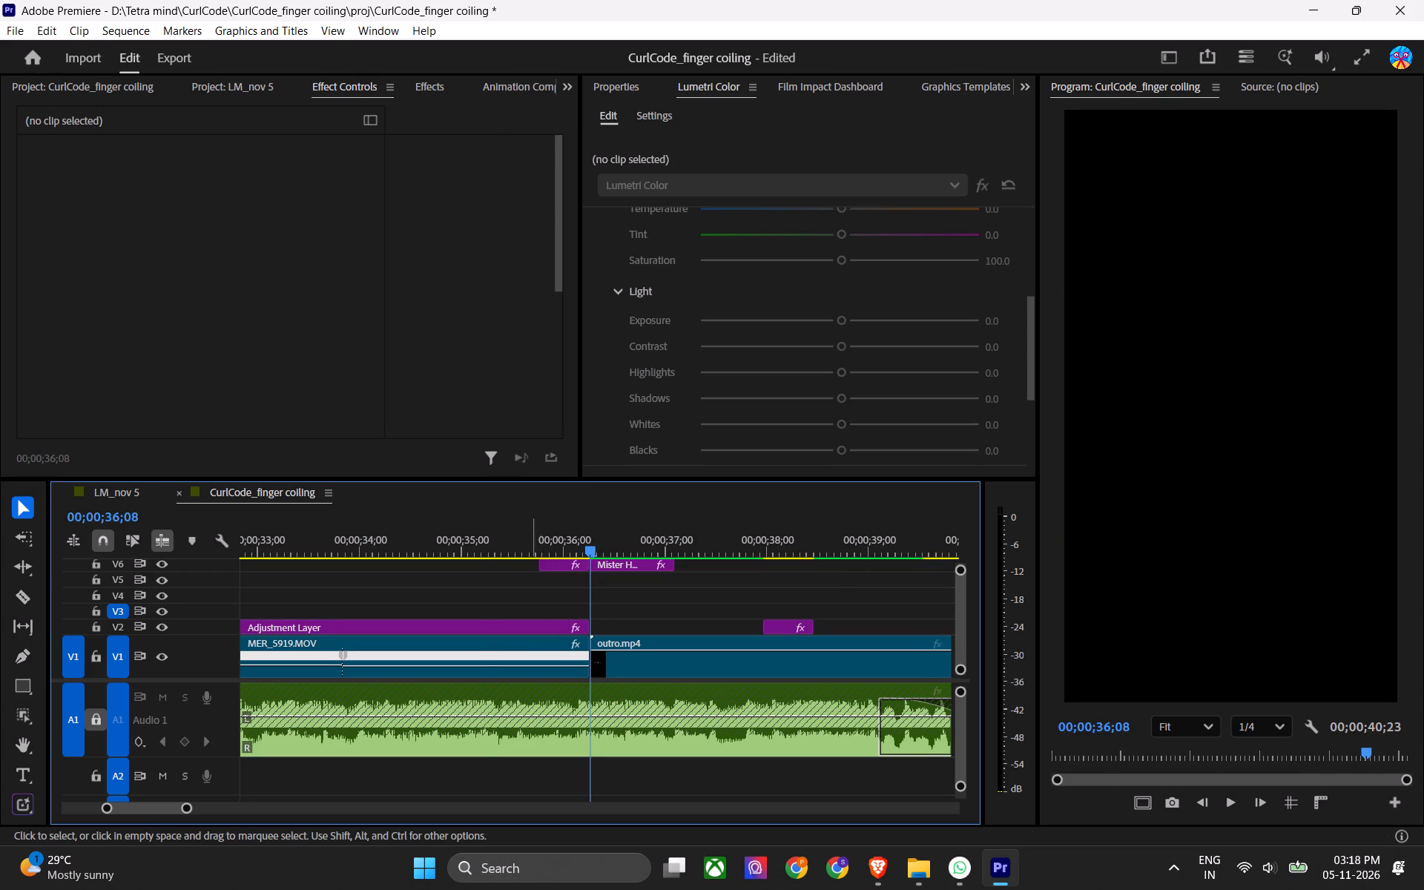
Play back the join between MER_5919.MOV and outro.mp4.
left_click_drag(506, 547, 489, 548)
key("space")
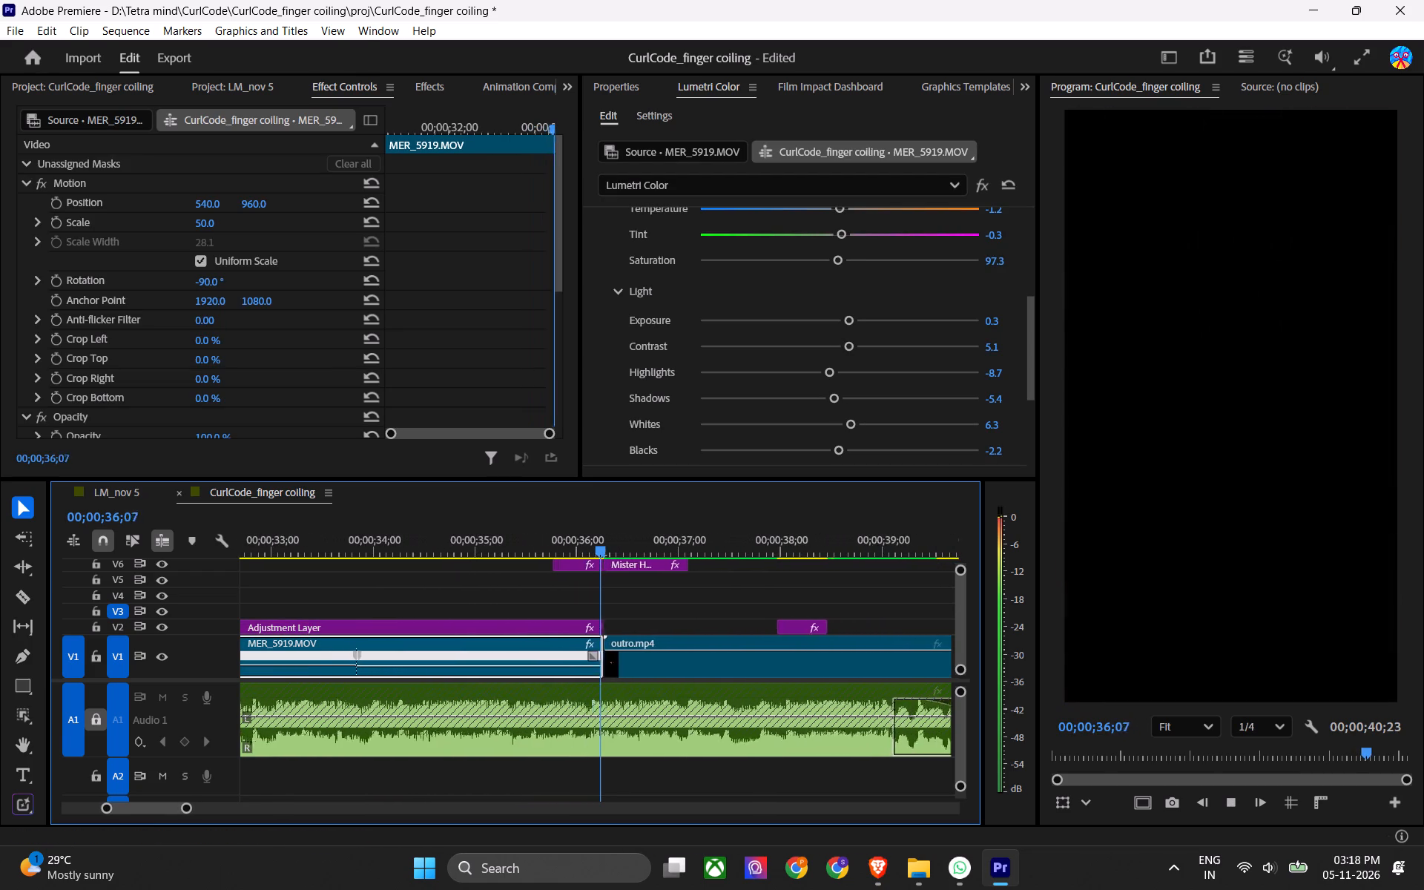
scroll(488, 627, "down", 11, "alt")
key("space")
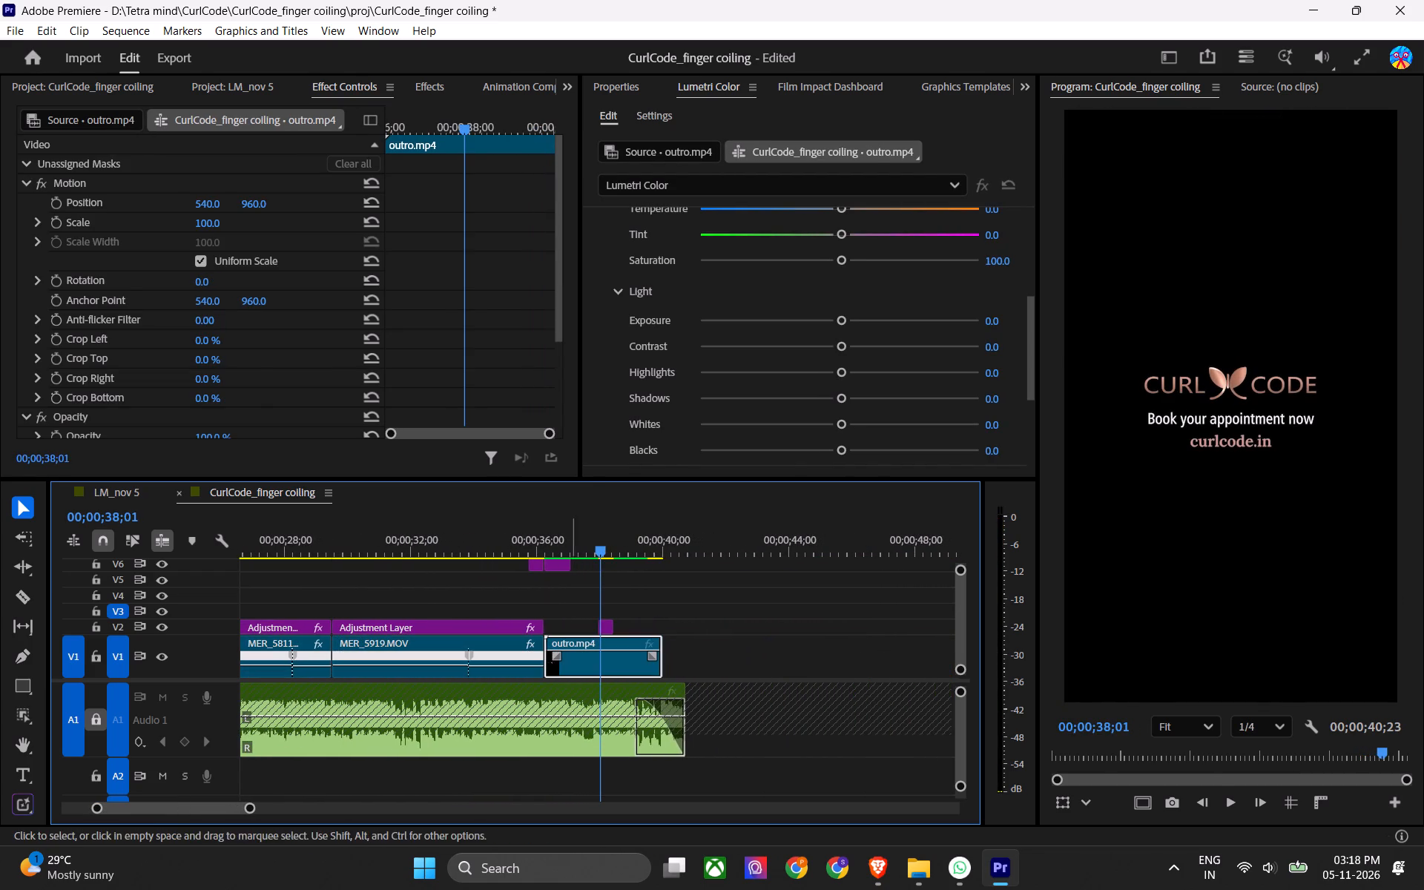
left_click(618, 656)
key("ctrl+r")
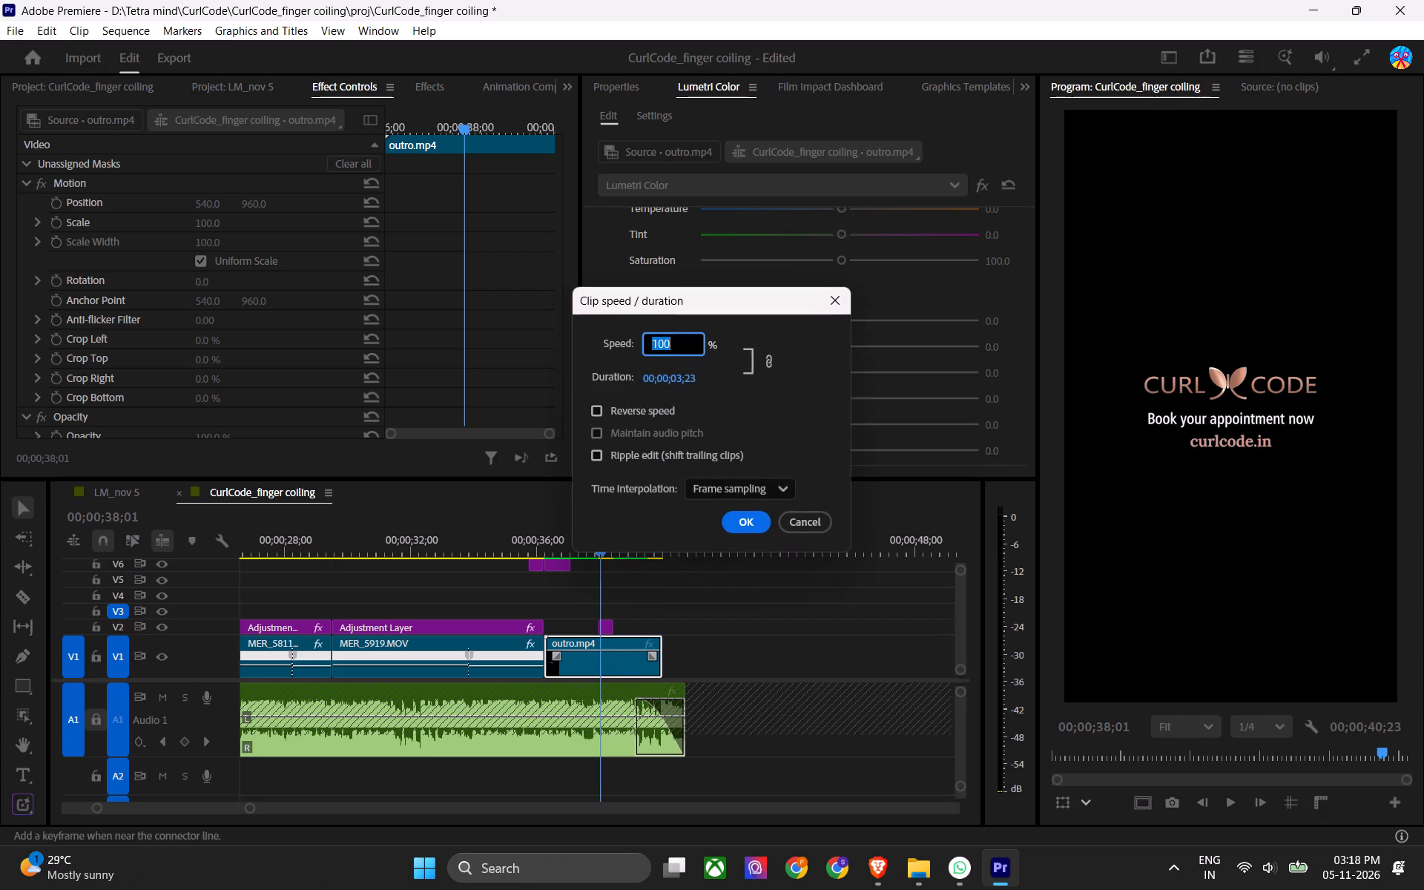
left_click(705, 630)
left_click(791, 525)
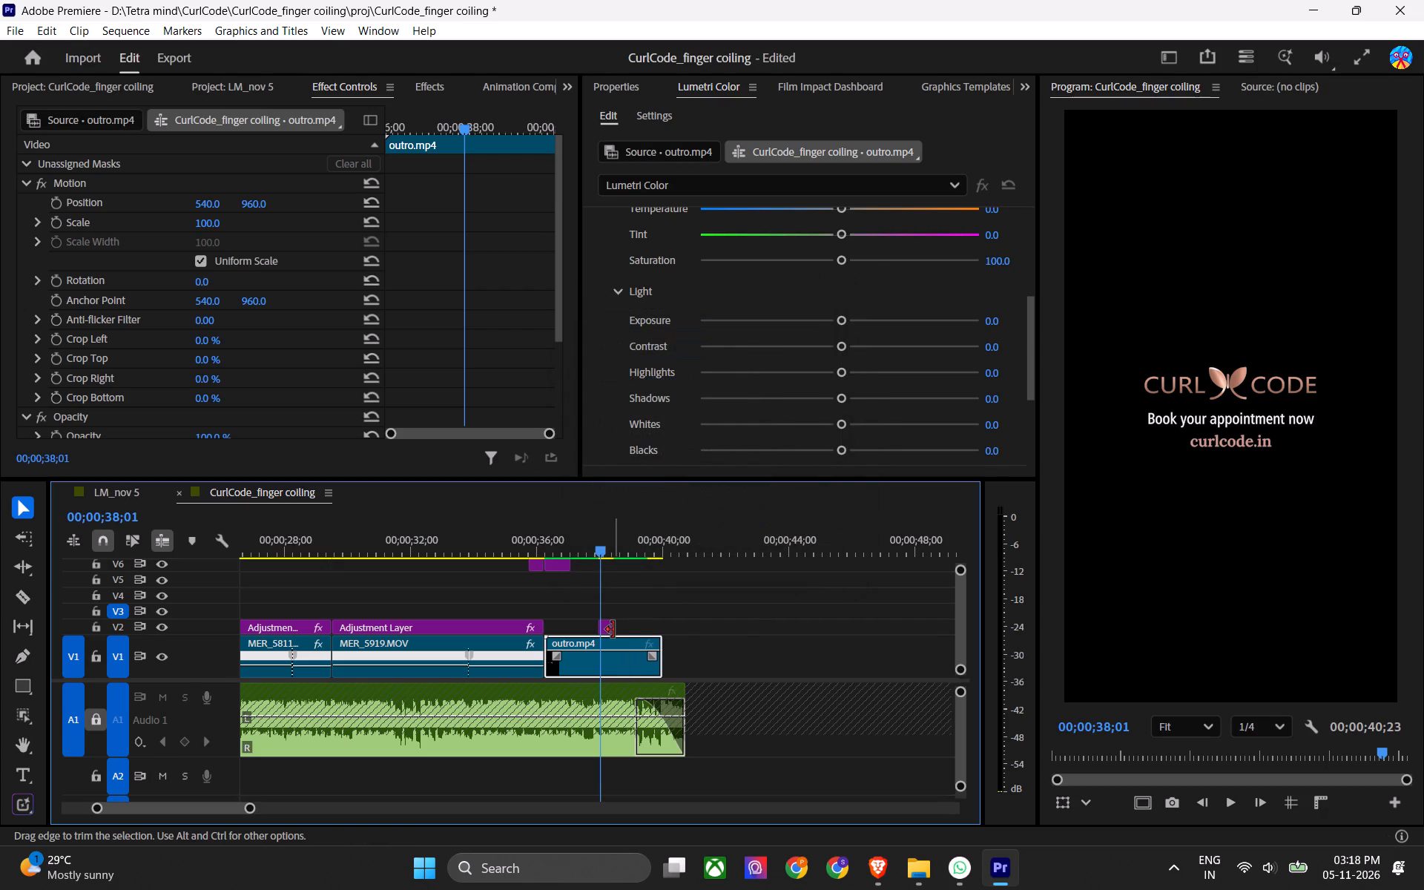
Move the Mister Horse Adjustment clip on V2 so it ends with outro.mp4, and save the project.
left_click(611, 630)
left_click_drag(607, 627, 663, 634)
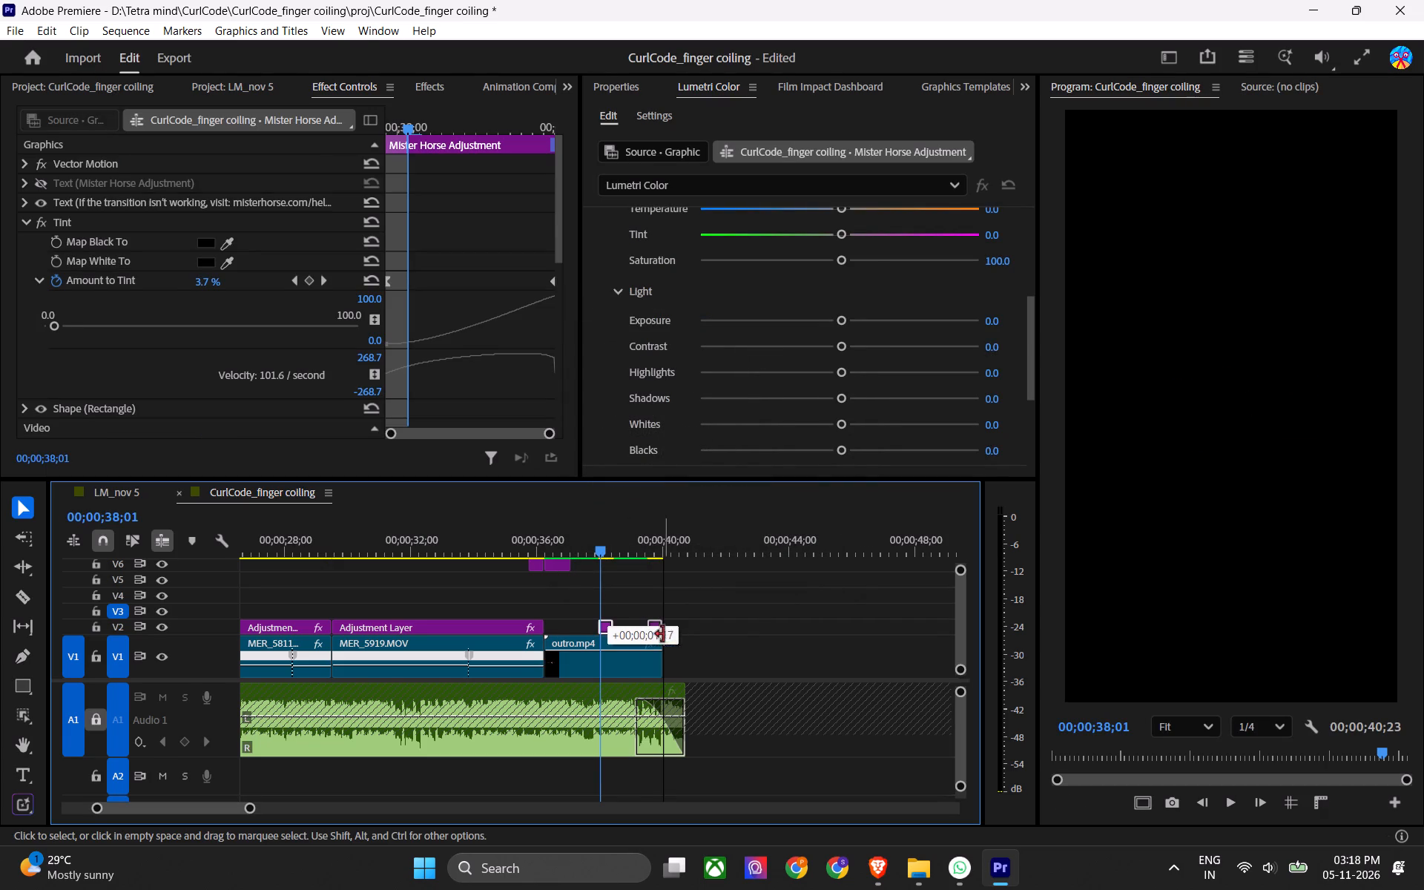
scroll(487, 675, "down", 6, "alt")
scroll(487, 679, "up", 6)
key("ctrl+s")
Play back the second section from the start of C4966.MP4 to review the speed ramps.
left_click(381, 537)
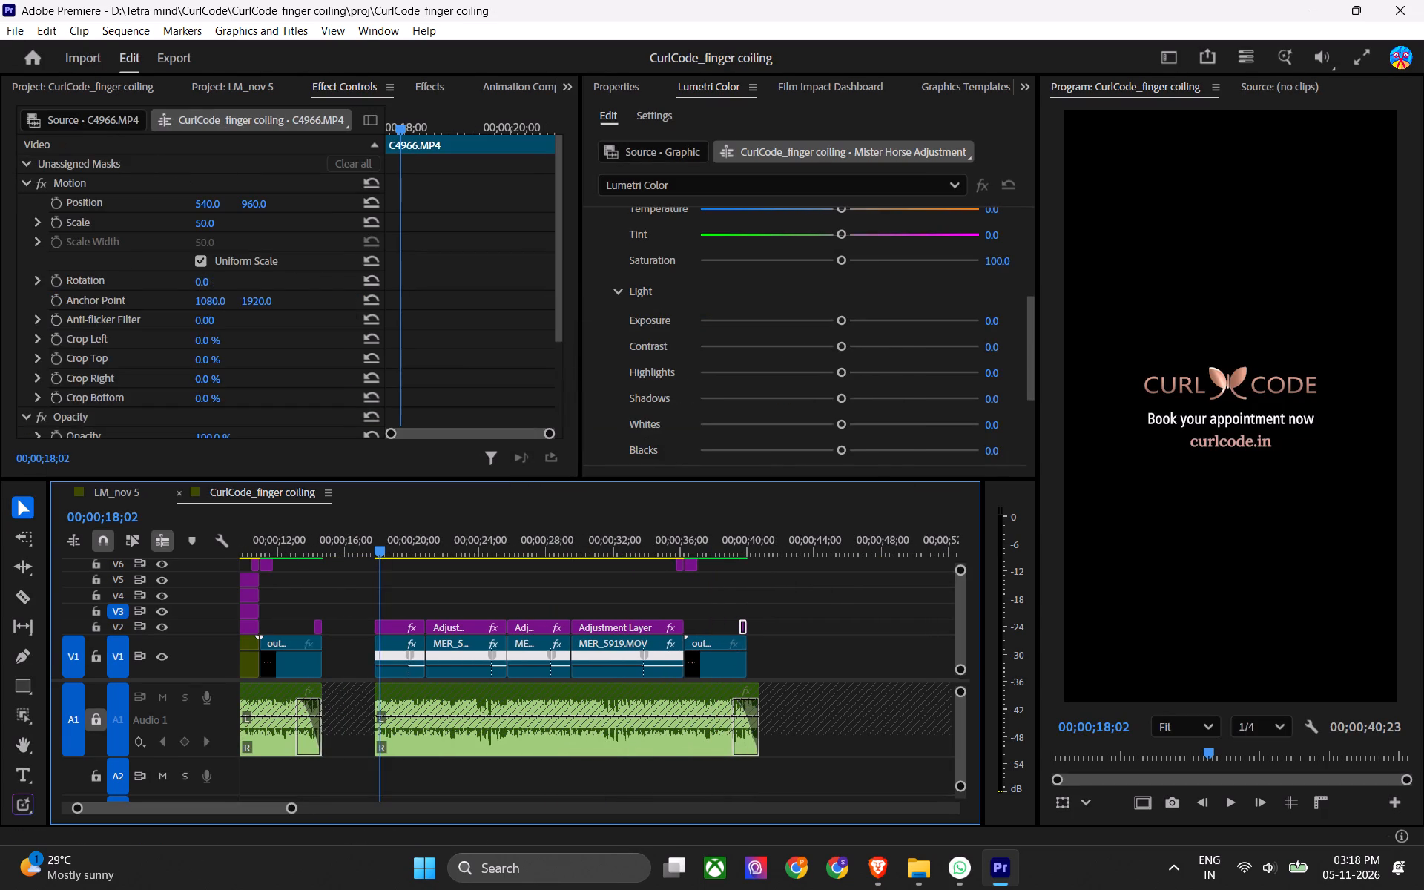
scroll(437, 639, "down", 1, "alt")
key("Up")
key("ctrl+s")
key("space")
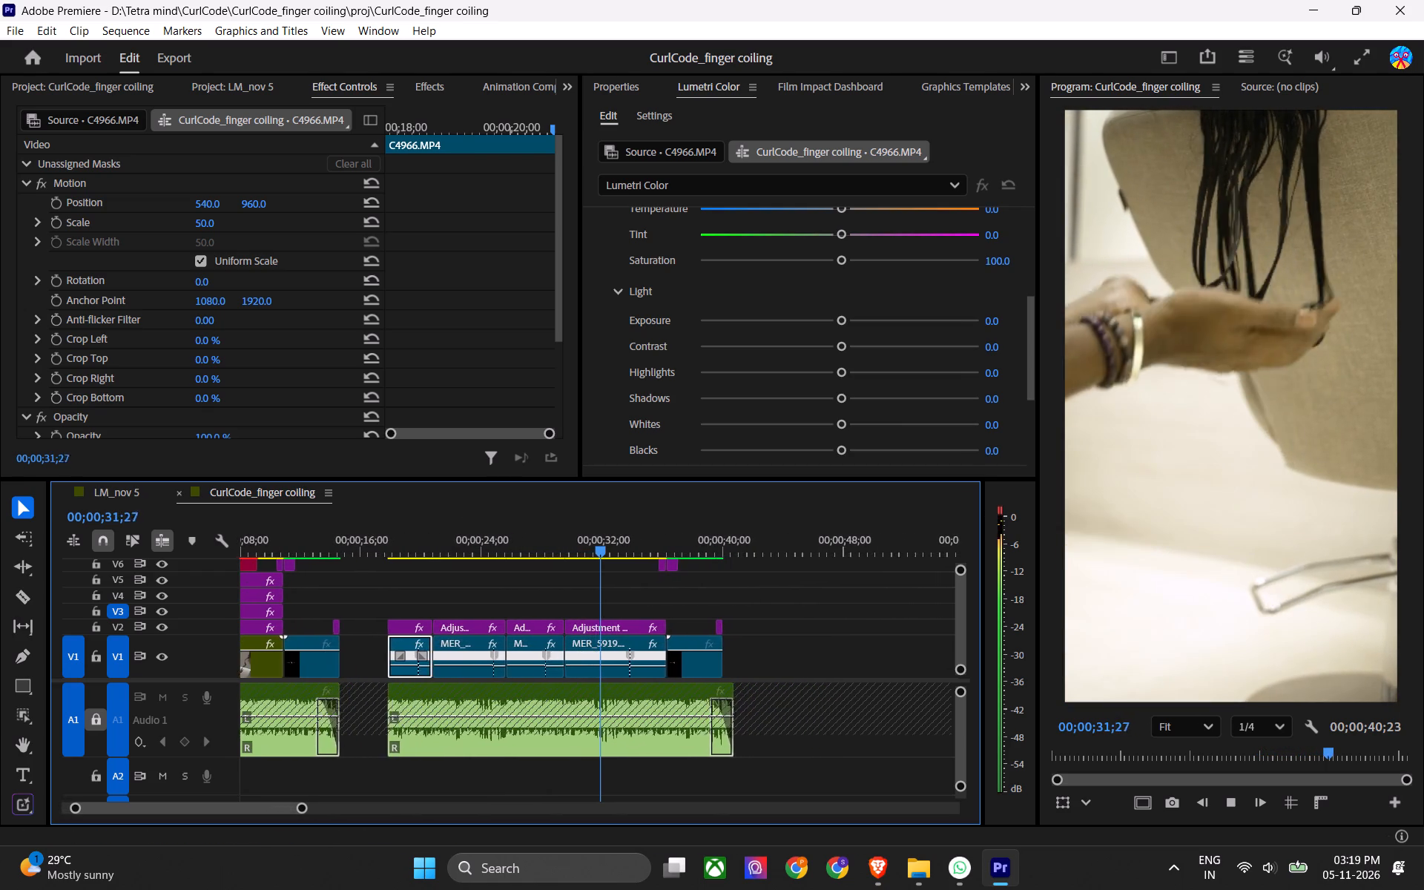
key("space")
Add speed keyframes to MER_5919.MOV at 00;00;31;02 and 00;00;31;14.
scroll(574, 711, "up", 9, "alt")
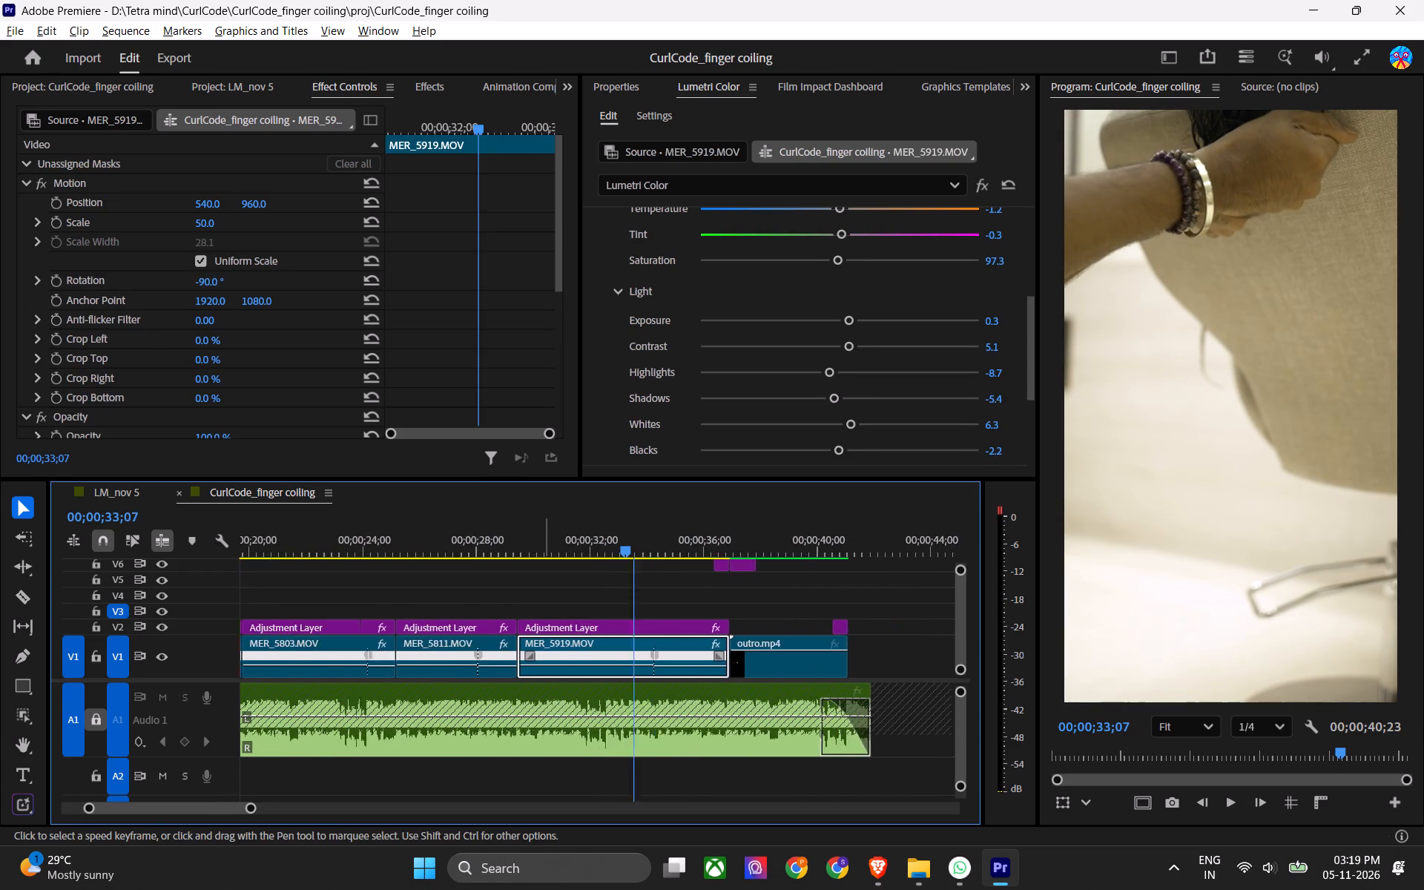
scroll(544, 678, "up", 4, "alt")
left_click(565, 540)
key("space")
scroll(614, 640, "up", 7)
key("space")
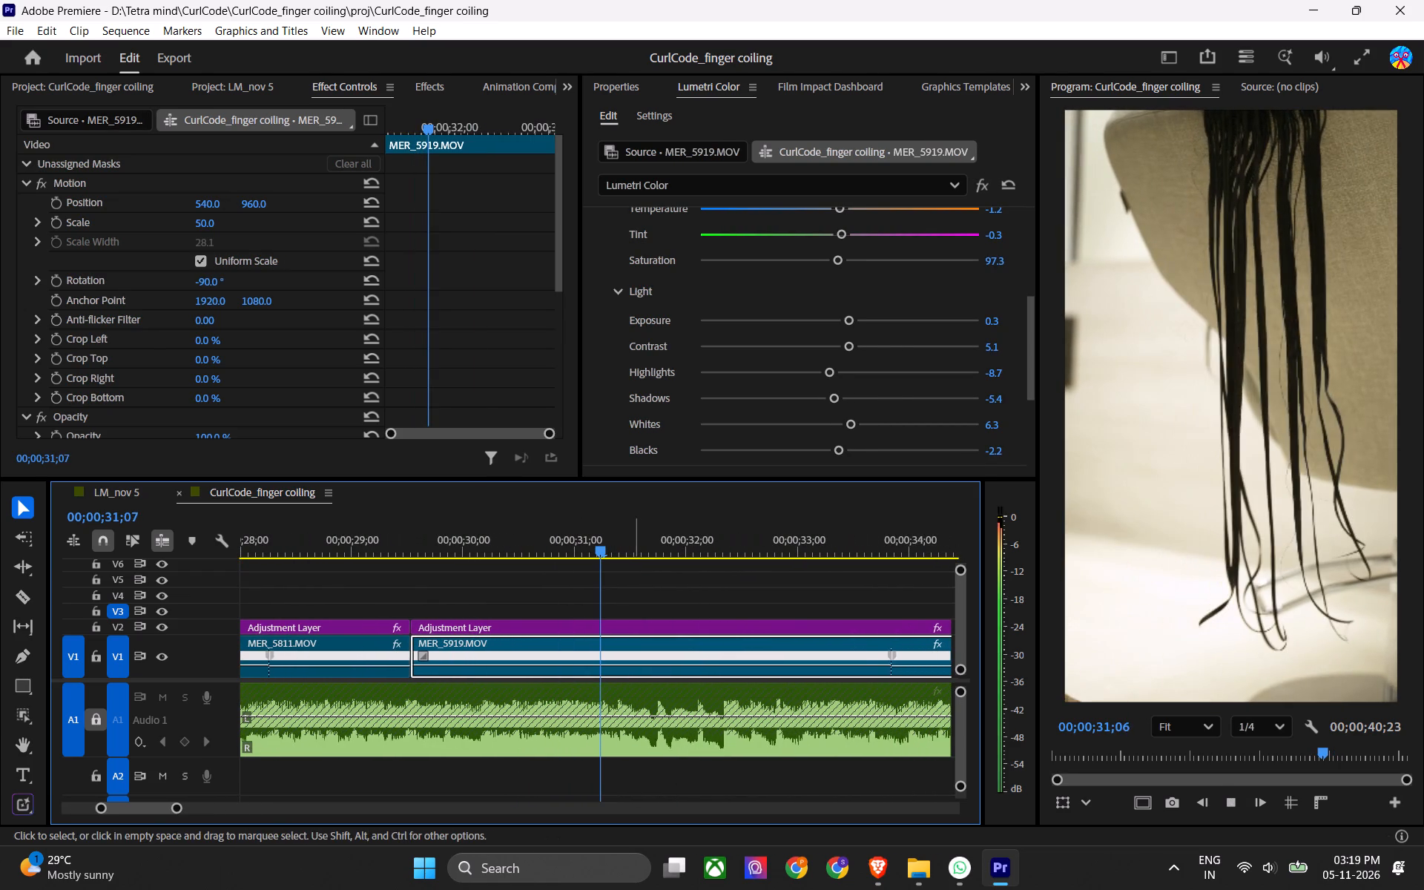
left_click_drag(589, 553, 586, 565)
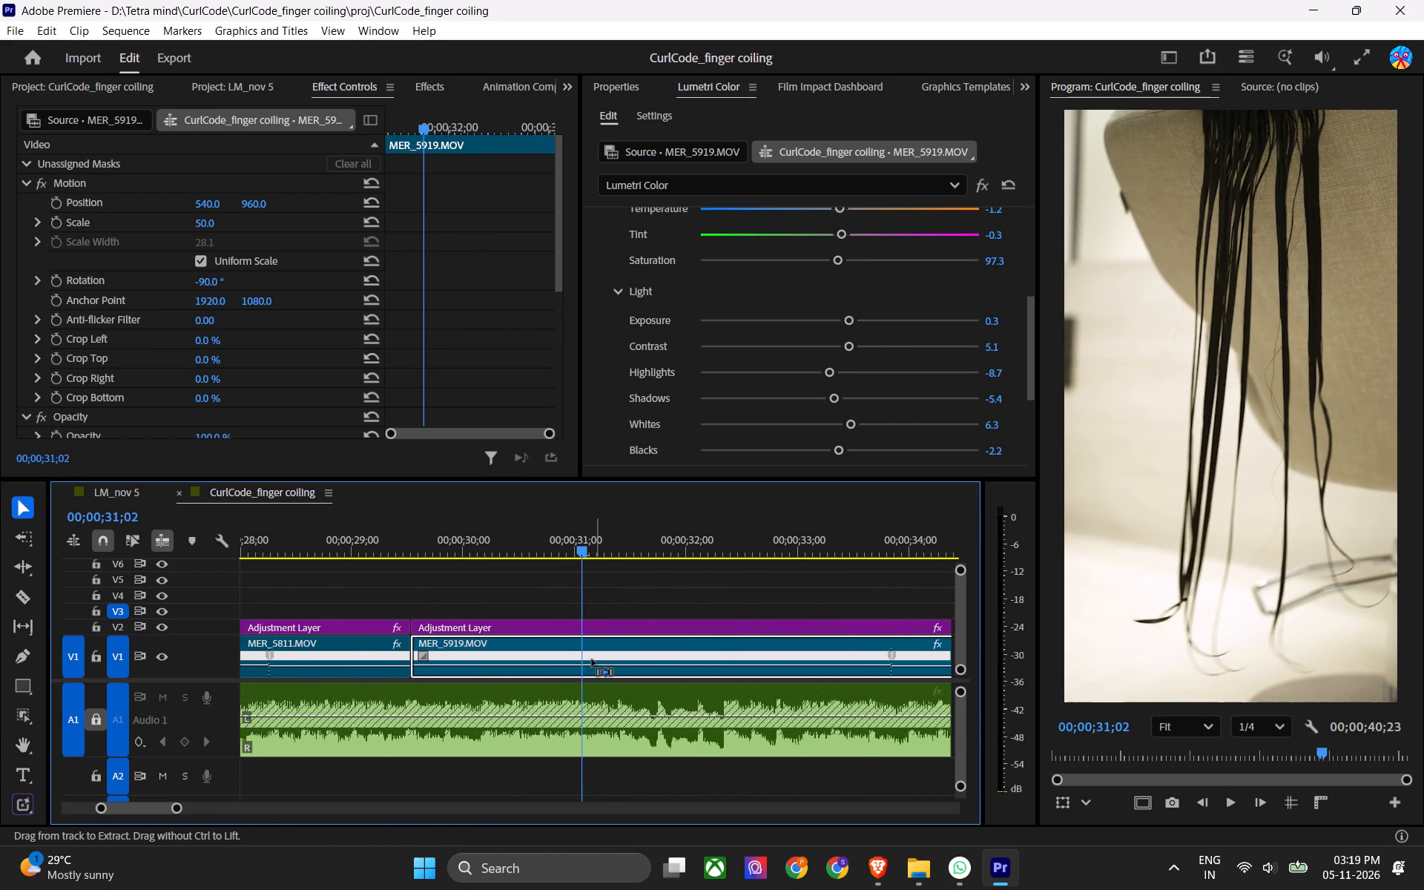
left_click(582, 668, "ctrl")
left_click_drag(579, 546, 604, 556)
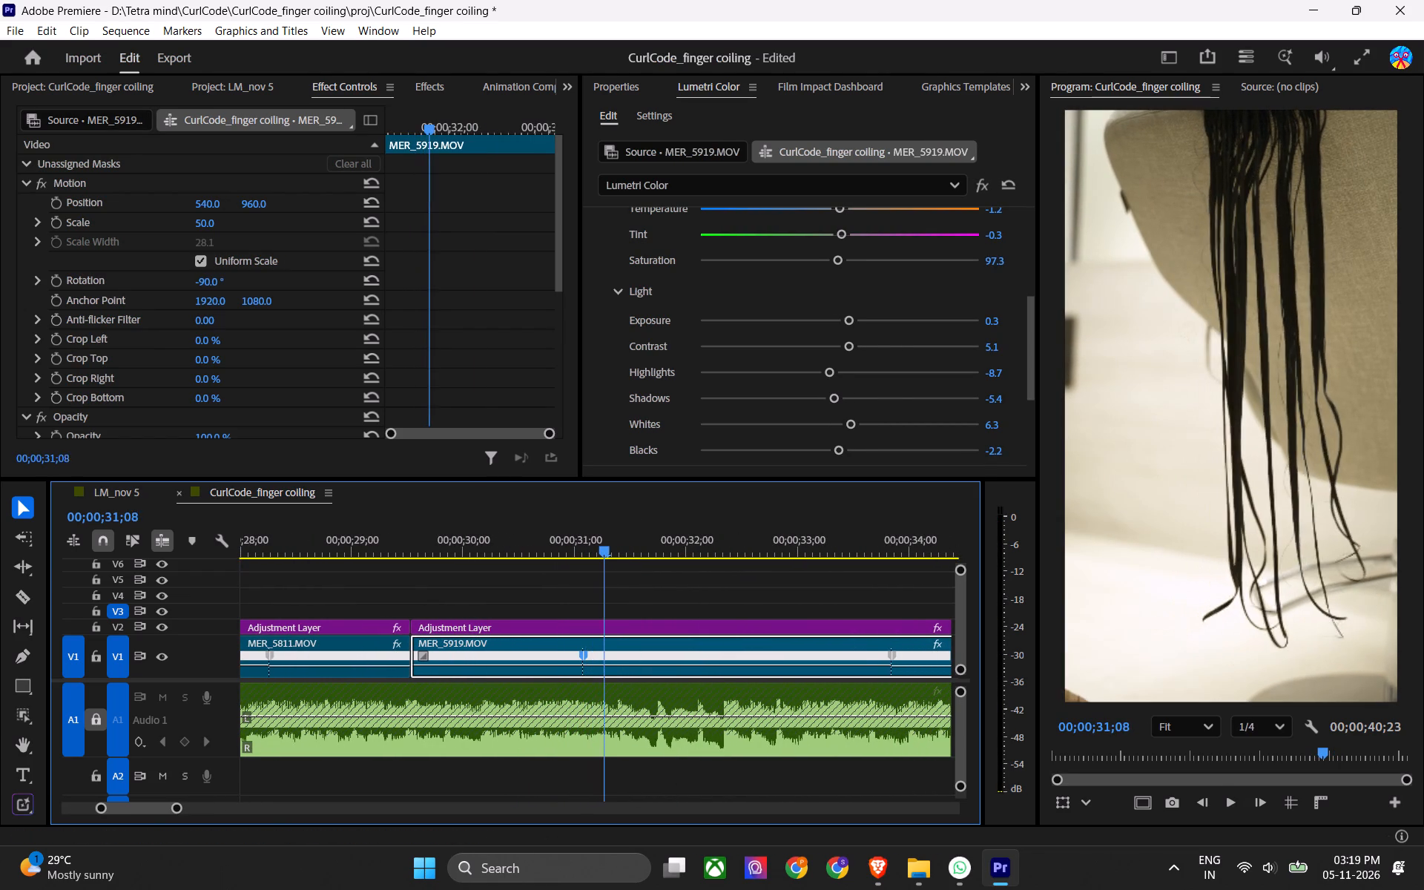
left_click_drag(604, 556, 626, 563)
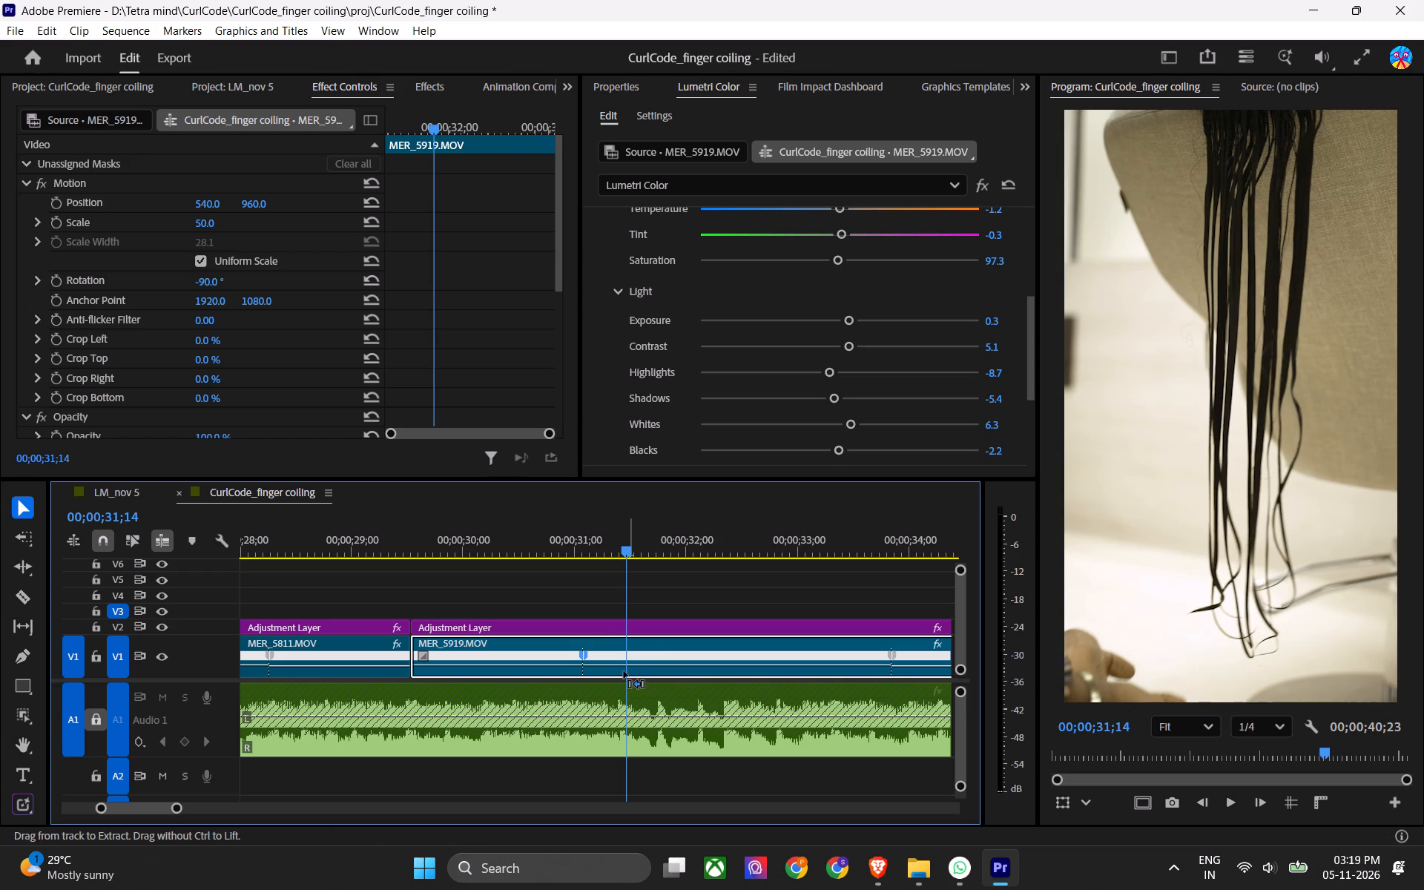
left_click(629, 666, "ctrl")
Raise the playback speed of MER_5919.MOV between the two new speed keyframes, checking the ramp in playback.
left_click_drag(611, 668, 611, 642)
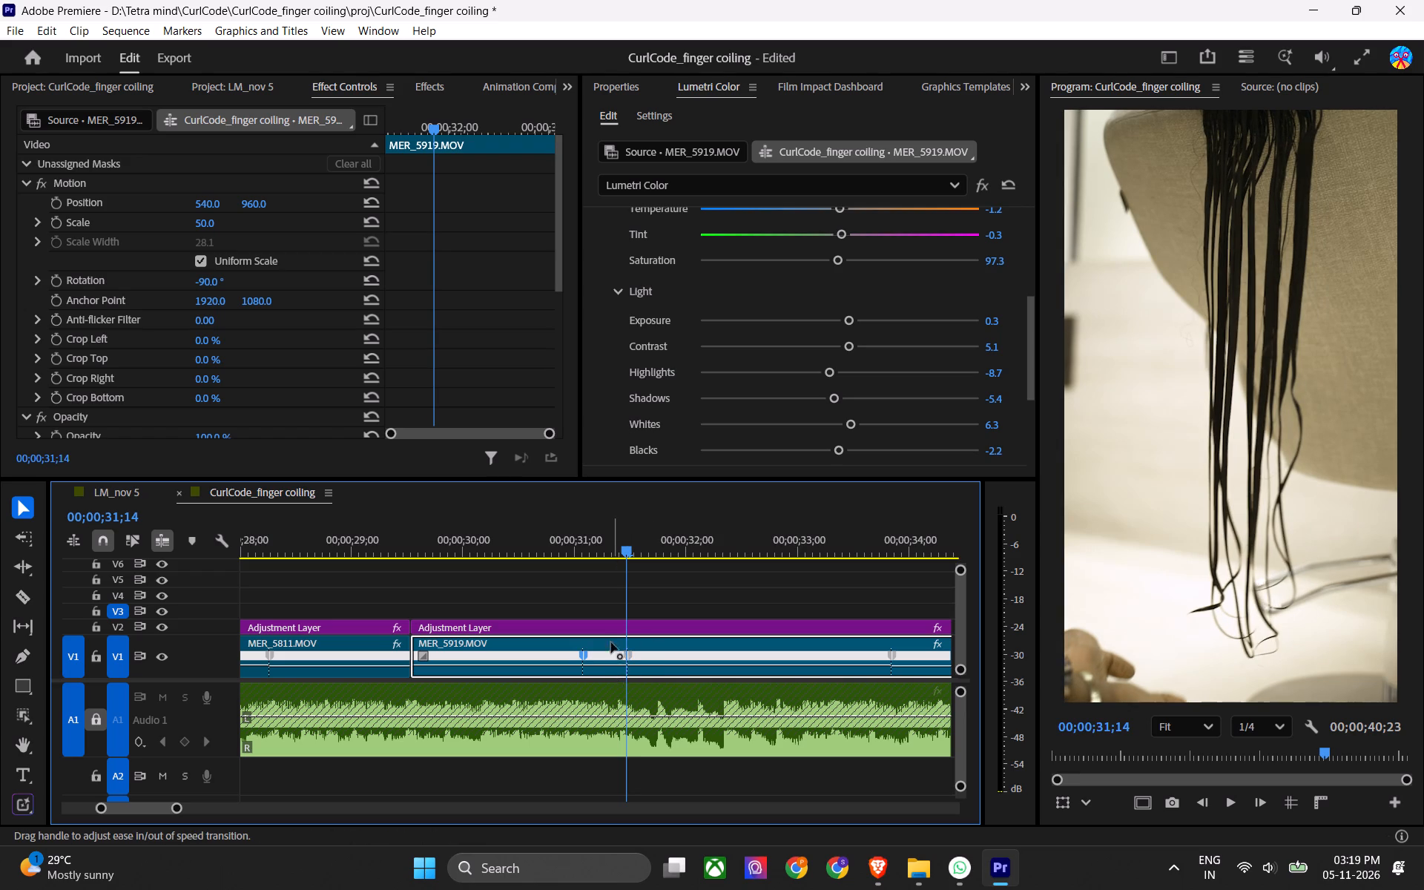
left_click_drag(611, 642, 612, 643)
left_click_drag(612, 669, 610, 647)
left_click(610, 650)
left_click_drag(610, 665, 606, 593)
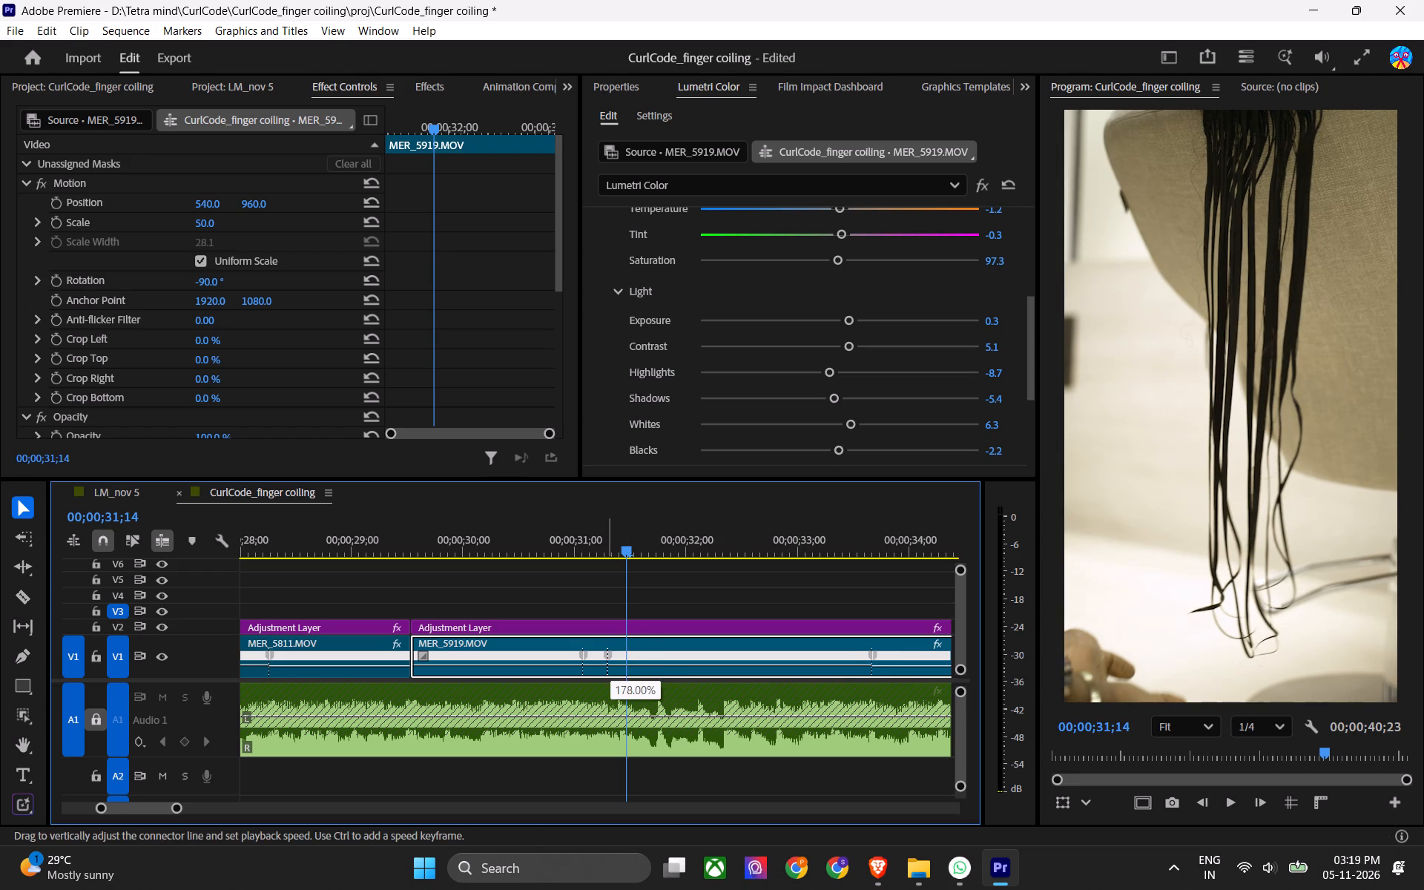
left_click_drag(606, 593, 610, 547)
left_click_drag(569, 537, 535, 540)
key("space")
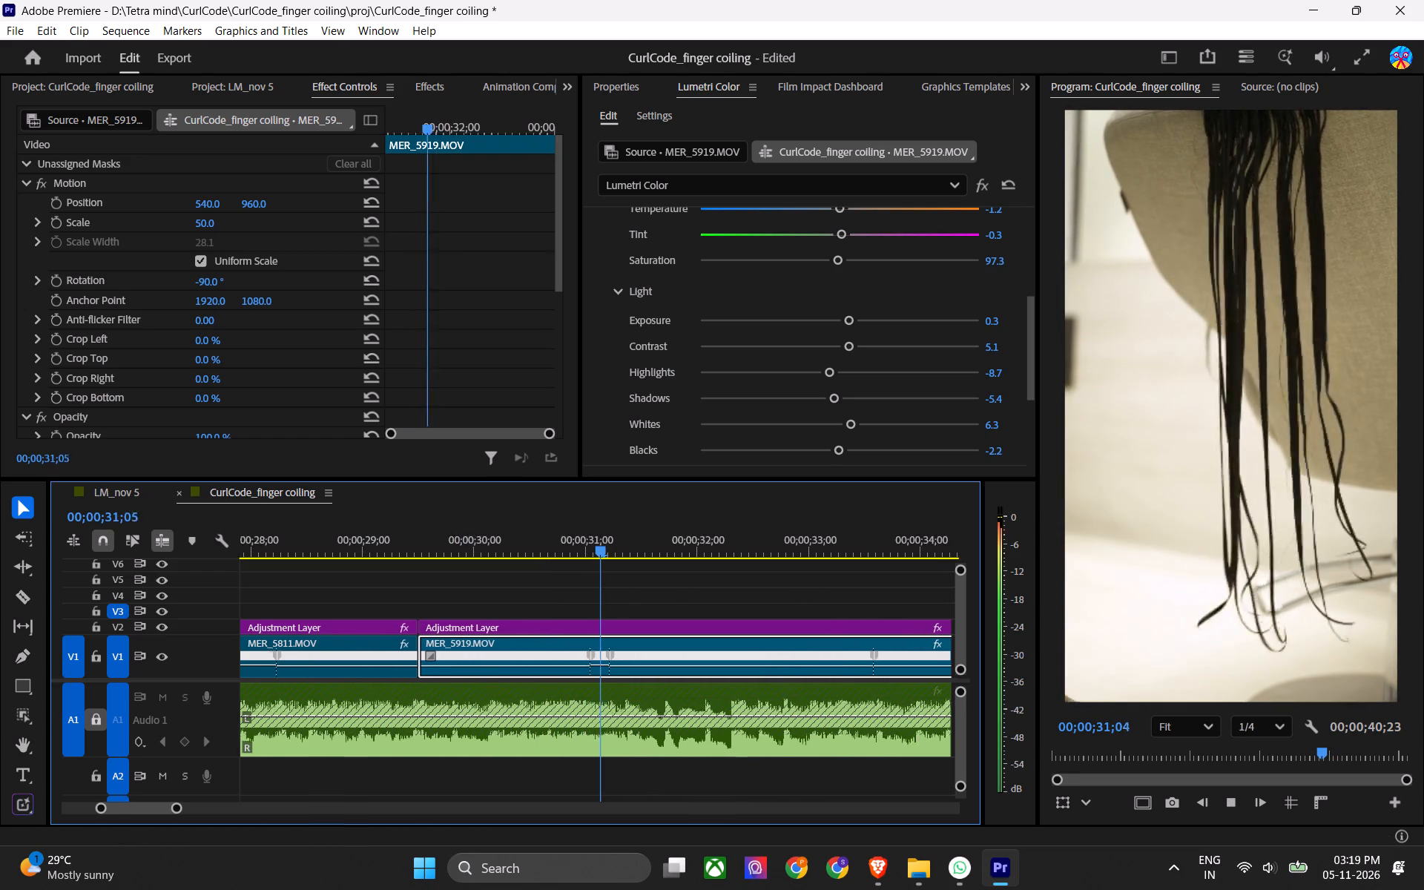
key("space")
left_click_drag(512, 662, 512, 662)
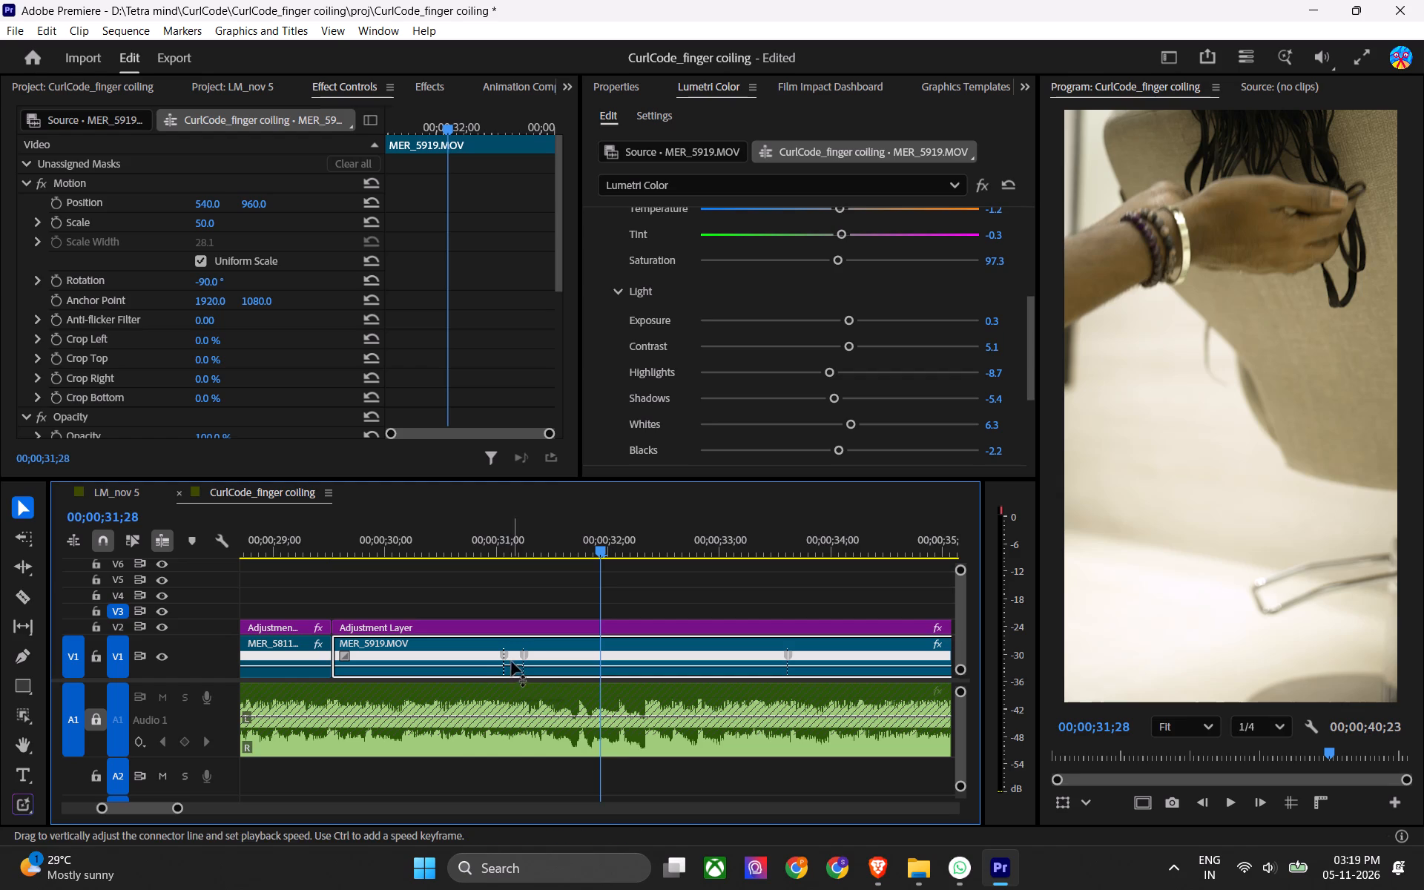
left_click_drag(512, 662, 515, 650)
Play back the re-timed MER_5919.MOV from before the speed ramp through to outro.mp4.
left_click_drag(495, 547, 444, 544)
key("space")
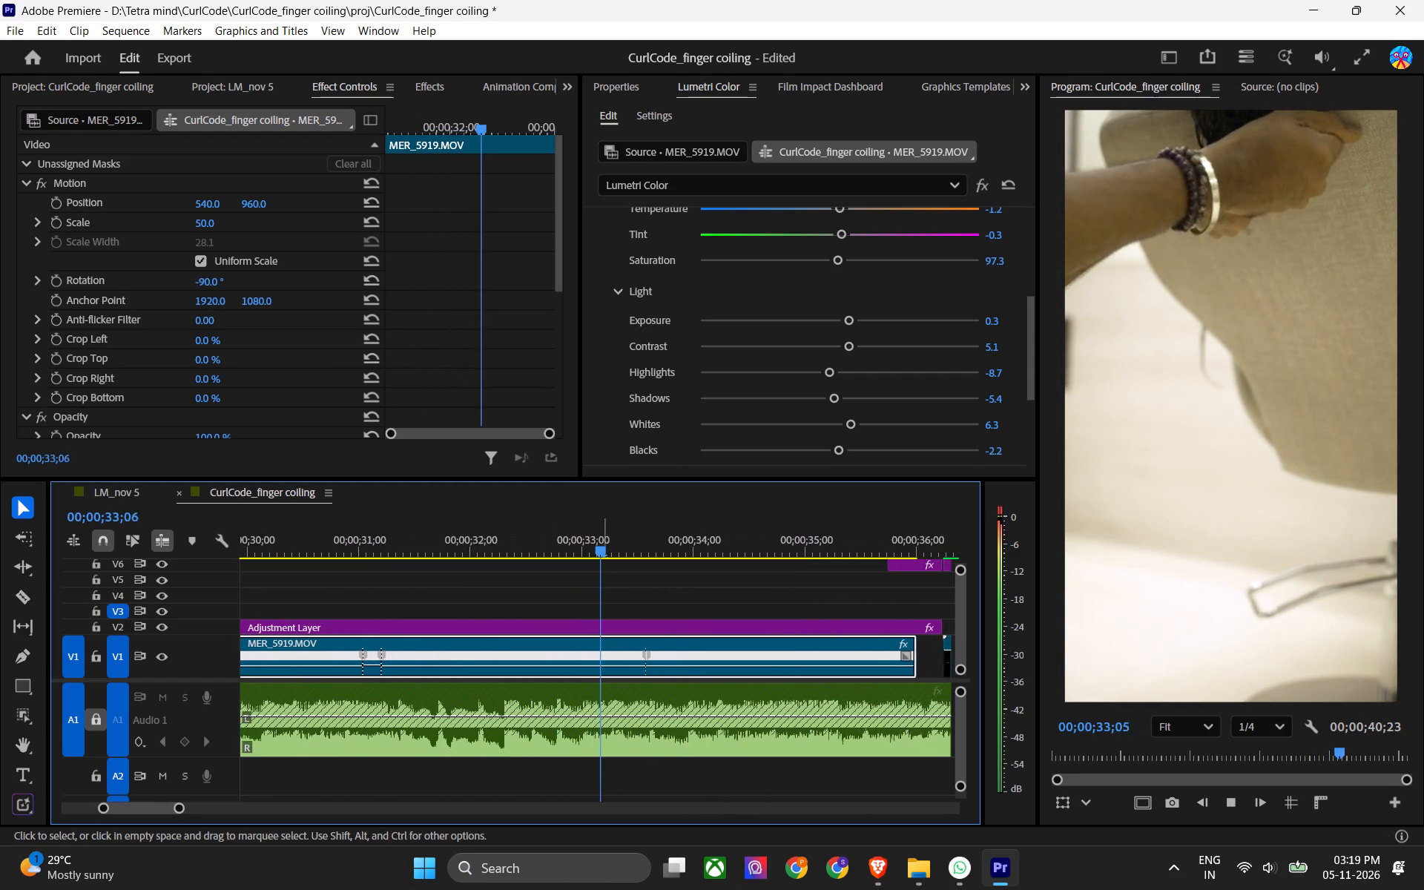
scroll(601, 643, "down", 4, "alt")
key("space")
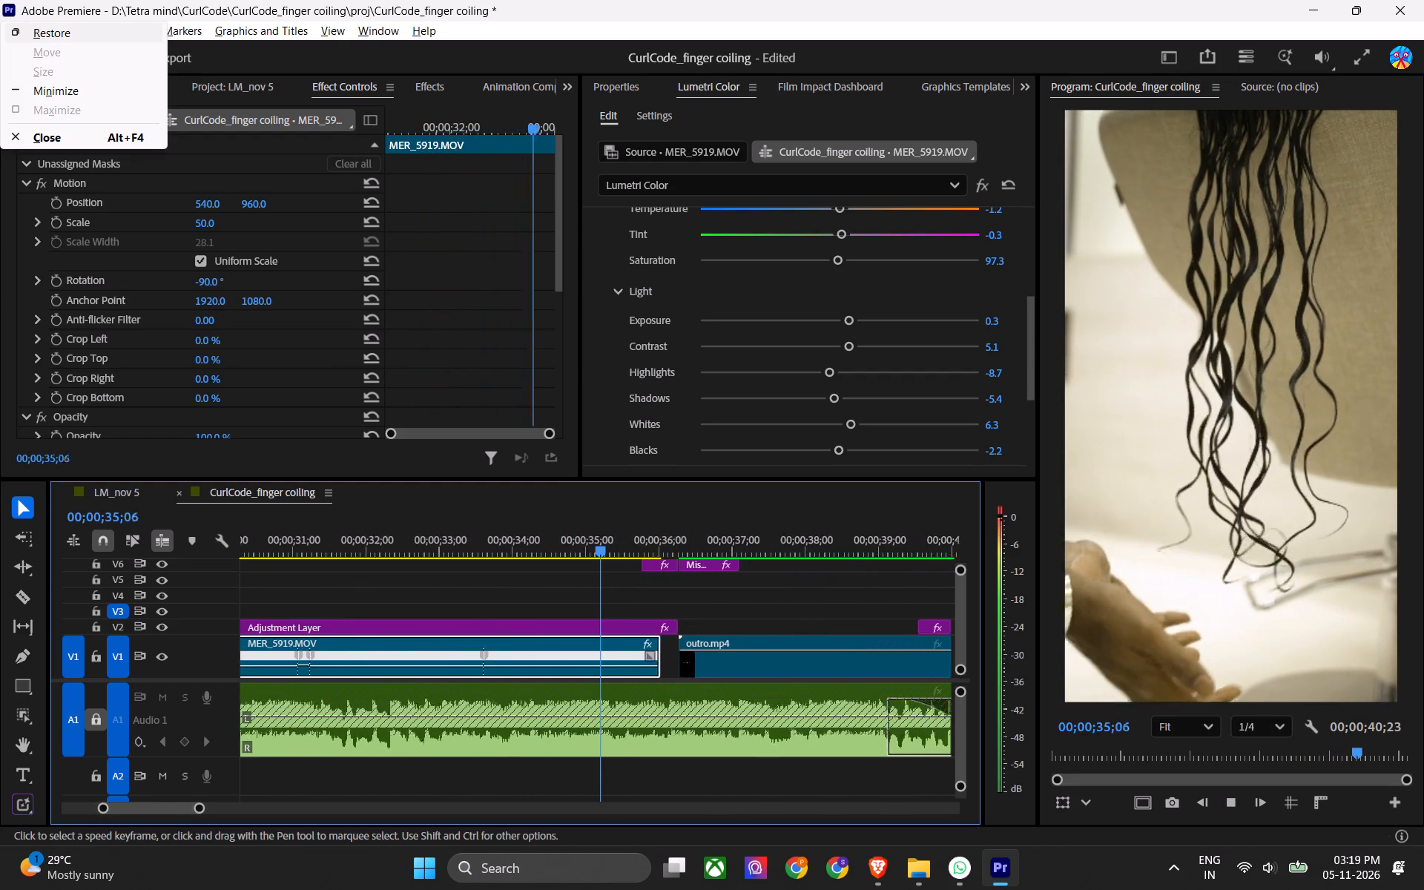
key("space")
key("space")
left_click(547, 619)
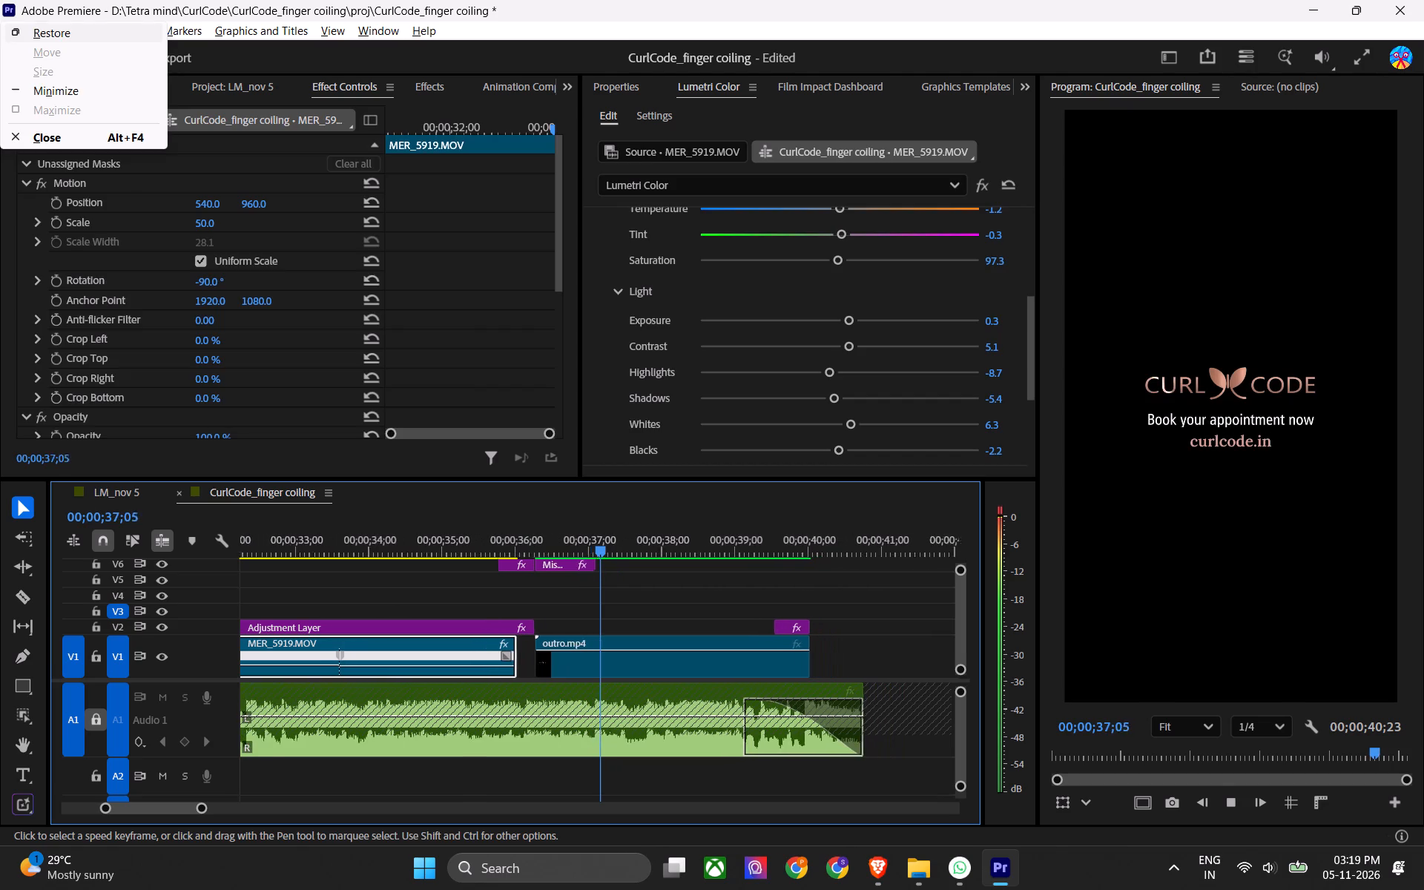
left_click(545, 534)
Trim the adjustment layer above MER_5919.MOV back to the clip's new end.
left_click_drag(559, 624, 542, 628)
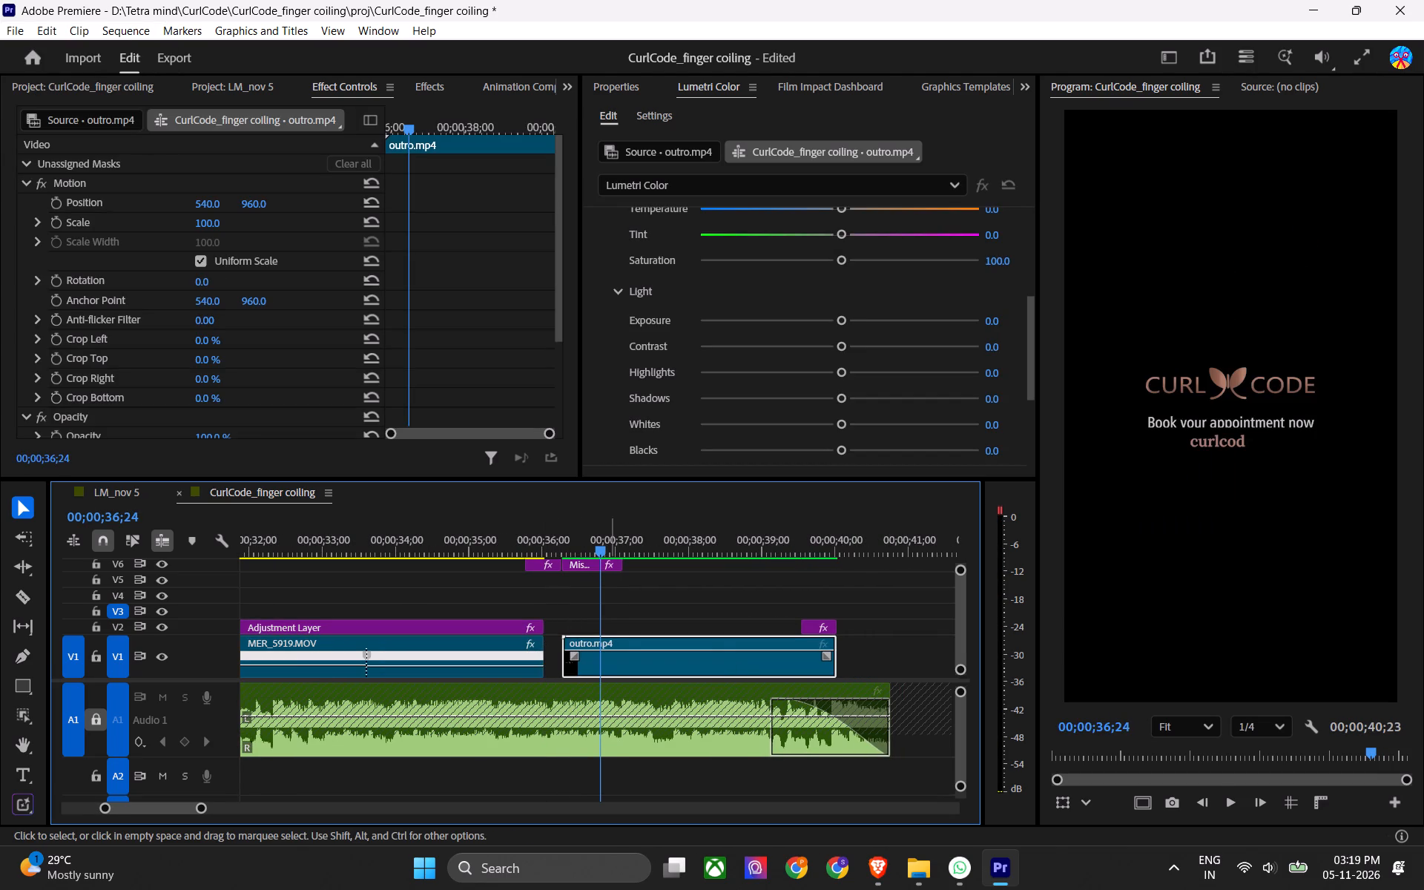
Move outro.mp4 with its Mister Horse clips on V6 and V2 back to meet MER_5919.MOV, and save the project.
left_click_drag(656, 604, 856, 648)
left_click_drag(687, 593, 512, 567, "shift")
left_click_drag(605, 670, 590, 665)
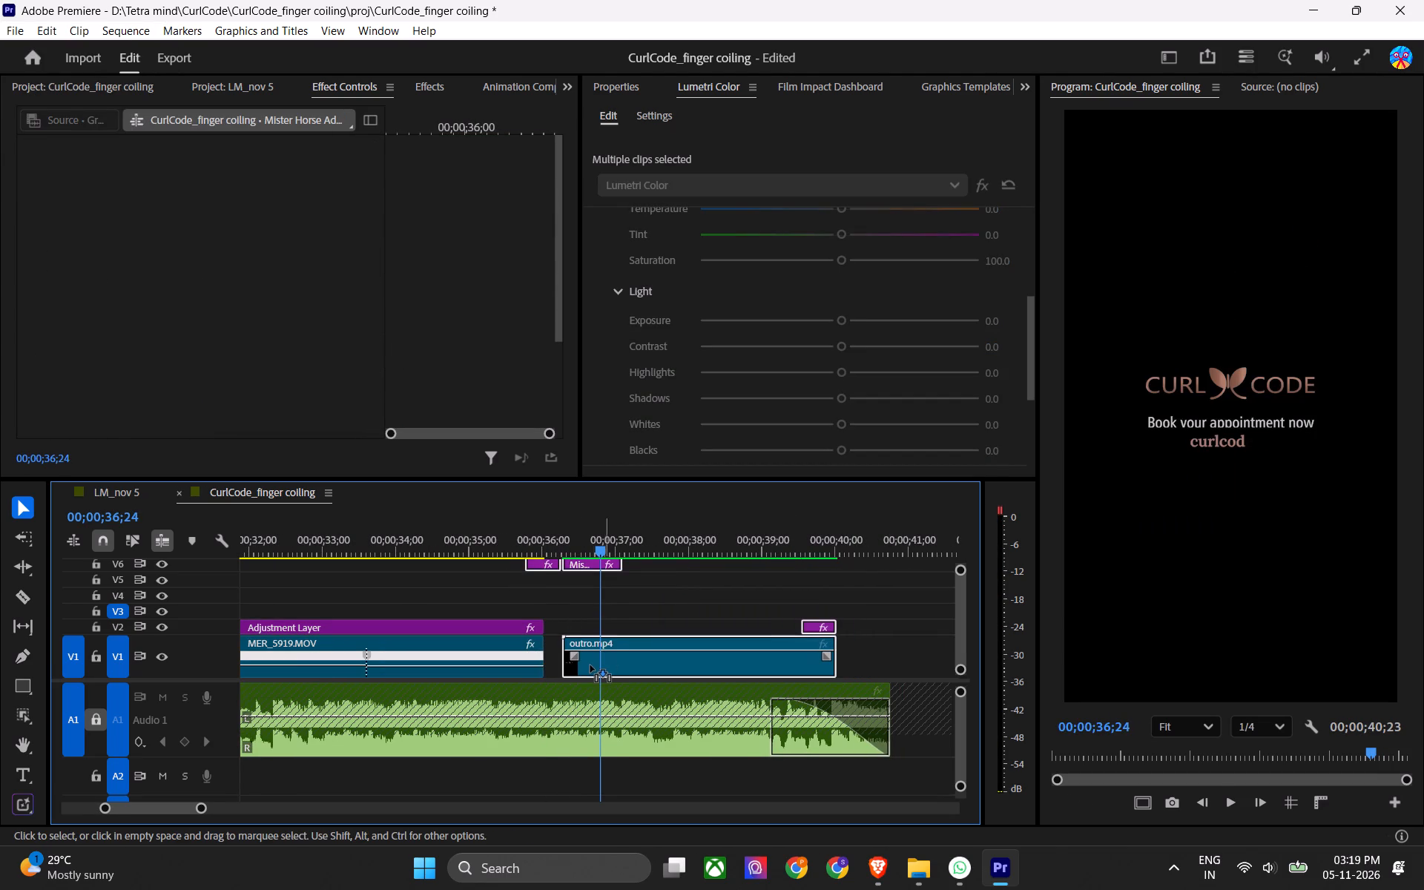
left_click_drag(590, 665, 587, 667)
key("ctrl+s")
key("1")
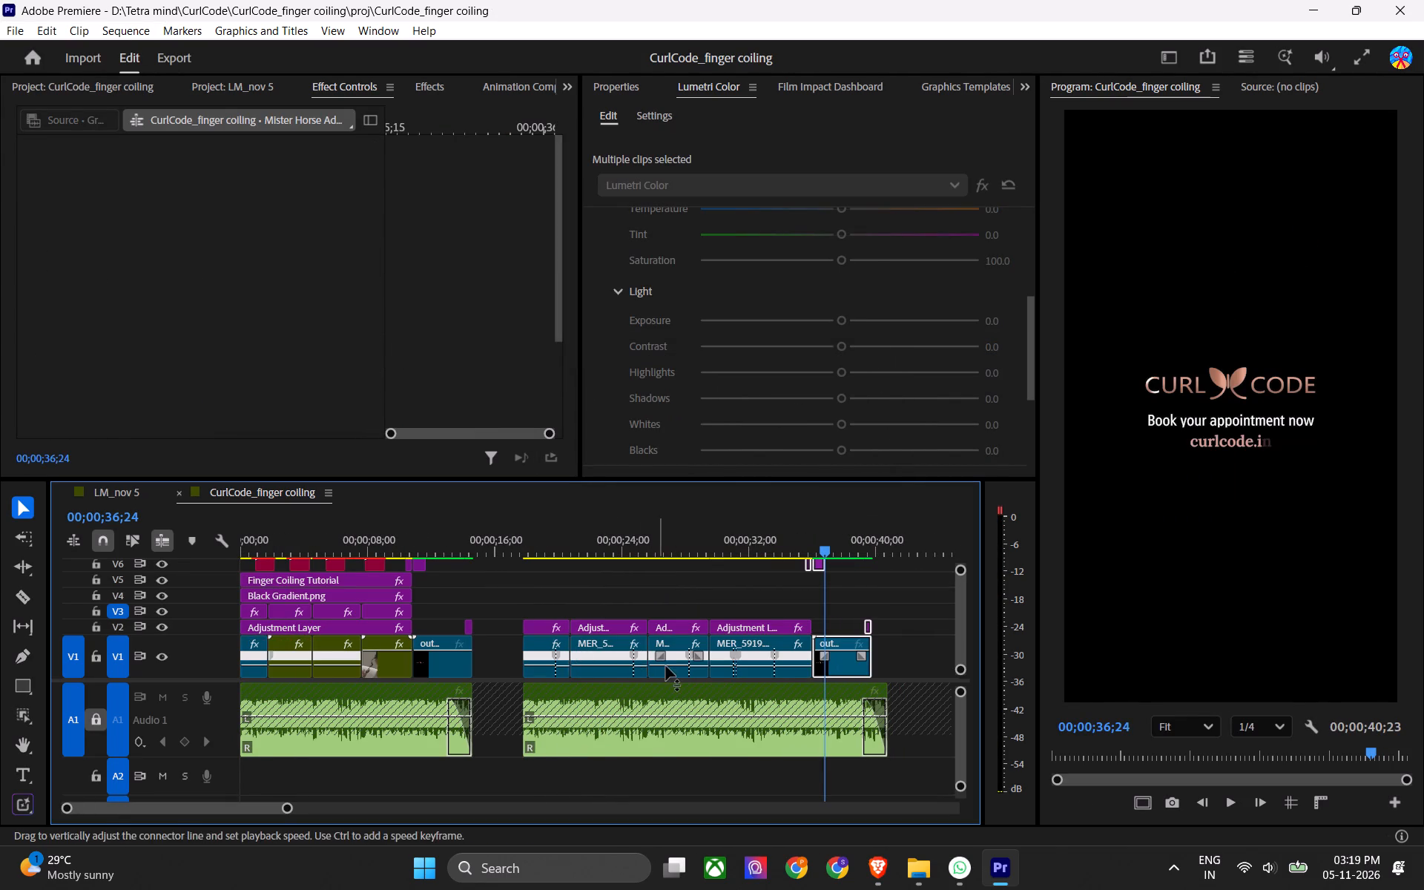
key("ctrl+s")
Save the project and play back the second section from its start at 00;00;17;24.
left_click_drag(550, 549, 541, 547)
key("Up")
key("ctrl+s")
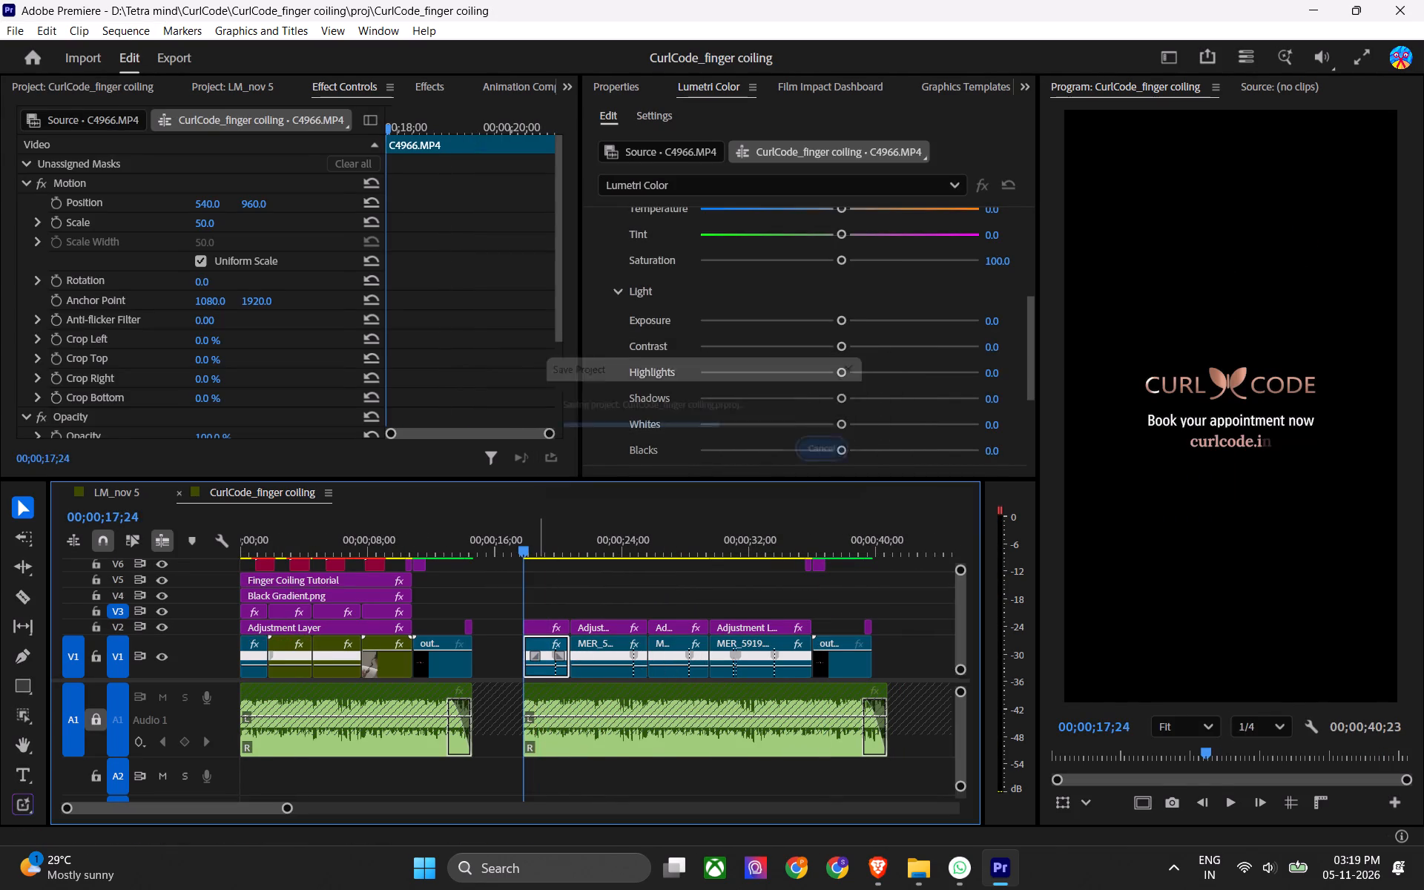
key("ctrl+s")
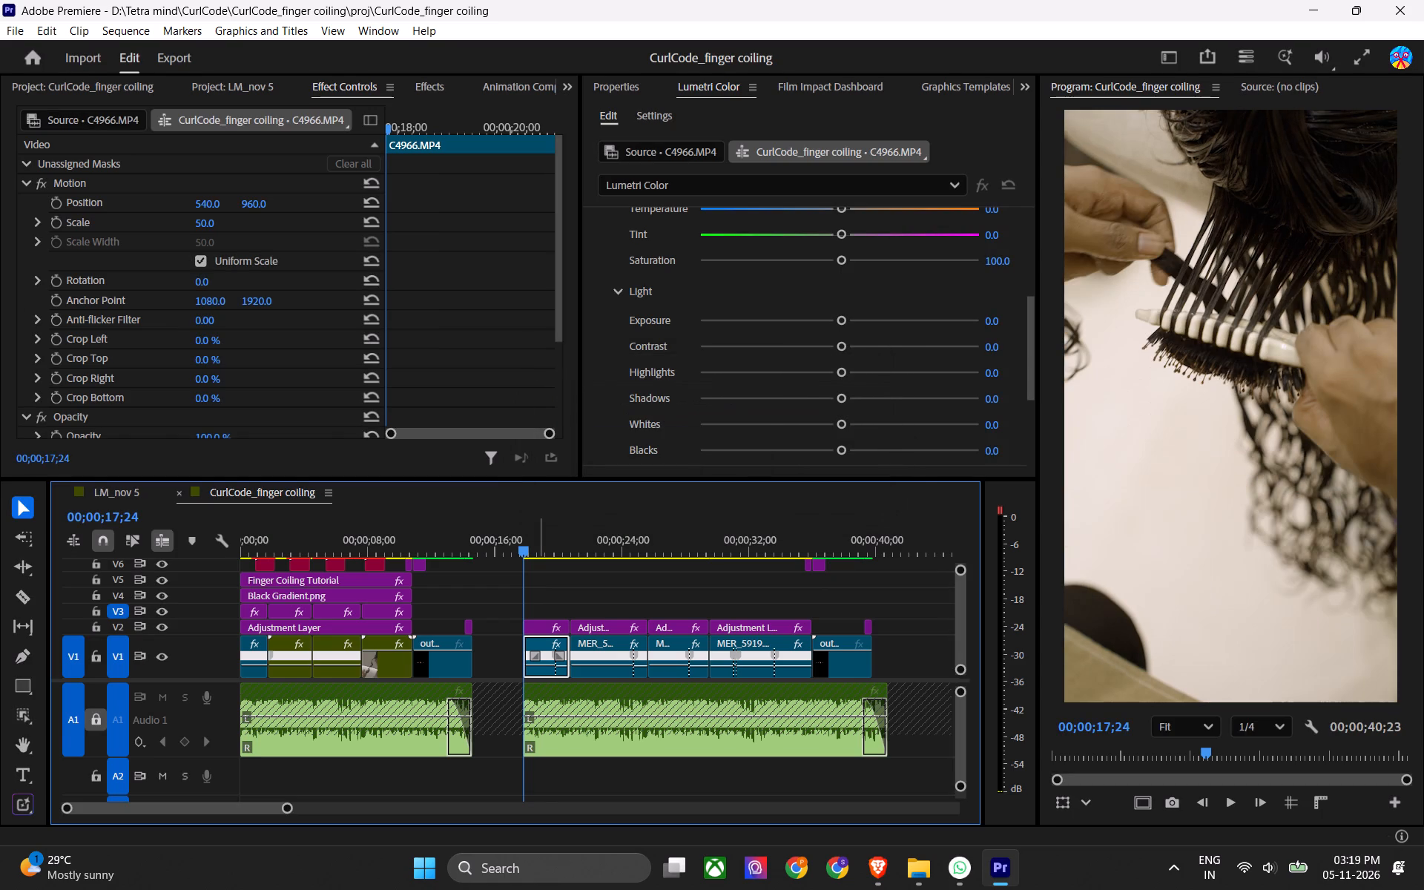
key("space")
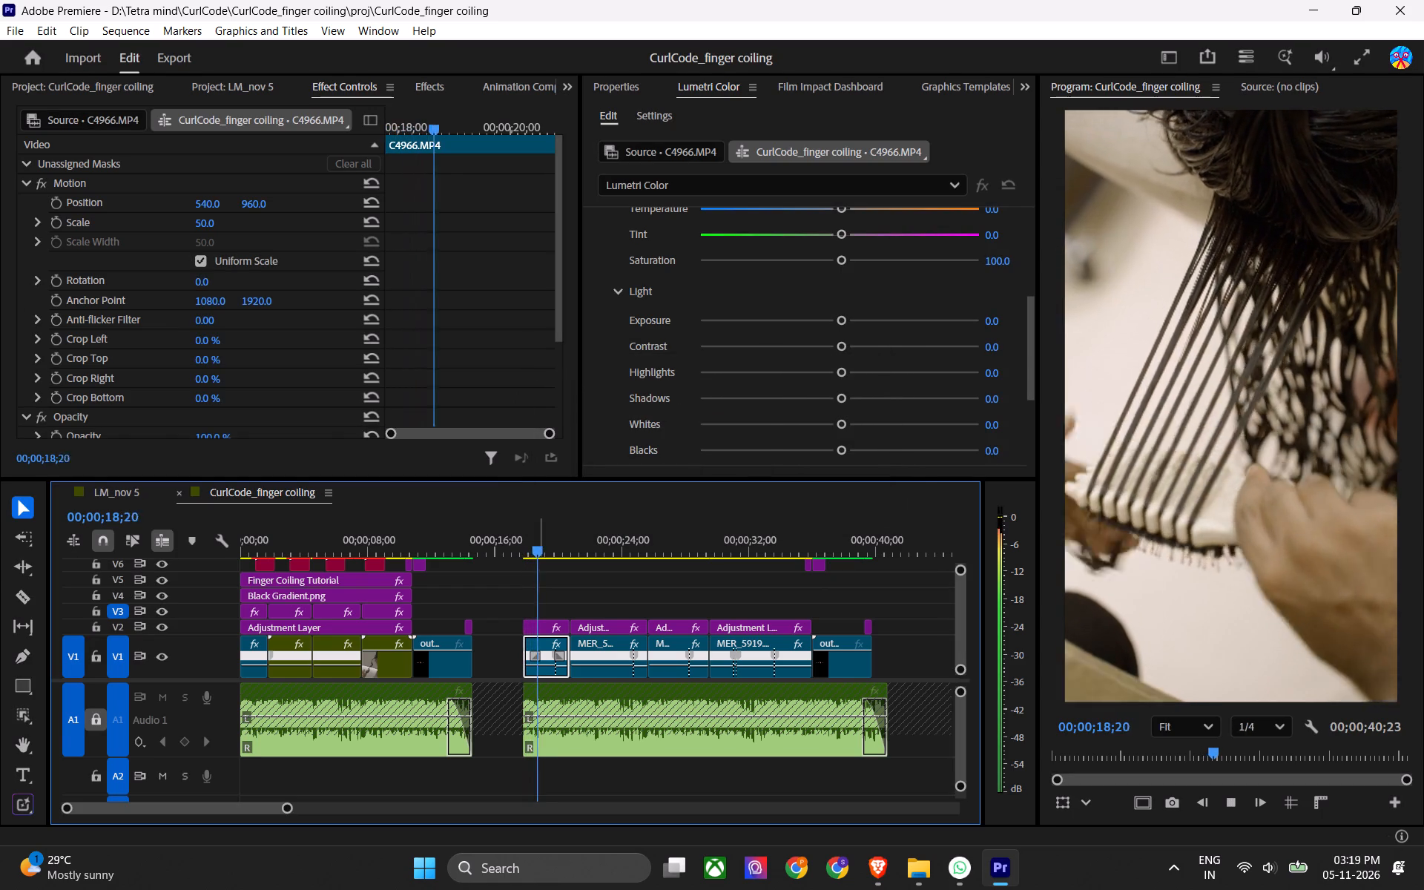
key("space")
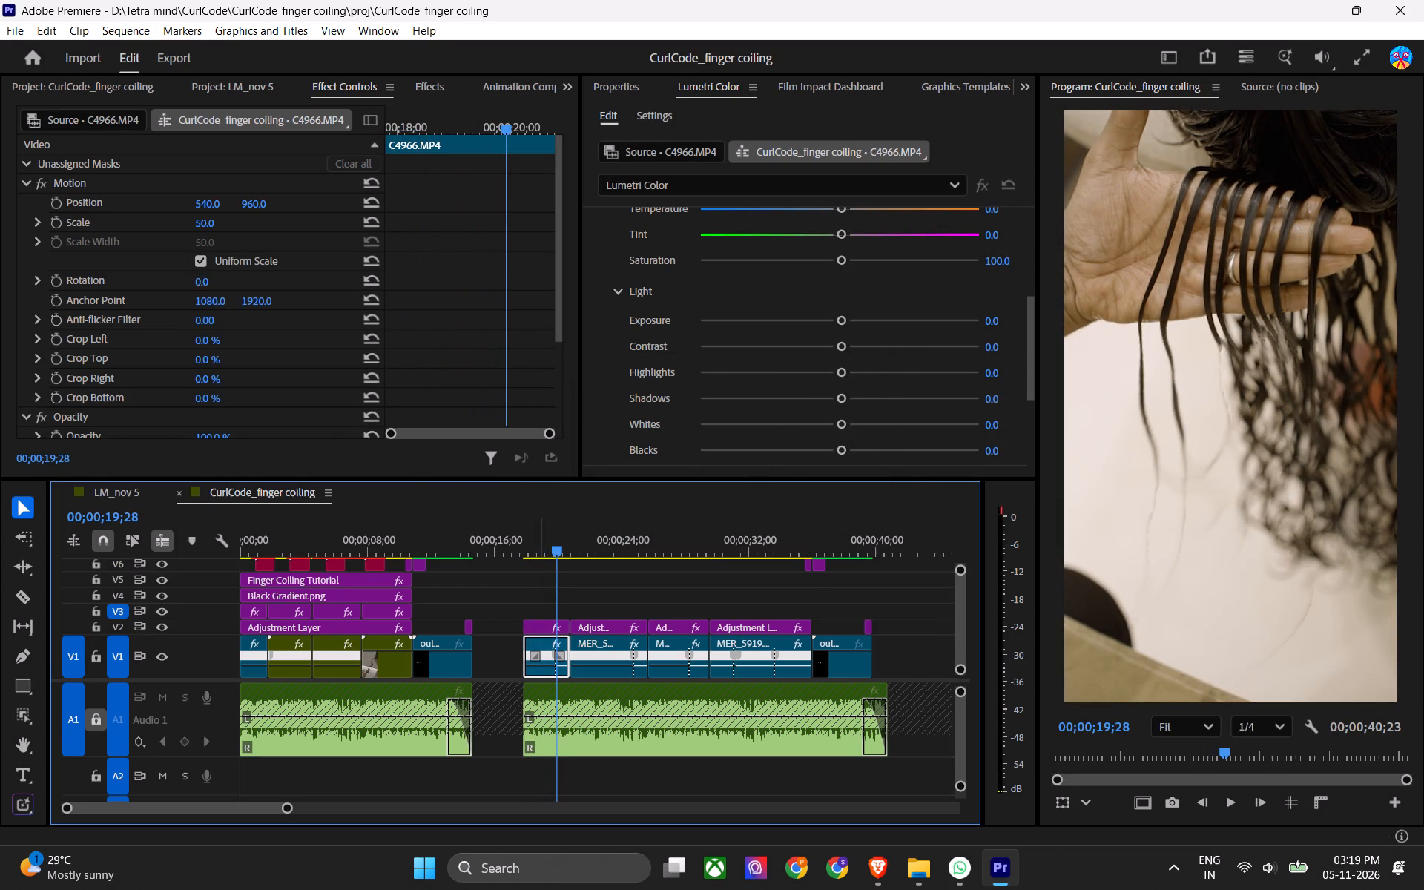
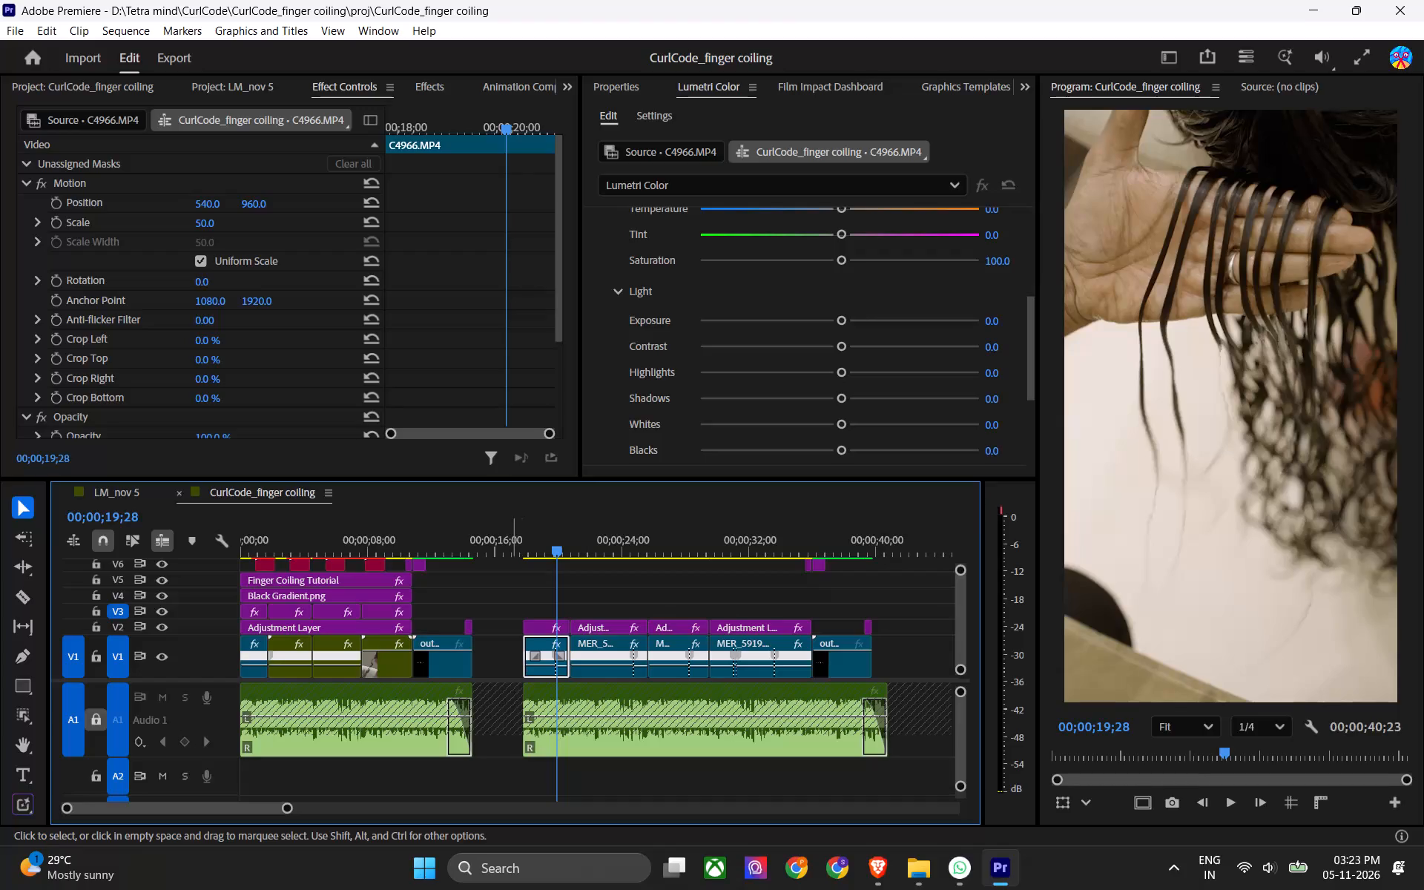
Save the project and play back C4966.MP4 from about 00;00;18;20 towards its end.
left_click(539, 522)
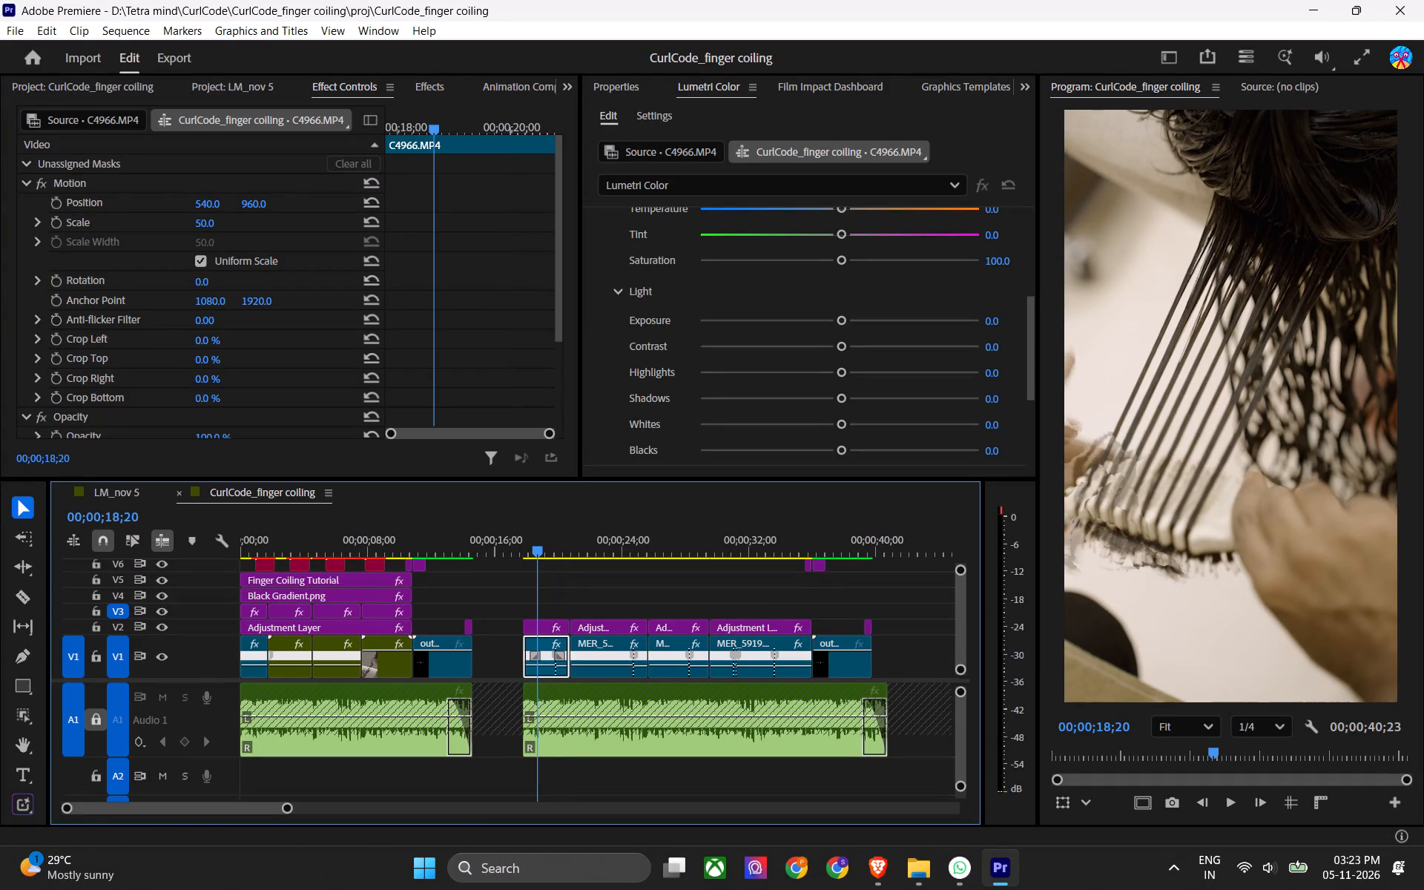
key("ctrl+s")
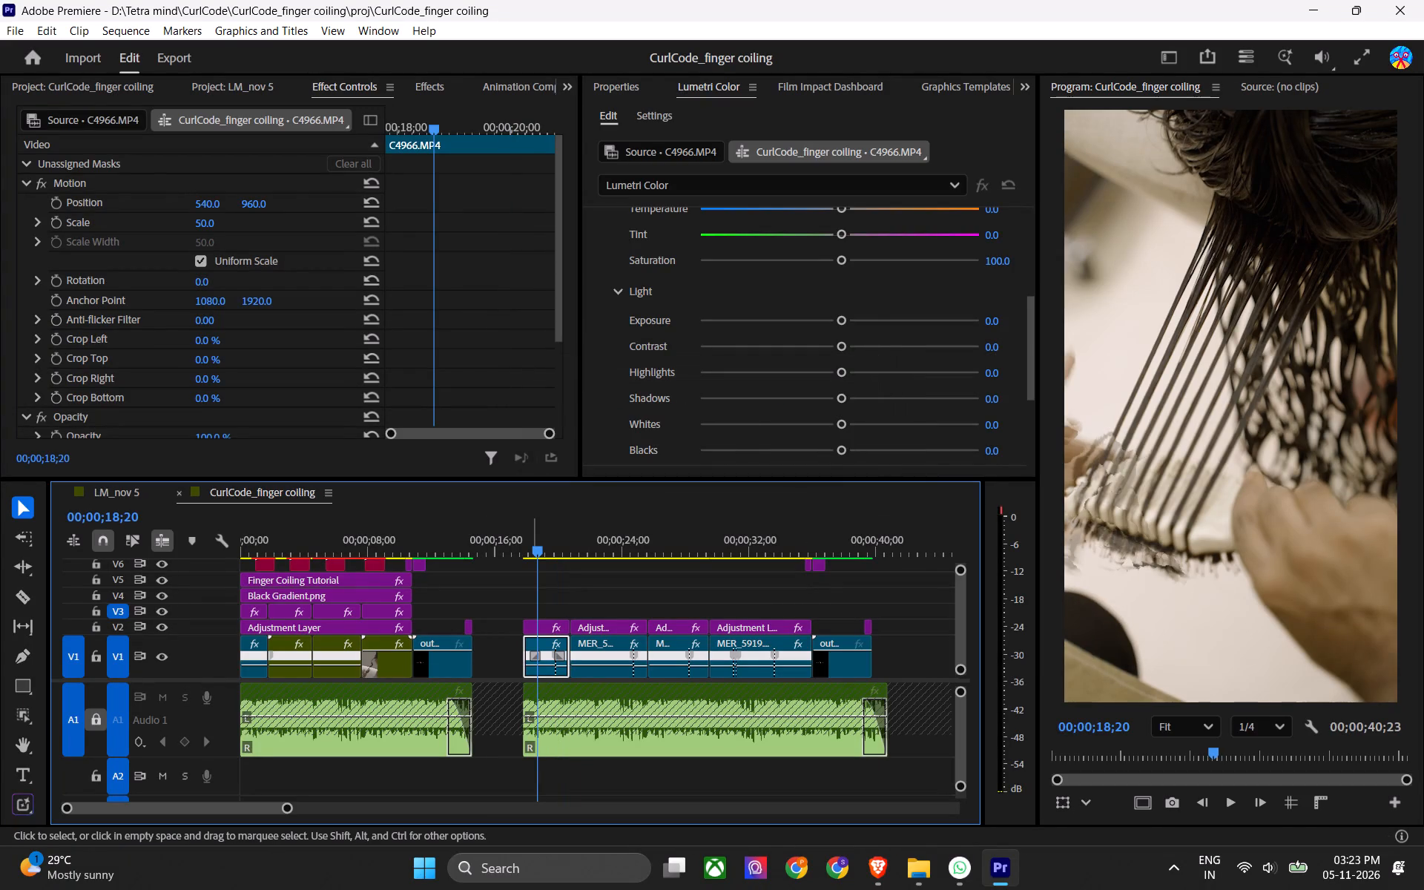
key("Up")
key("ctrl+s")
key("space")
scroll(587, 664, "up", 7, "alt")
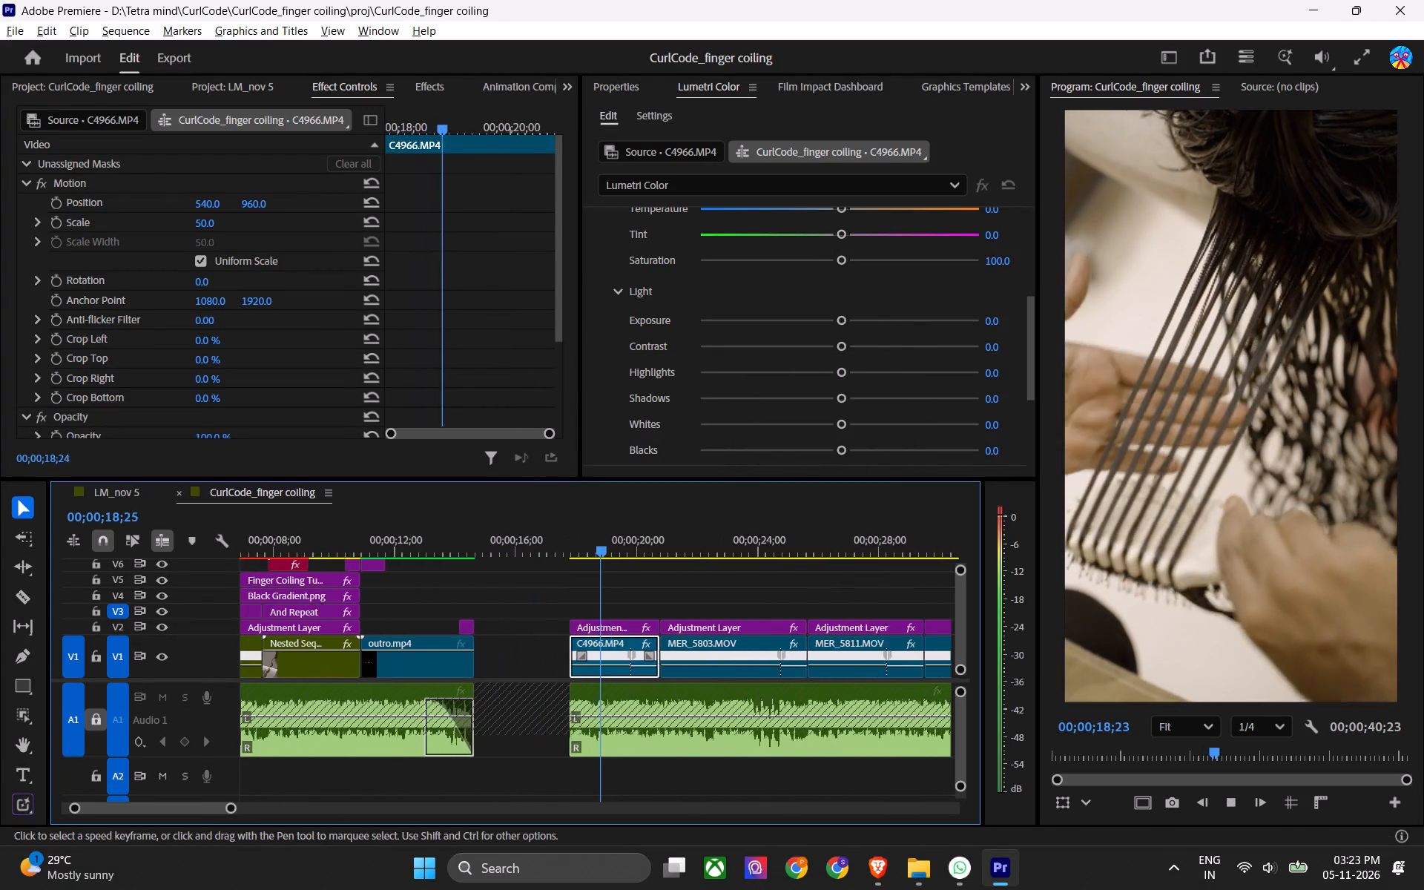
scroll(603, 656, "up", 9, "alt")
key("space")
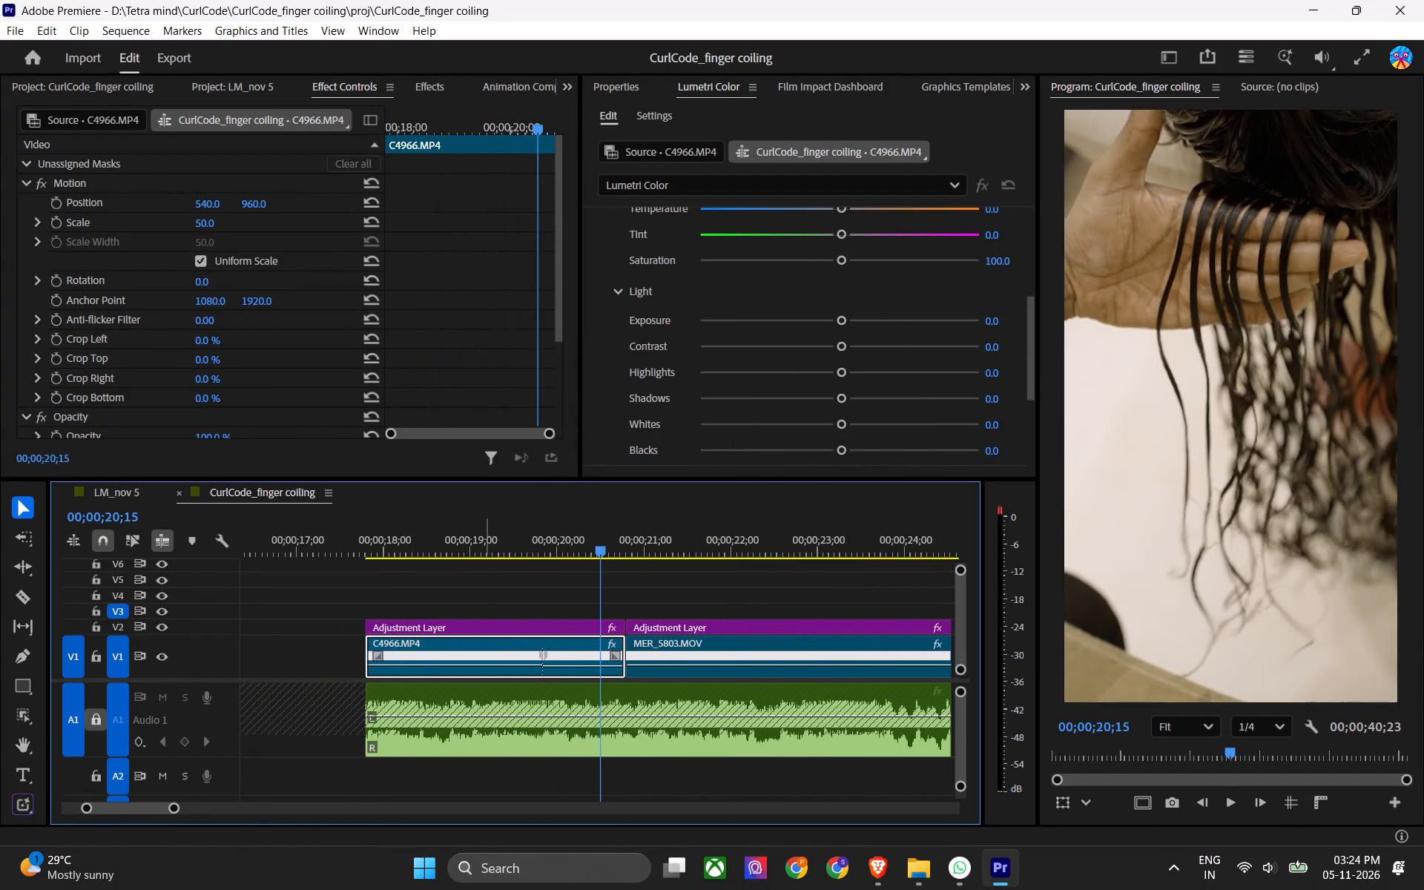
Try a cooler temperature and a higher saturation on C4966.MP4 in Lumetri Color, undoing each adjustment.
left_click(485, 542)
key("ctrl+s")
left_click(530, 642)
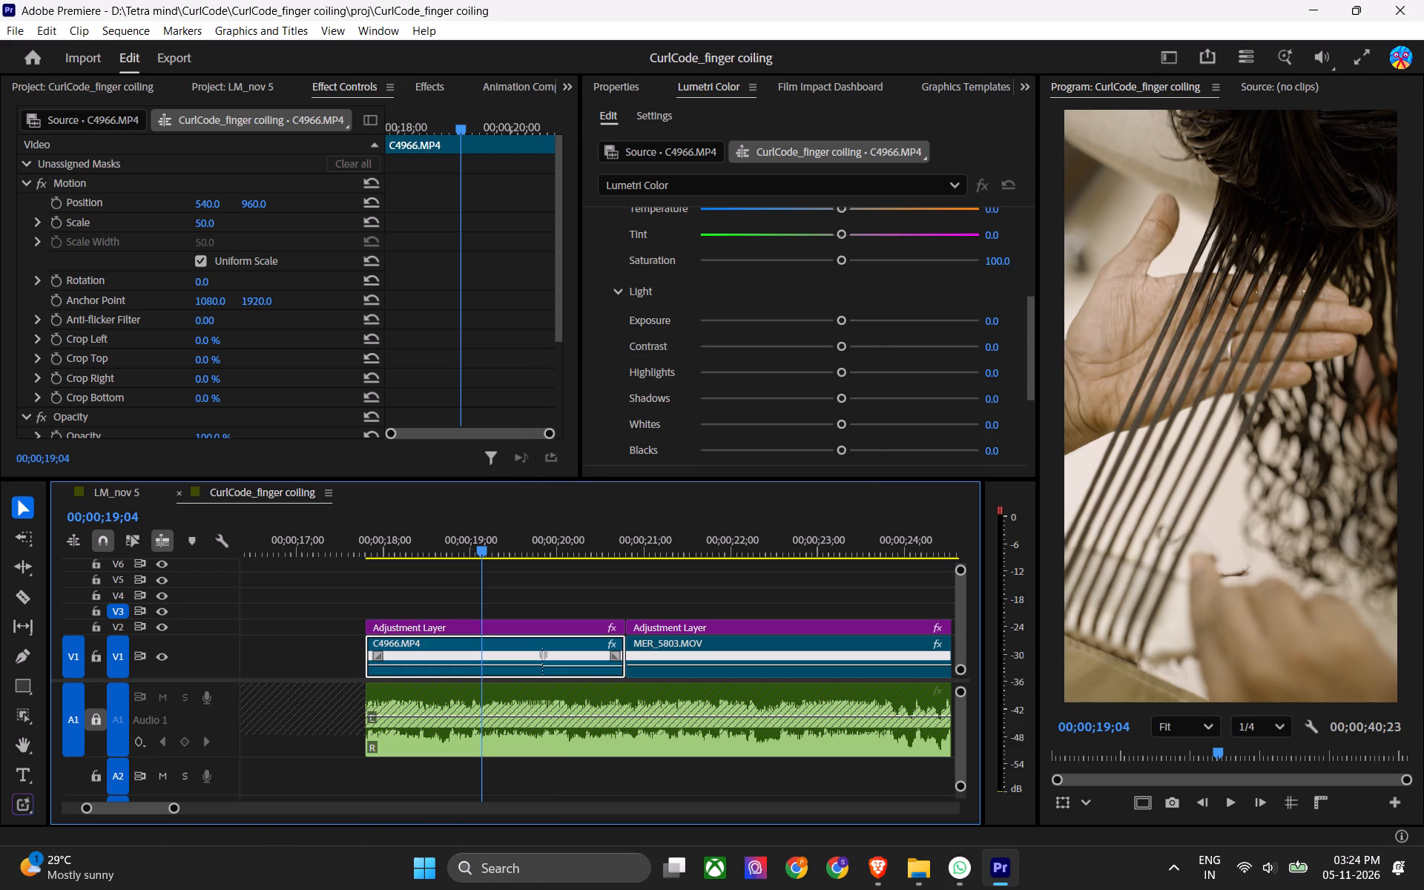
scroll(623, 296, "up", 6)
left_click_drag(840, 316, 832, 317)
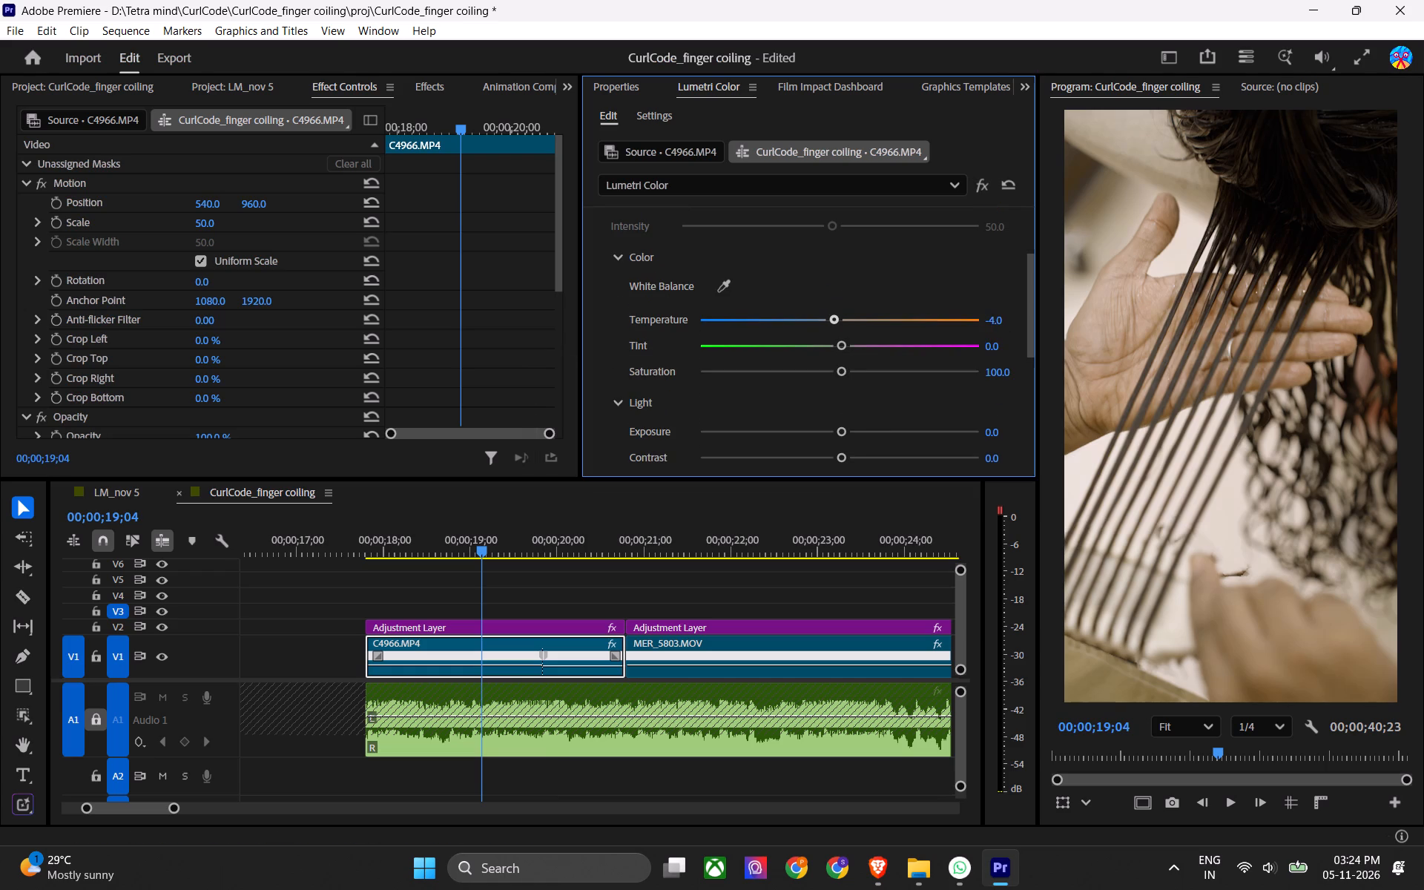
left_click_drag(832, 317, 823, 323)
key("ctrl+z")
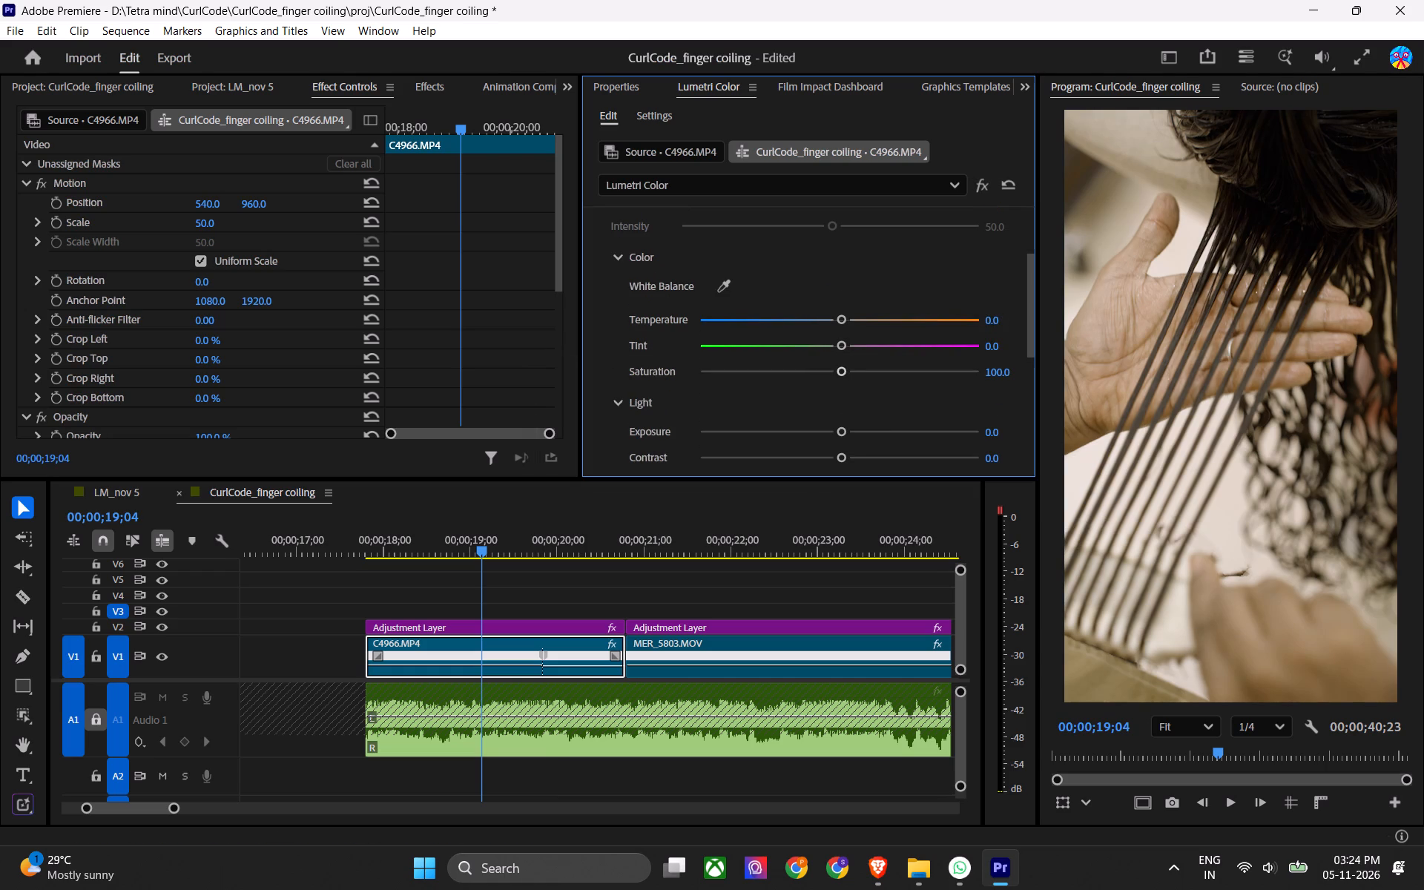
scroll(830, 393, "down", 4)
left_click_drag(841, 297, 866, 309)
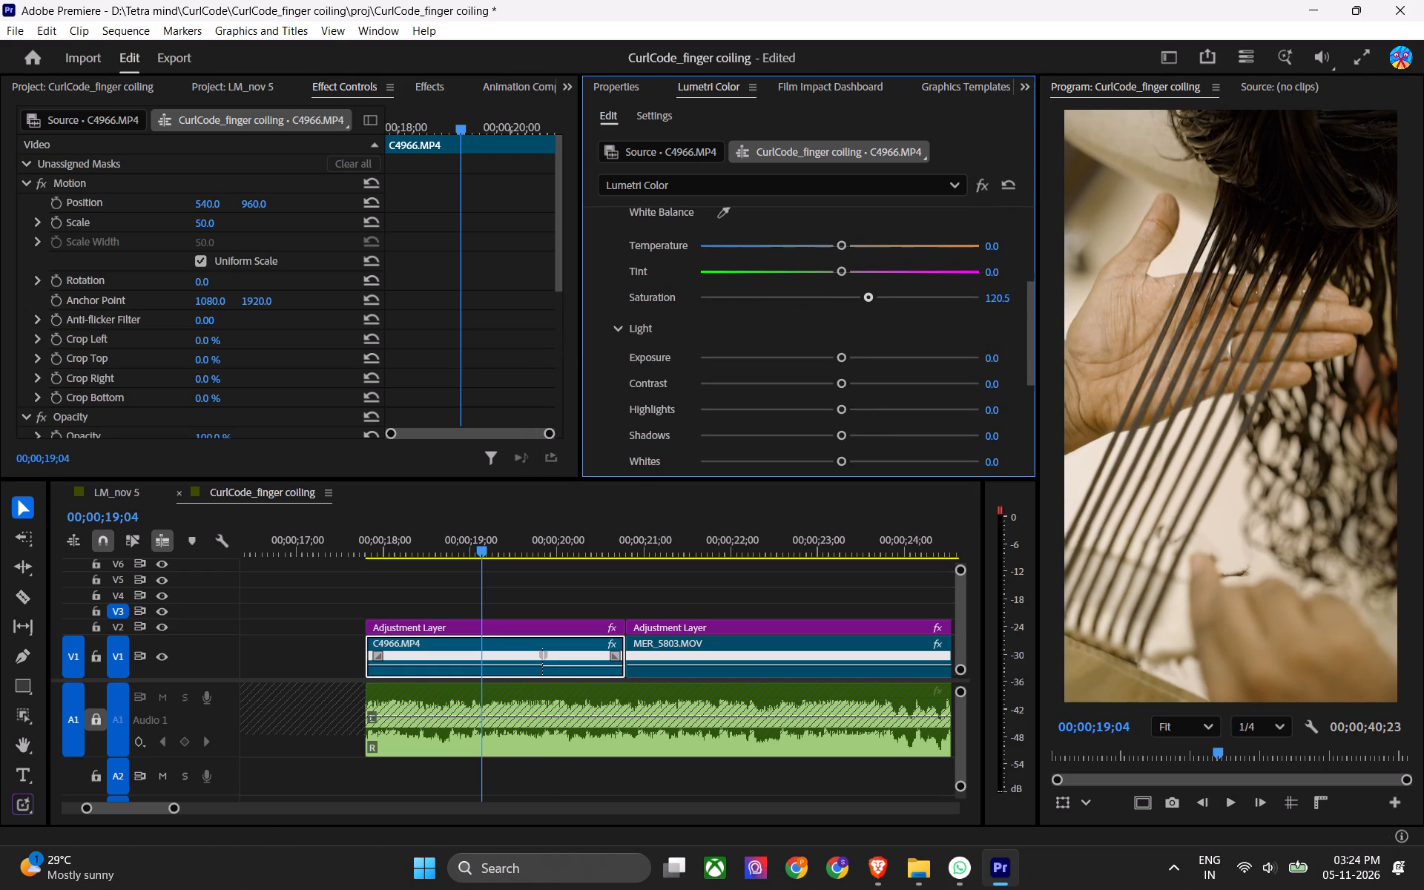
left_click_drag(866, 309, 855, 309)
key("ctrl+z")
Raise the Lumetri contrast of C4966.MP4 to 11.3 and save the project.
left_click_drag(843, 380, 958, 390)
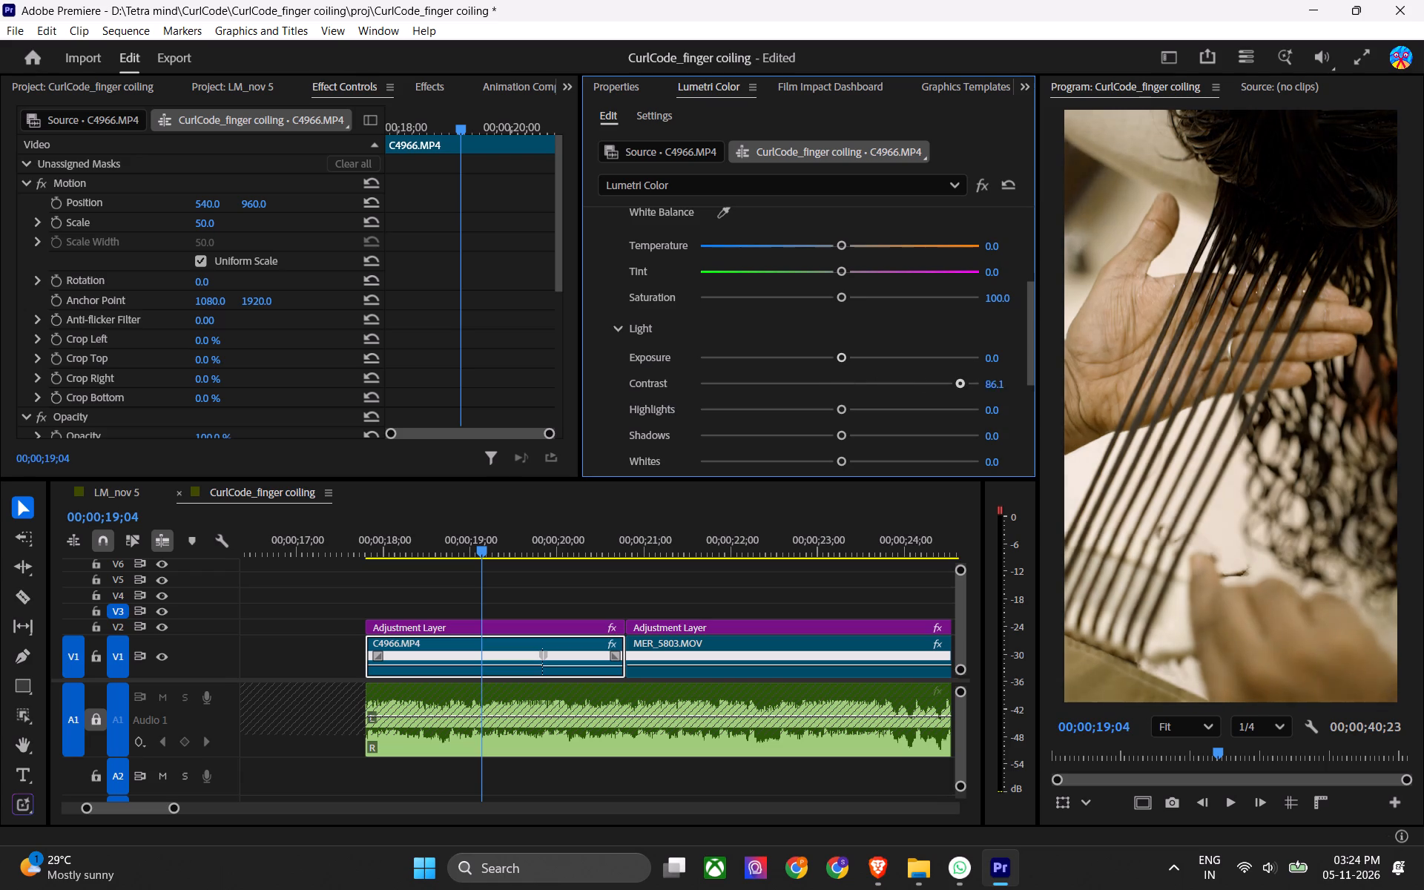
left_click_drag(958, 390, 1065, 395)
left_click(861, 387)
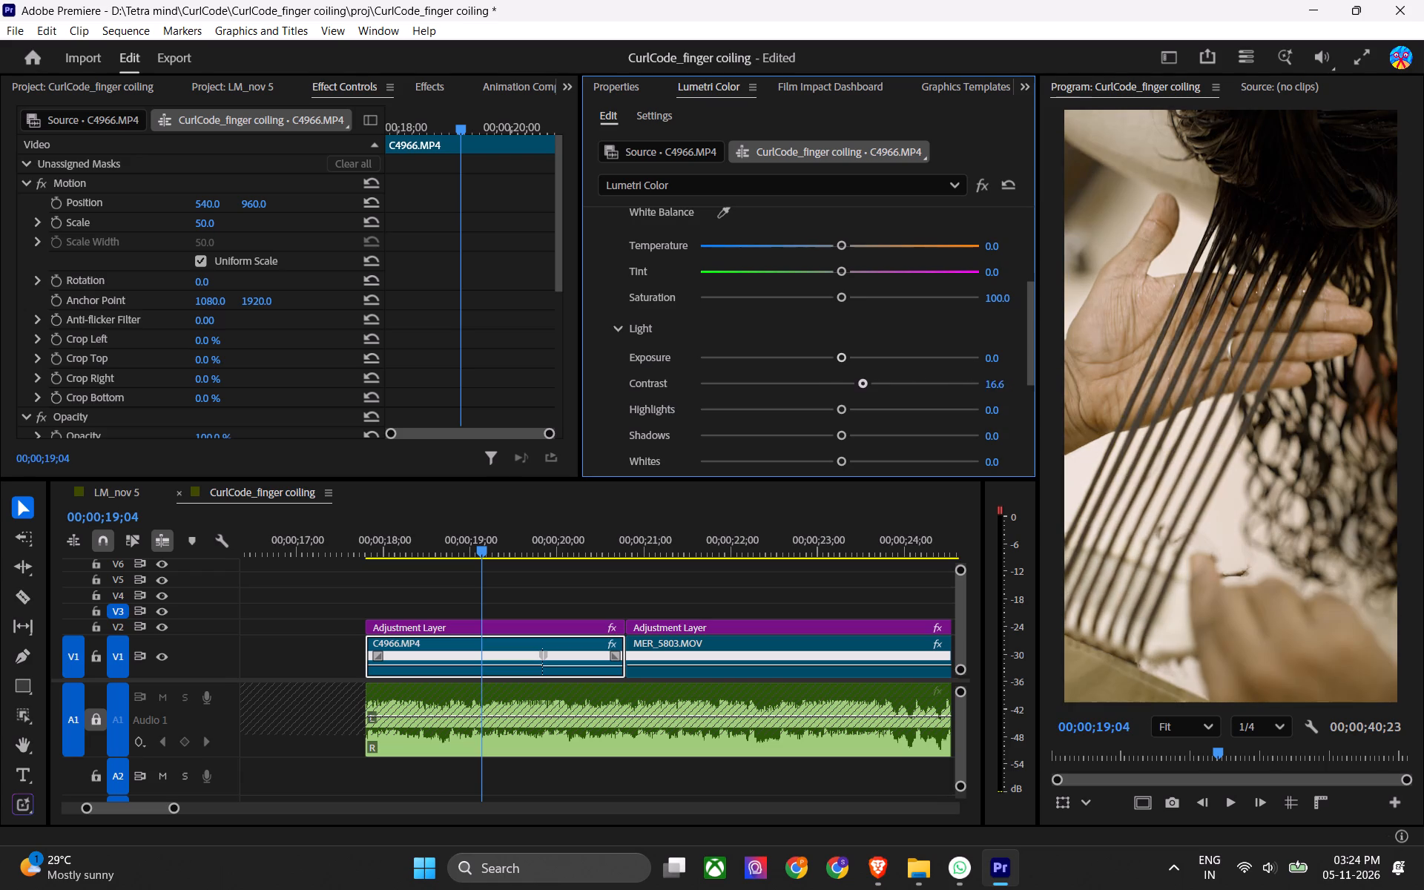
double_click(852, 384)
key("ctrl+s")
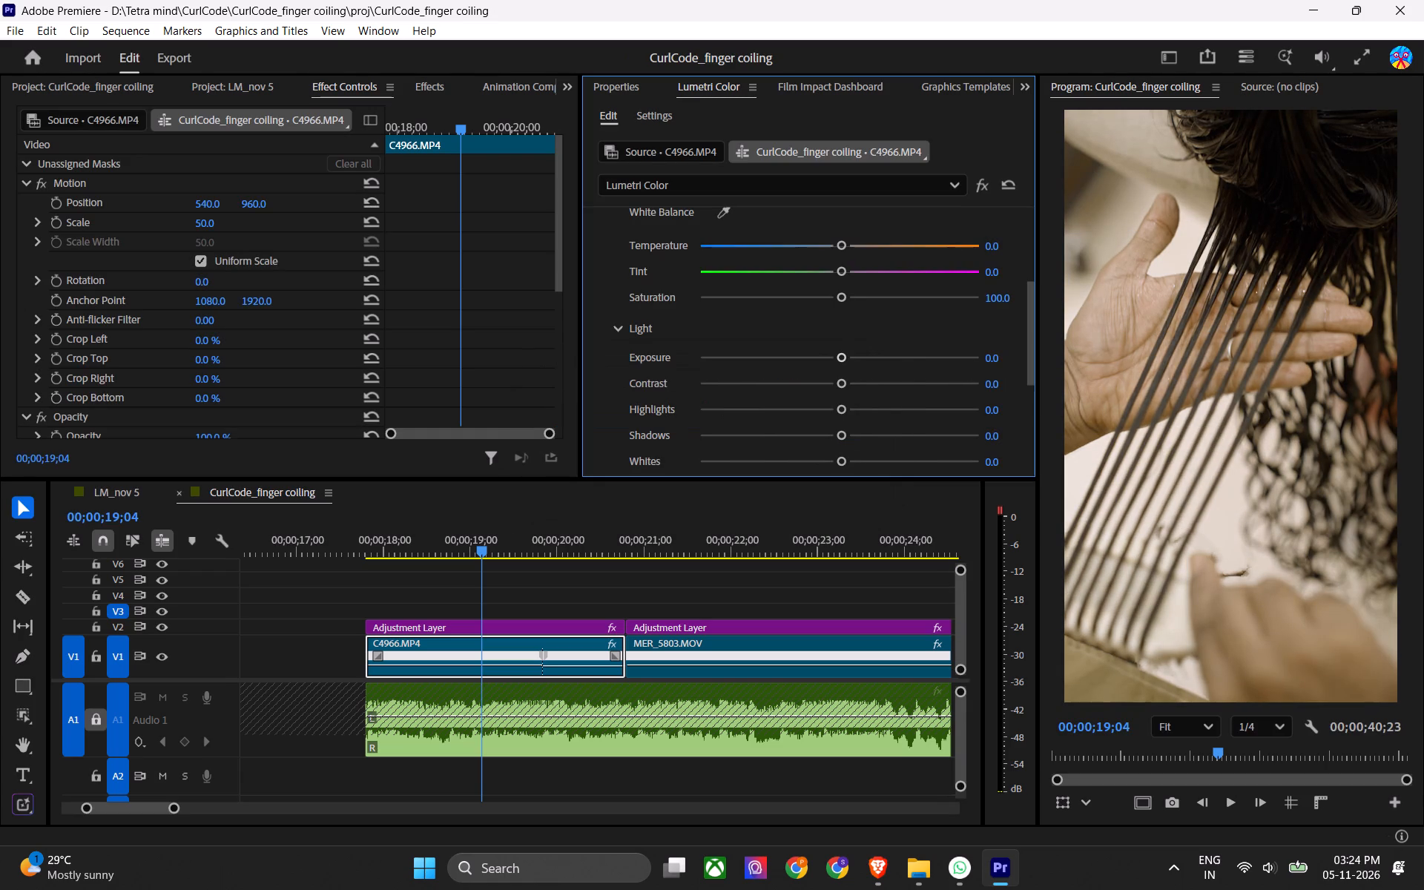
left_click_drag(861, 382, 808, 385)
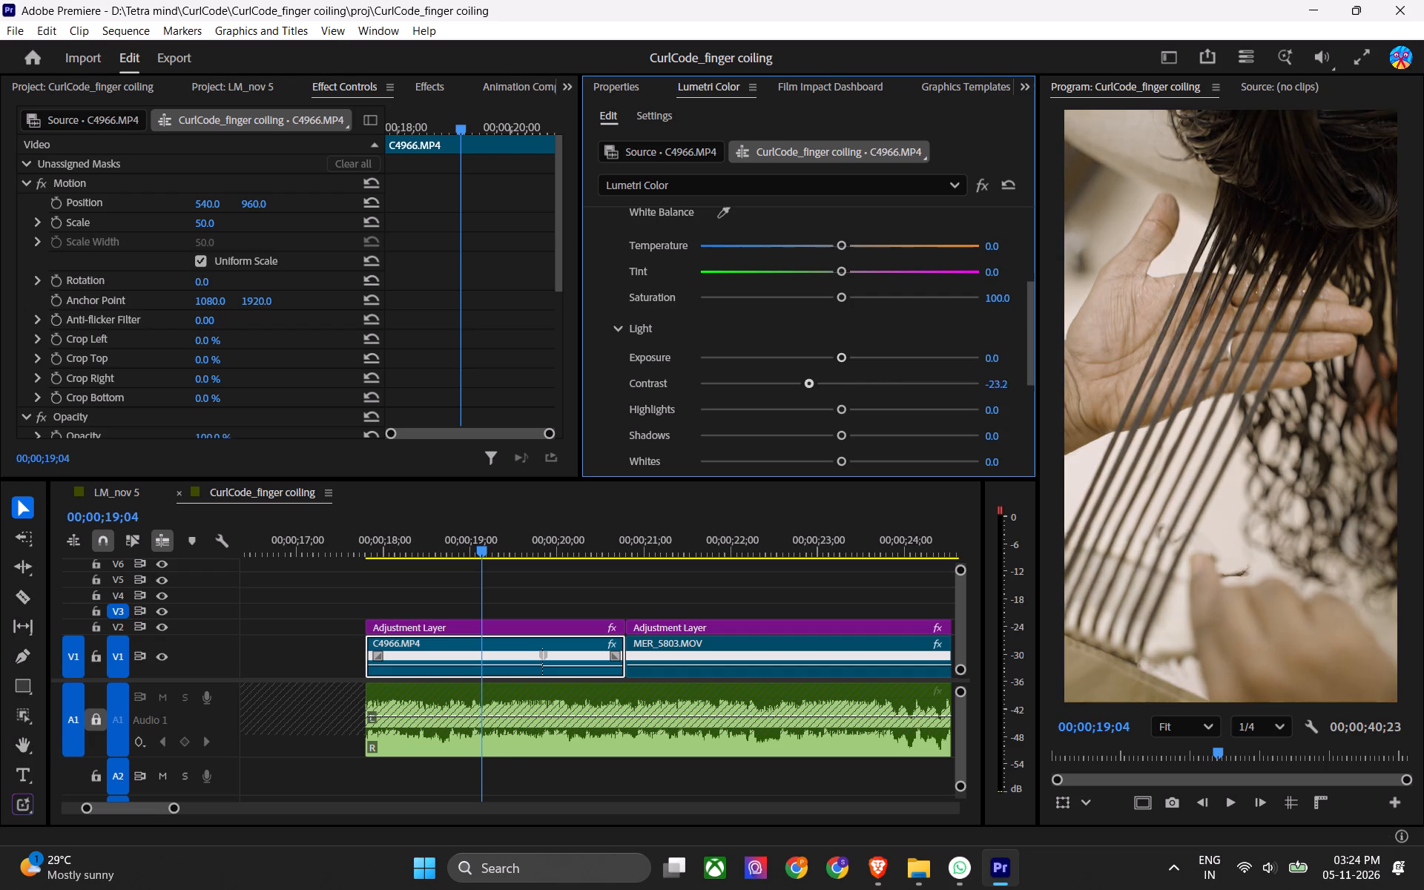
left_click_drag(808, 385, 854, 395)
key("ctrl+s")
Play back from 00;00;18;02 through C4966.MP4 into MER_5803.MOV and save the project.
left_click_drag(484, 529, 389, 547)
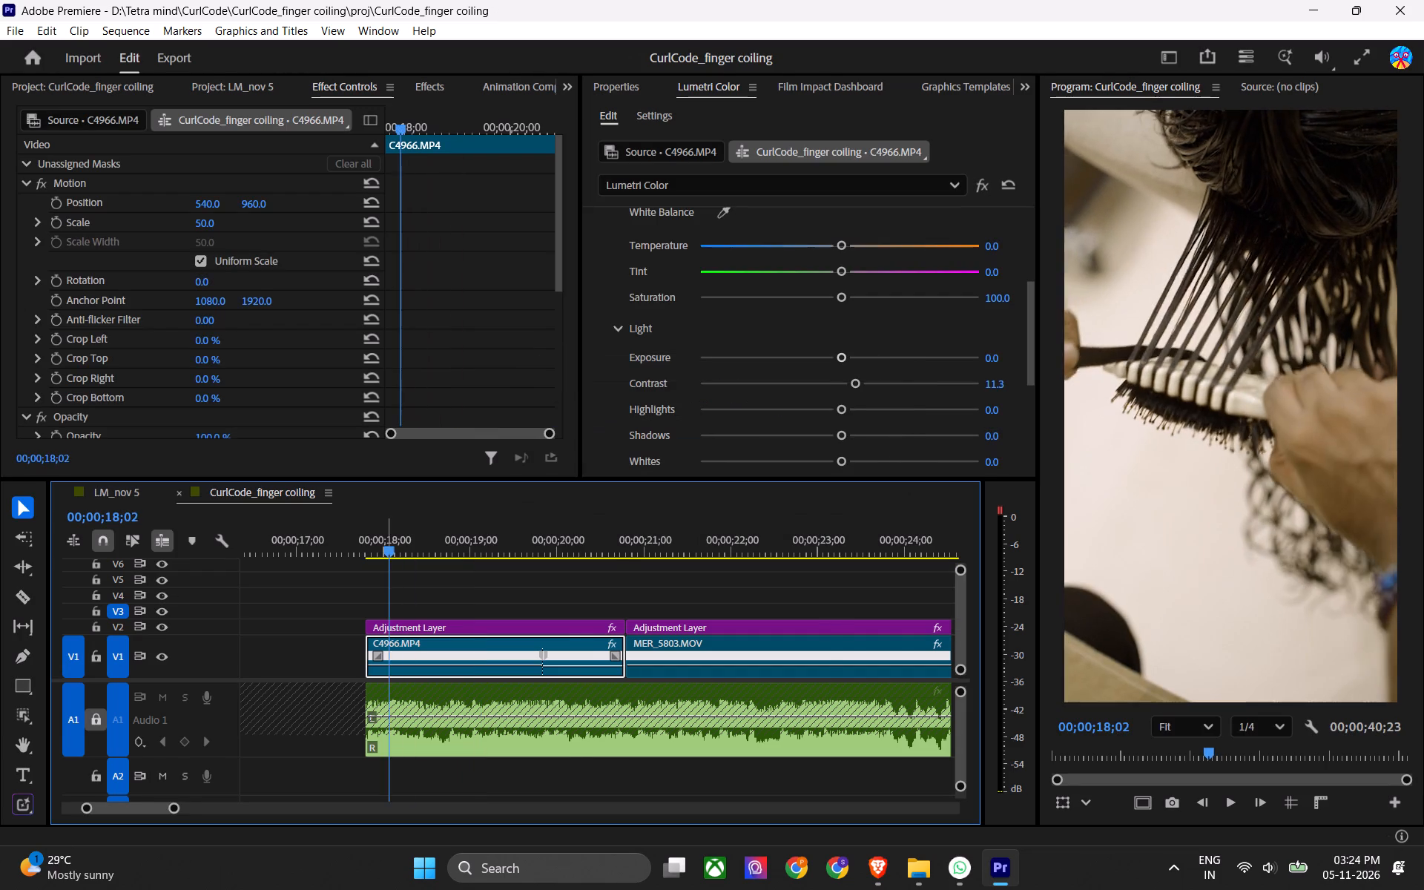
key("space")
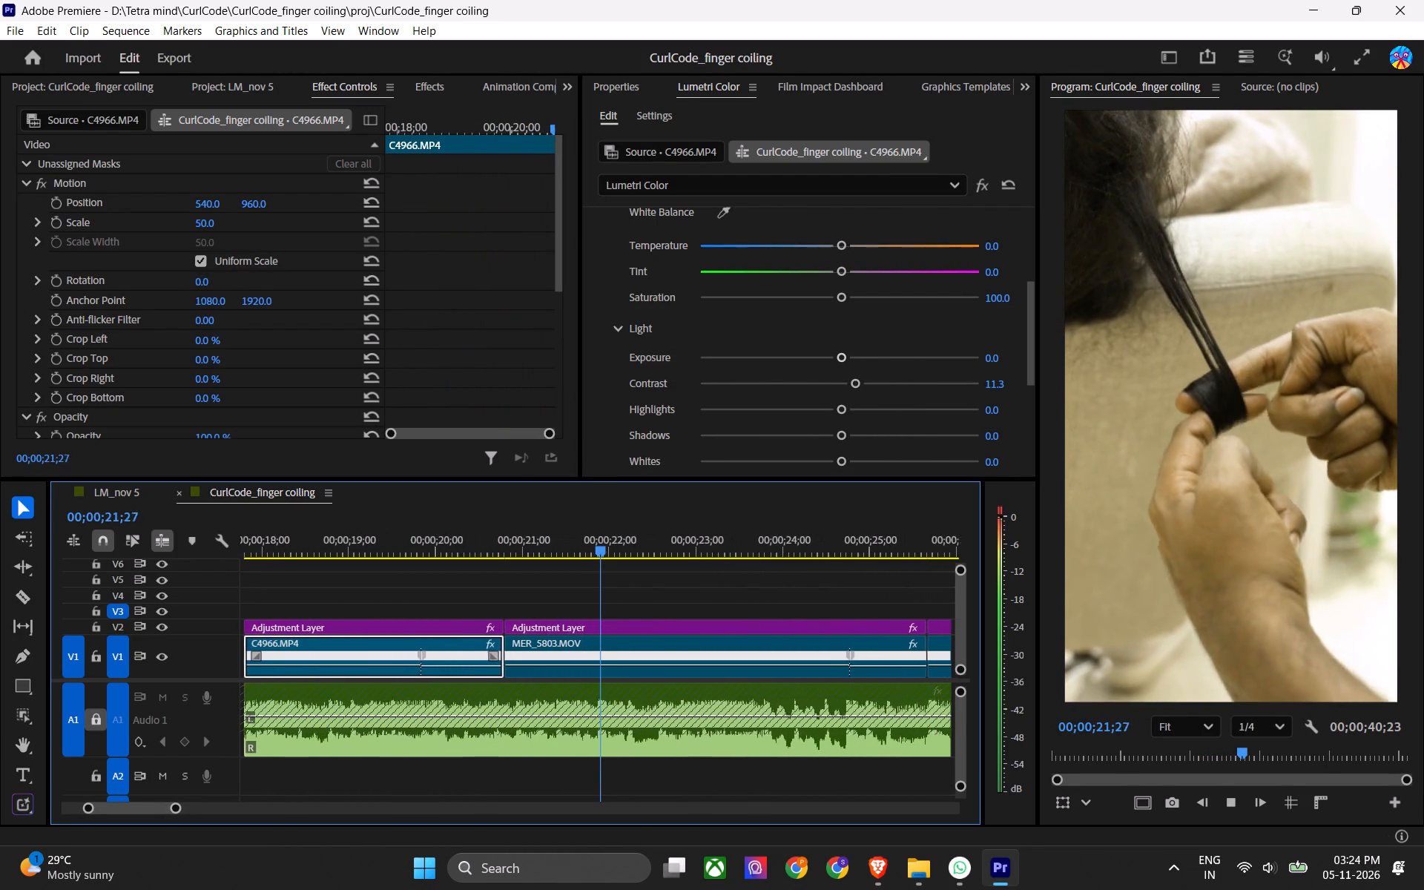
key("space")
key("ctrl+s")
Set the Lumetri tint of MER_5803.MOV to 2 and save the project.
scroll(710, 616, "down", 4)
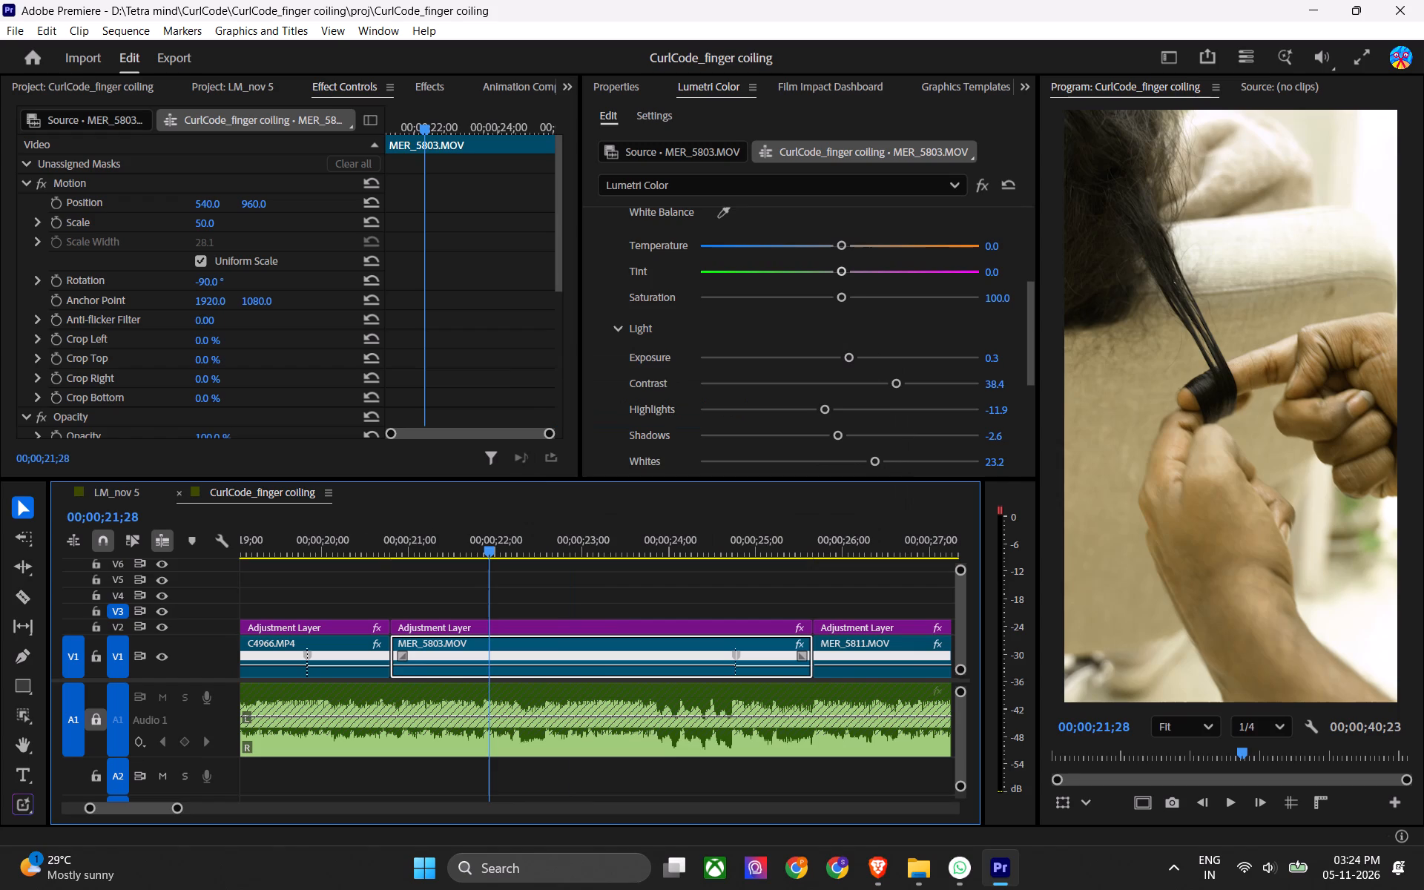
left_click(844, 272)
key("ctrl+z")
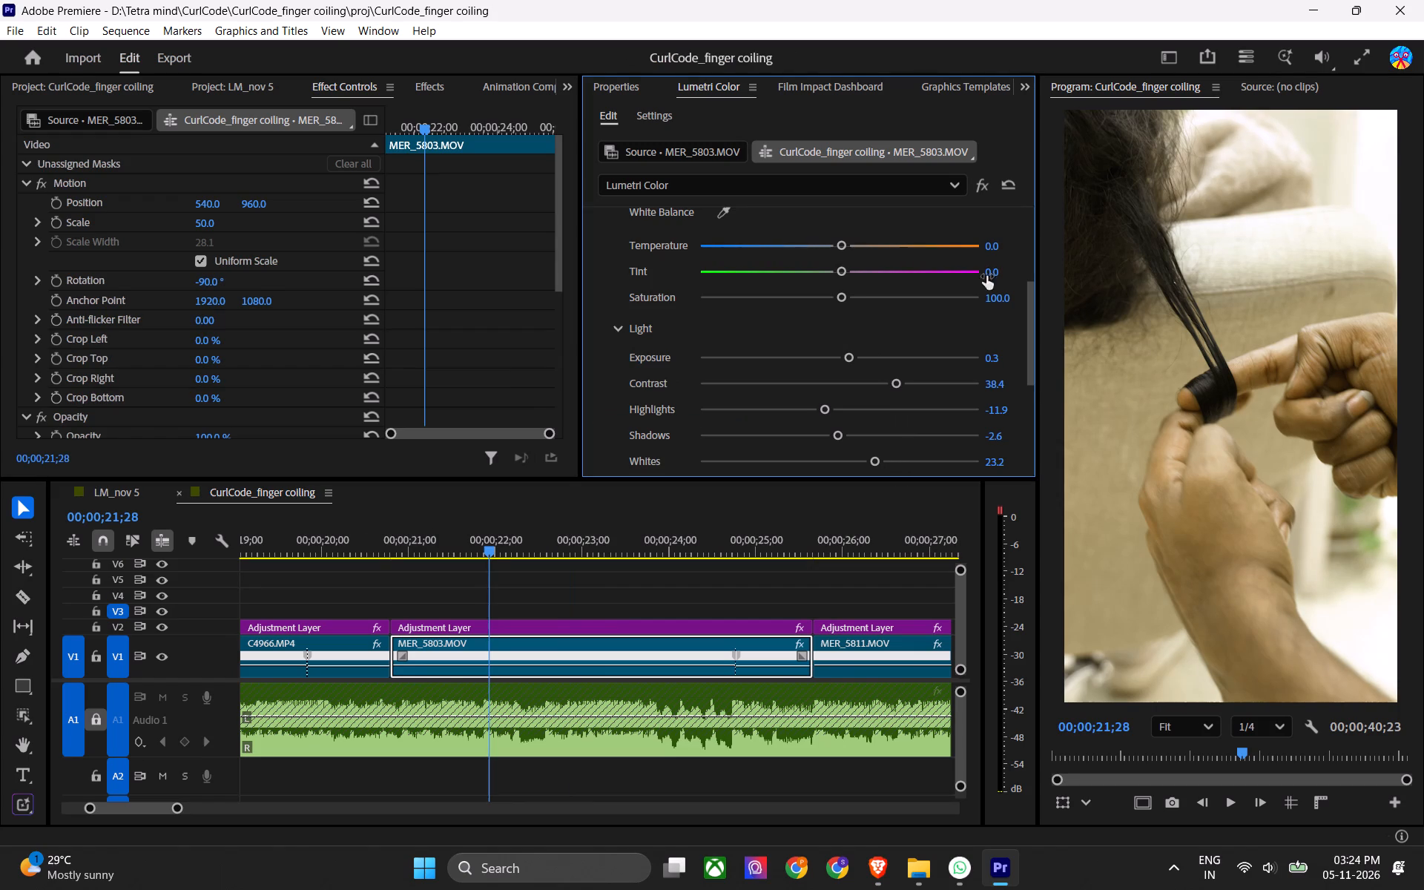
left_click(986, 276)
key("2")
key("Return")
key("ctrl+s")
key("ctrl+s")
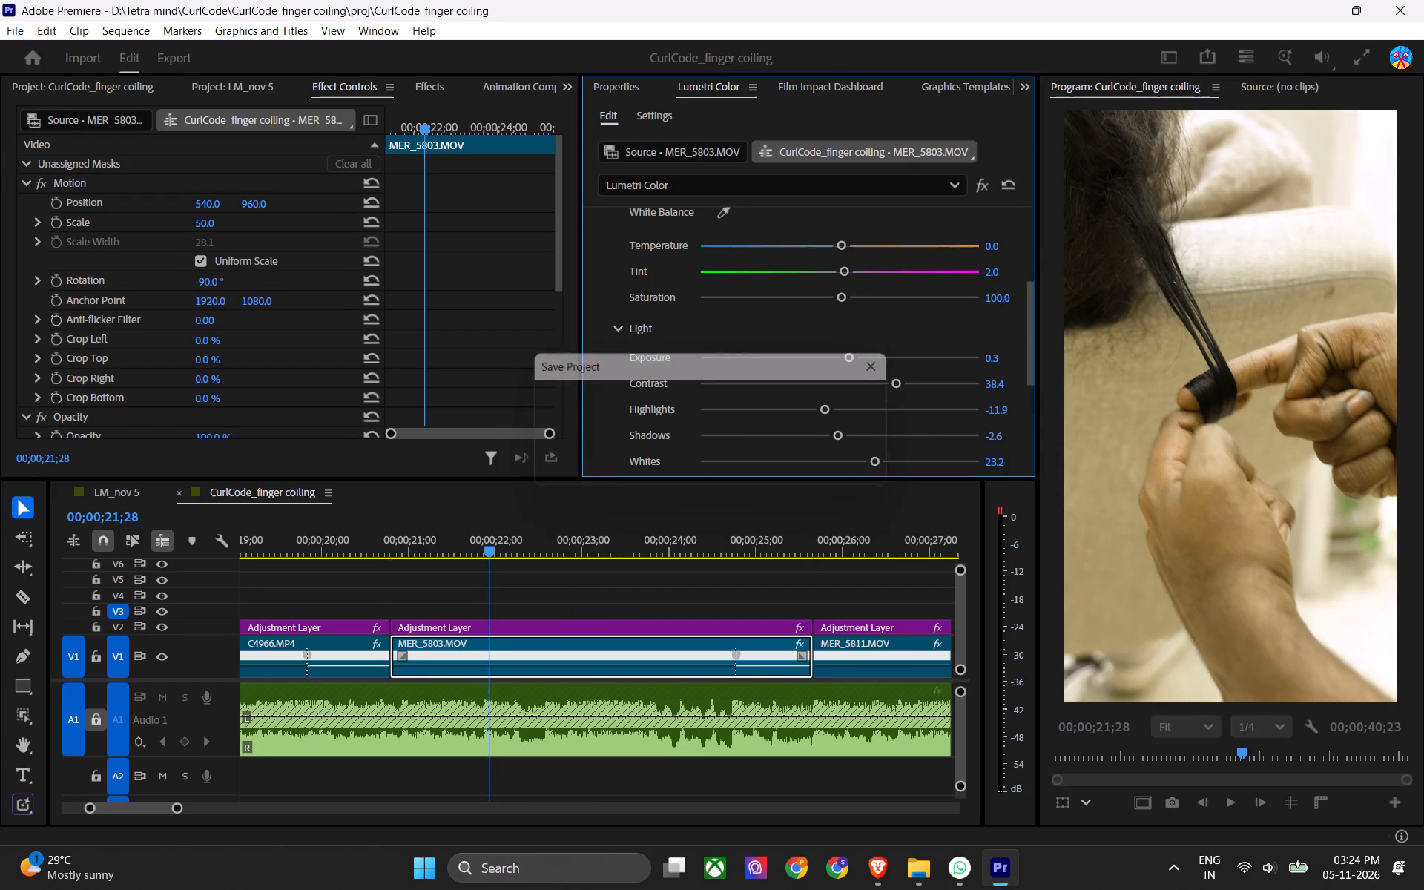
Play back from the end of C4966.MP4 through MER_5803.MOV to check the tint.
left_click_drag(405, 533, 386, 541)
key("space")
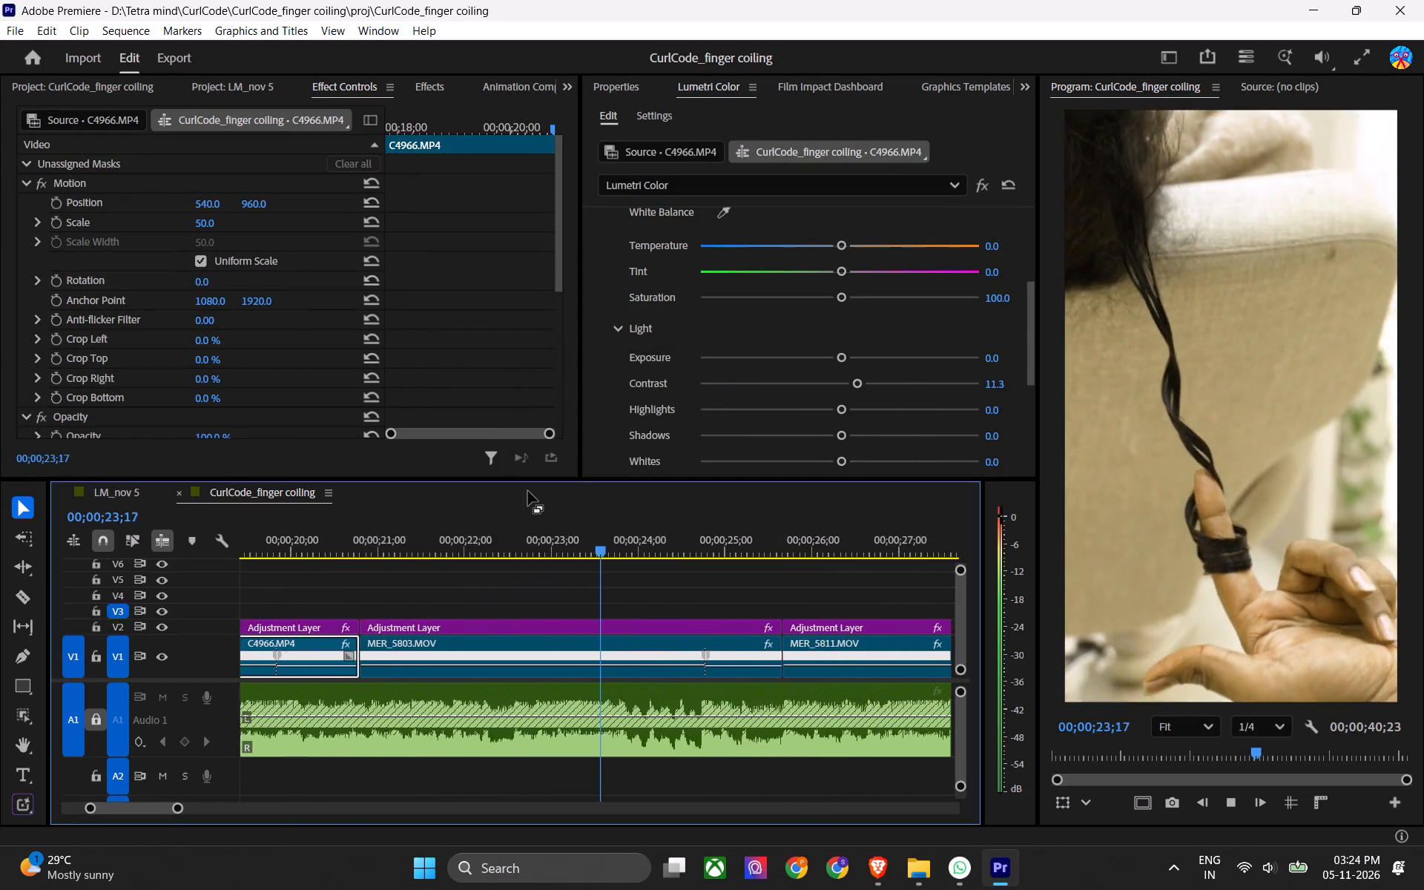
key("space")
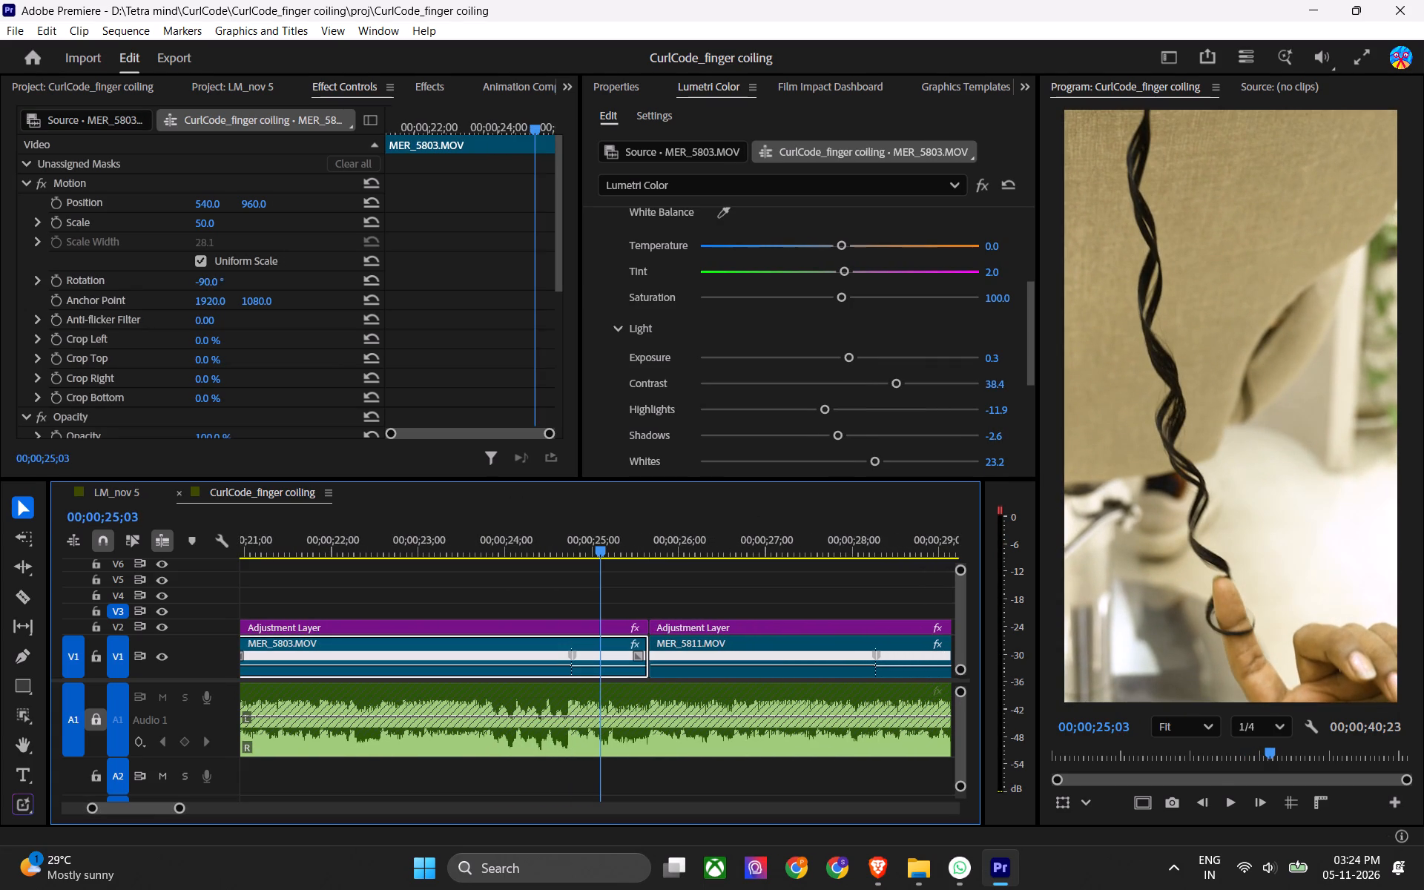
Cool MER_5803.MOV by setting its Lumetri temperature to -5, checking it in playback, and save the project.
left_click_drag(840, 248, 821, 251)
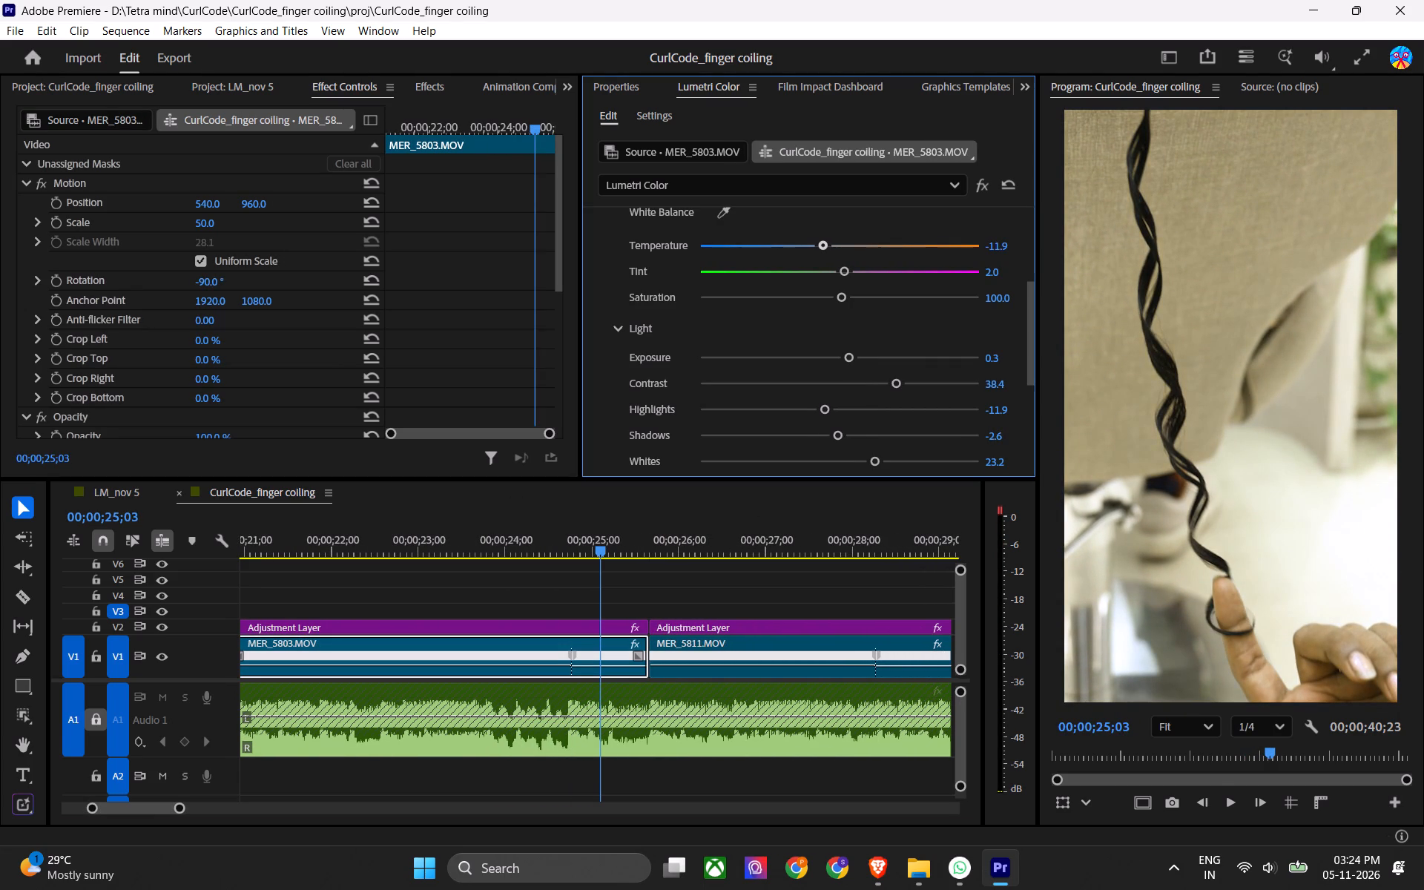
left_click_drag(821, 251, 826, 254)
left_click_drag(415, 527, 310, 550)
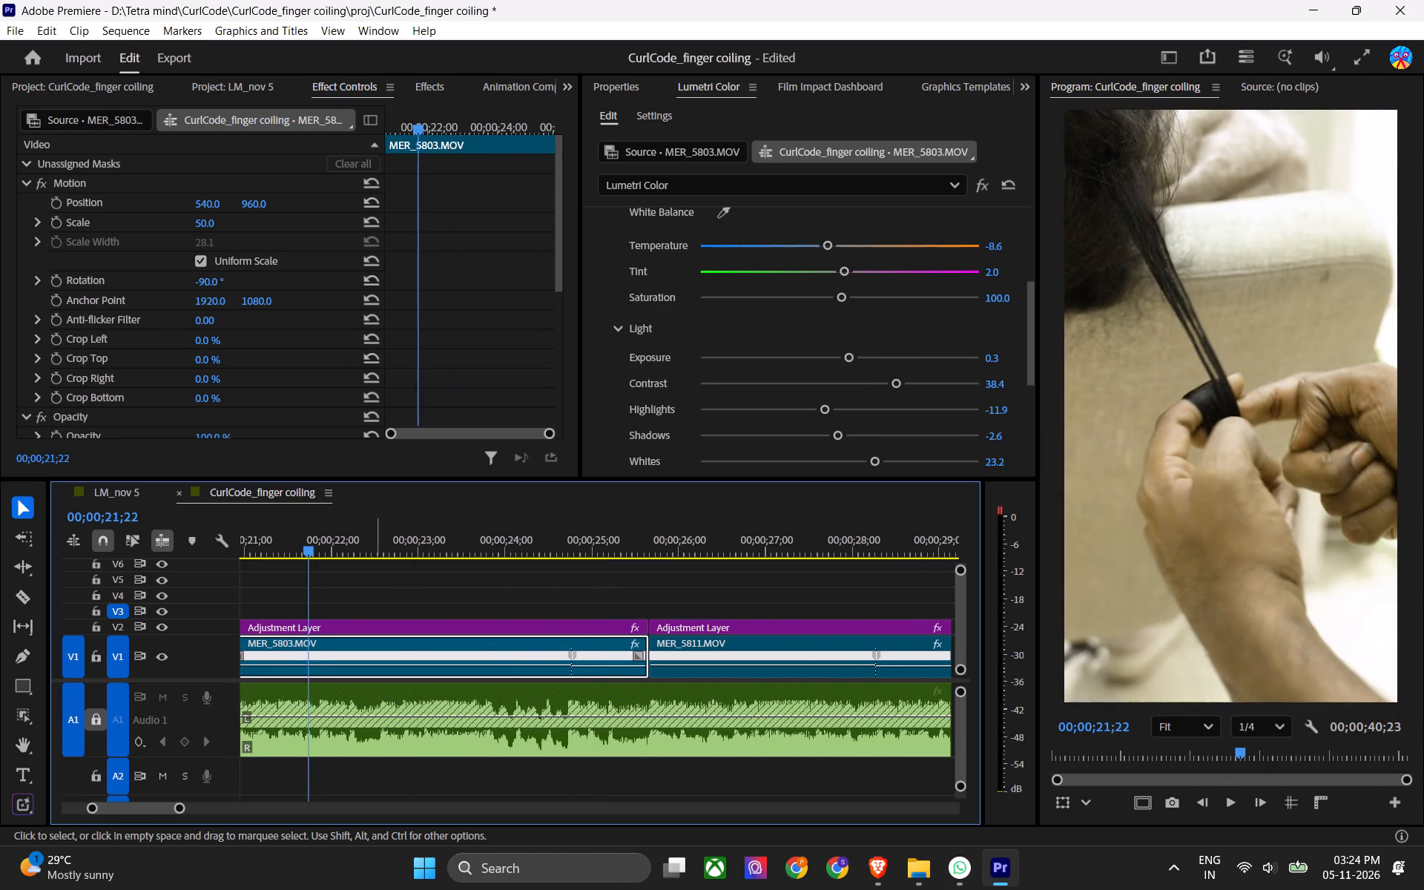
key("space")
key("space")
left_click(992, 244)
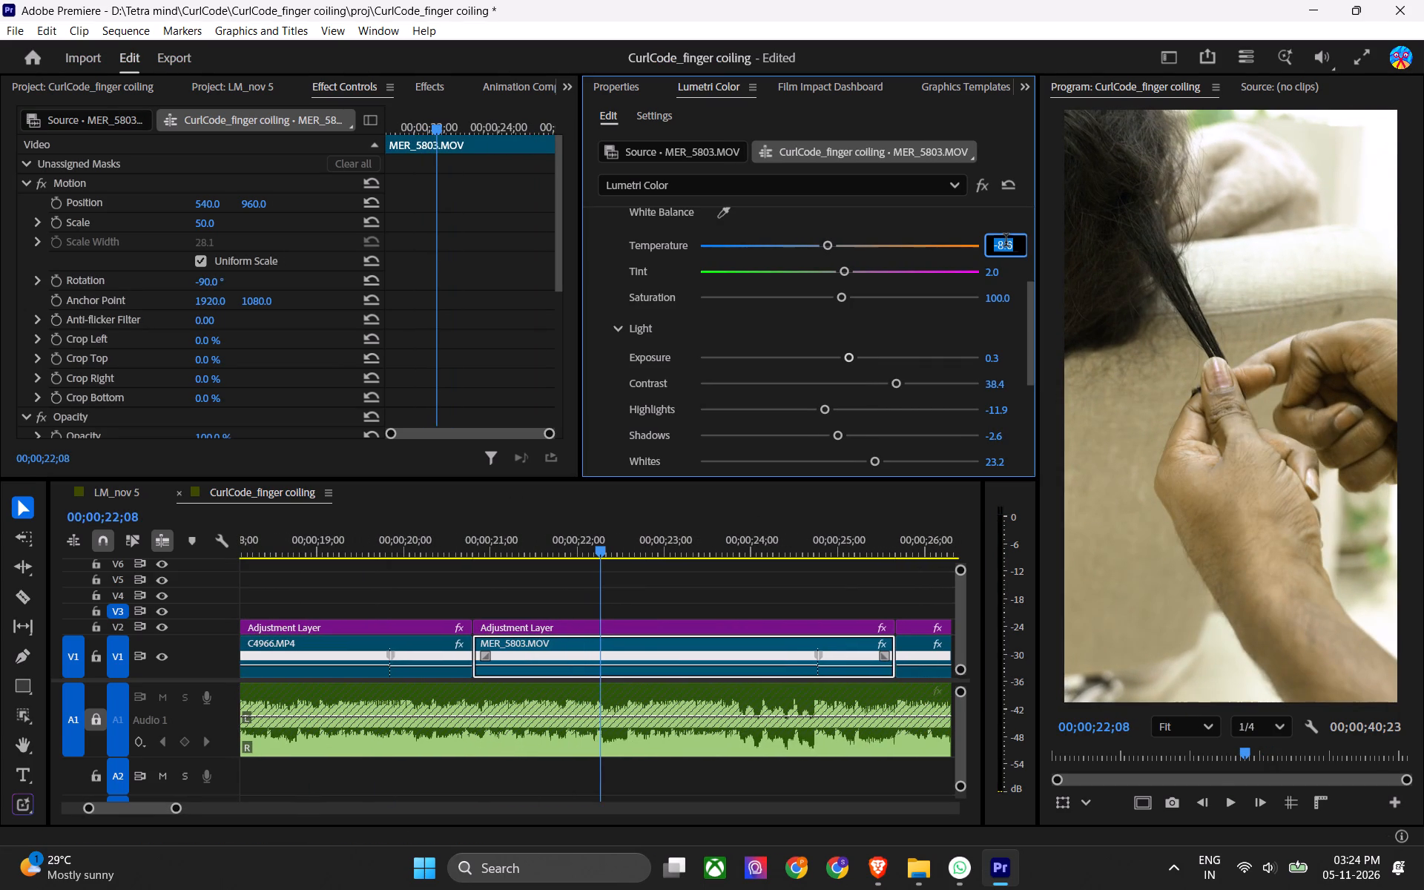
type("-5")
key("Return")
key("ctrl+s")
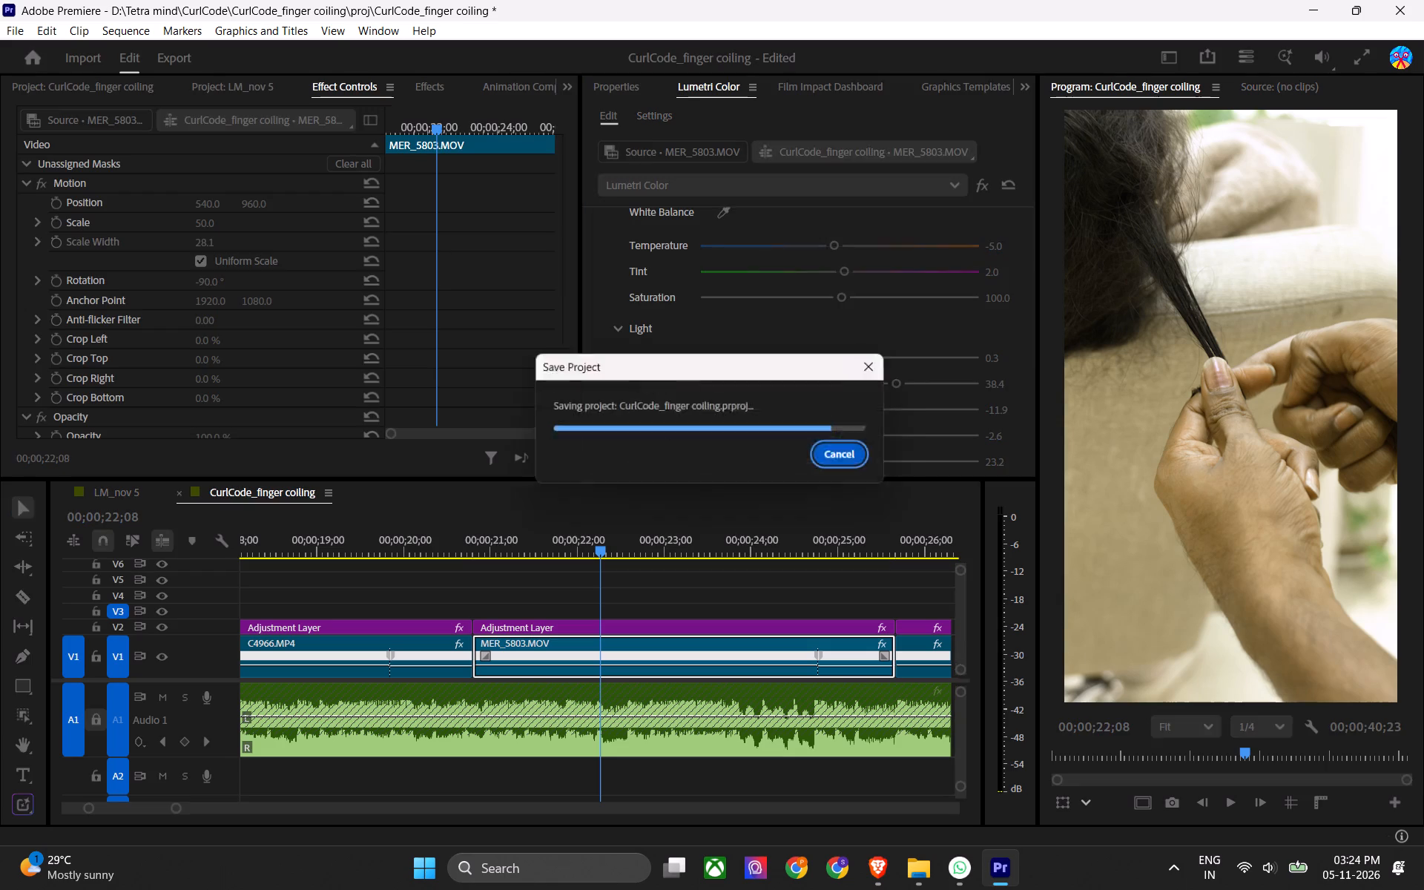
Raise the Lumetri contrast of MER_5803.MOV to 62.3.
left_click_drag(905, 386, 944, 397)
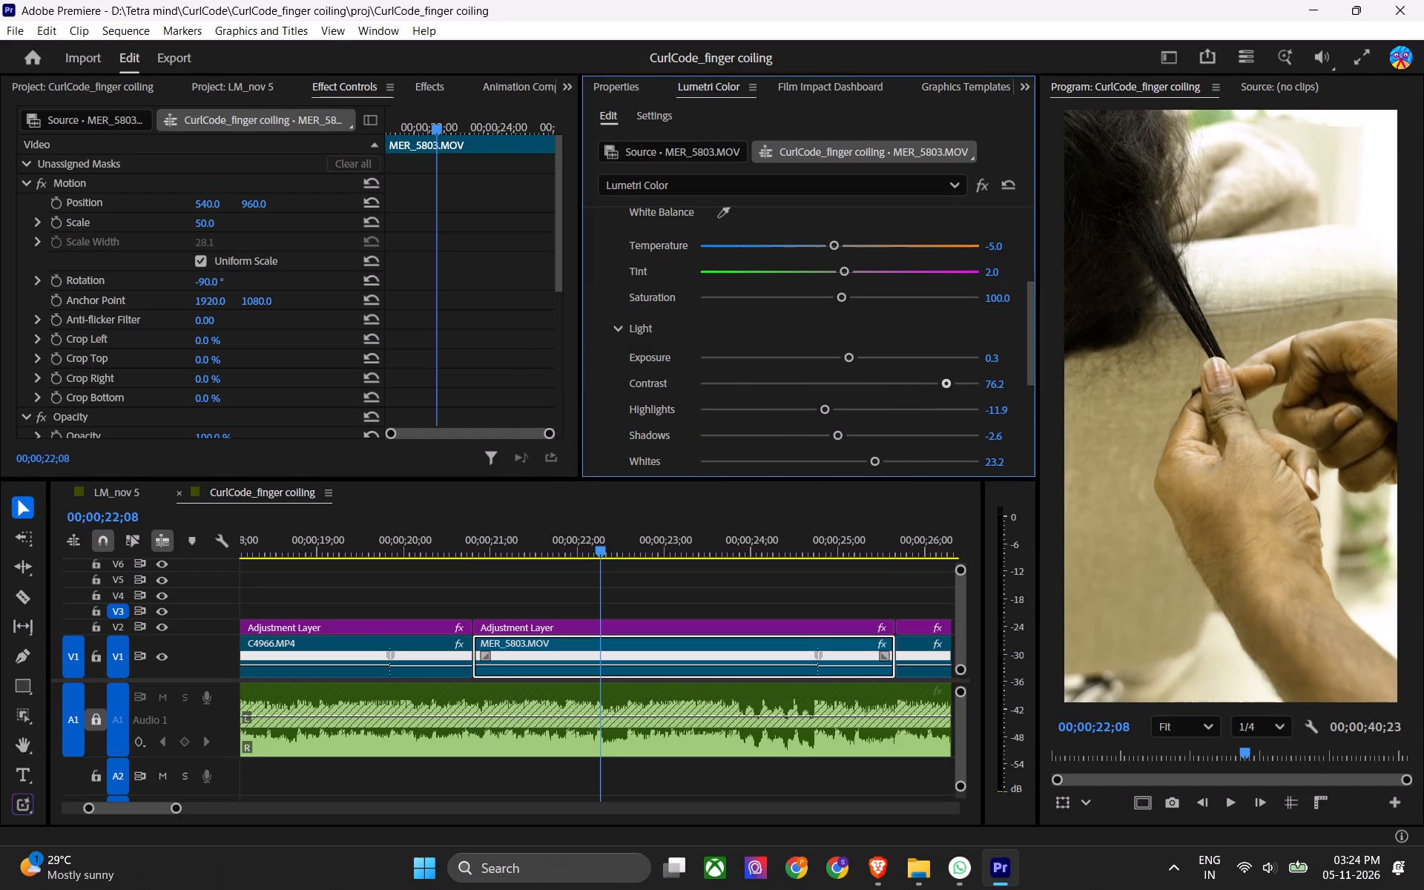
left_click_drag(944, 397, 930, 410)
left_click_drag(930, 410, 925, 412)
Play back the second section from MER_5803.MOV through to outro.mp4 and save the project.
key("space")
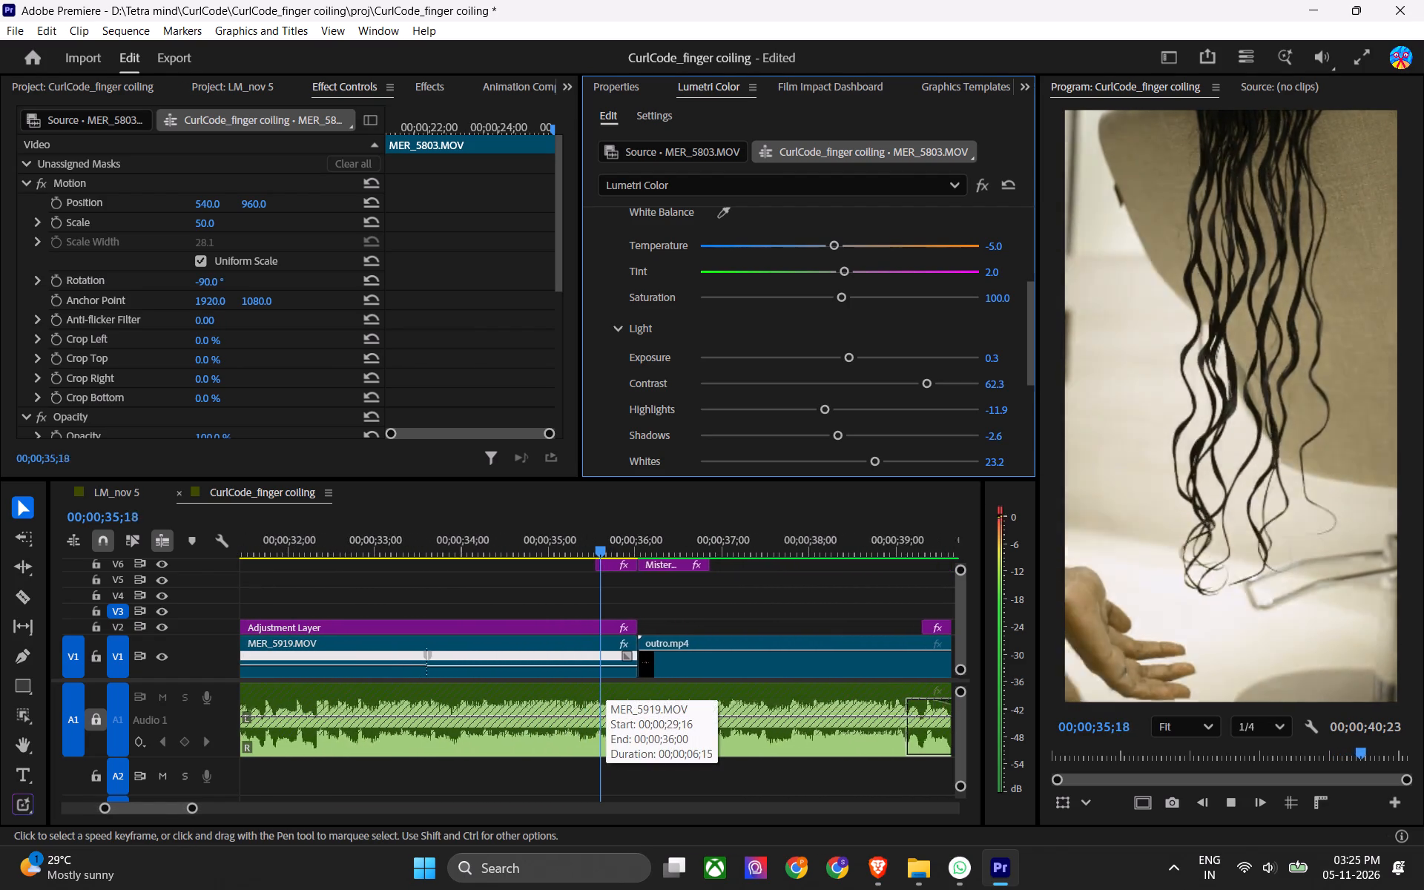
key("space")
scroll(544, 658, "down", 8, "alt")
scroll(544, 662, "up", 5)
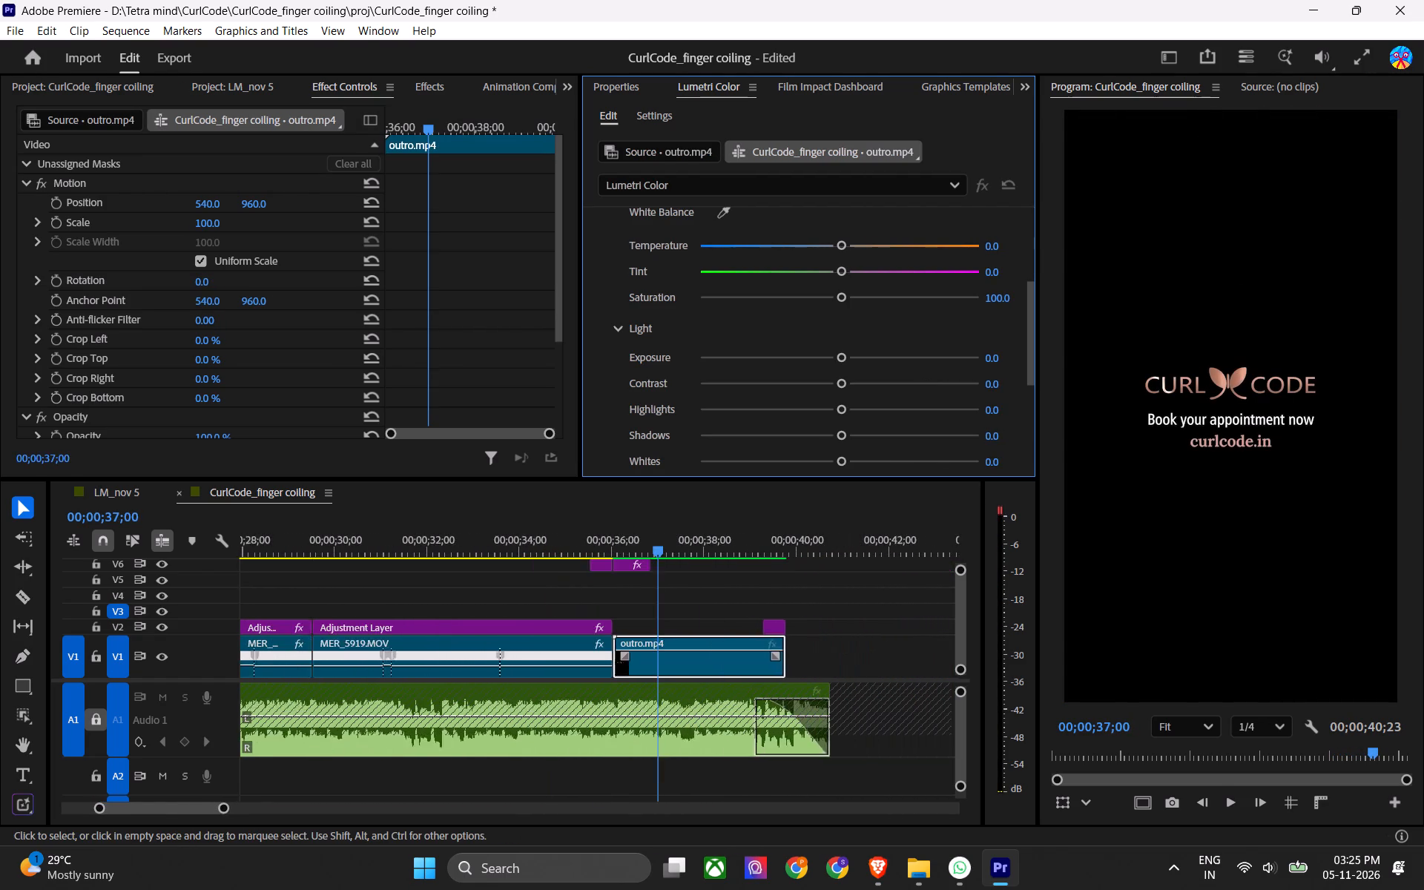
scroll(551, 660, "down", 4, "alt")
scroll(551, 660, "up", 5)
scroll(558, 656, "down", 2, "alt")
scroll(560, 656, "up", 4)
key("ctrl+s")
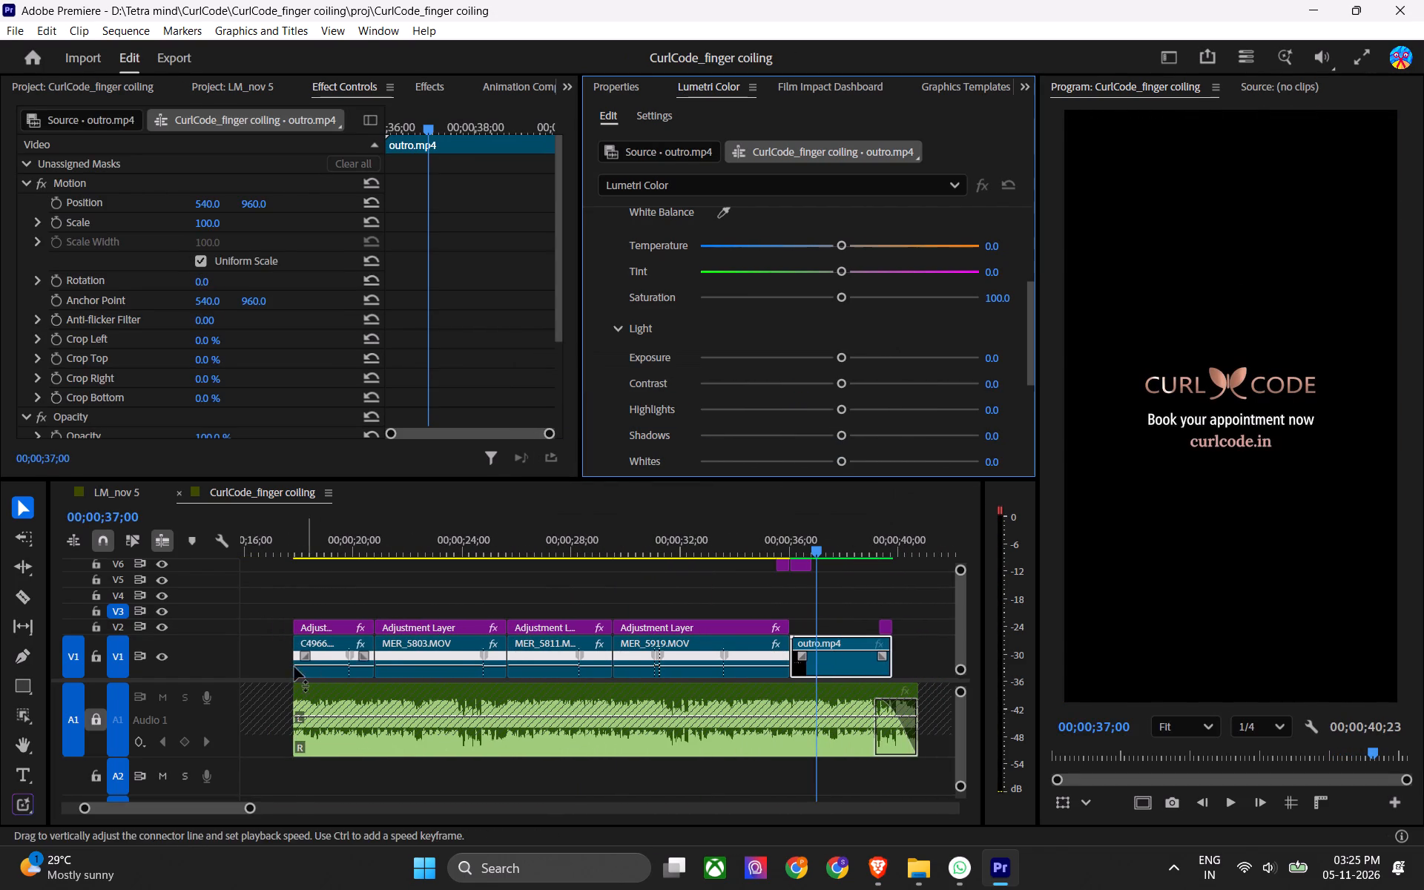
Apply the 05_Fast Zoom In preset to C4966.MP4, MER_5803.MOV, MER_5811.MOV and MER_5919.MOV together.
left_click_drag(259, 656, 678, 656)
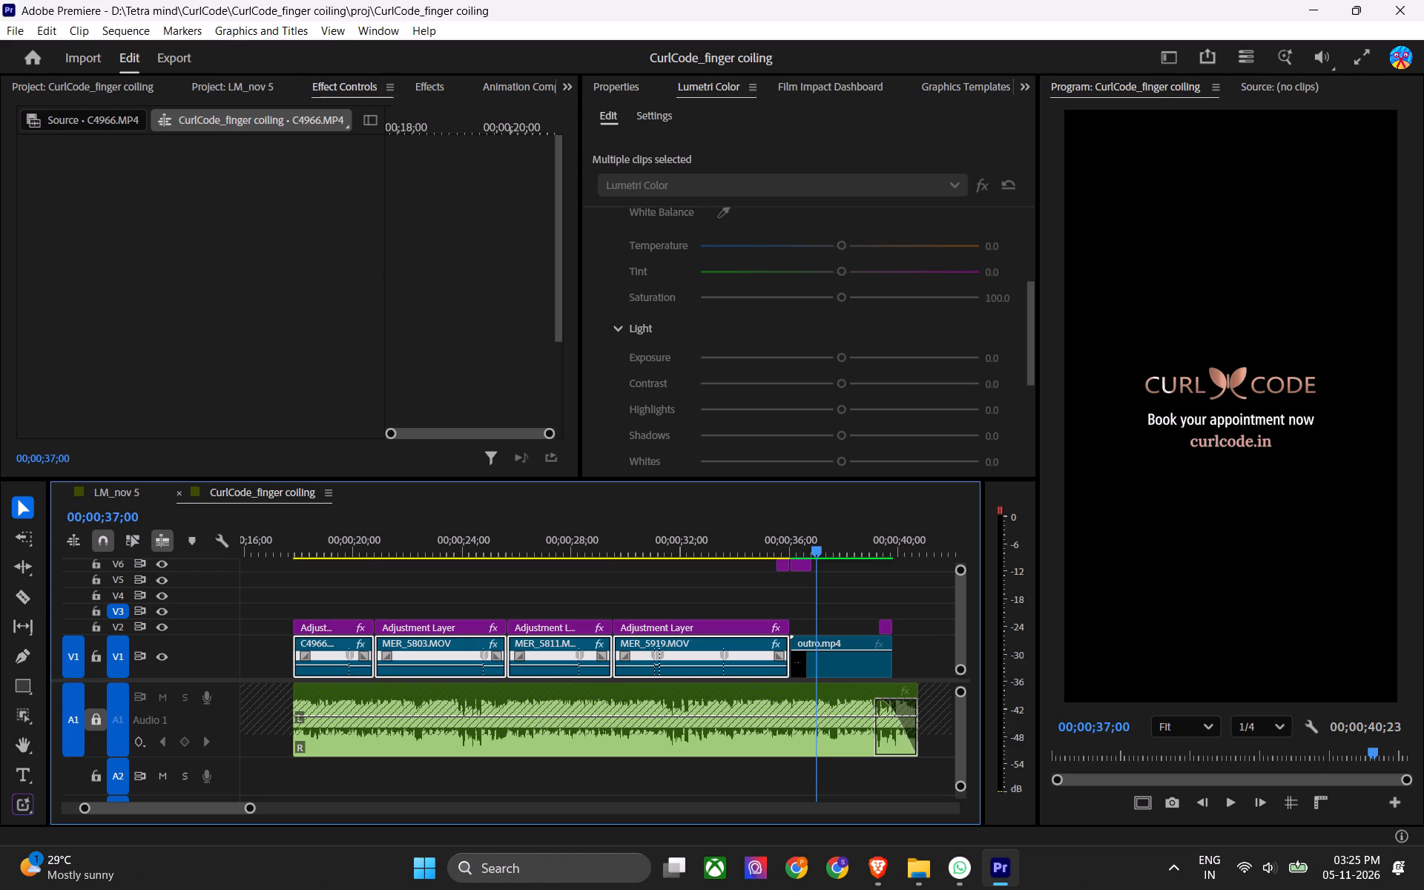
left_click(418, 77)
left_click(26, 374)
scroll(107, 363, "down", 7)
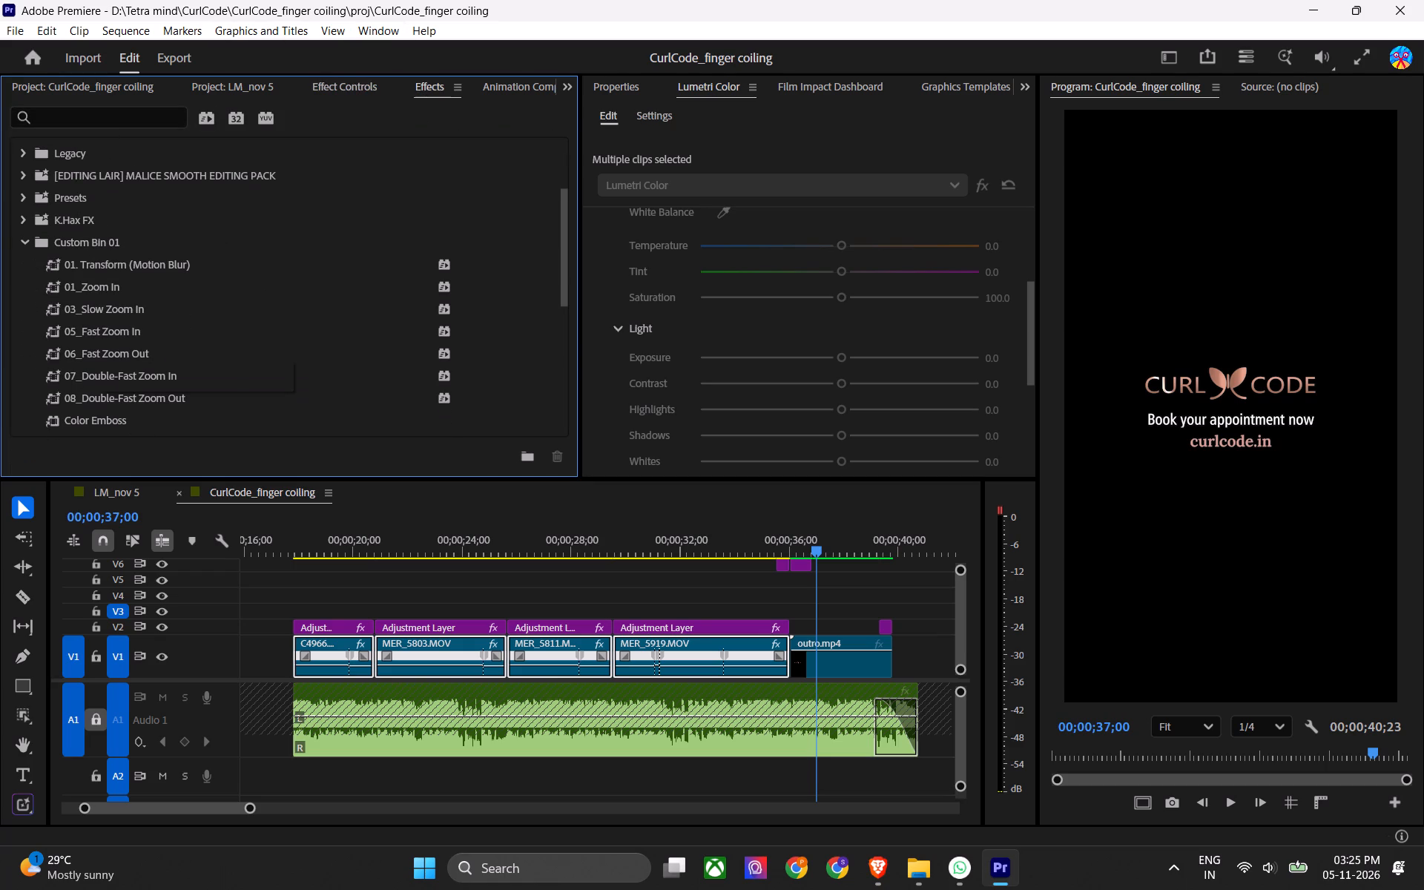
left_click_drag(128, 329, 406, 641)
Play back C4966.MP4 into MER_5803.MOV to review the fast zoom-in, undoing and redoing the preset in between.
left_click(313, 538)
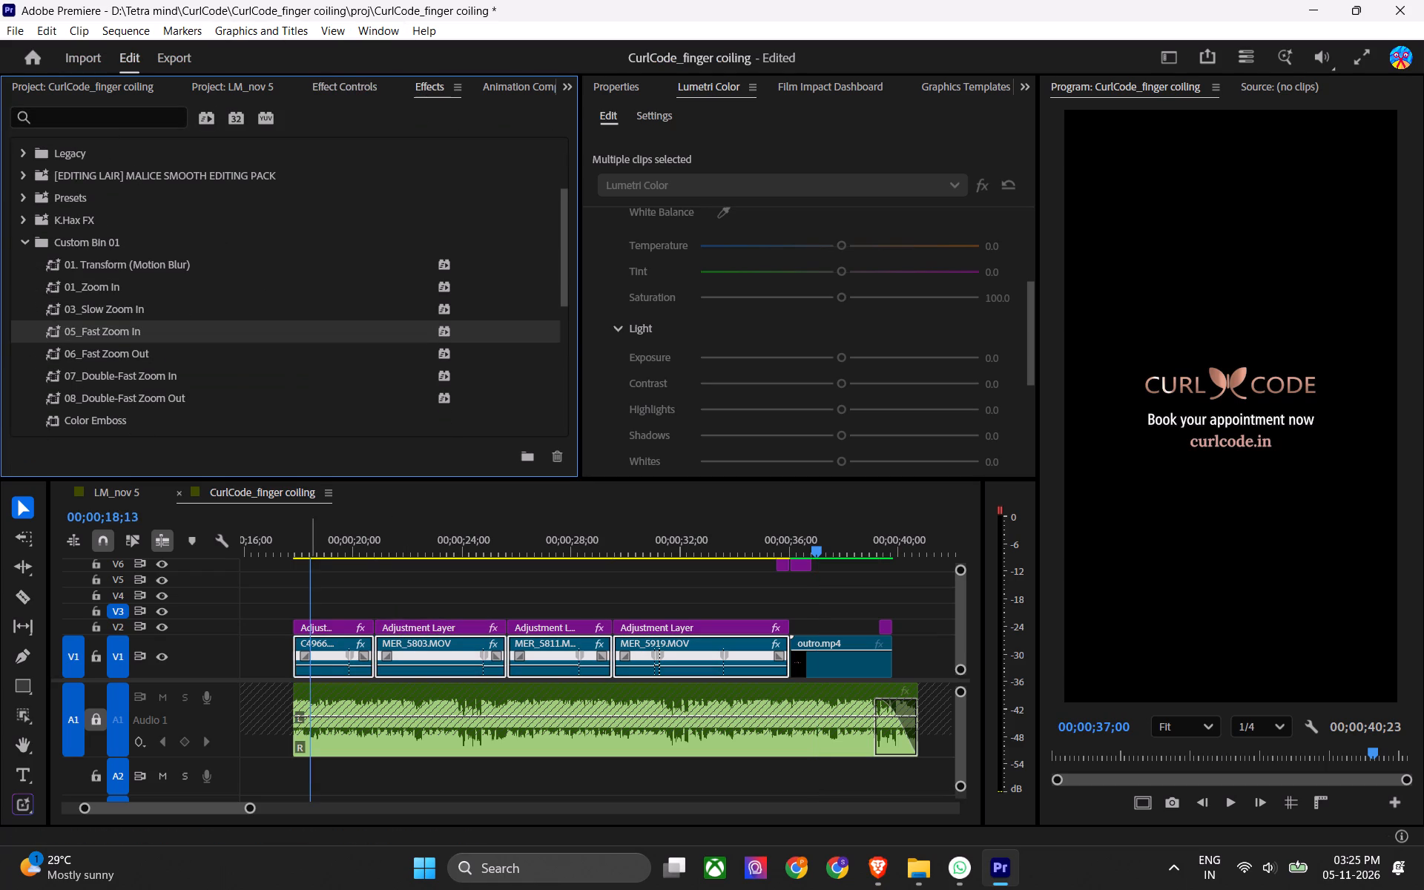
key("space")
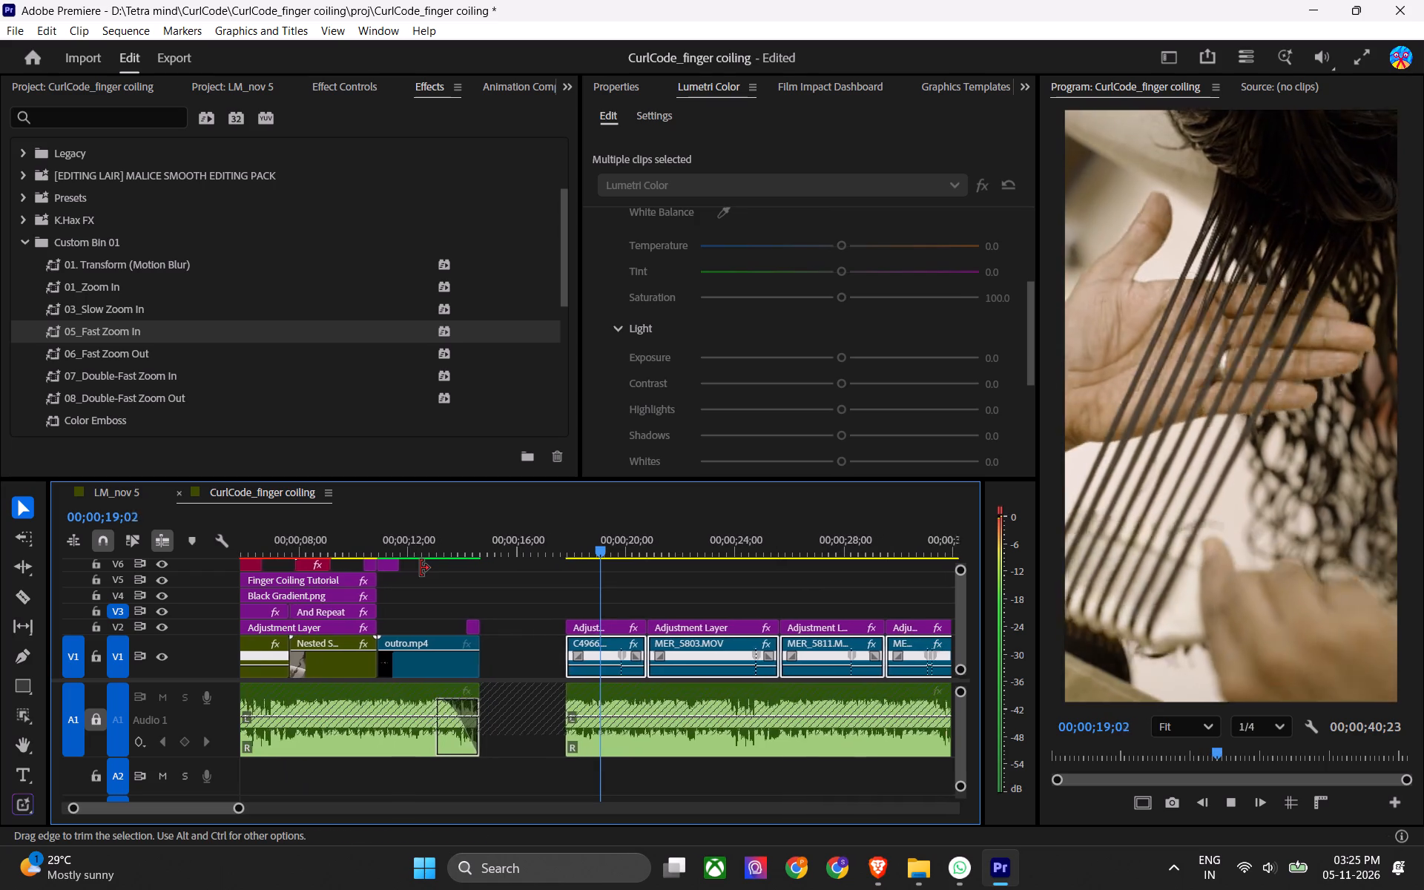
key("space")
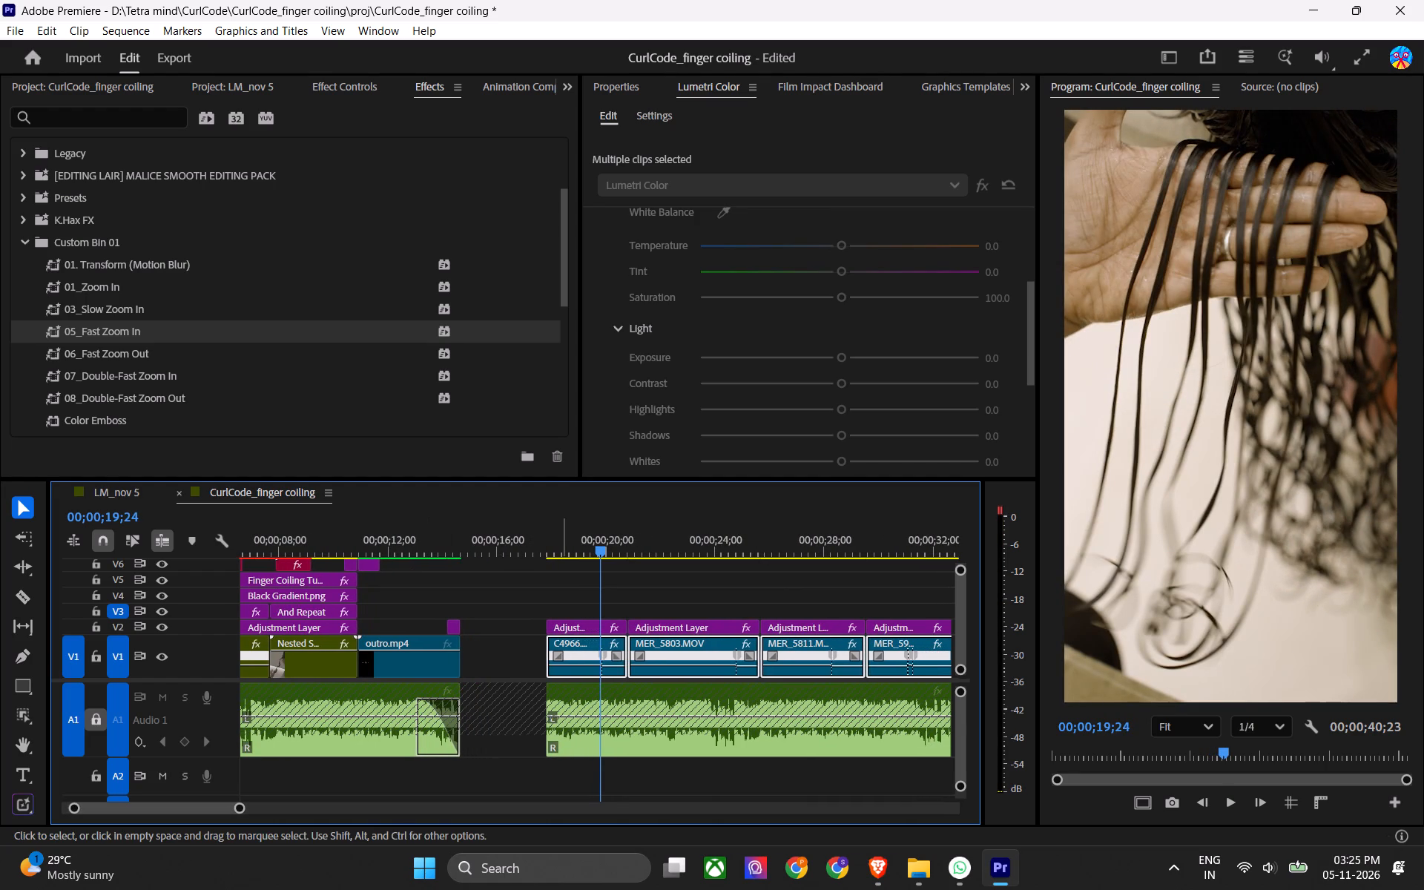
key("ctrl+z")
key("ctrl+shift+z")
key("space")
key("space")
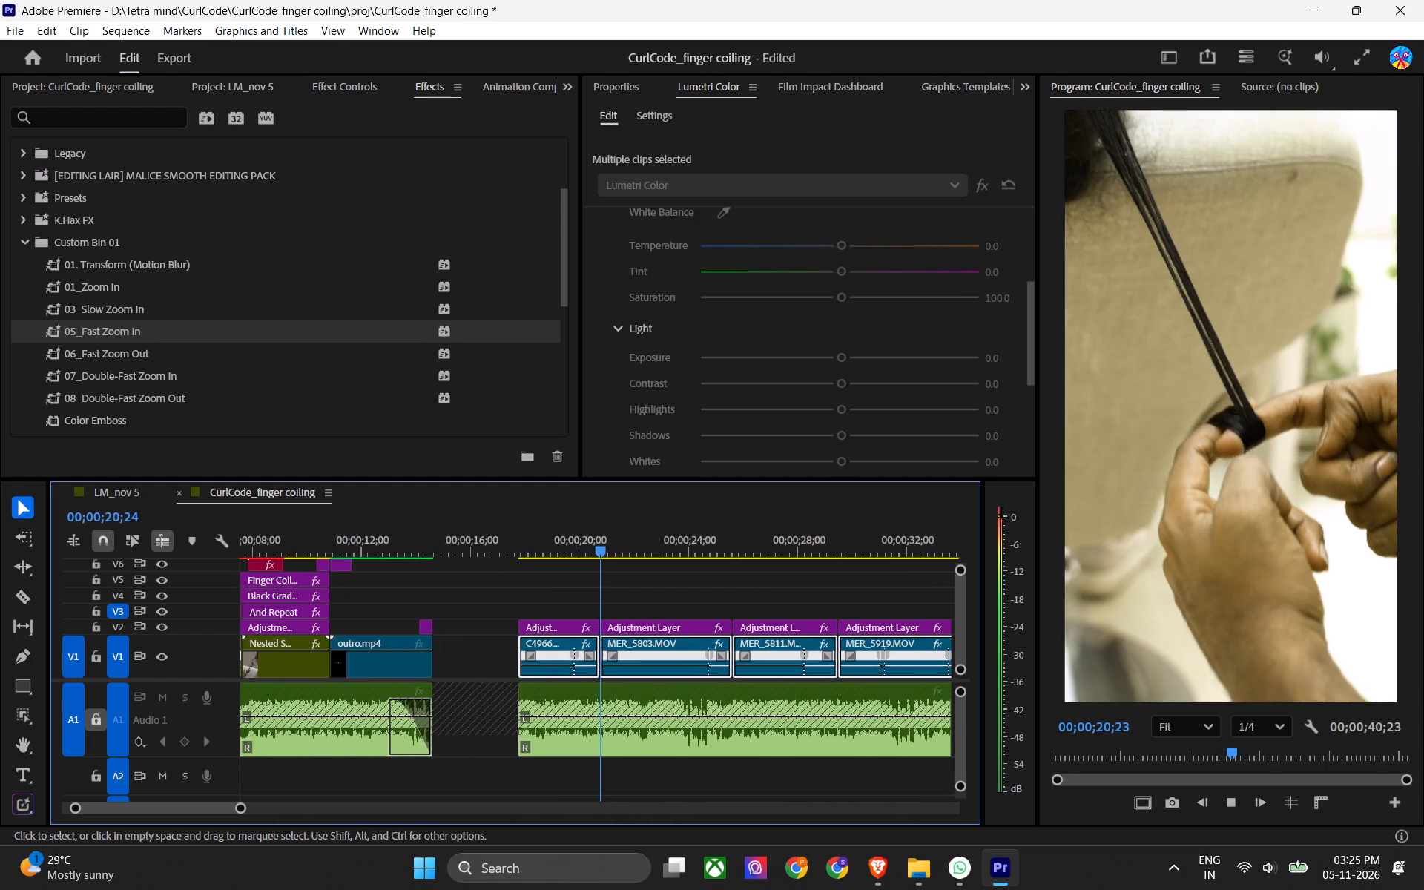
Undo and redo the fast zoom-in preset, then play back the cut from C4966.MP4 into MER_5803.MOV.
left_click(596, 535)
key("ctrl+z")
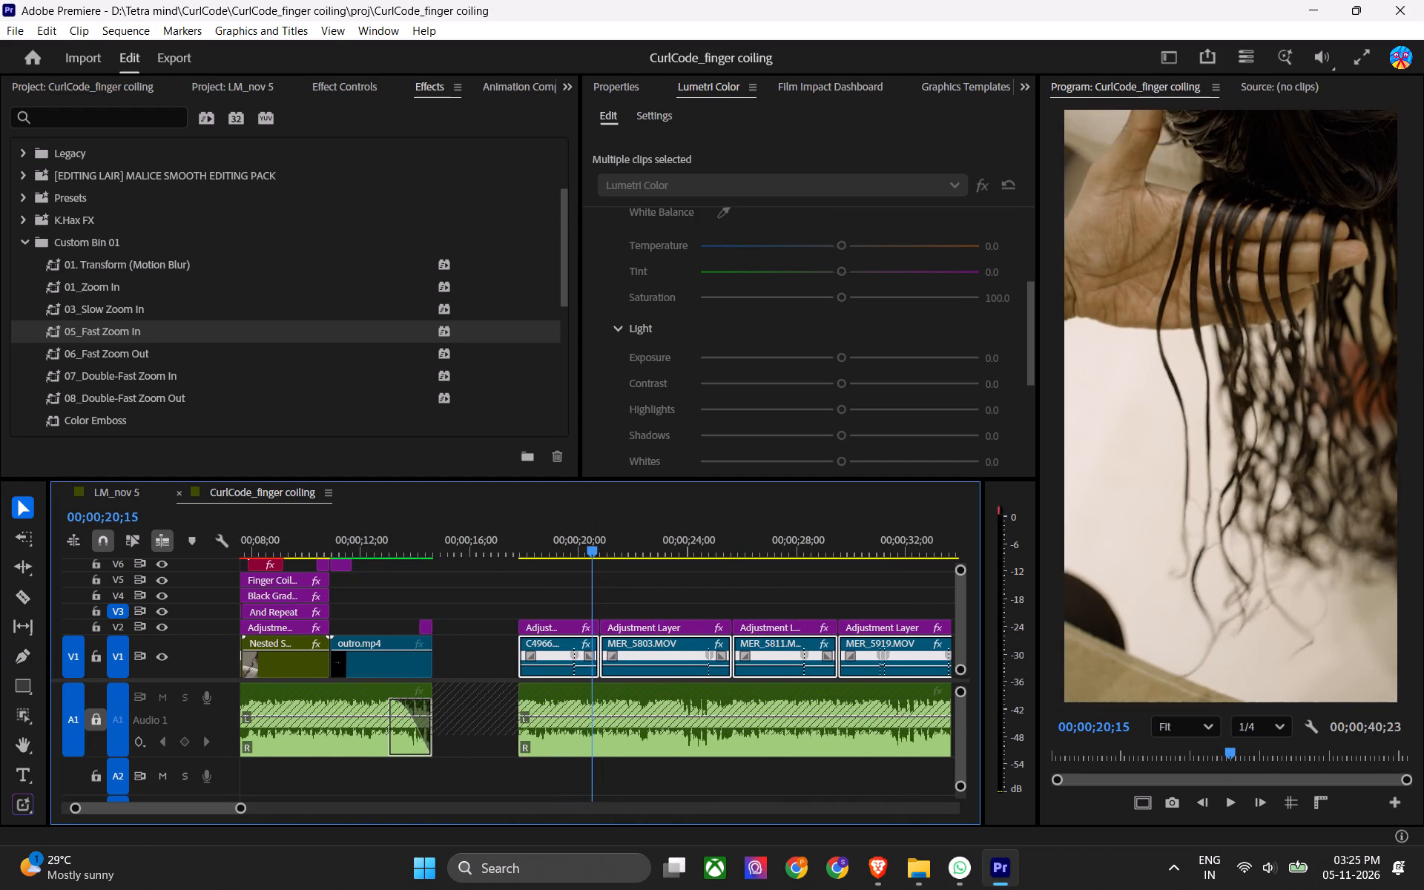
key("ctrl+shift+z")
left_click(620, 576)
left_click(568, 540)
key("space")
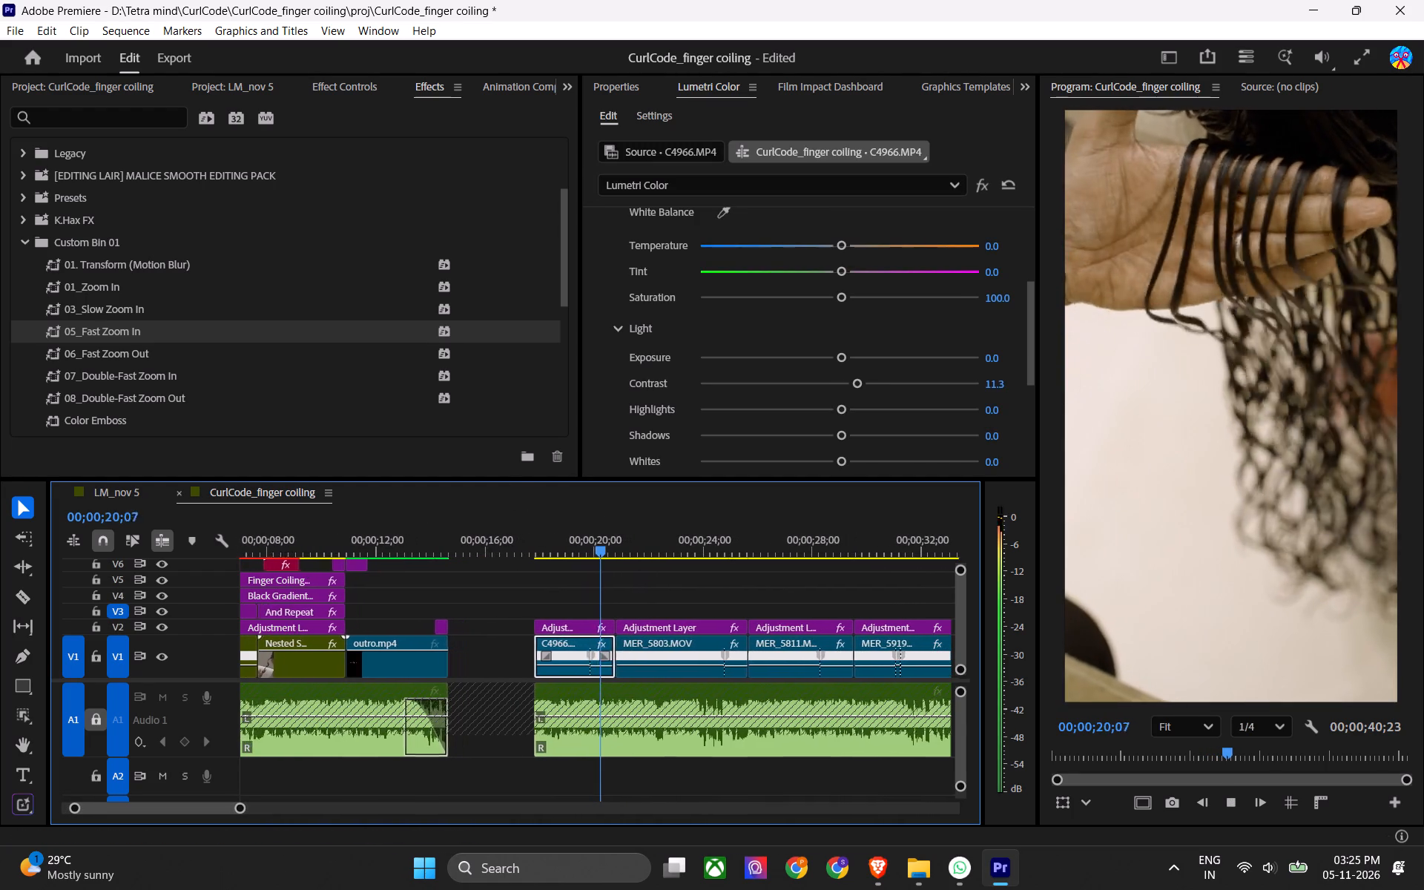
key("space")
Move the two short adjustment clips at the start of the second section's outro.mp4 down from V6 to V5.
scroll(615, 642, "down", 3, "alt")
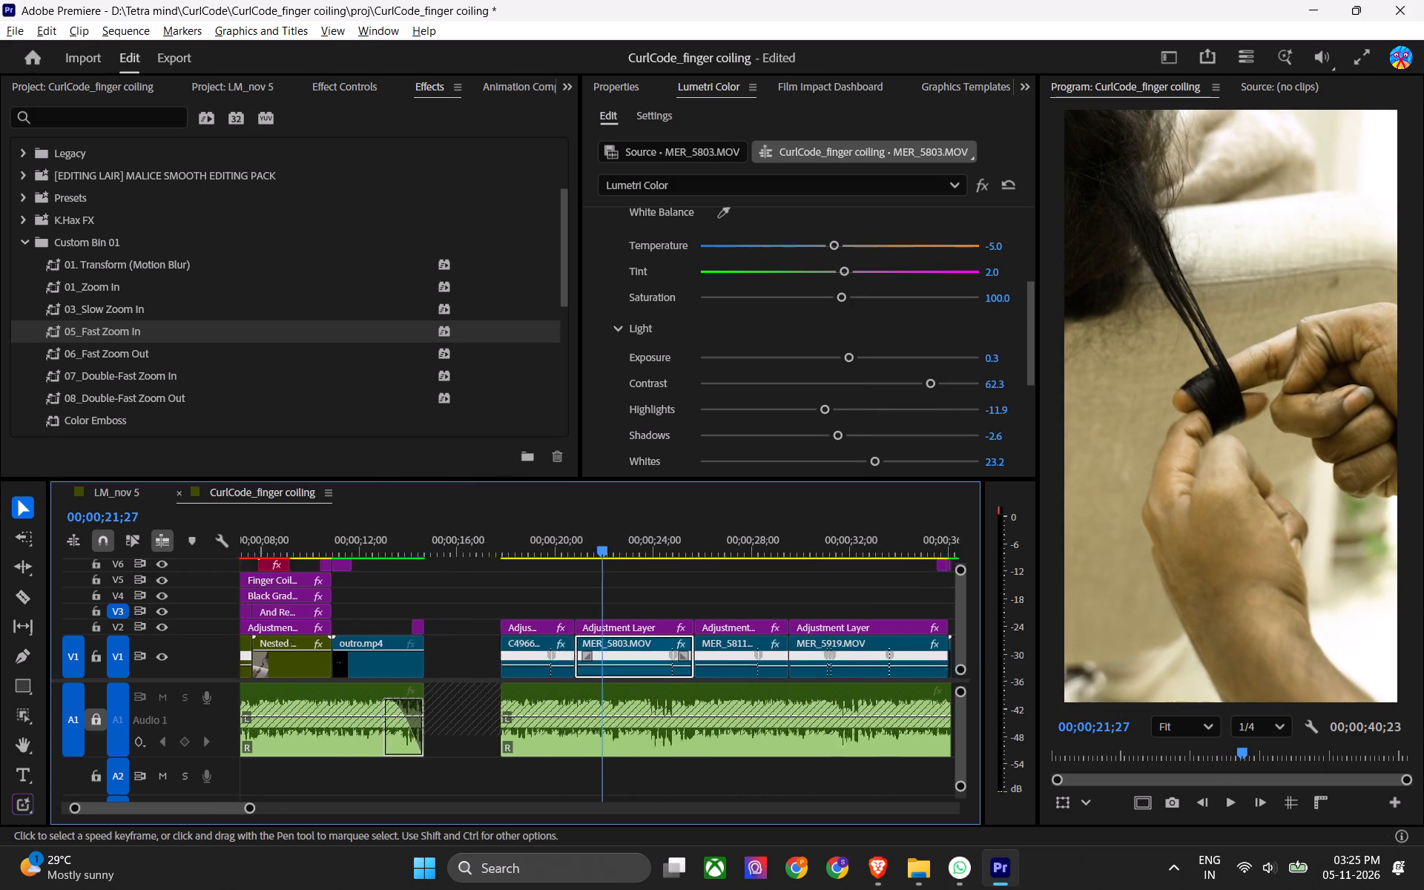
scroll(617, 648, "down", 3, "alt")
left_click_drag(861, 560, 782, 576)
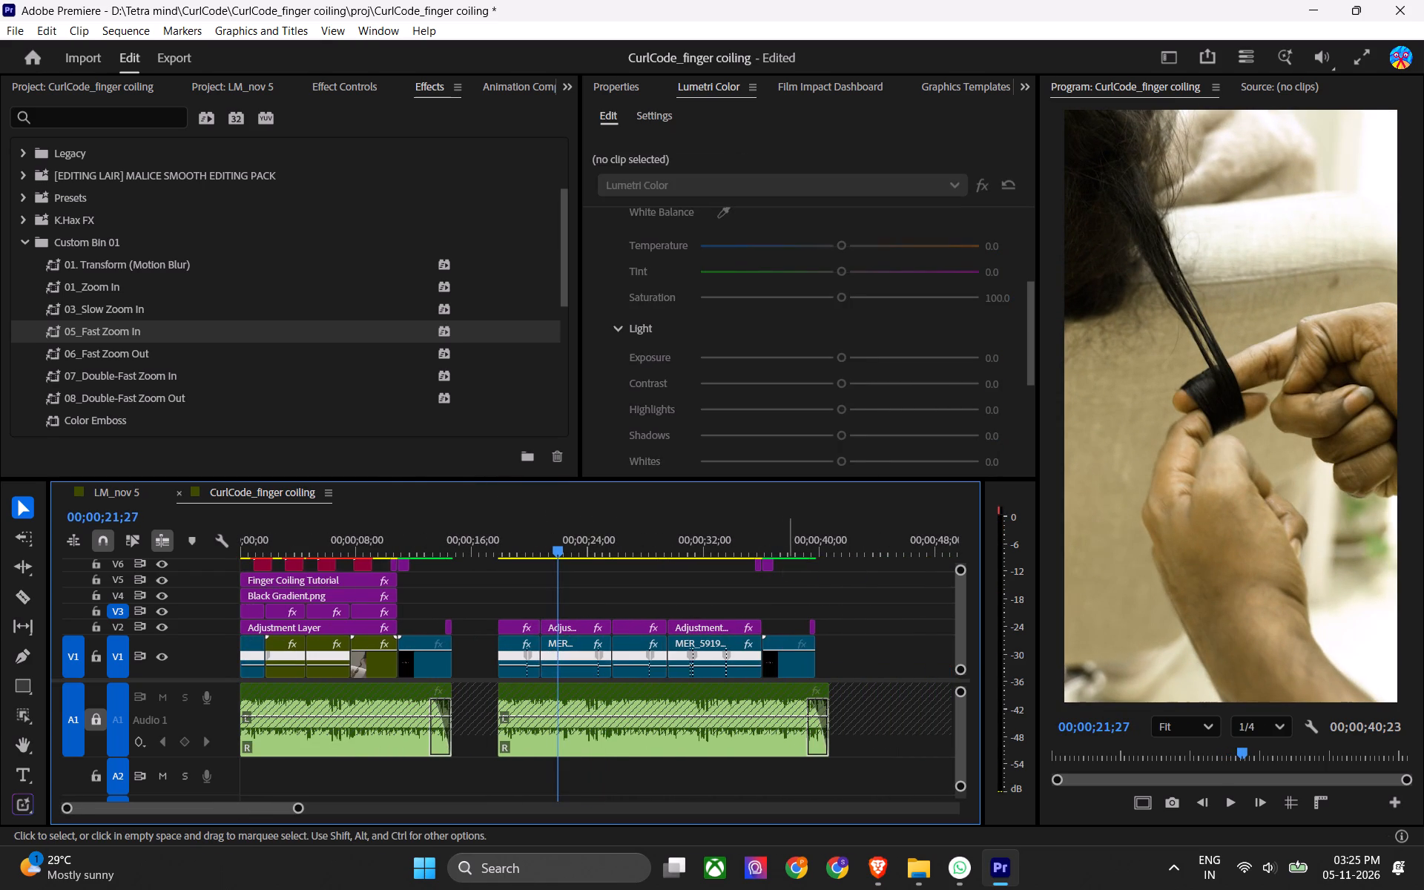
left_click_drag(799, 573, 751, 563)
key("alt+Down")
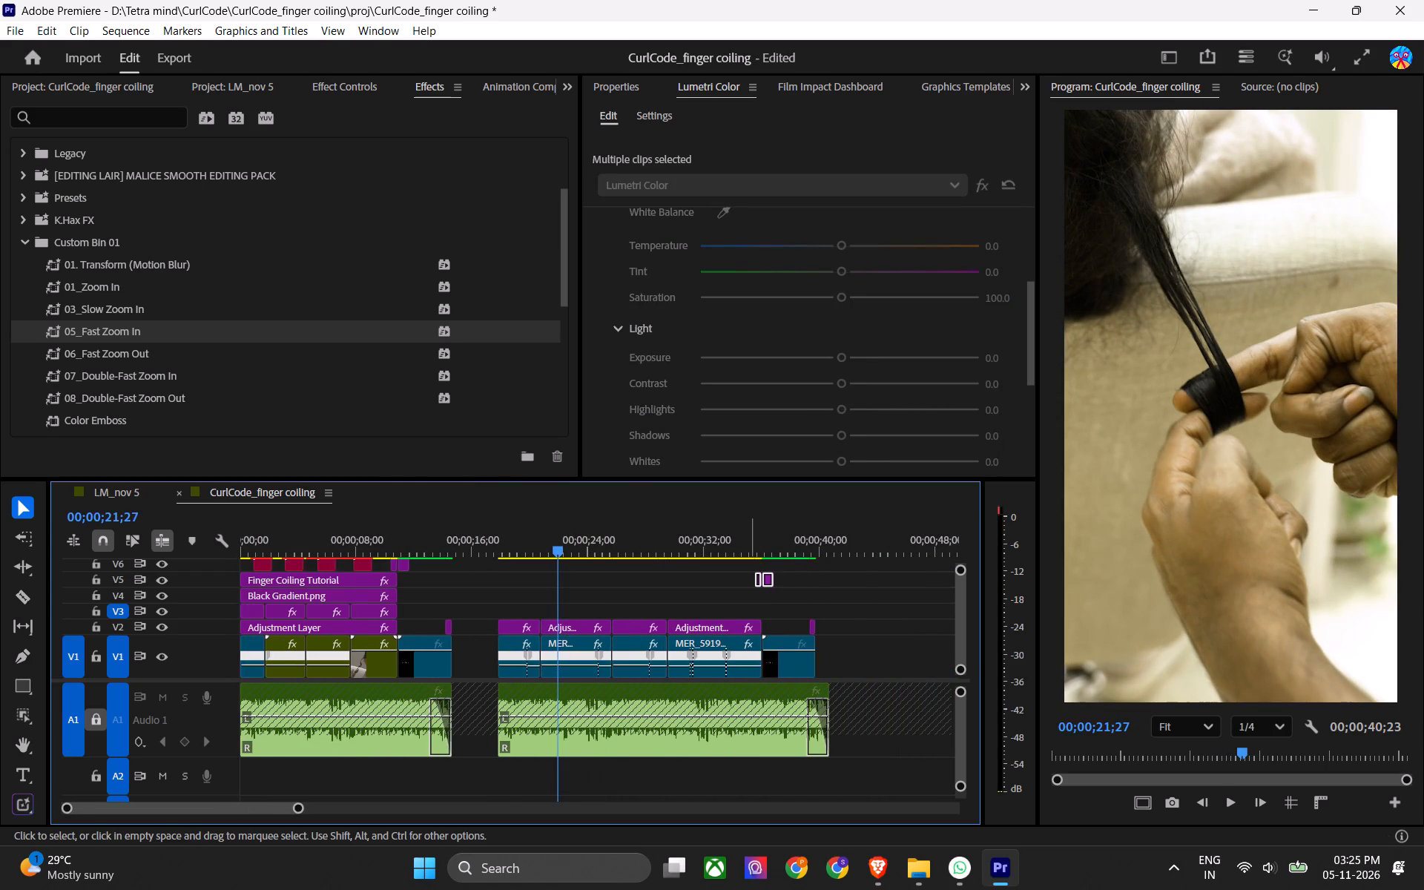
Shift the clips from MER_5803.MOV through the outro about two seconds later and extend C4966.MP4's end to about 00;00;21;11.
left_click_drag(858, 571, 576, 689)
left_click_drag(572, 653, 587, 657)
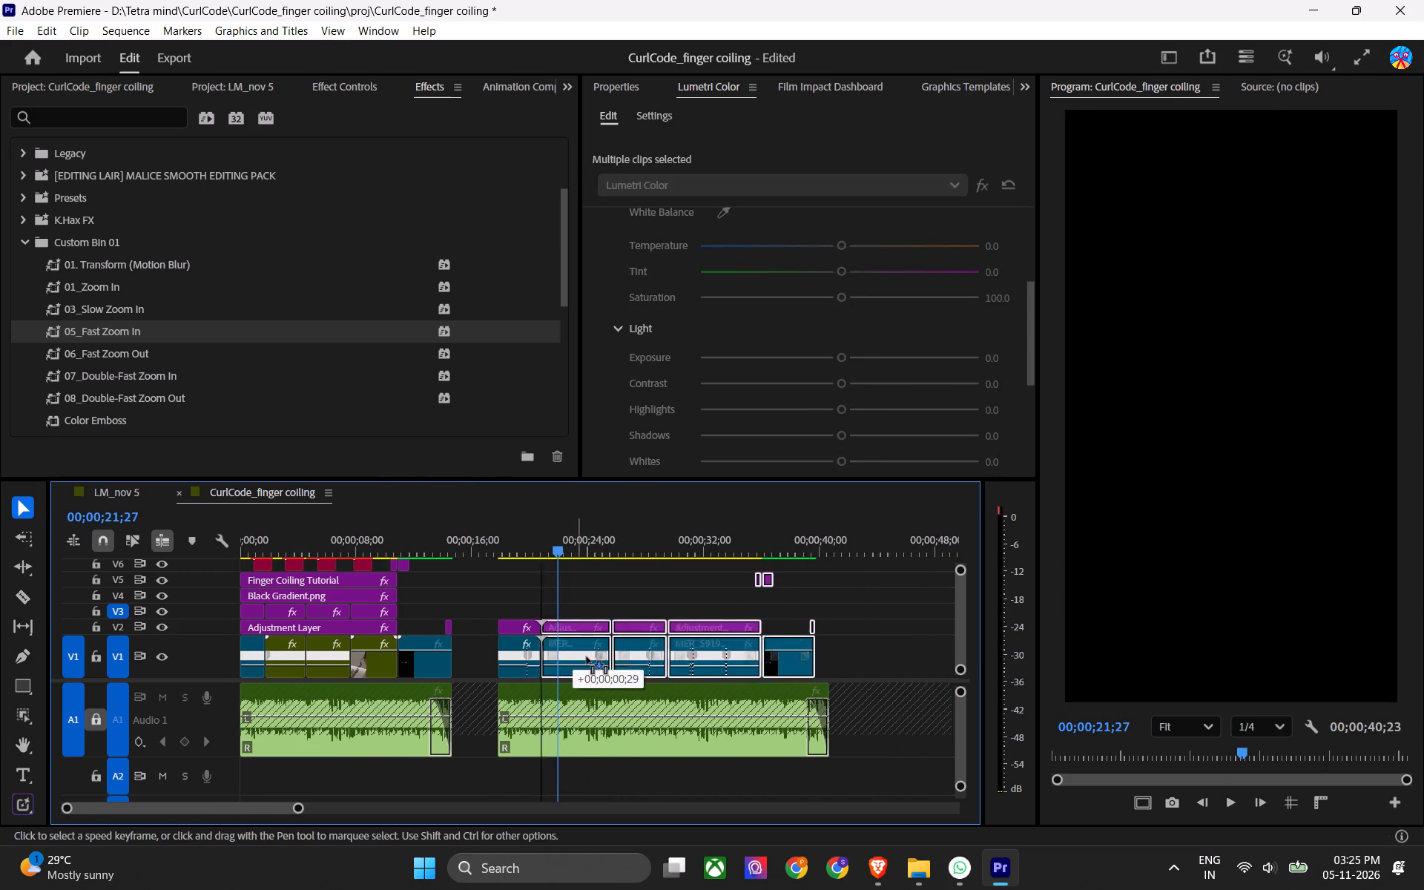
left_click_drag(587, 657, 606, 655)
scroll(517, 667, "up", 12, "alt")
left_click_drag(582, 648, 587, 648)
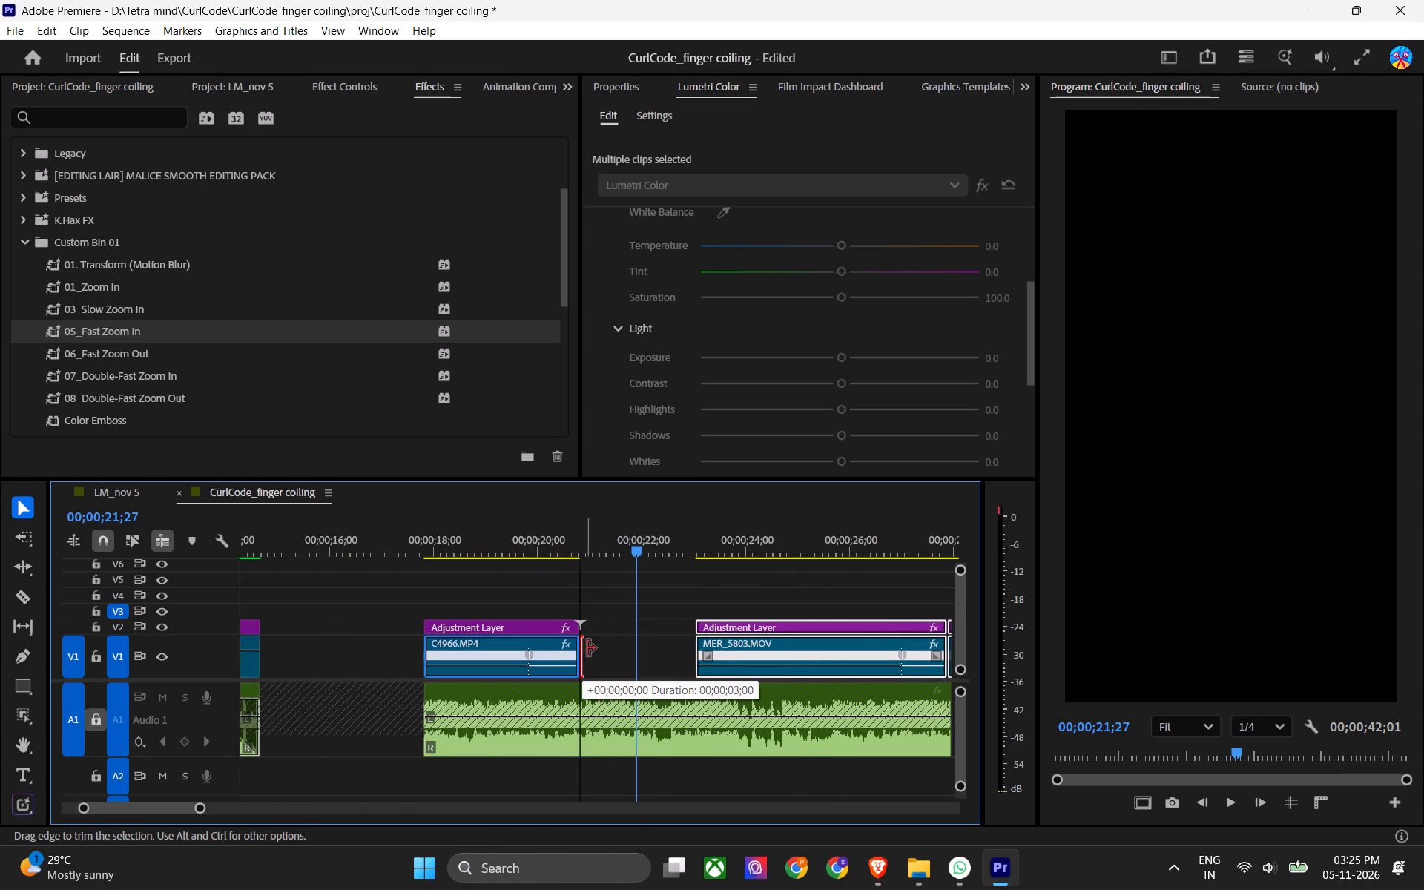
left_click_drag(587, 648, 611, 646)
left_click(611, 646)
Remove the adjustment layer above C4966.MP4.
left_click_drag(577, 624, 607, 630)
left_click(582, 624)
key("z")
left_click(688, 623)
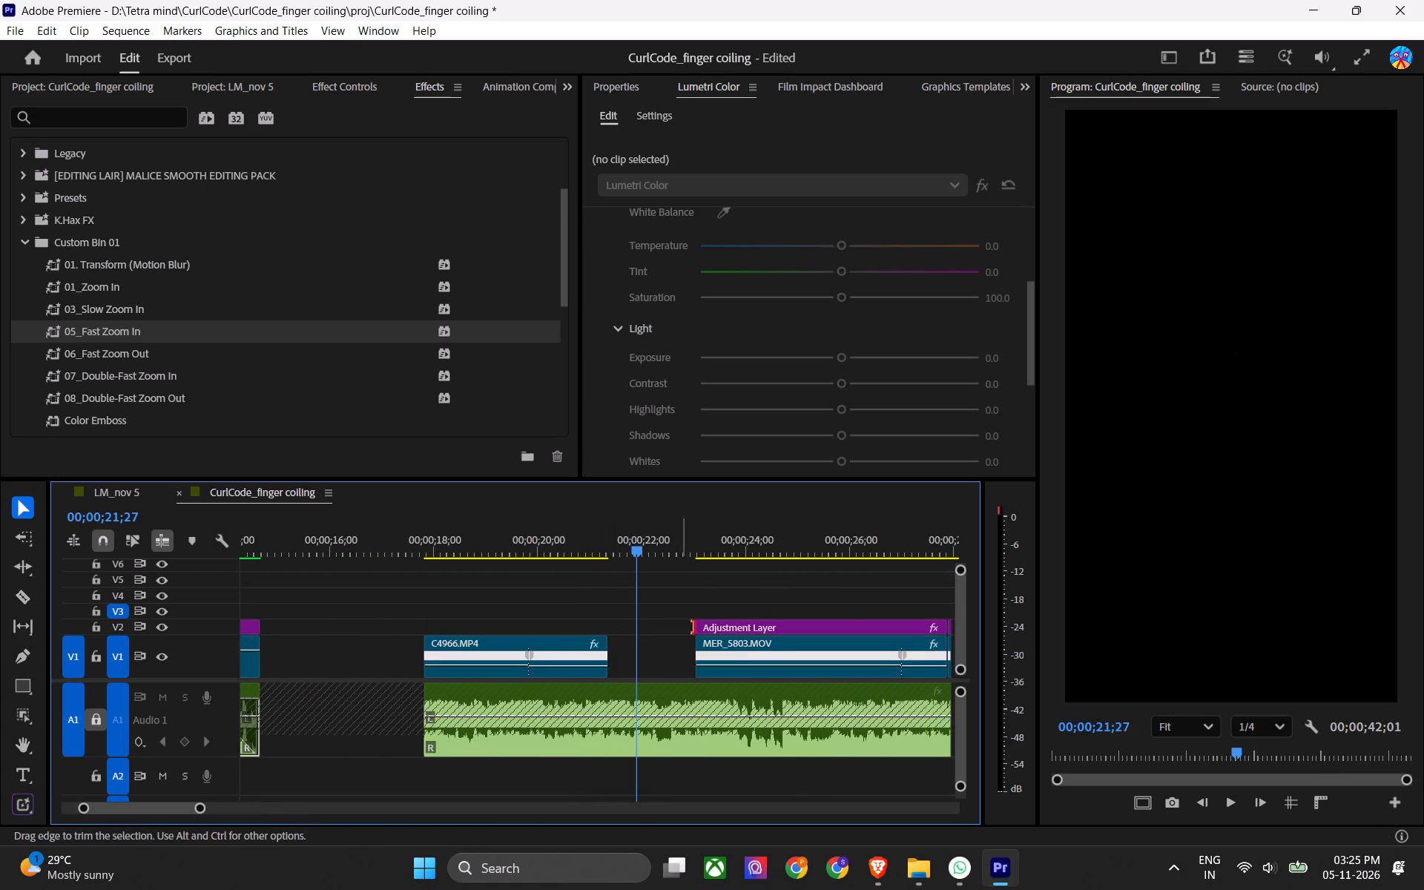
Play back the end of the extended C4966.MP4 and close the gap before MER_5803.MOV.
left_click(549, 527)
key("space")
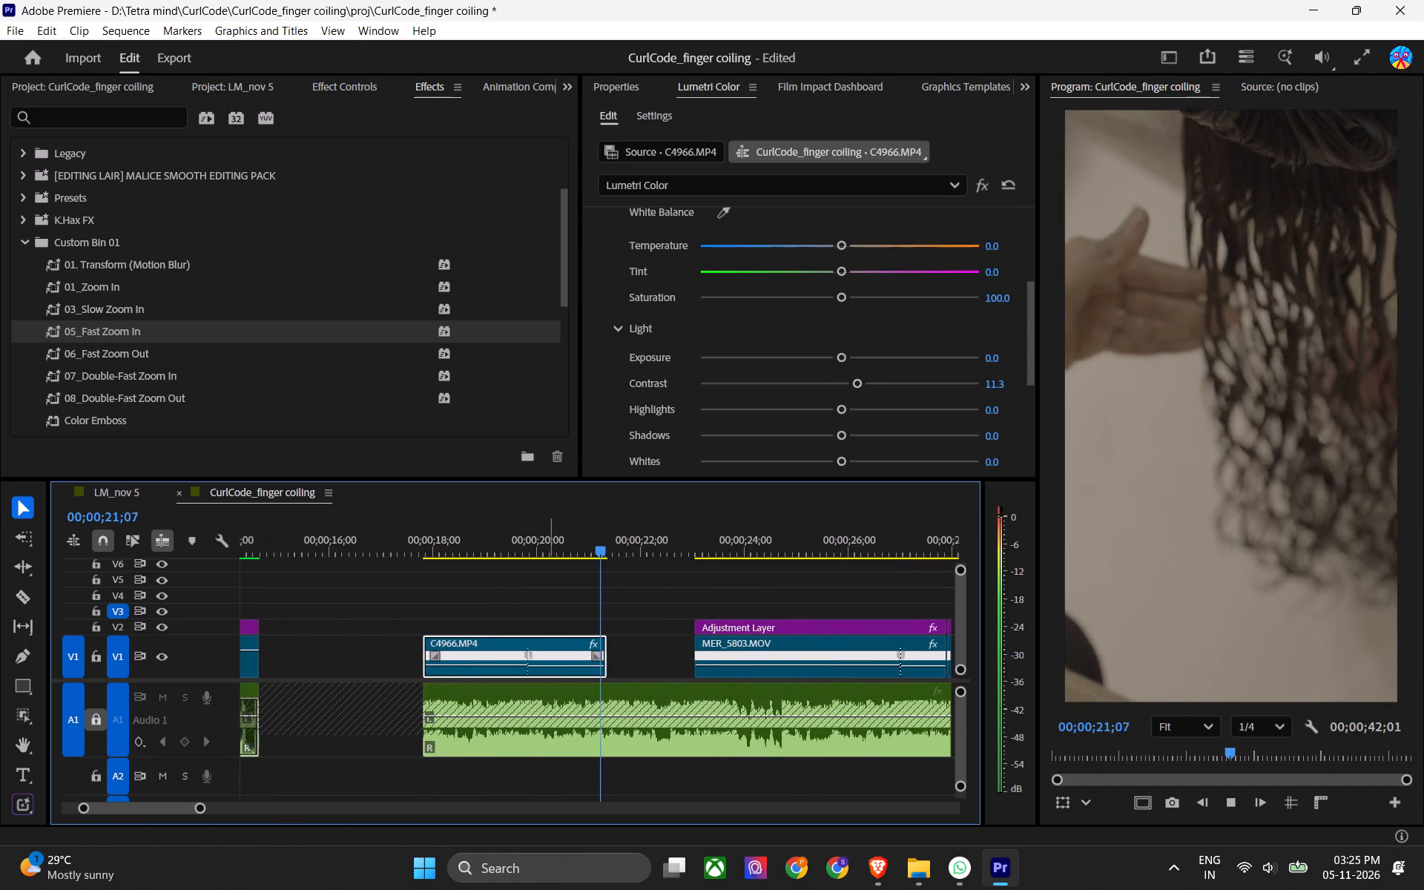
key("space")
left_click(622, 658)
key("x")
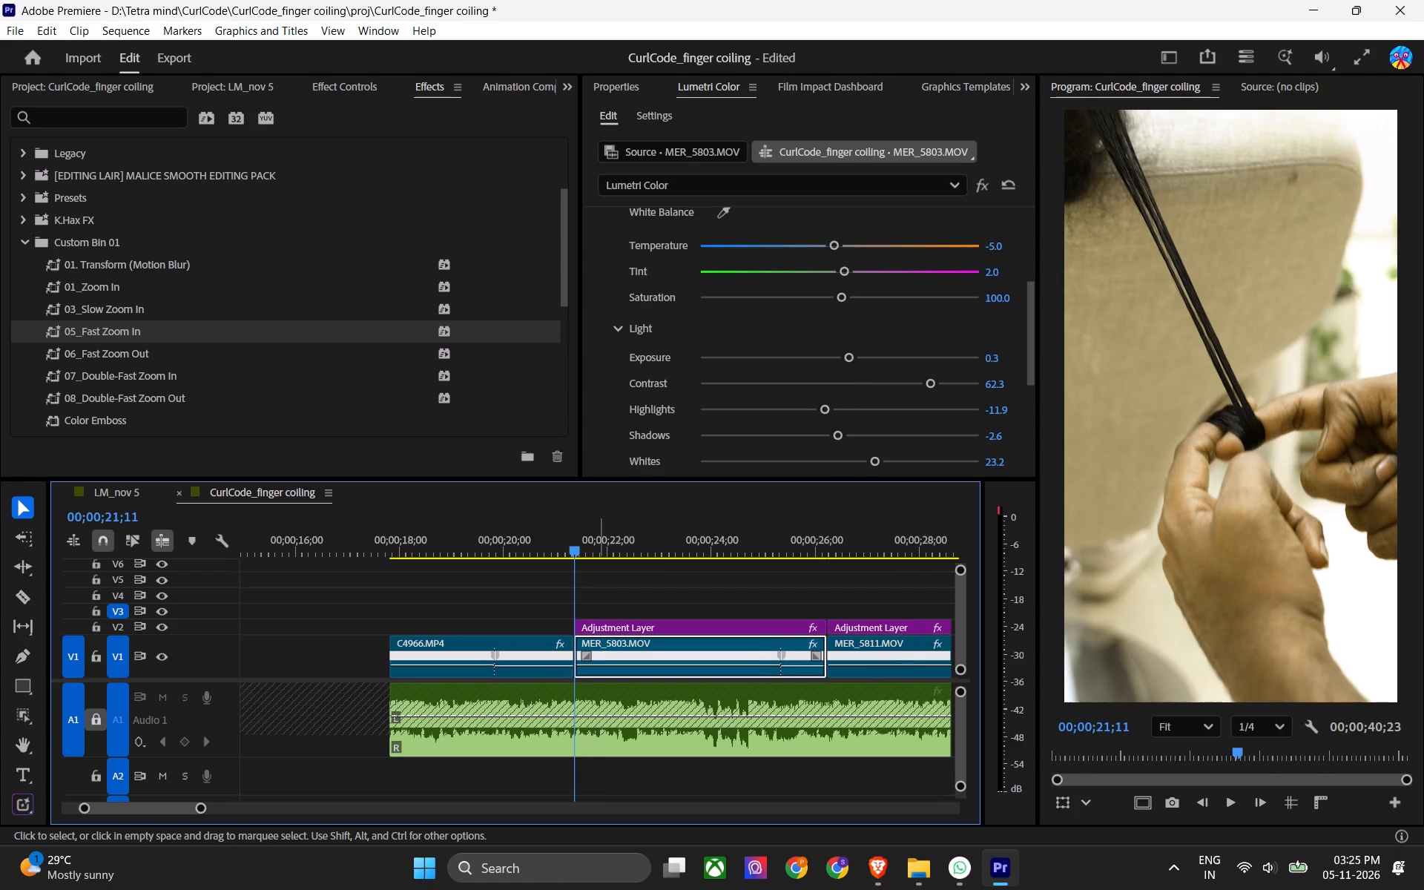
Extend the adjustment layer above MER_5803.MOV back to the start of C4966.MP4 and save the project.
left_click_drag(582, 629, 403, 634)
scroll(584, 645, "down", 3, "alt")
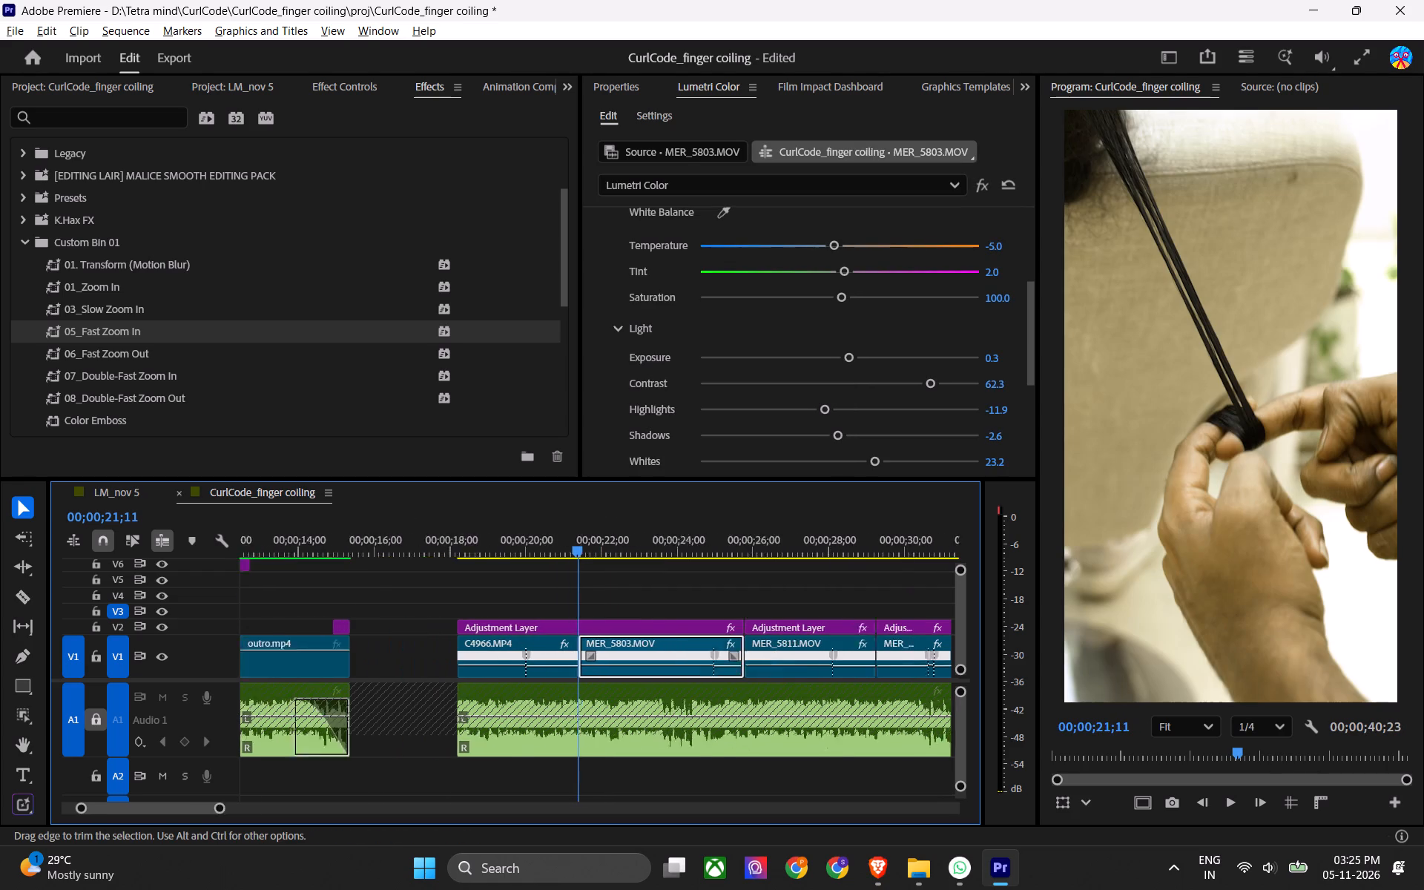
scroll(588, 660, "down", 12, "alt")
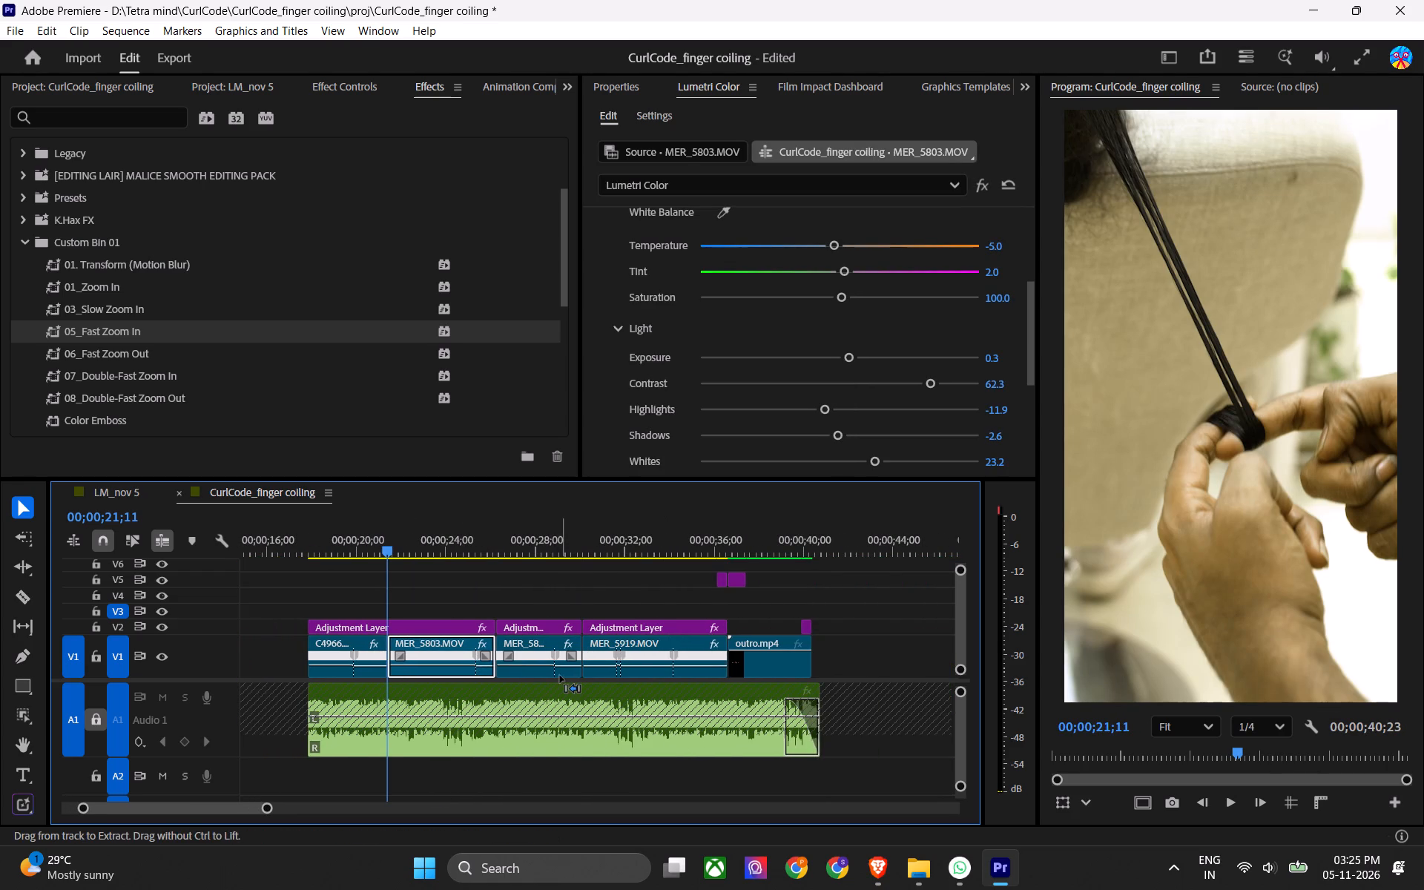
key("ctrl+s")
key("ctrl+s")
Unlock audio track A1 and trim the second section's music to end with outro.mp4.
left_click(99, 719)
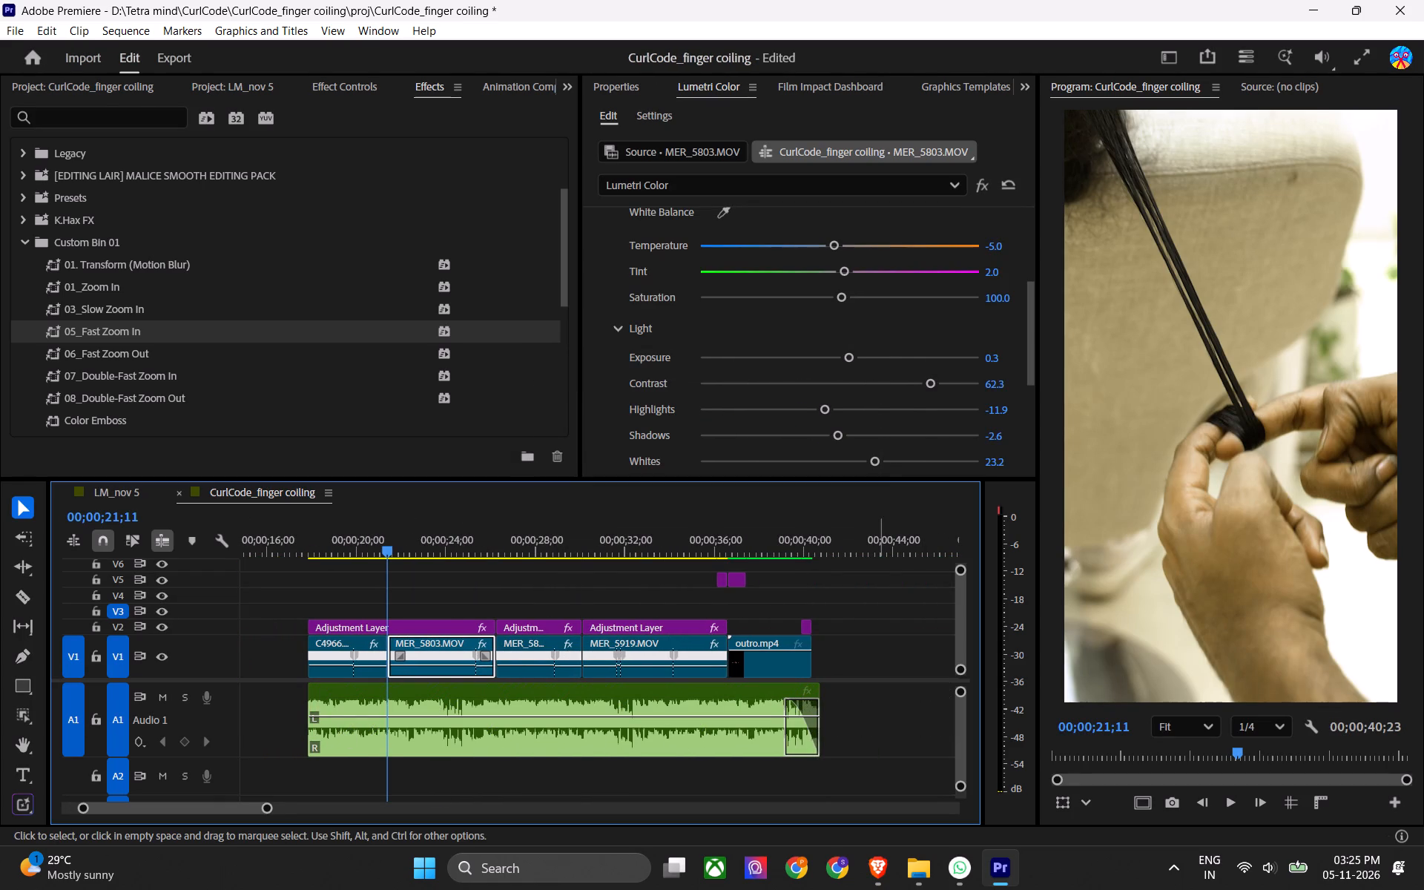
left_click_drag(828, 691, 811, 688)
left_click_drag(811, 688, 817, 690)
Play back the outro and lengthen the music's closing fade-out on A1 to over two seconds.
left_click(747, 553)
key("space")
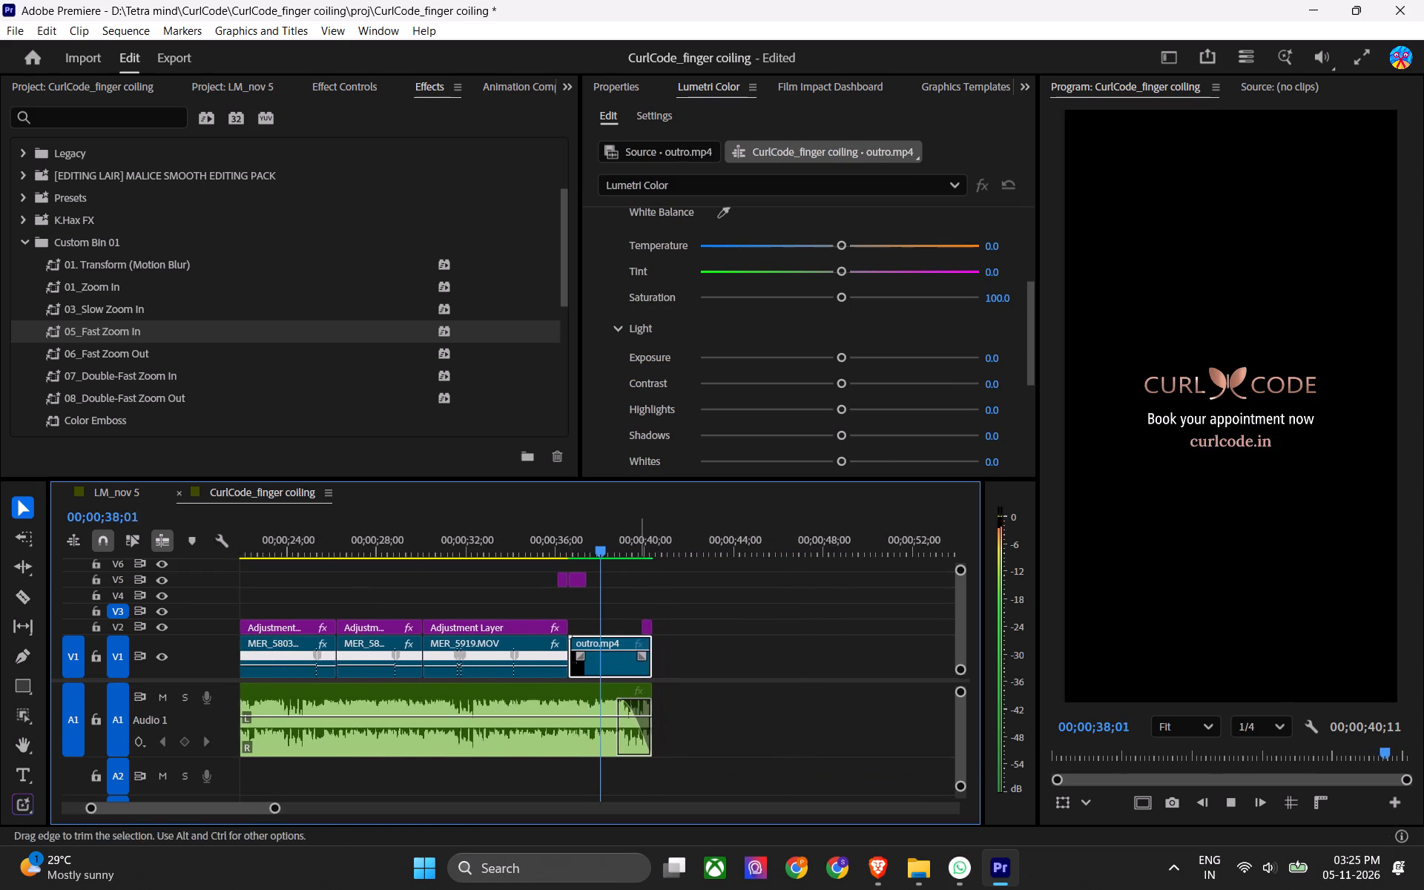
key("space")
left_click_drag(583, 707, 565, 707)
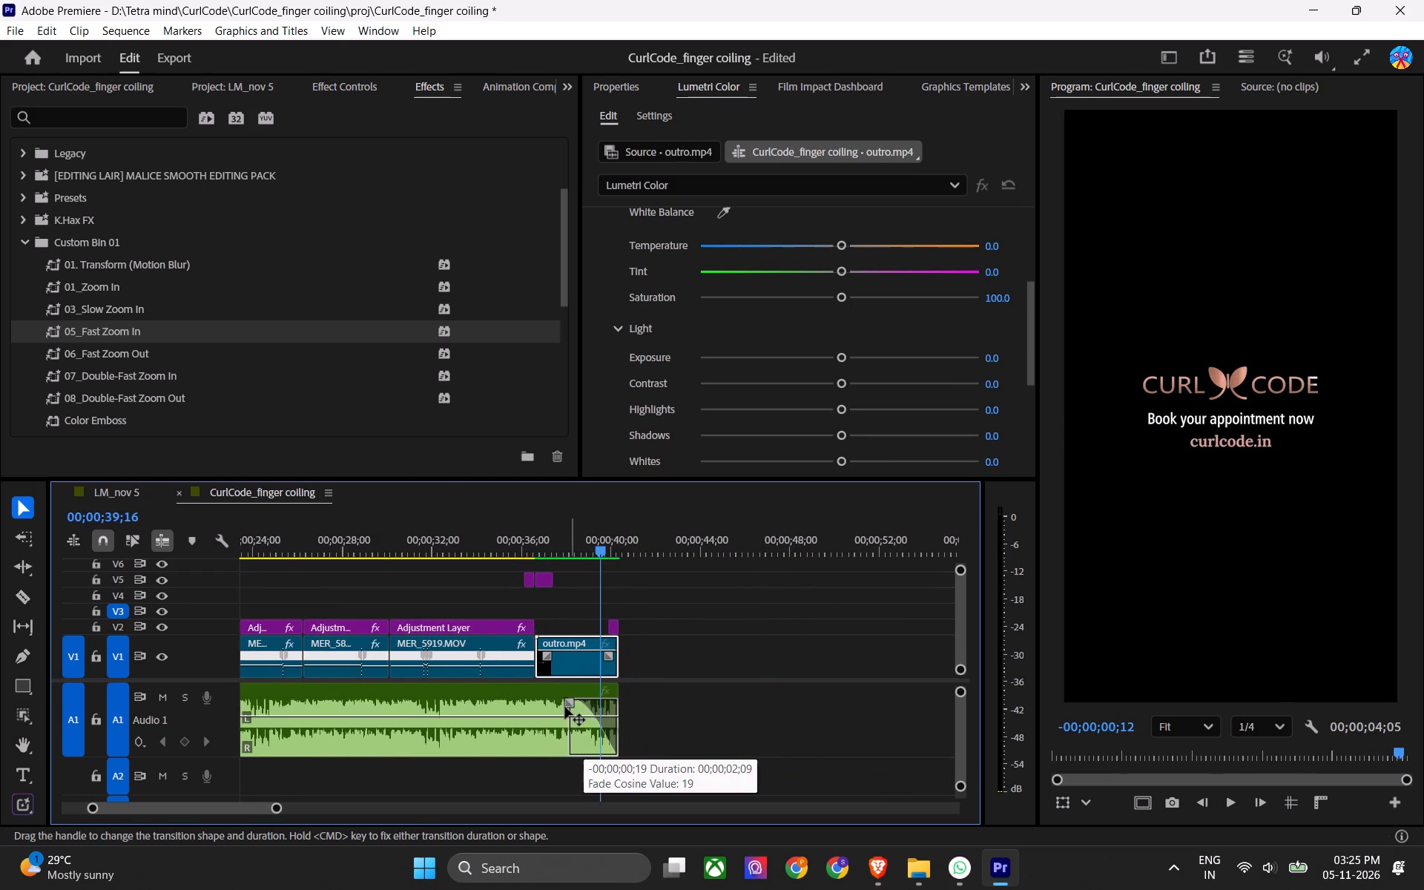
left_click_drag(565, 707, 558, 705)
Play back the end of MER_5919.MOV through the outro to check the music fade, and save the project.
left_click(524, 527)
key("space")
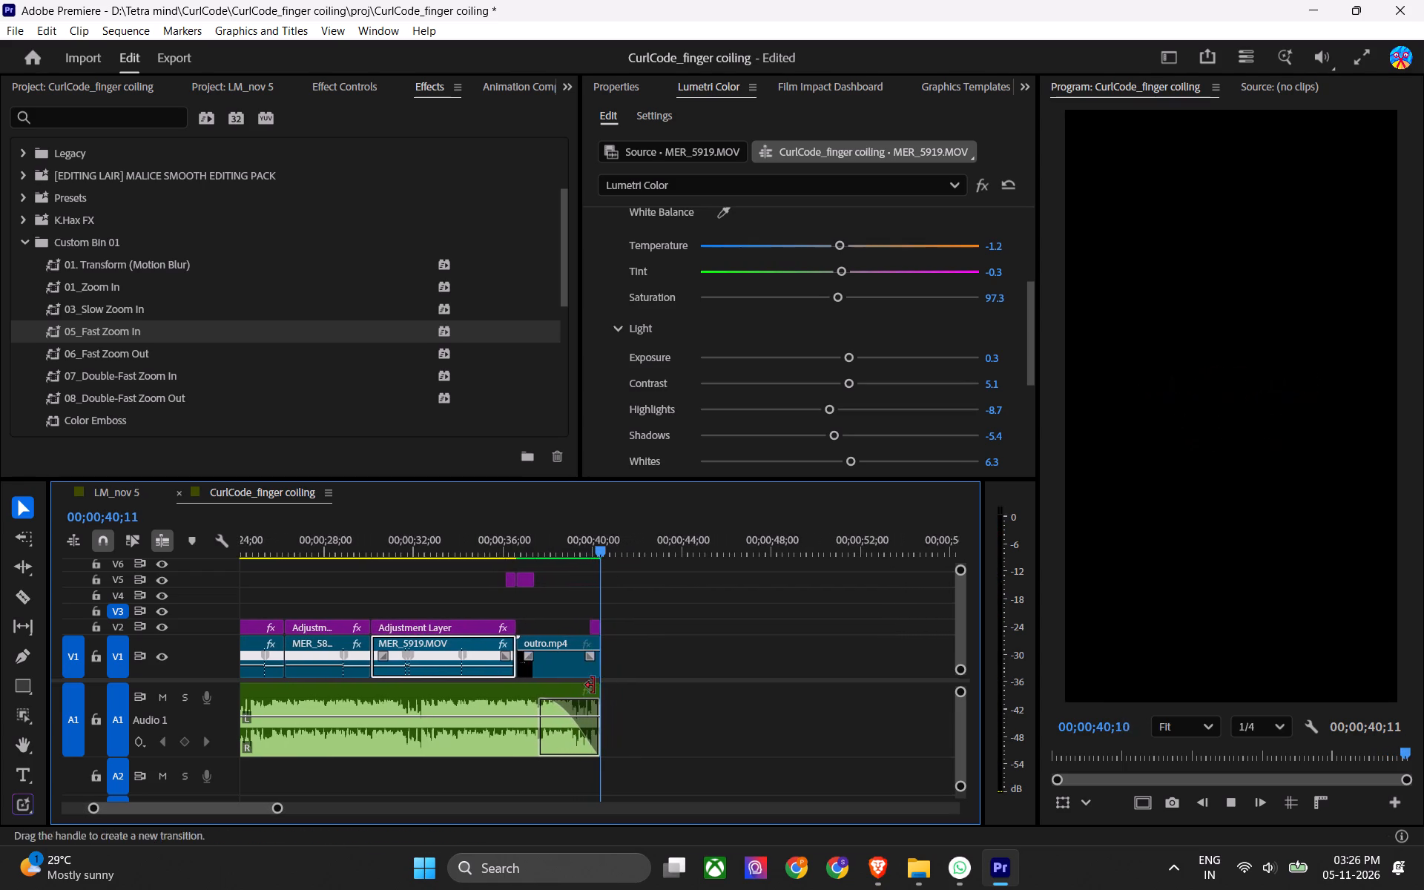
scroll(498, 639, "up", 10)
key("ctrl+s")
Play back the second section from C4966.MP4 and replay MER_5803.MOV to examine its pacing.
left_click(407, 550)
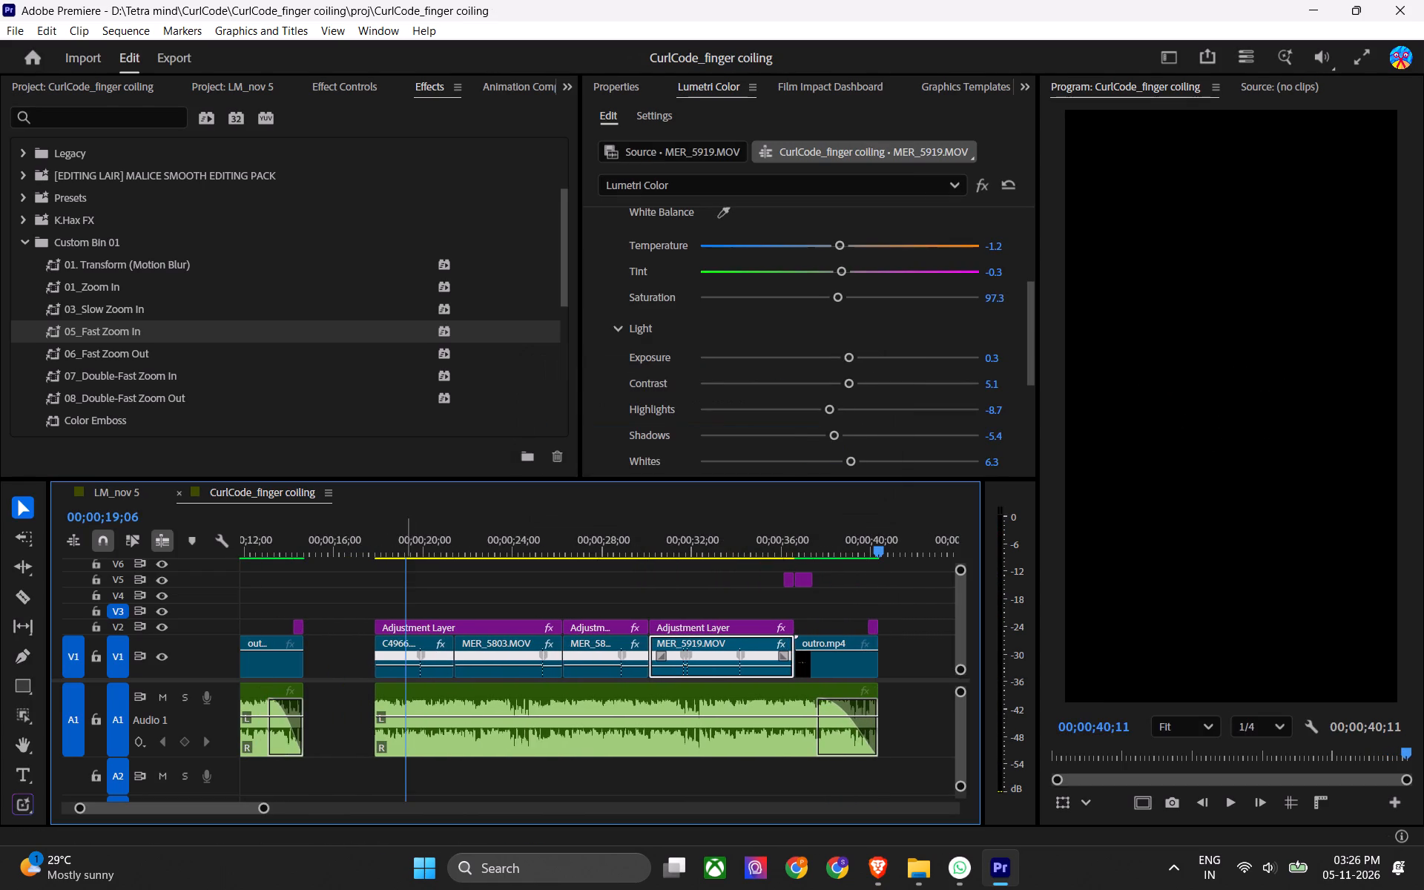
key("space")
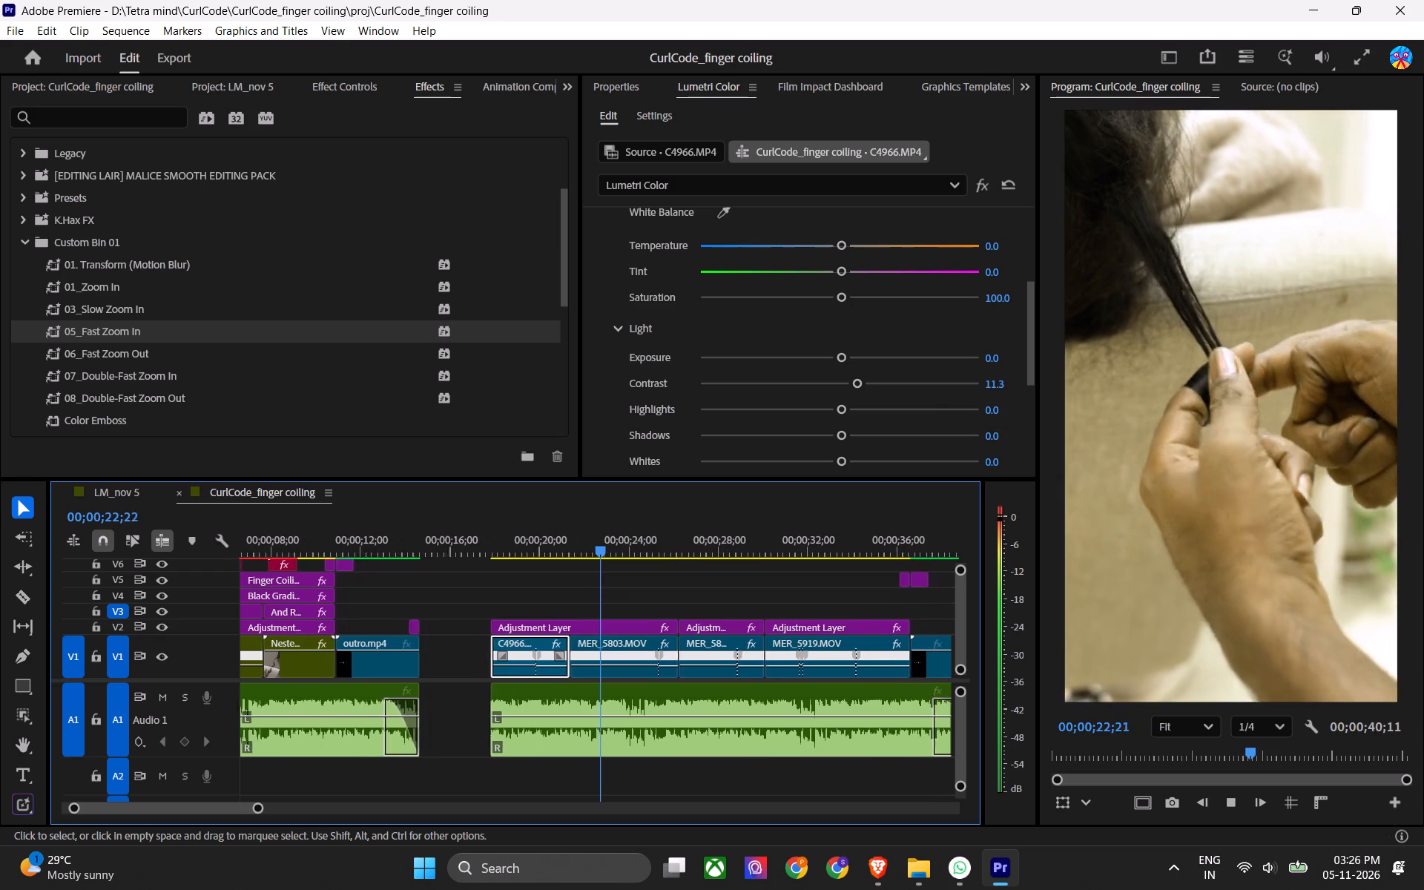
scroll(585, 644, "down", 7, "alt")
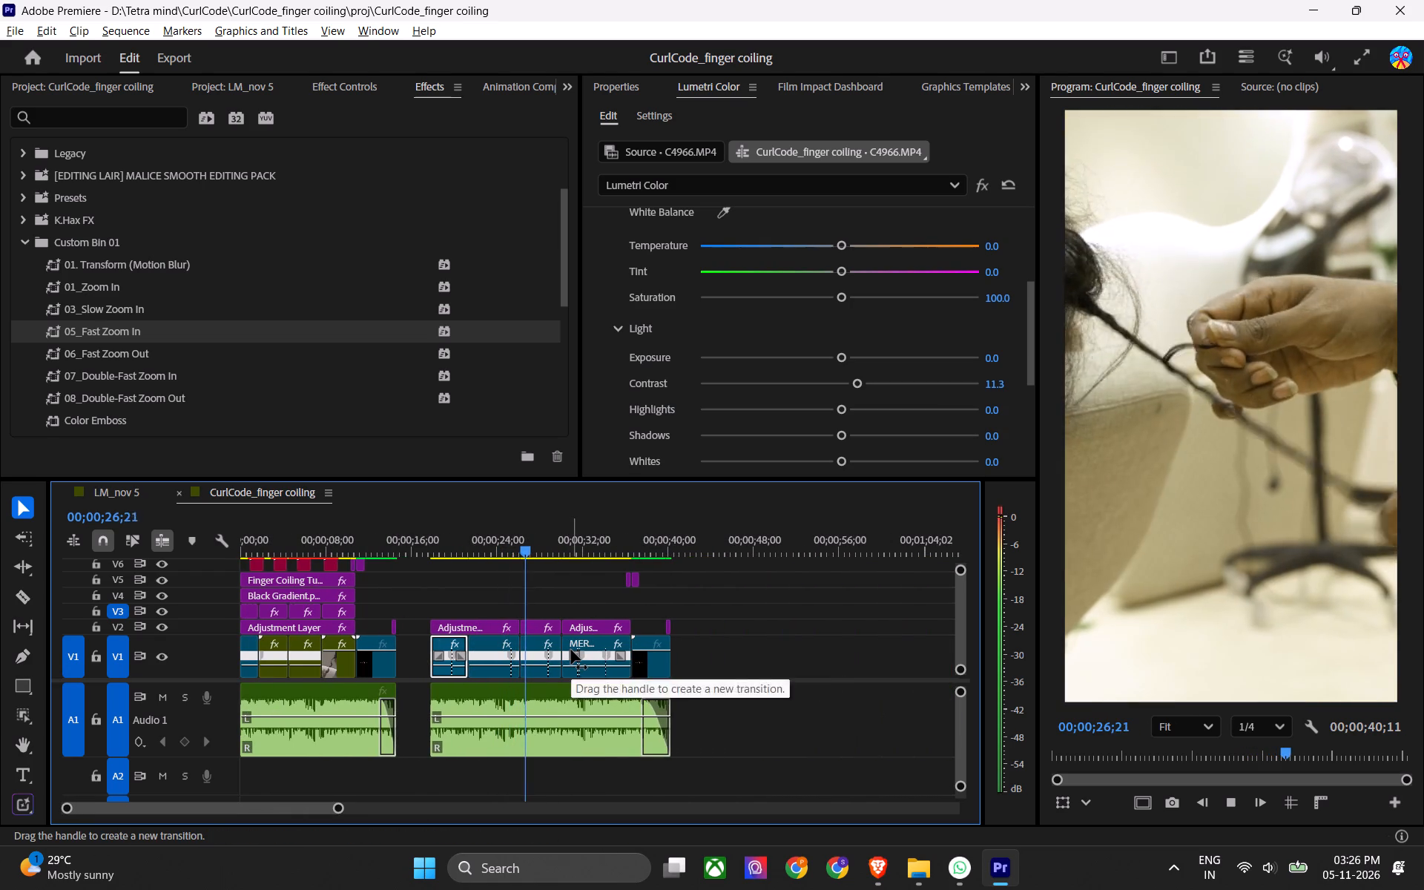
scroll(578, 672, "up", 3, "alt")
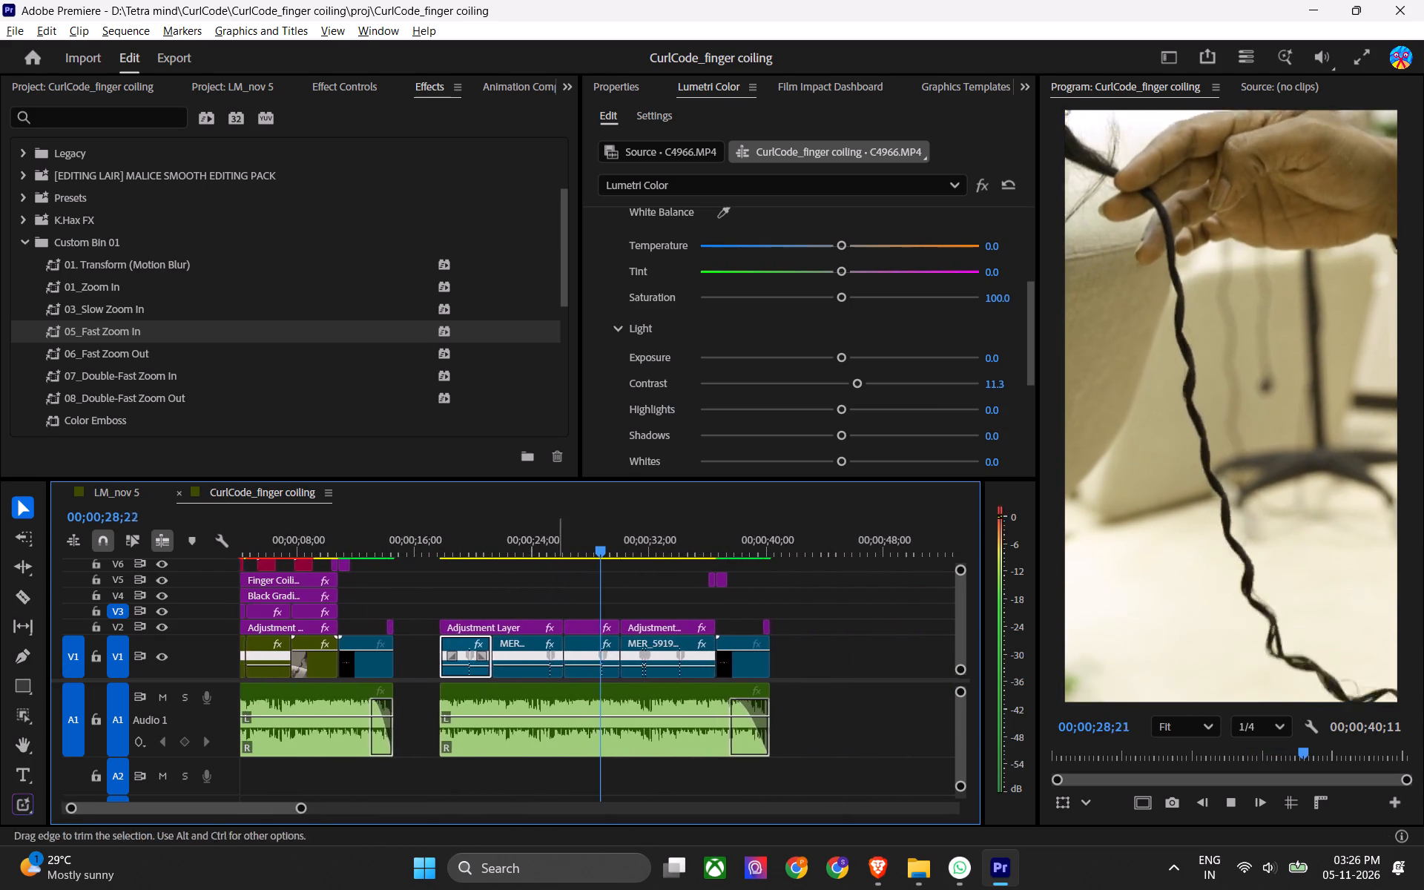
key("space")
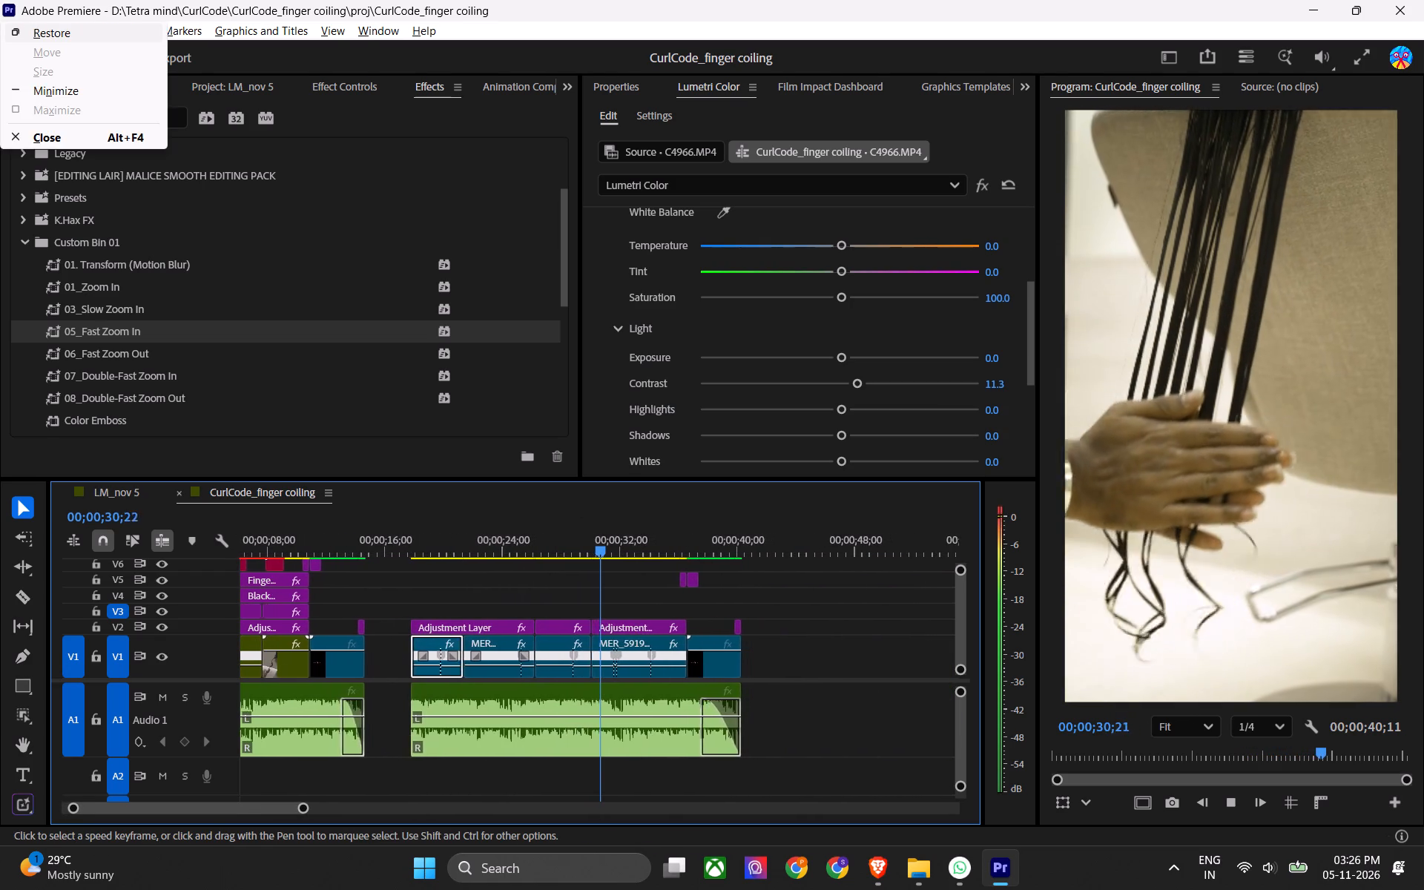
left_click(468, 524)
key("space")
scroll(593, 681, "up", 13, "alt")
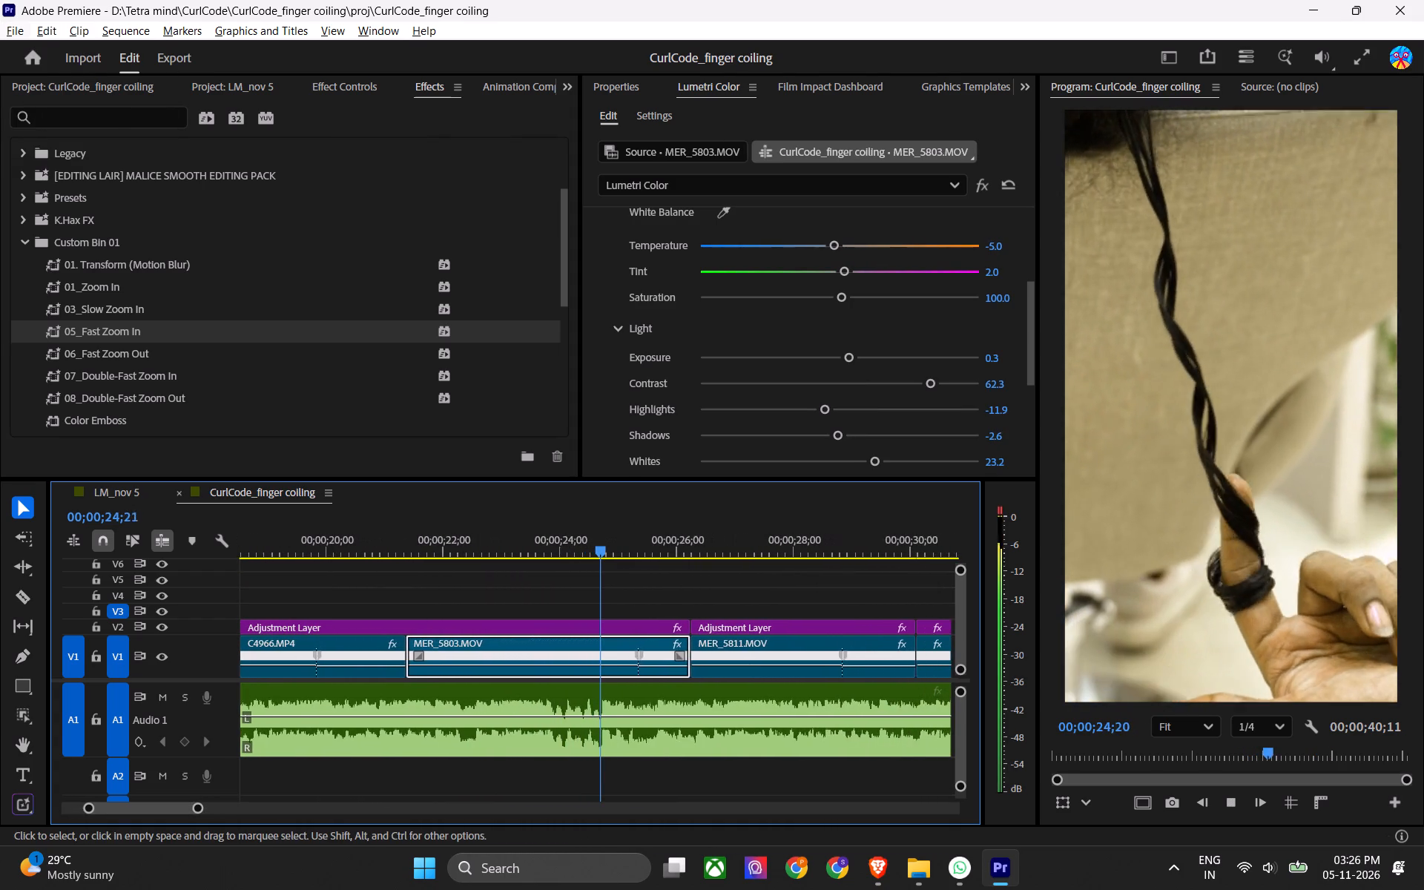
key("space")
Add a speed keyframe to MER_5803.MOV at 00;00;23;12 and raise the playback speed of the portion right after it.
left_click_drag(496, 547, 429, 571)
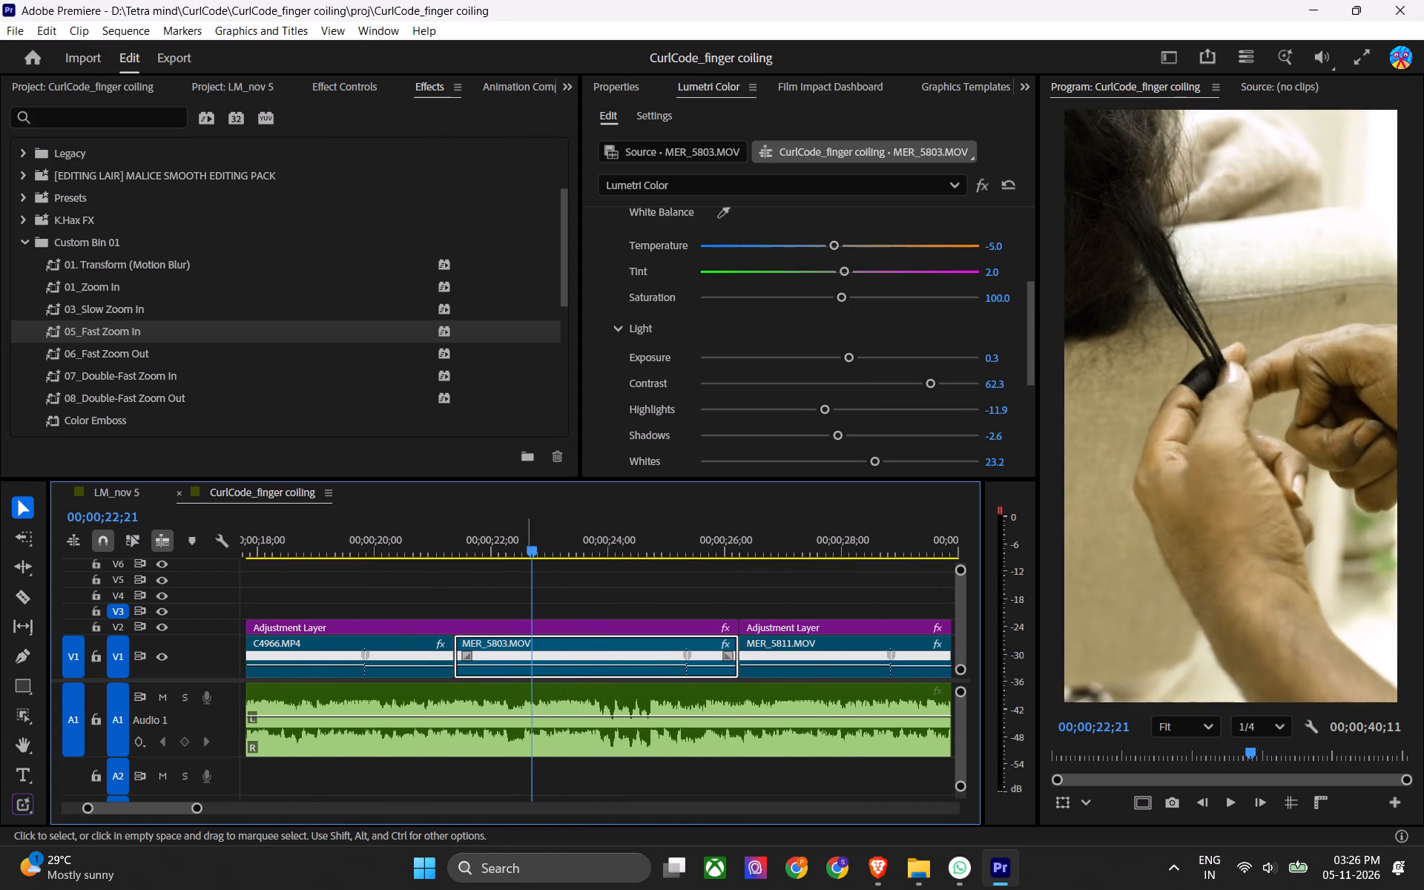
key("space")
key("space")
left_click(601, 665, "ctrl")
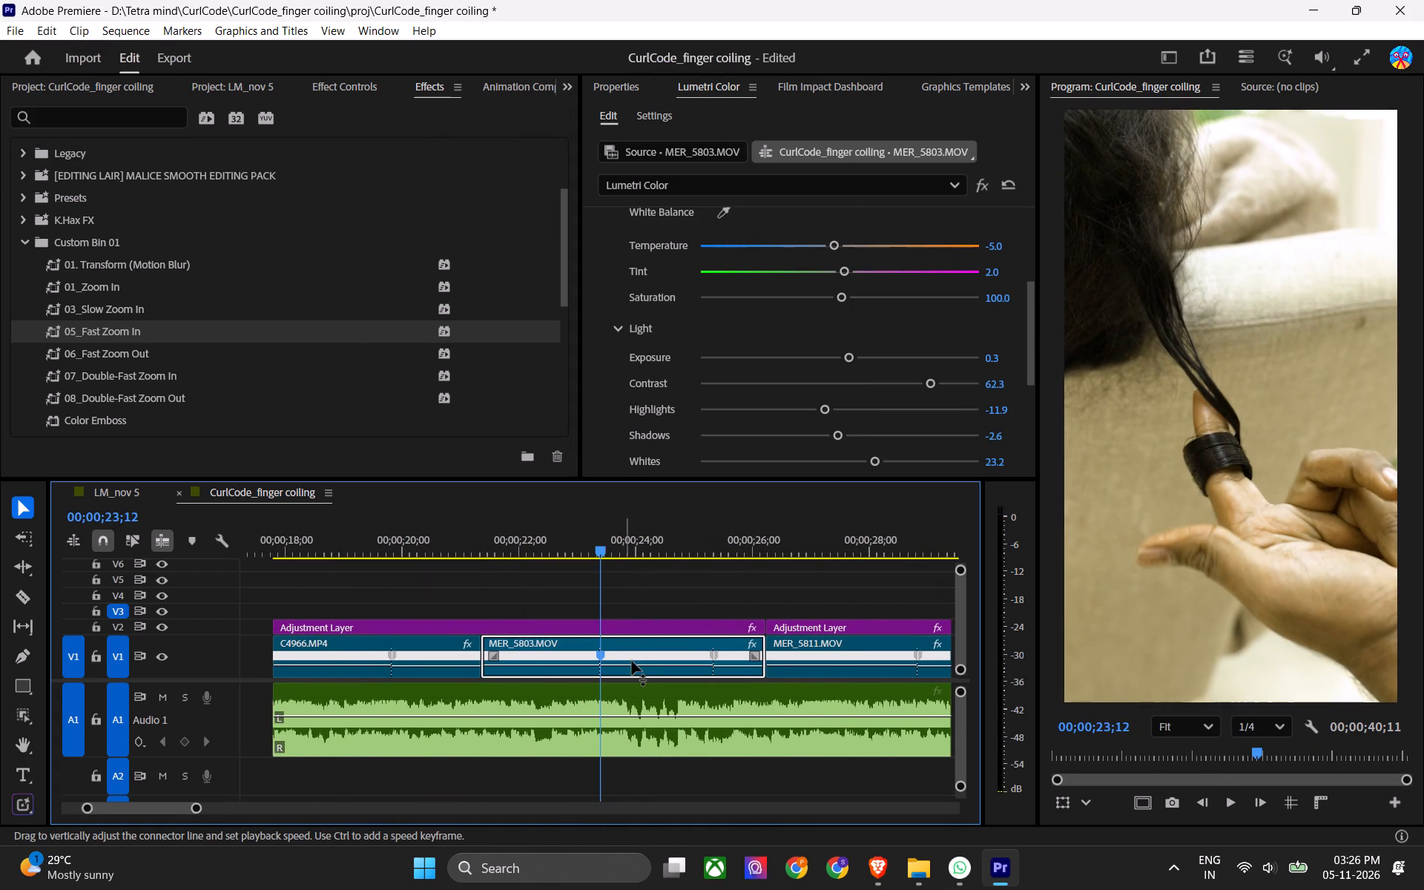
left_click_drag(635, 665, 636, 650)
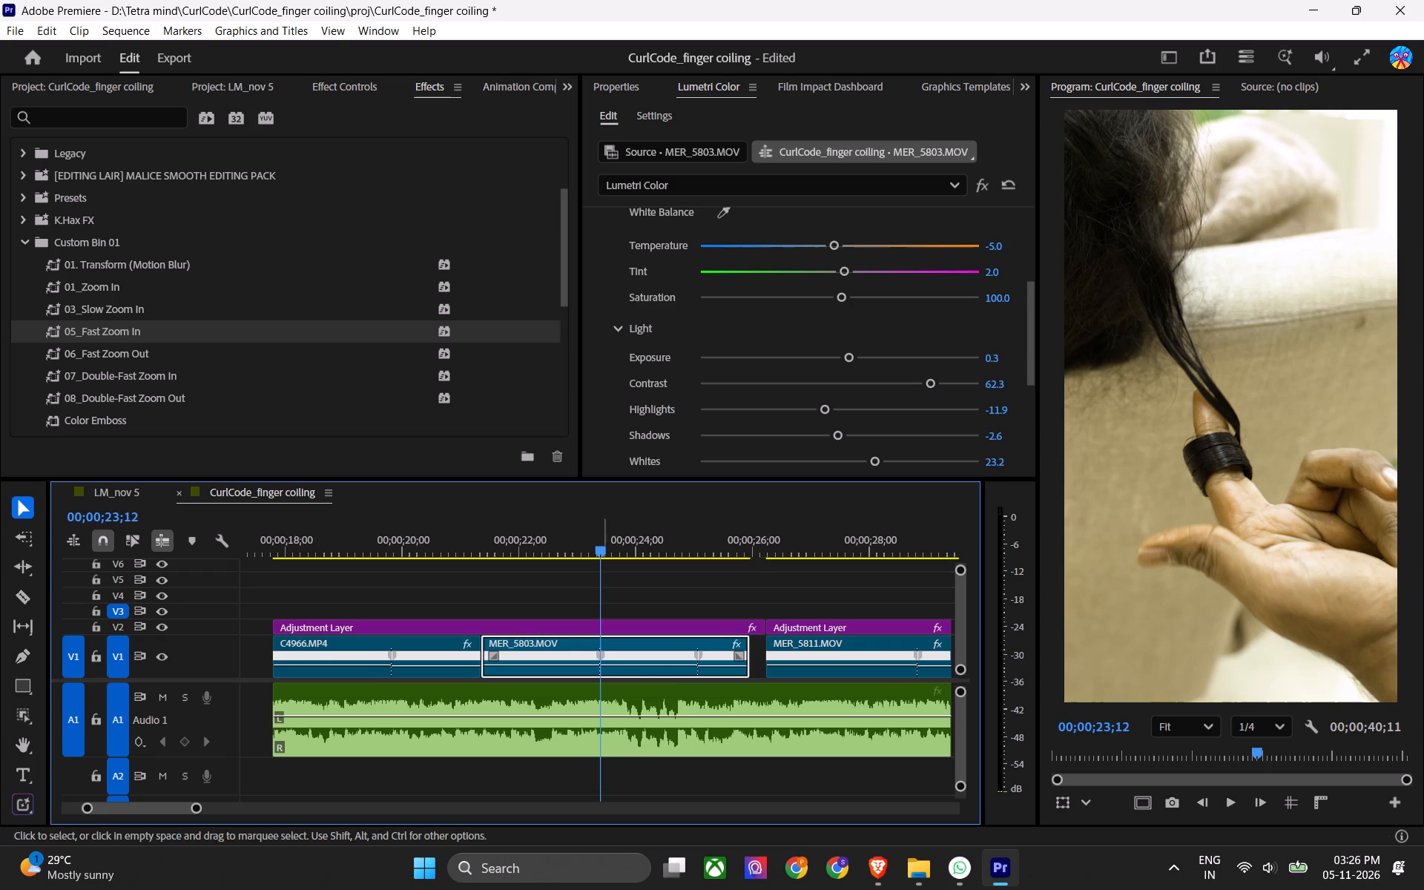
Play back the sped-up MER_5803.MOV and extend its end to meet MER_5811.MOV.
left_click_drag(563, 534, 555, 535)
key("space")
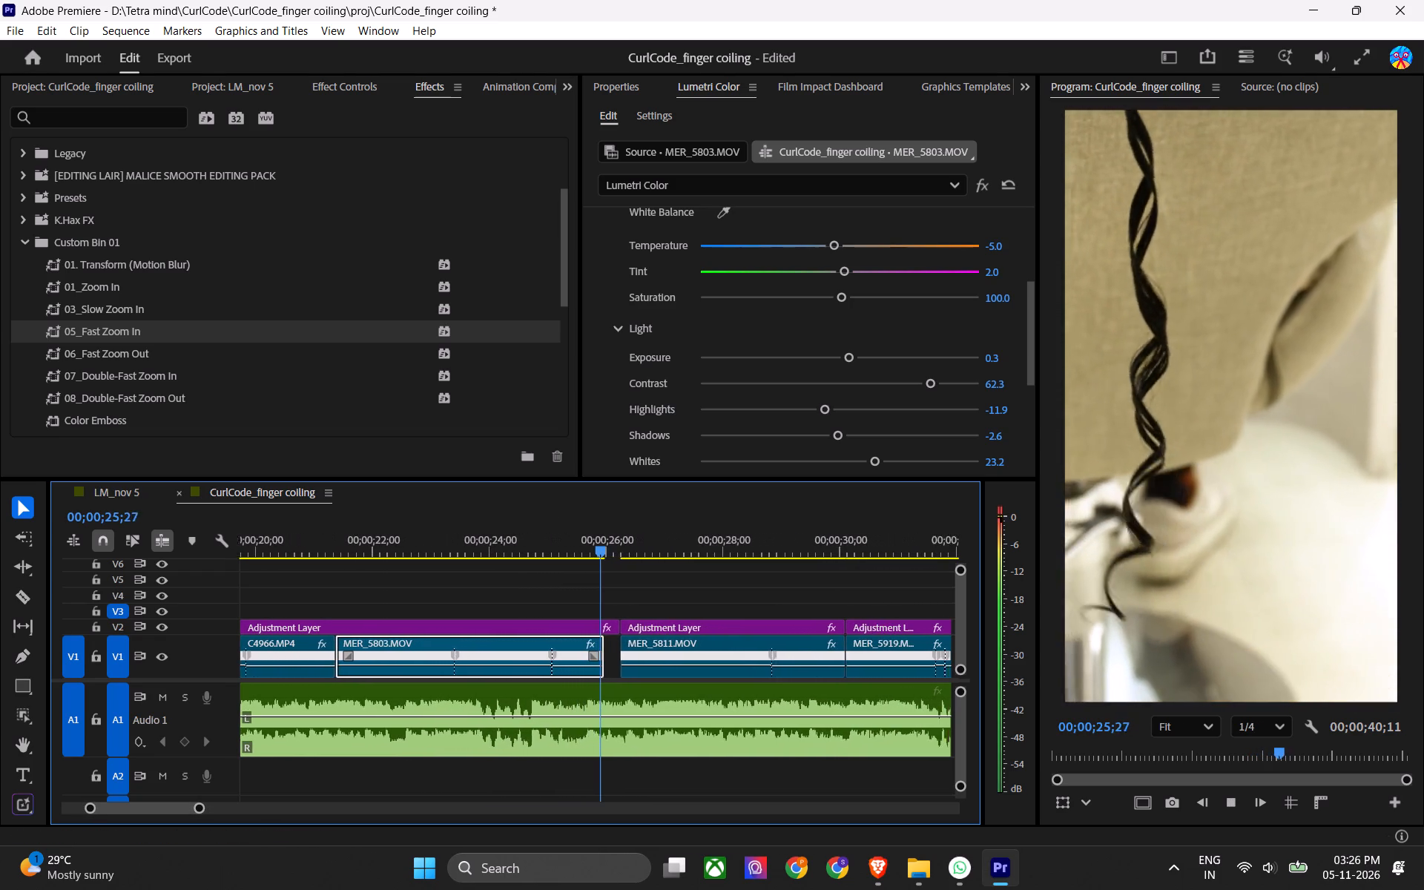
key("space")
left_click_drag(578, 639, 589, 642)
Play back MER_5803.MOV around its end and middle to review the new speed changes.
left_click_drag(556, 521, 550, 523)
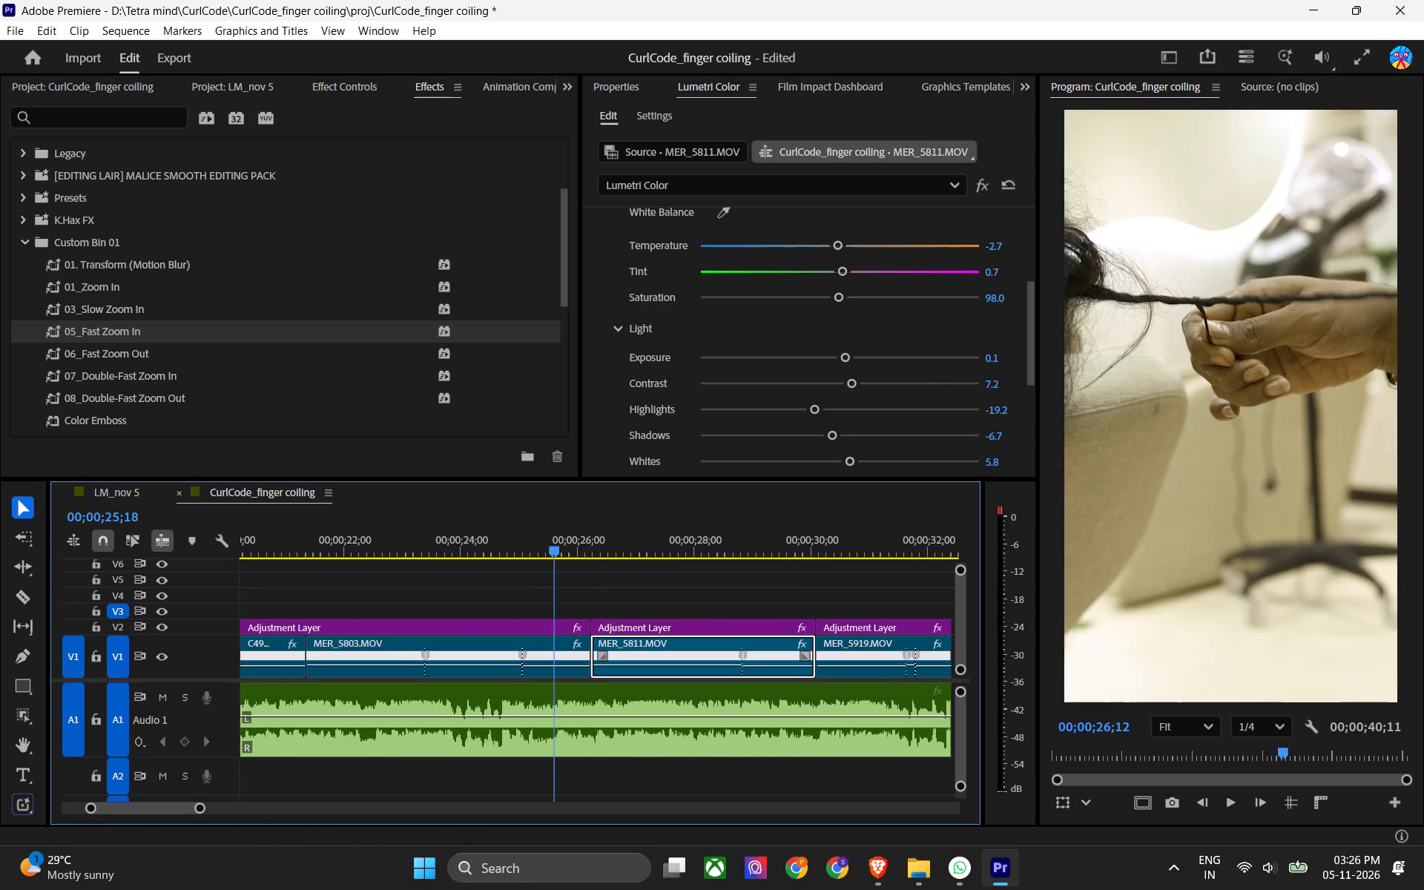
left_click_drag(550, 523, 538, 527)
key("space")
key("space")
left_click_drag(563, 547, 533, 554)
key("space")
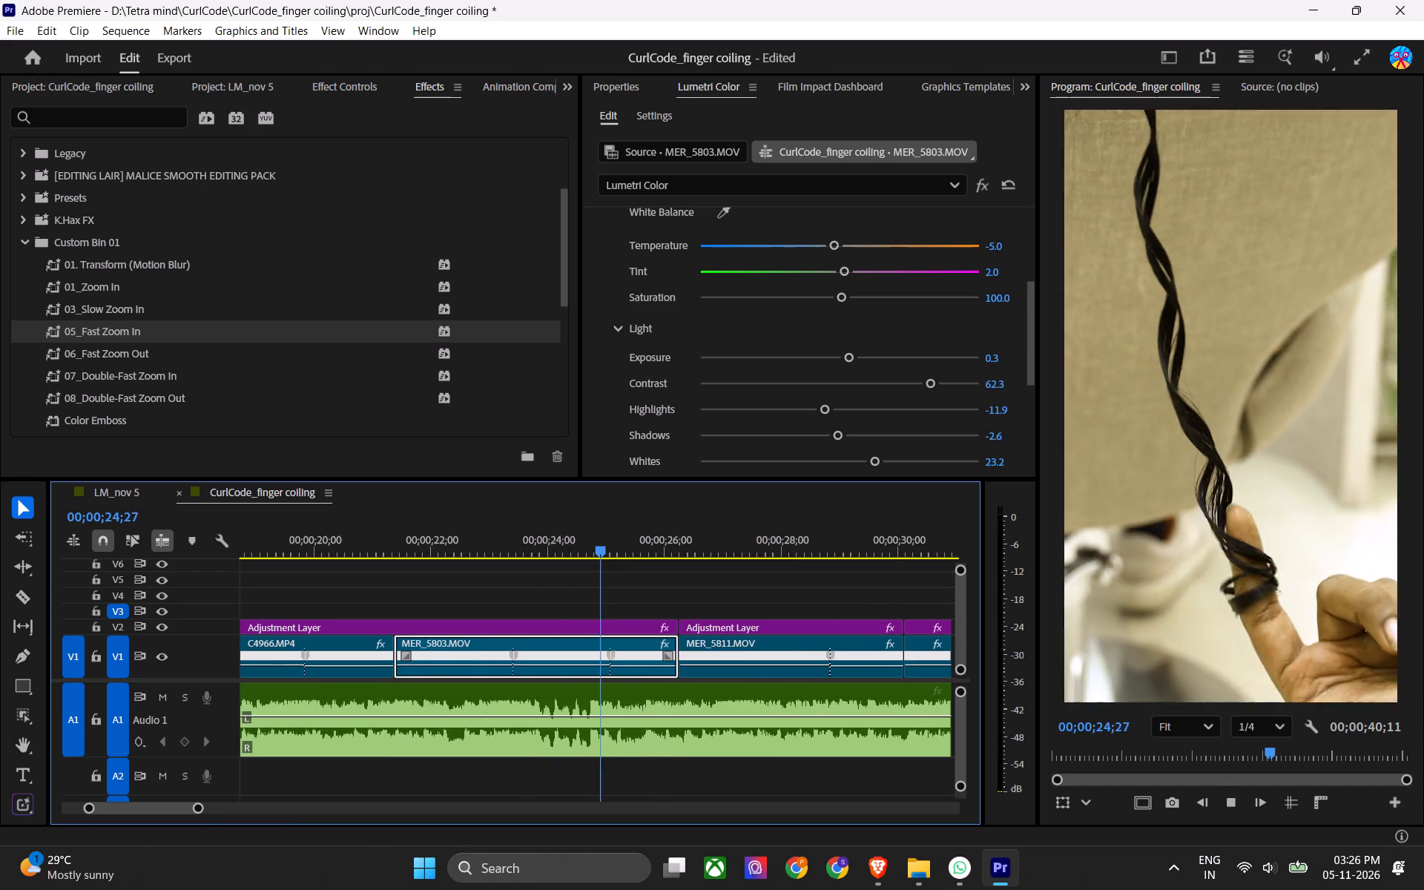
key("space")
Raise MER_5803.MOV's playback speed slightly before its first speed keyframe and between its first and second speed keyframes.
scroll(577, 635, "up", 6)
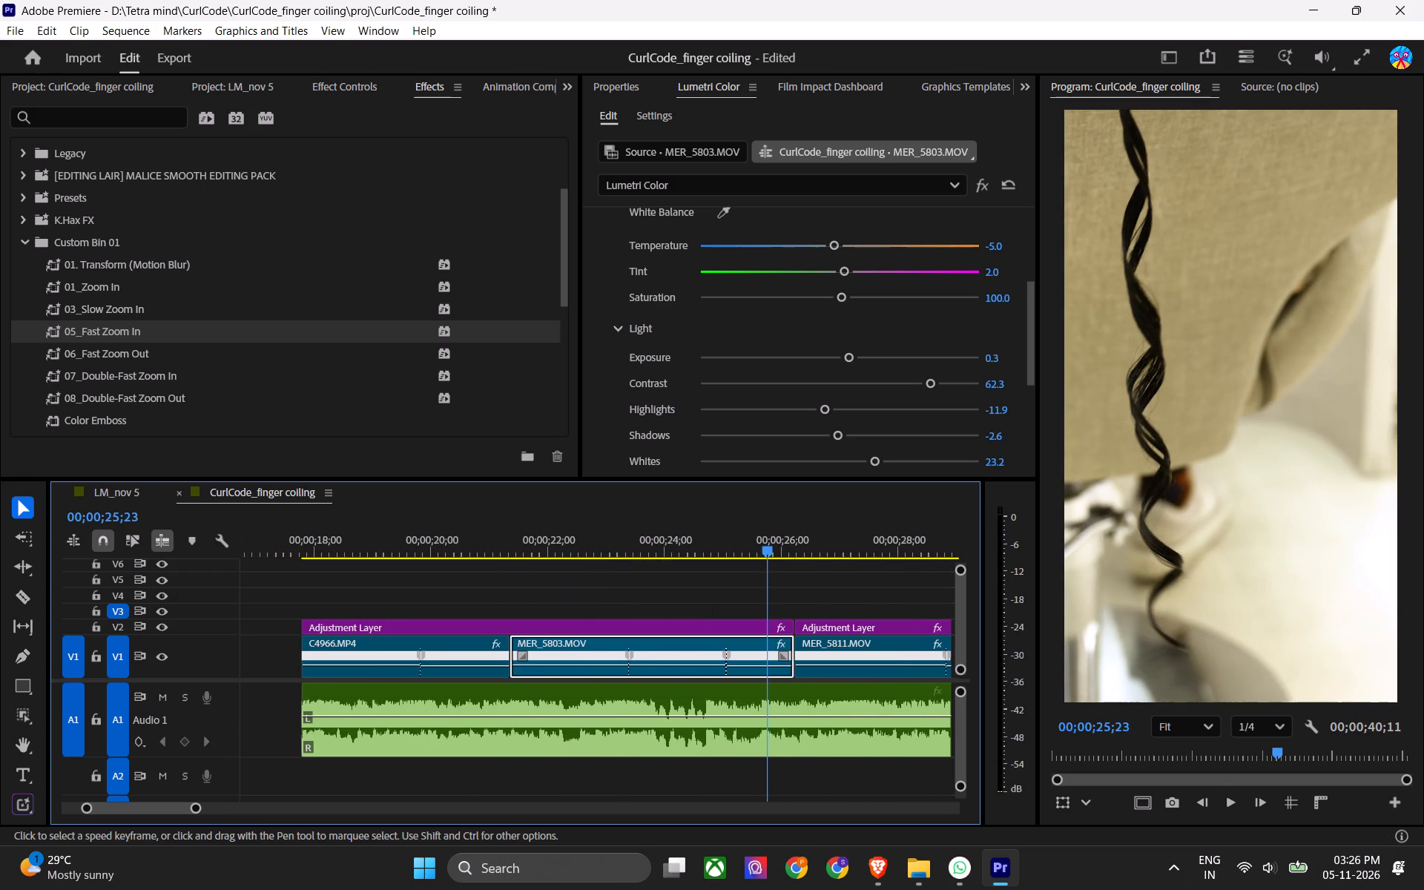
left_click_drag(597, 668, 594, 668)
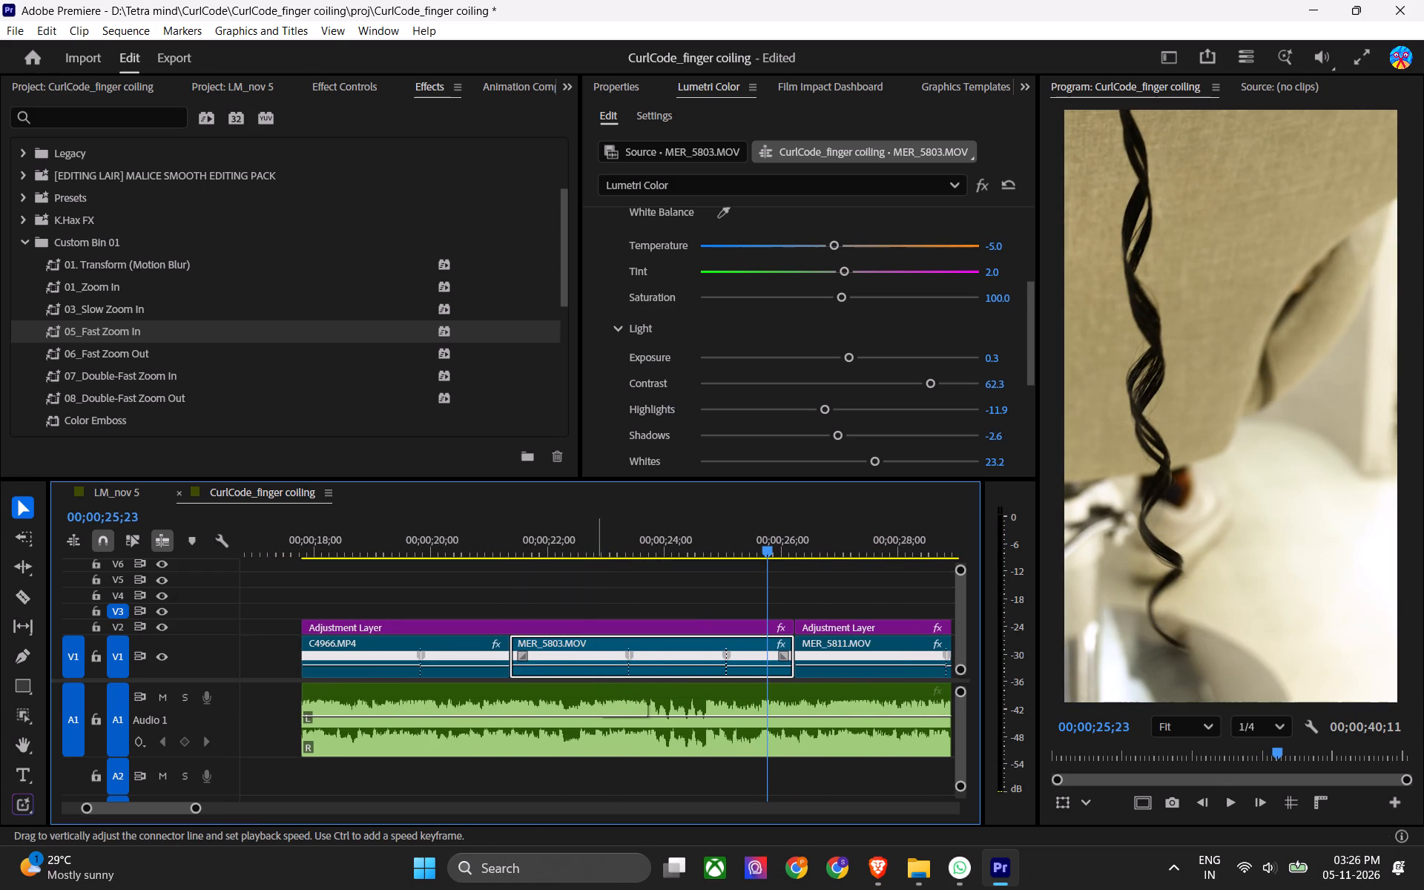
left_click_drag(594, 668, 585, 666)
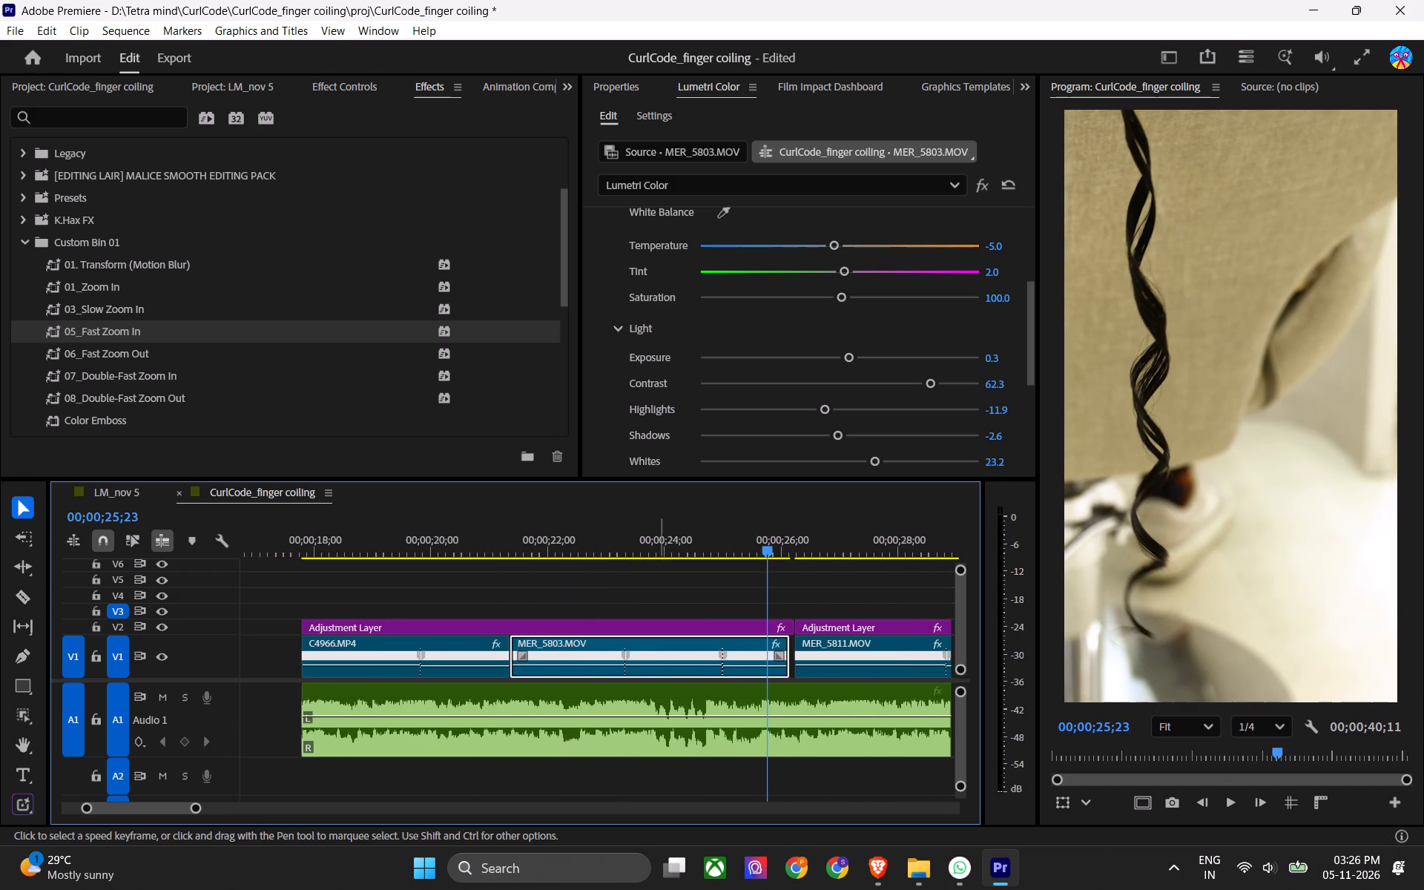
left_click_drag(663, 667, 663, 660)
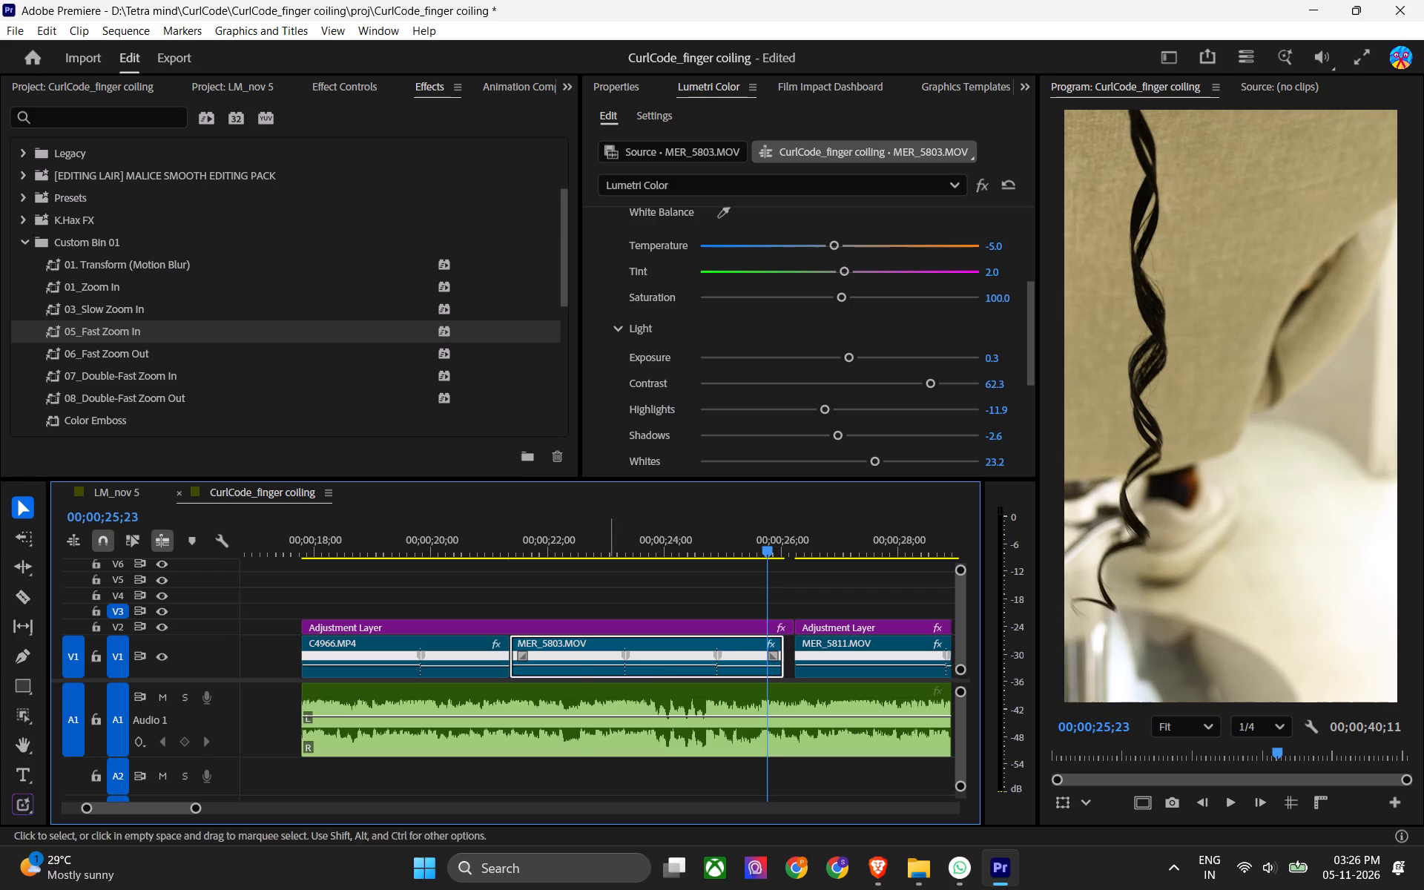
Play back MER_5803.MOV from its cut with C4966.MP4, and replay its later part to review the speed changes.
left_click_drag(585, 528, 512, 550)
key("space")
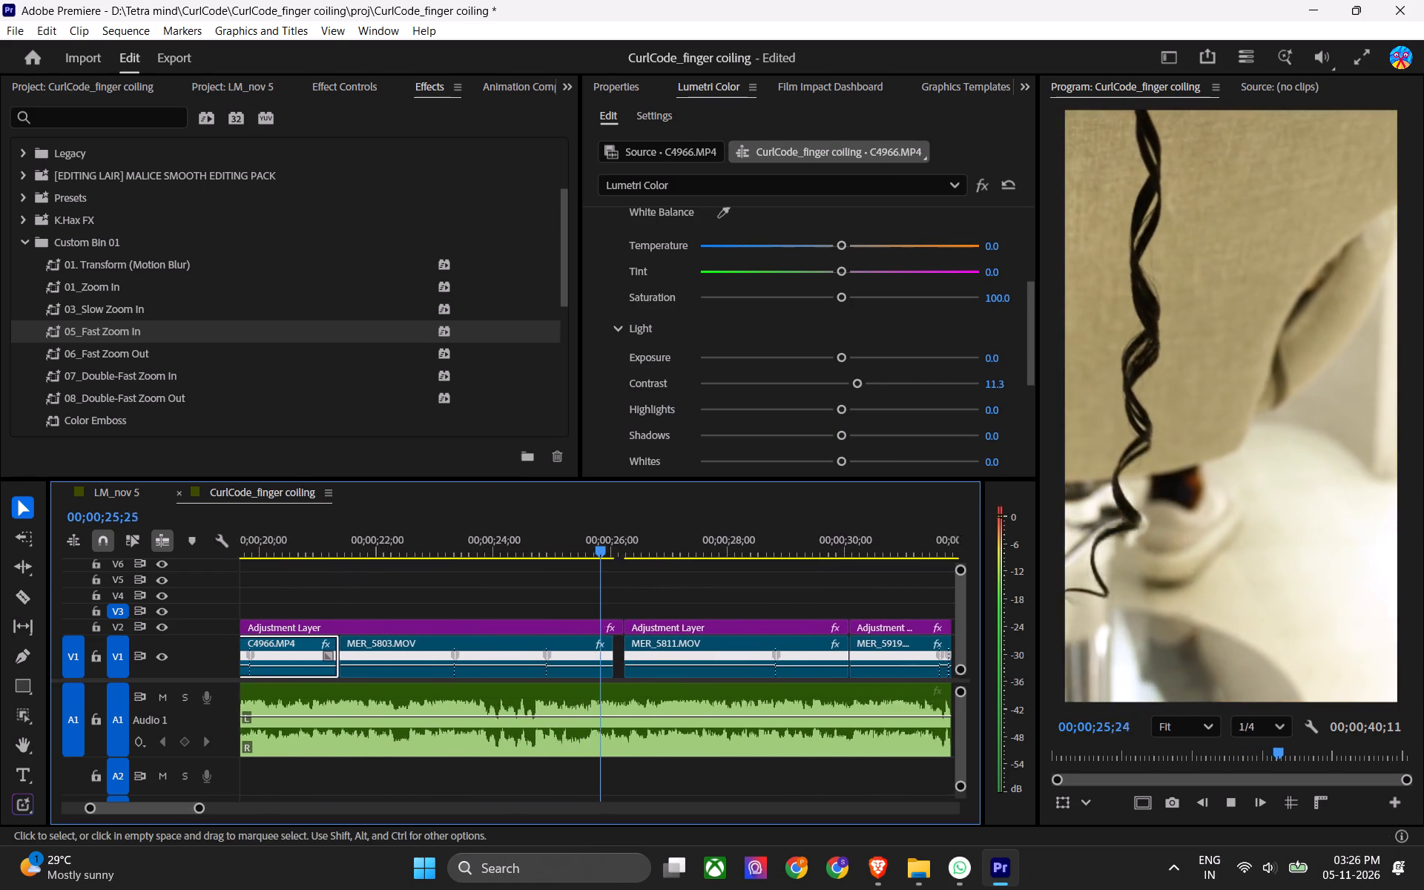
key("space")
left_click_drag(519, 530, 511, 531)
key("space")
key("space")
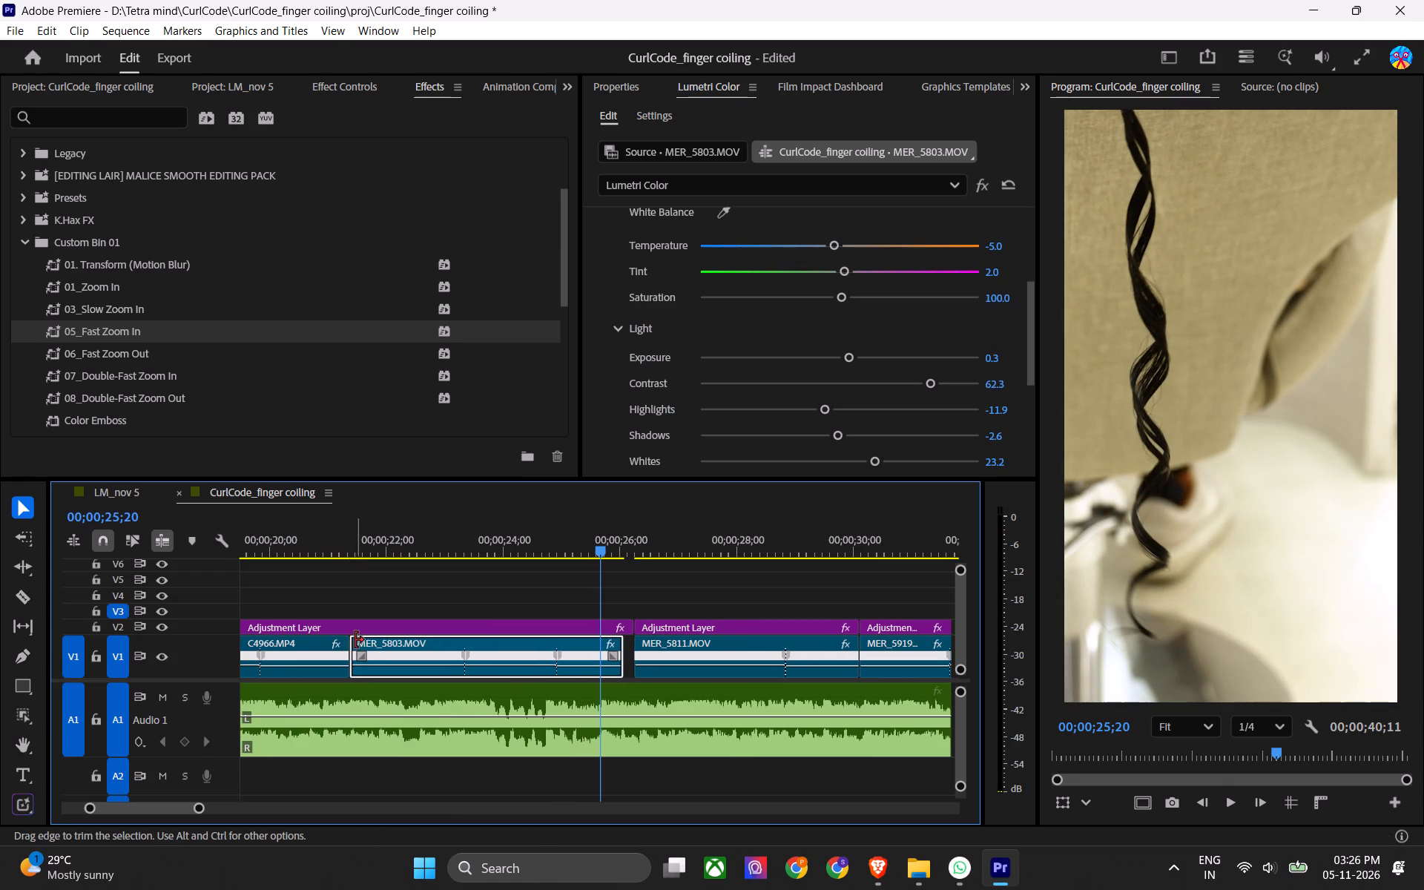
Trim a few frames off the start of MER_5803.MOV and move the clip back against the end of C4966.MP4.
left_click_drag(358, 640, 372, 645)
left_click_drag(385, 646, 377, 648)
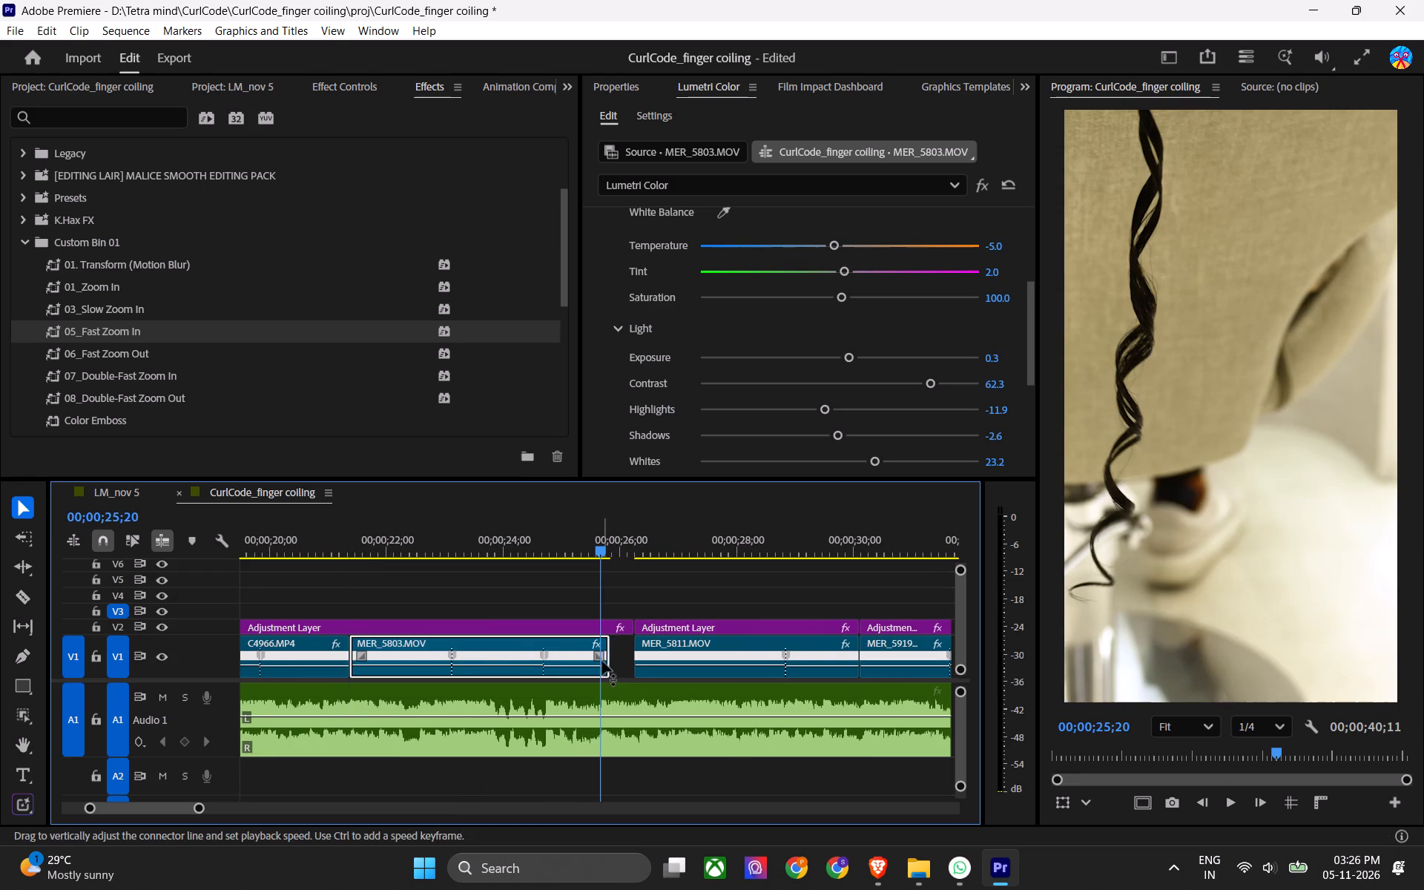
Shorten the adjustment layer above MER_5803.MOV to the clip's end and ripple-delete the gap before MER_5811.MOV.
left_click(607, 648)
left_click_drag(623, 626, 587, 622)
left_click(616, 647)
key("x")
scroll(569, 665, "down", 7, "alt")
scroll(570, 667, "up", 7)
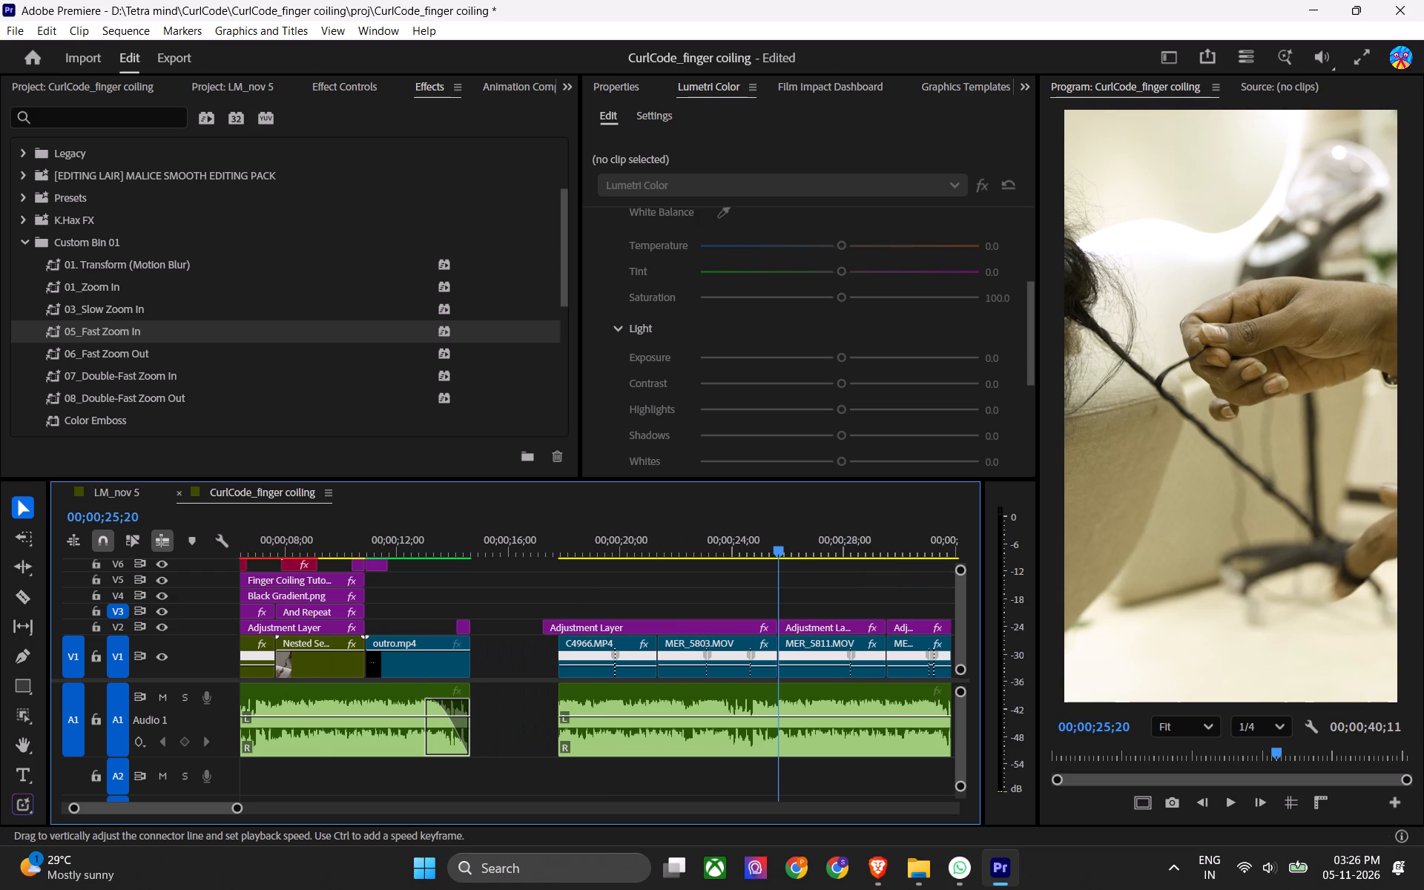
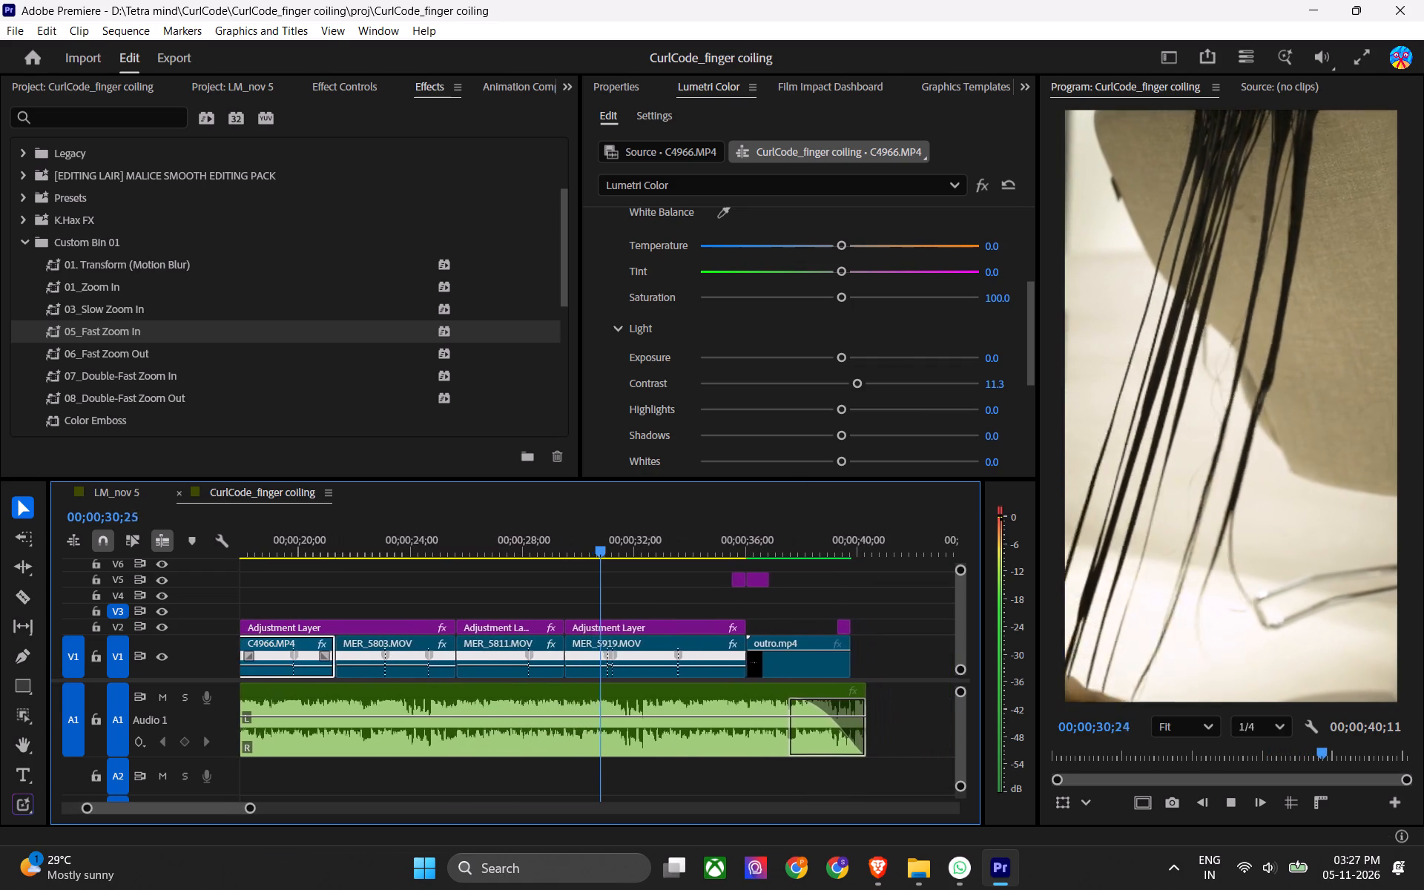
Select the Finger Coiling Tutorial title on V5 together with the four groups of red clips on V6 to V8 in the first edit.
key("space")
scroll(546, 631, "down", 6, "alt")
scroll(556, 636, "up", 6)
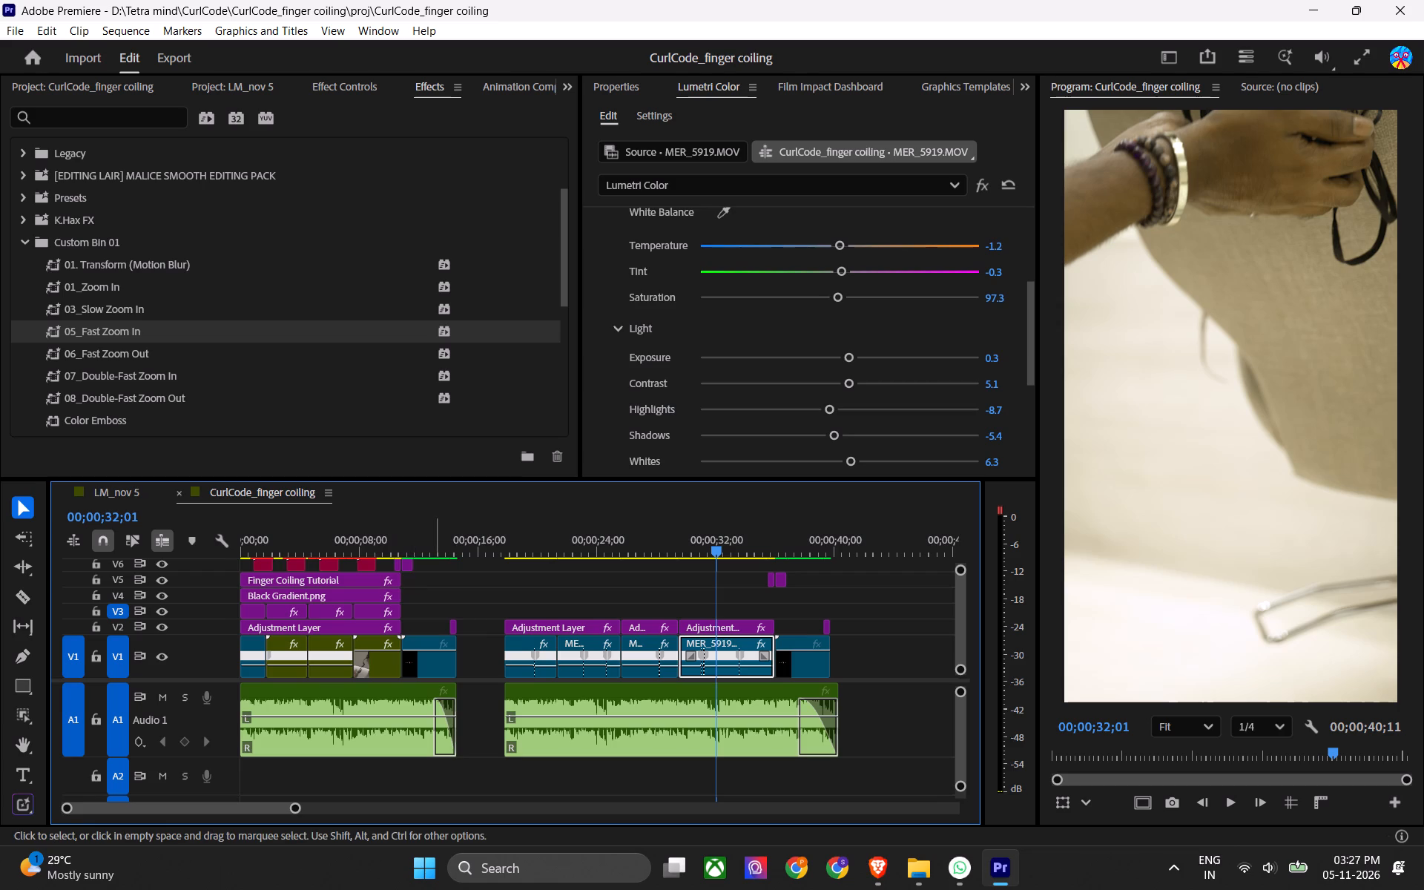
key("grave")
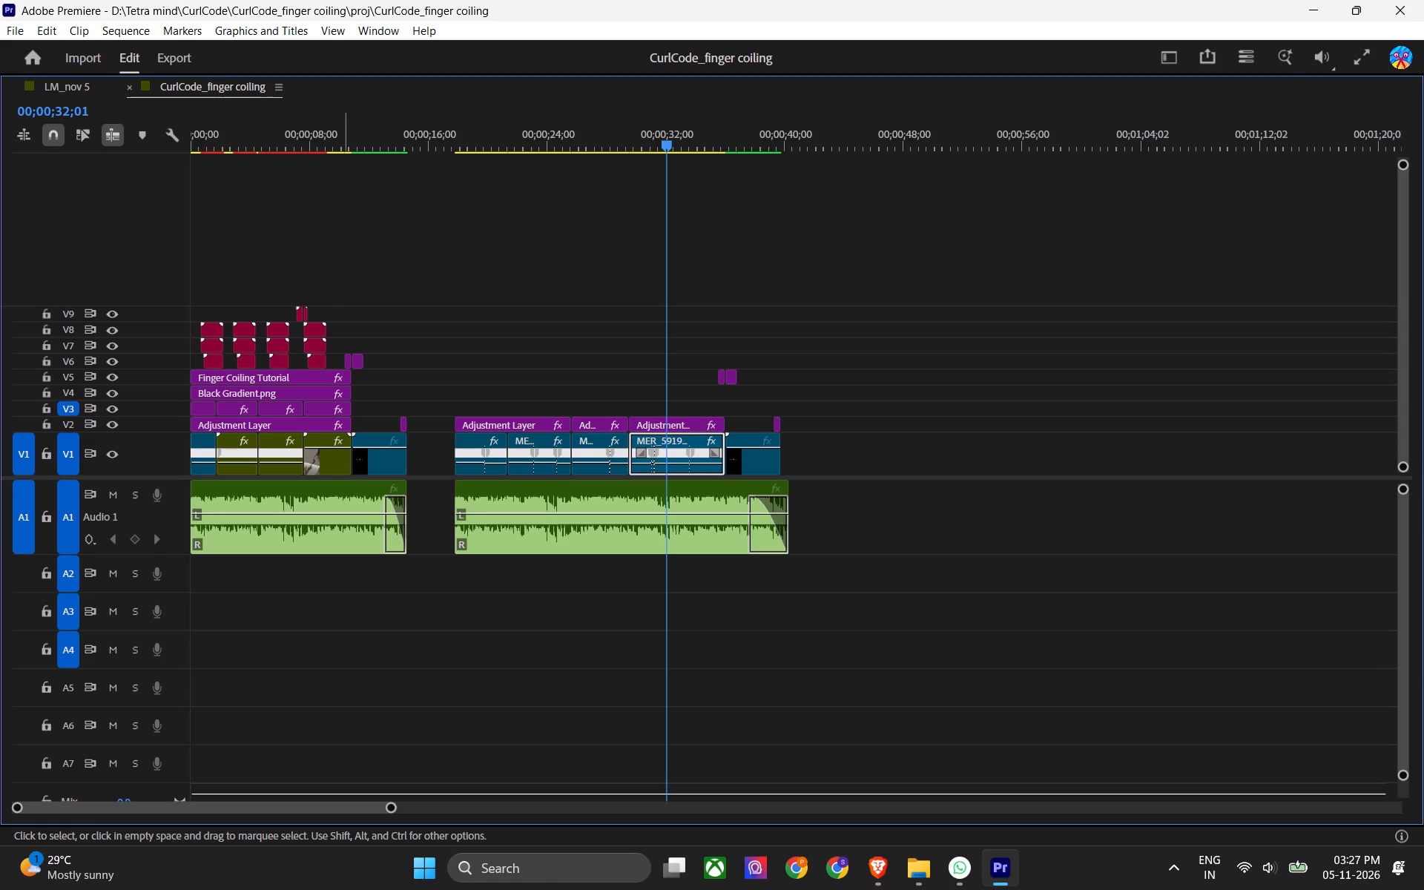
left_click_drag(342, 330, 202, 373)
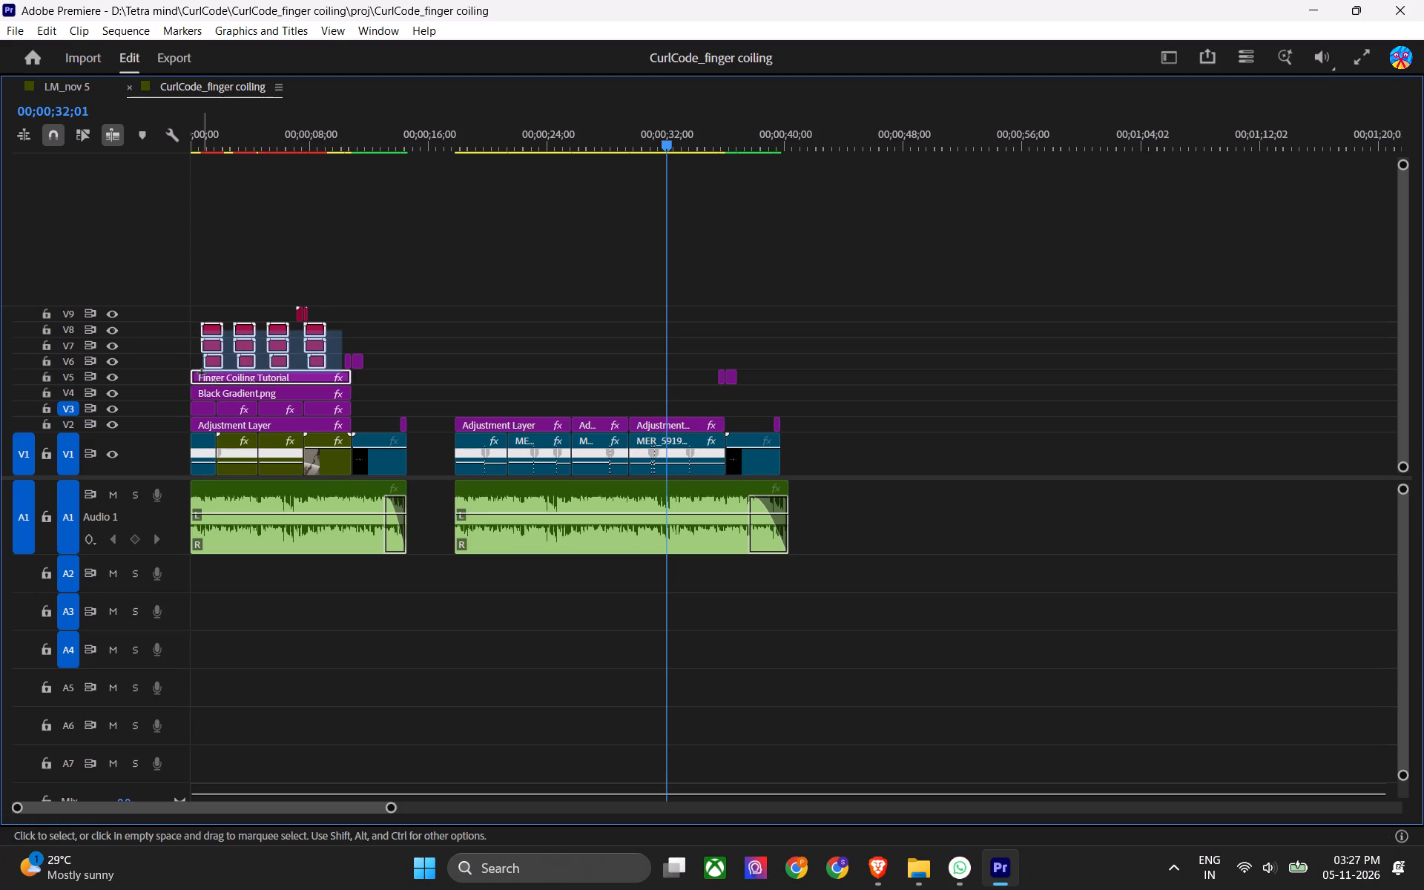
Copy the Finger Coiling Tutorial title, Black Gradient.png and red overlay clips from the first section onto the start of the second section.
left_click_drag(202, 373, 189, 392)
left_click_drag(228, 394, 495, 414)
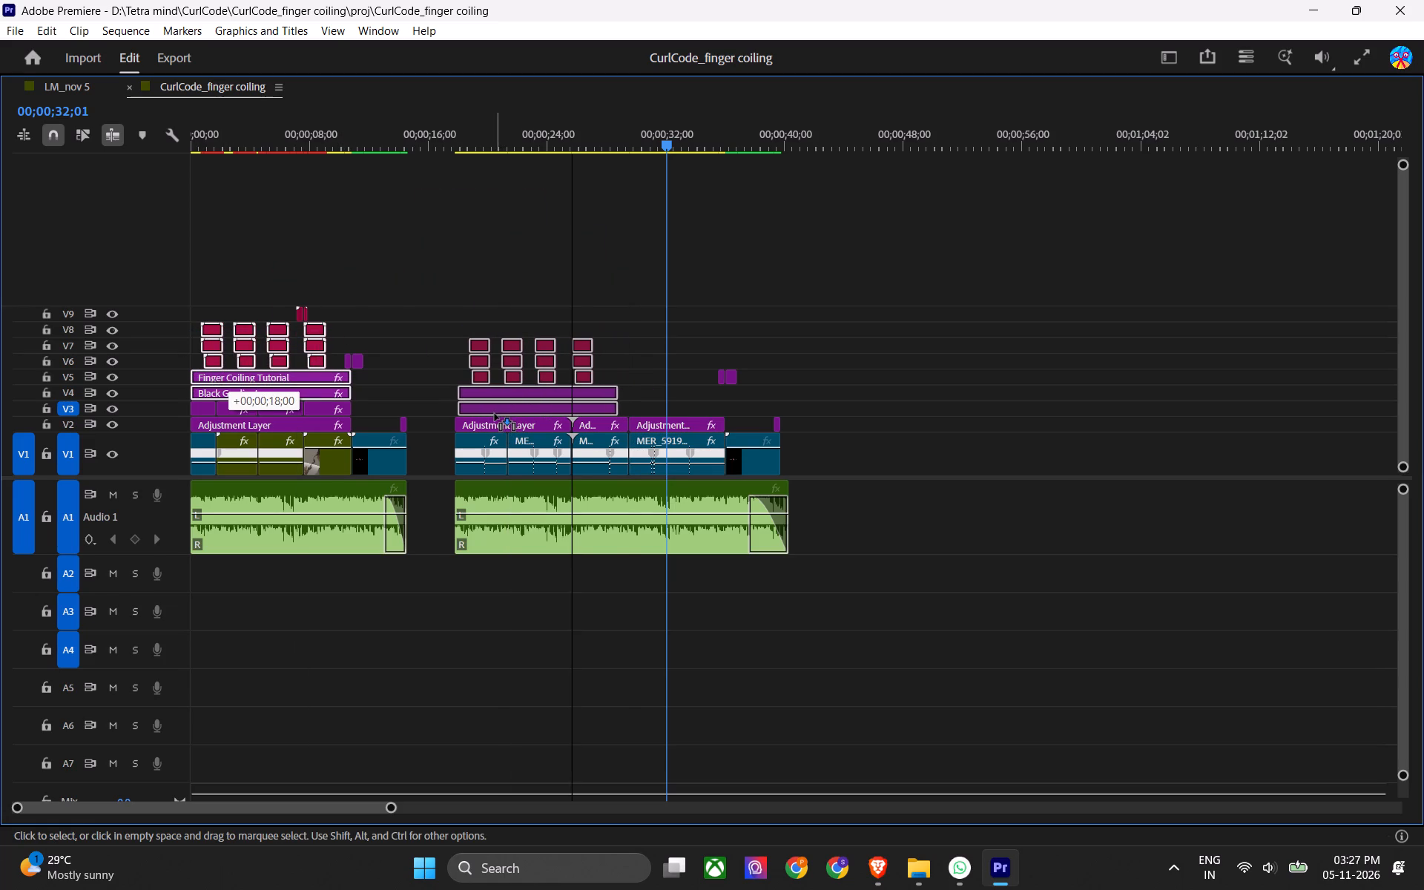
left_click_drag(495, 414, 489, 415)
Extend the copied Finger Coiling Tutorial title and Black Gradient.png to the end of MER_5919.MOV and save the project.
scroll(524, 421, "up", 5, "alt")
left_click_drag(693, 373, 685, 405)
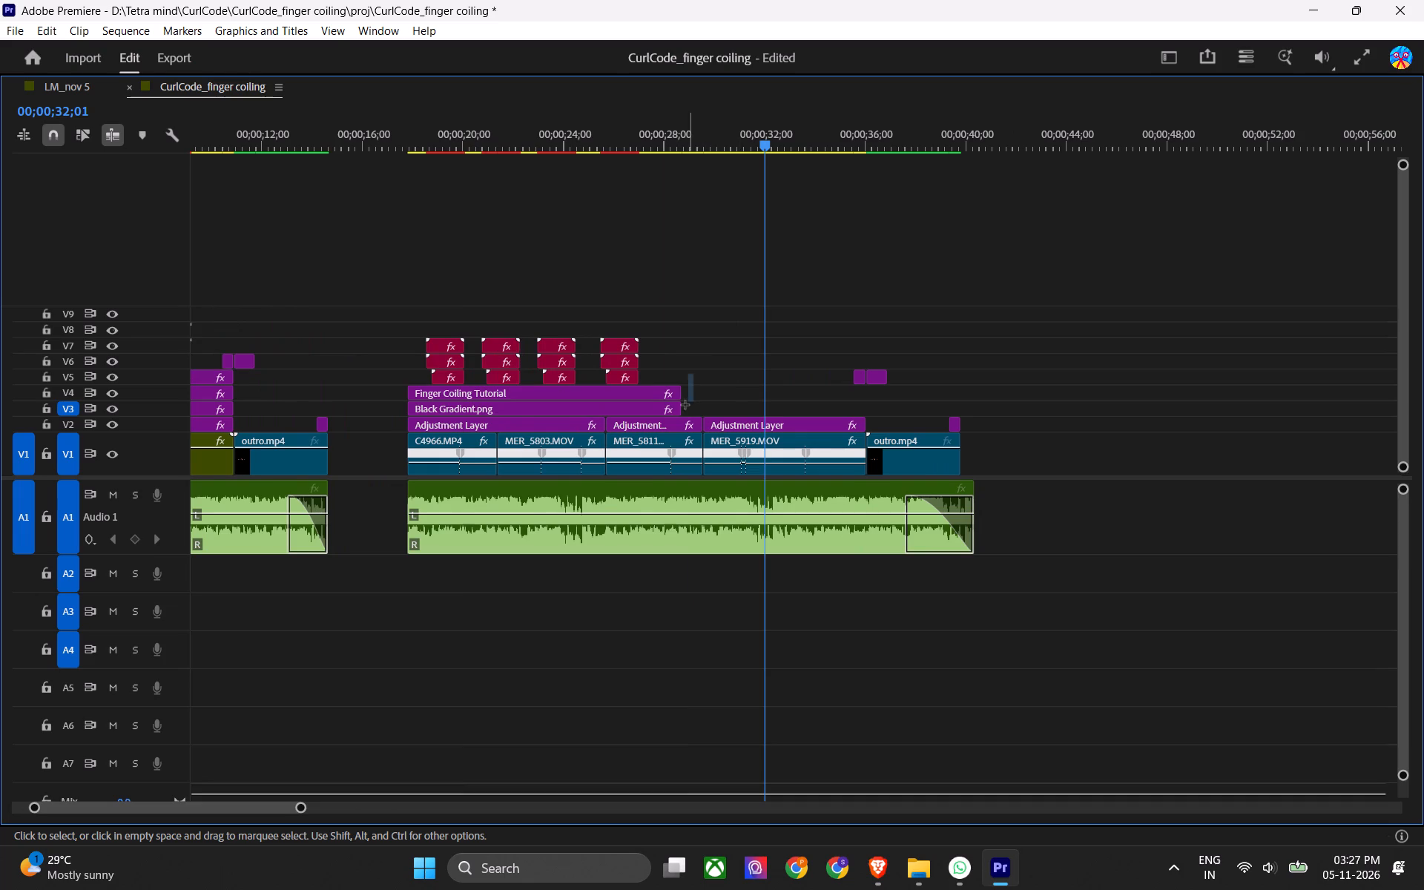
left_click_drag(685, 405, 674, 416)
left_click_drag(685, 399, 866, 394)
key("ctrl+s")
Turn off snapping and spread the second, third and fourth red overlay stacks to start at about 00;00;22, 00;00;25 and 00;00;28.
left_click(701, 296, "ctrl")
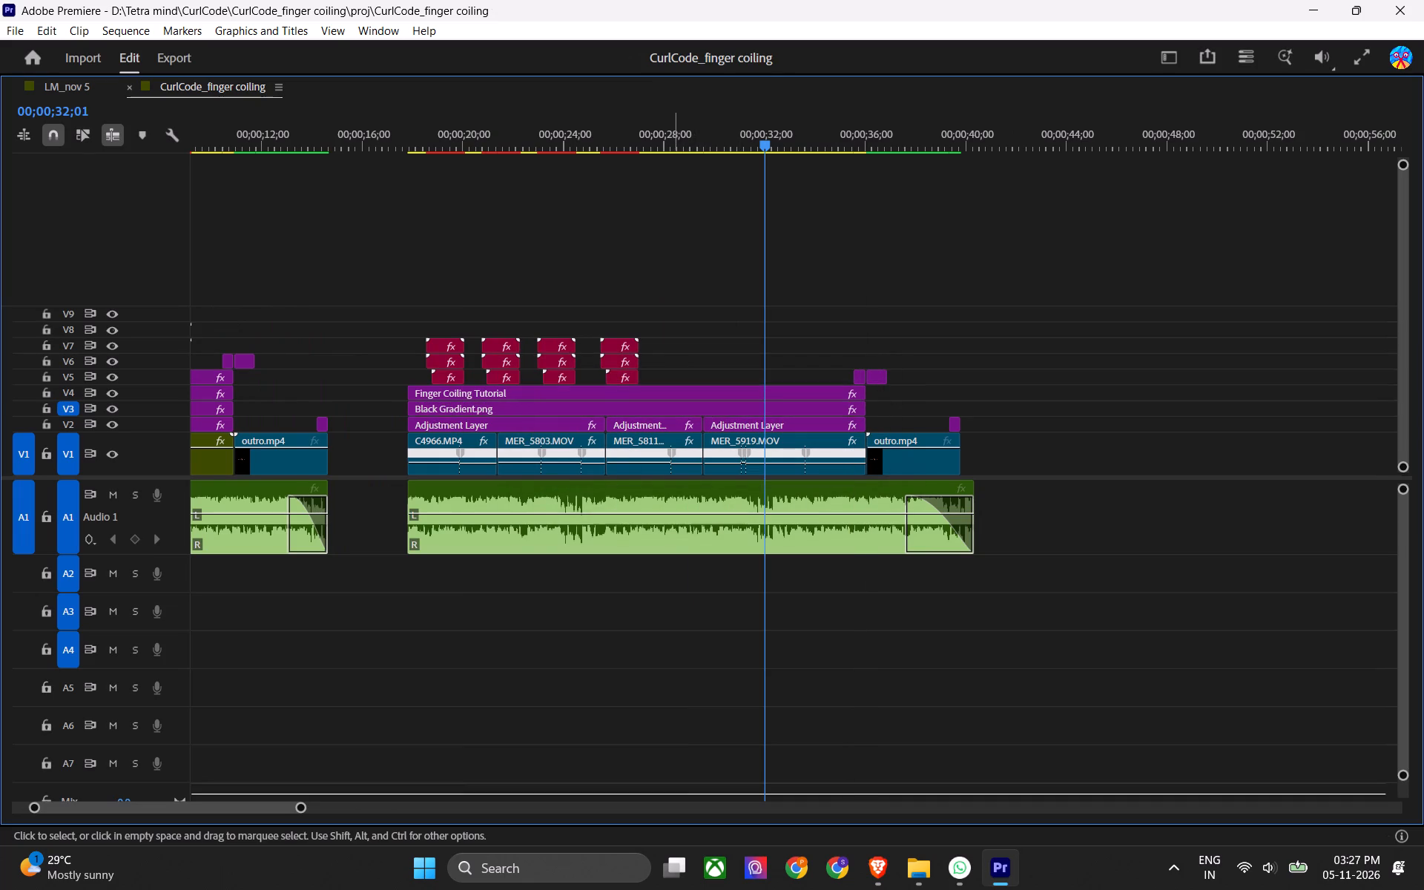
left_click_drag(671, 304, 485, 375)
key("s")
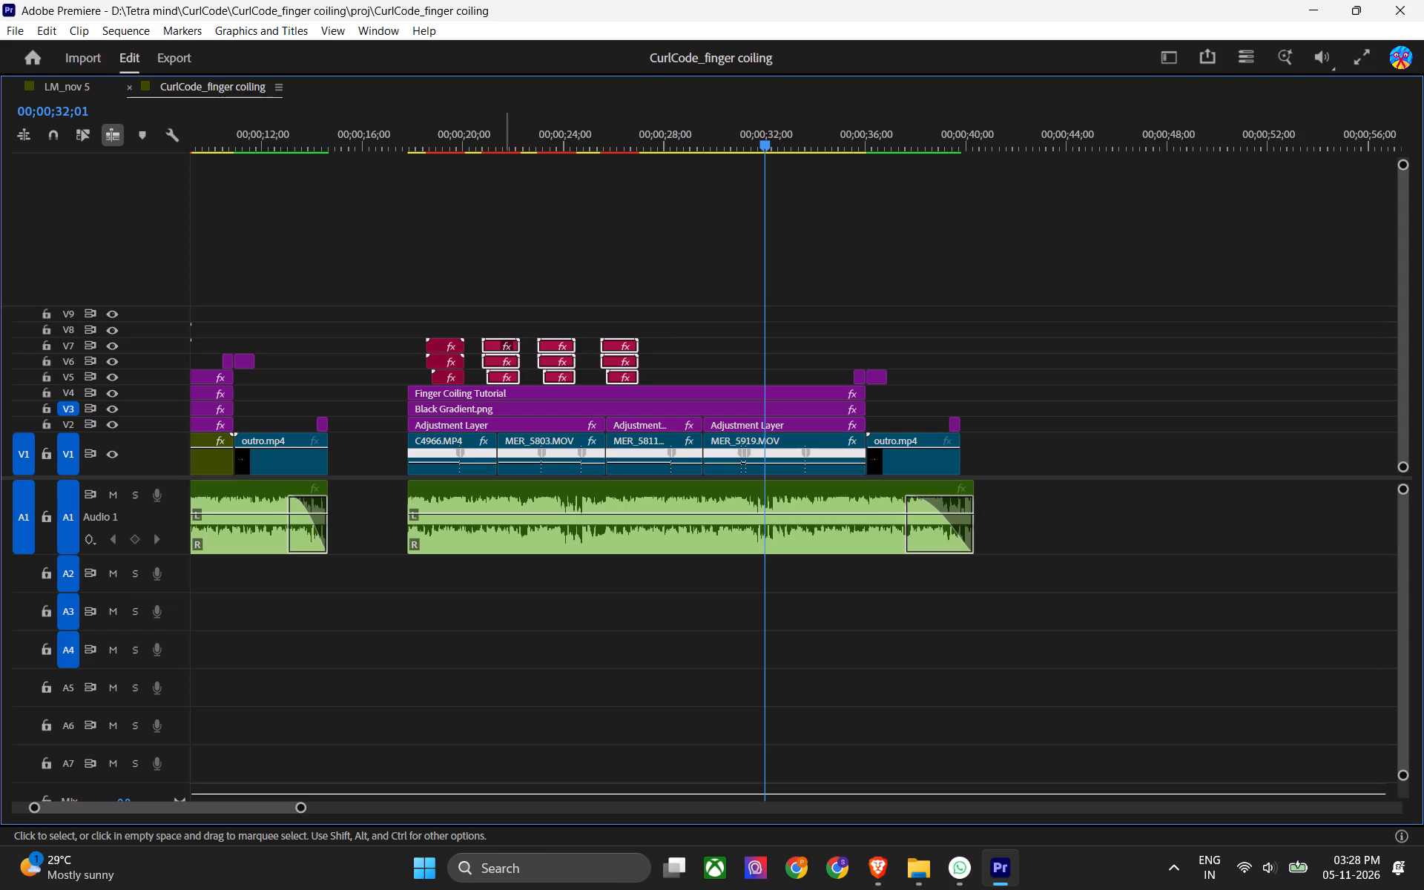
left_click_drag(504, 341, 530, 343)
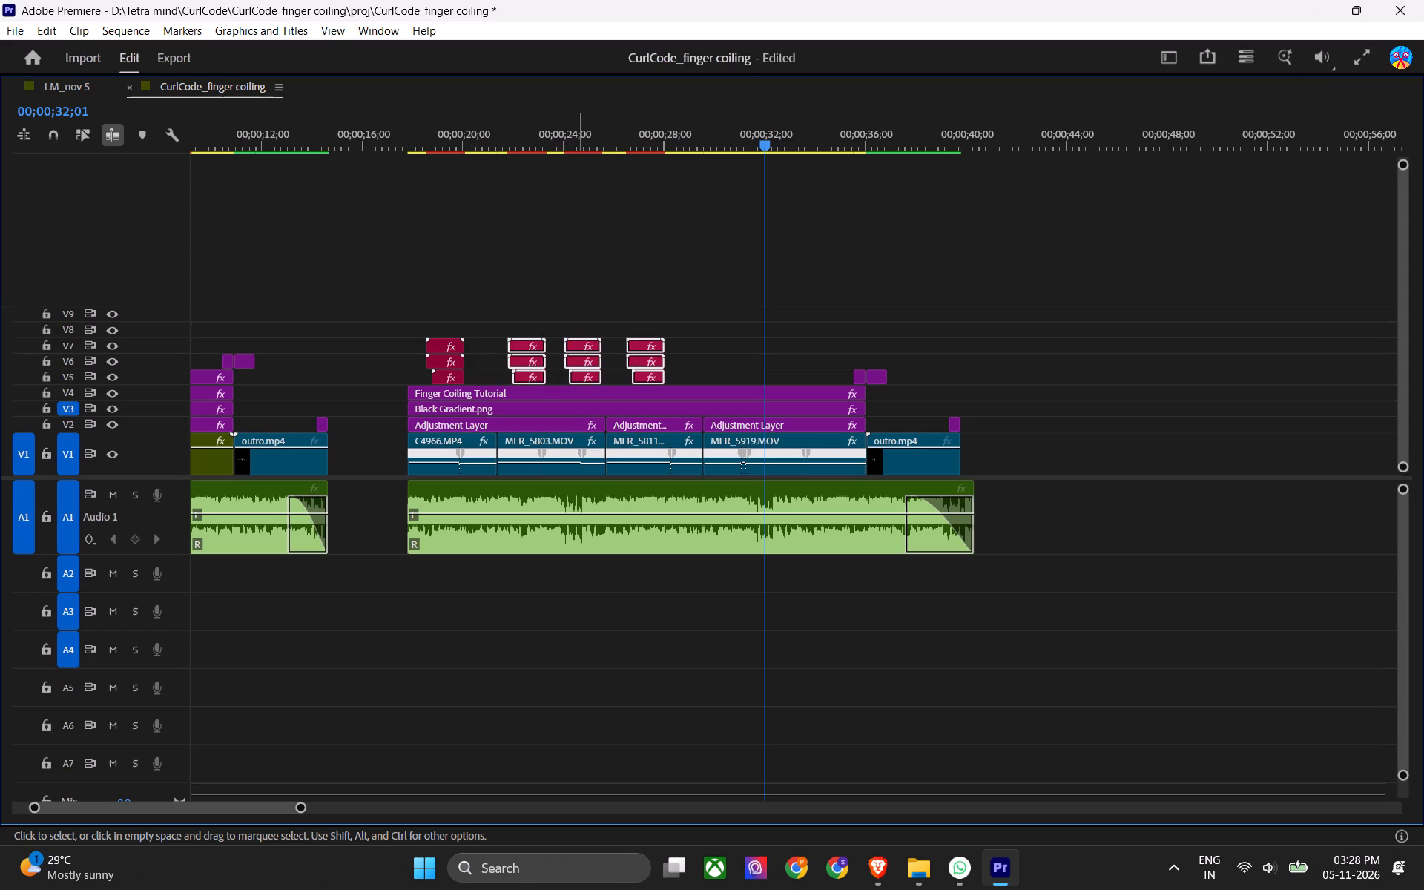
left_click_drag(577, 323, 650, 378)
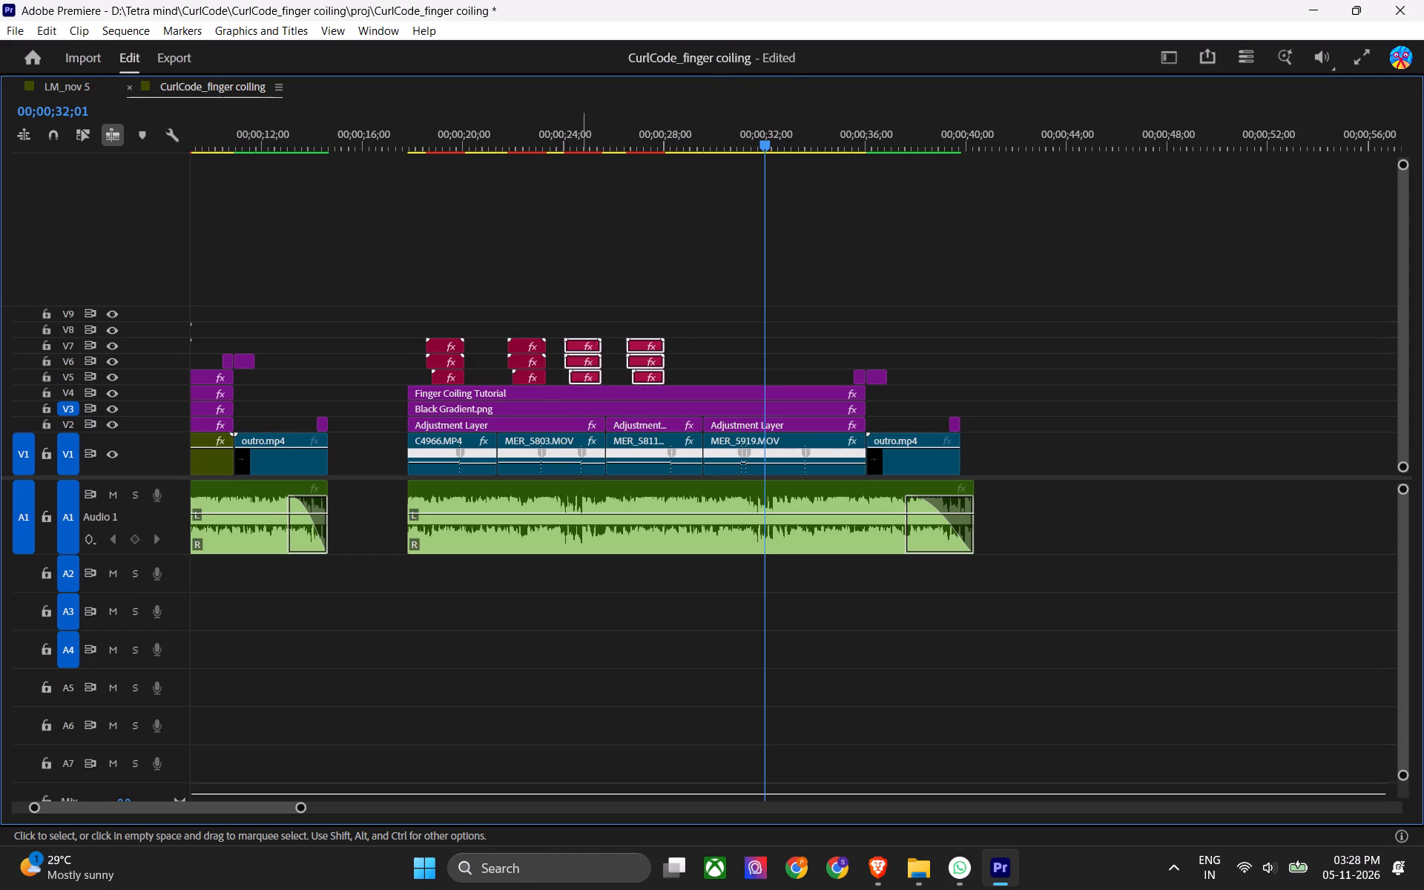
left_click_drag(578, 346, 601, 350)
left_click_drag(651, 318, 695, 383)
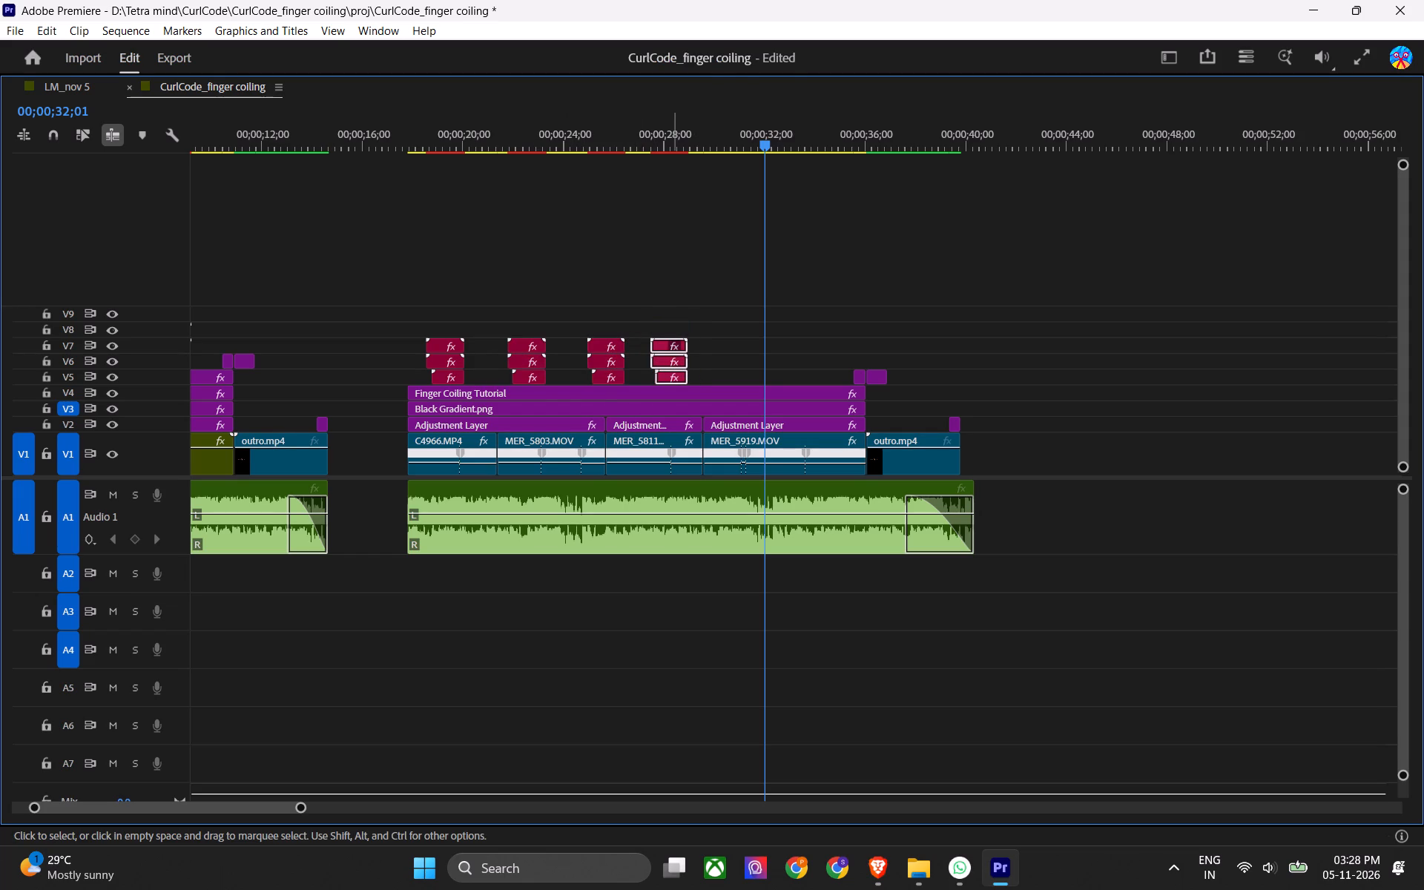
left_click_drag(672, 346, 688, 351)
Duplicate the fourth red overlay stack over MER_5919.MOV at about 00;00;32;00.
left_click_drag(684, 347, 726, 339, "alt")
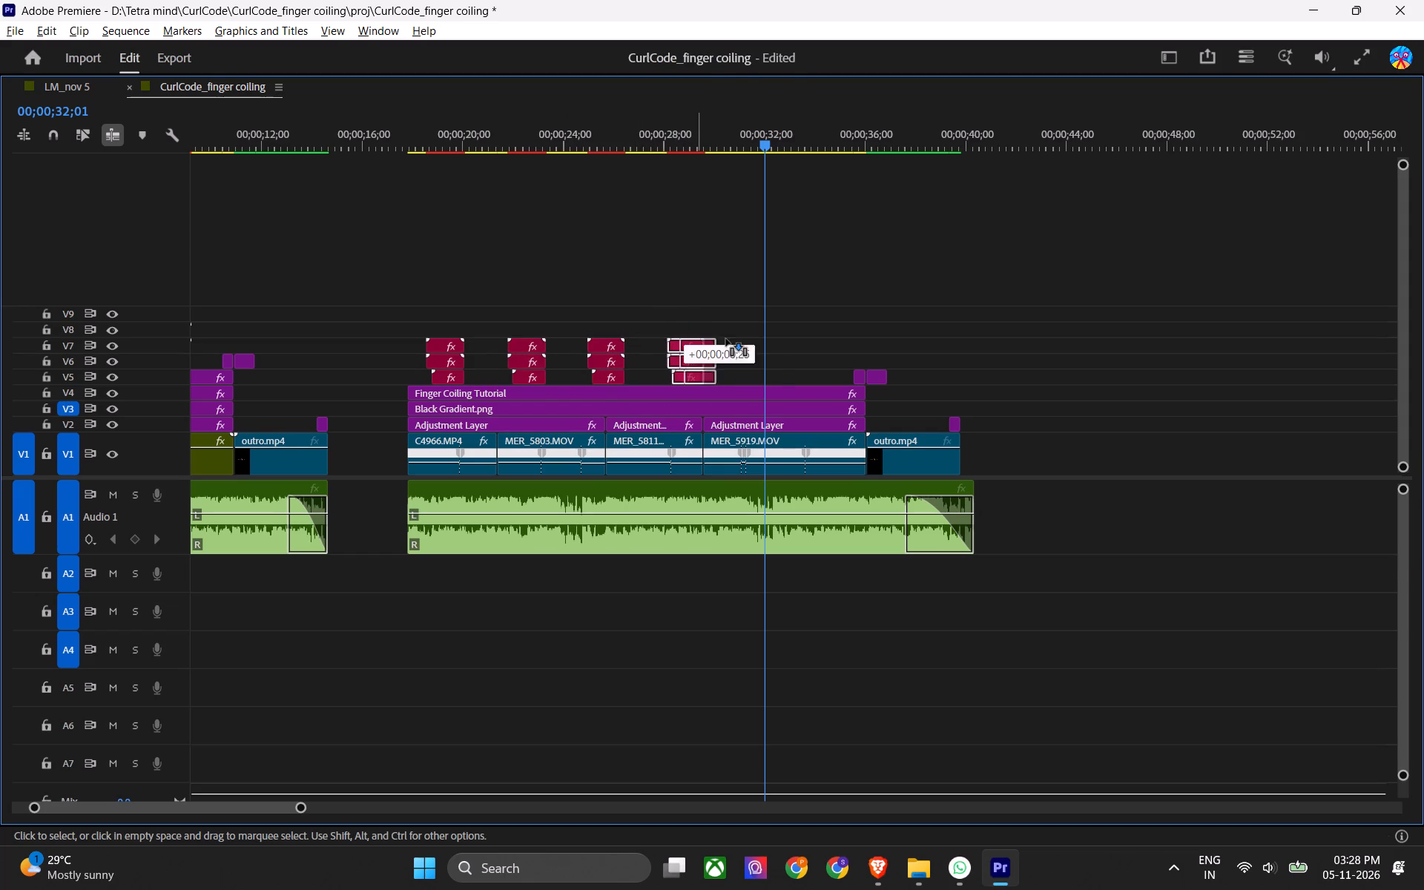
left_click_drag(726, 339, 762, 350, "alt")
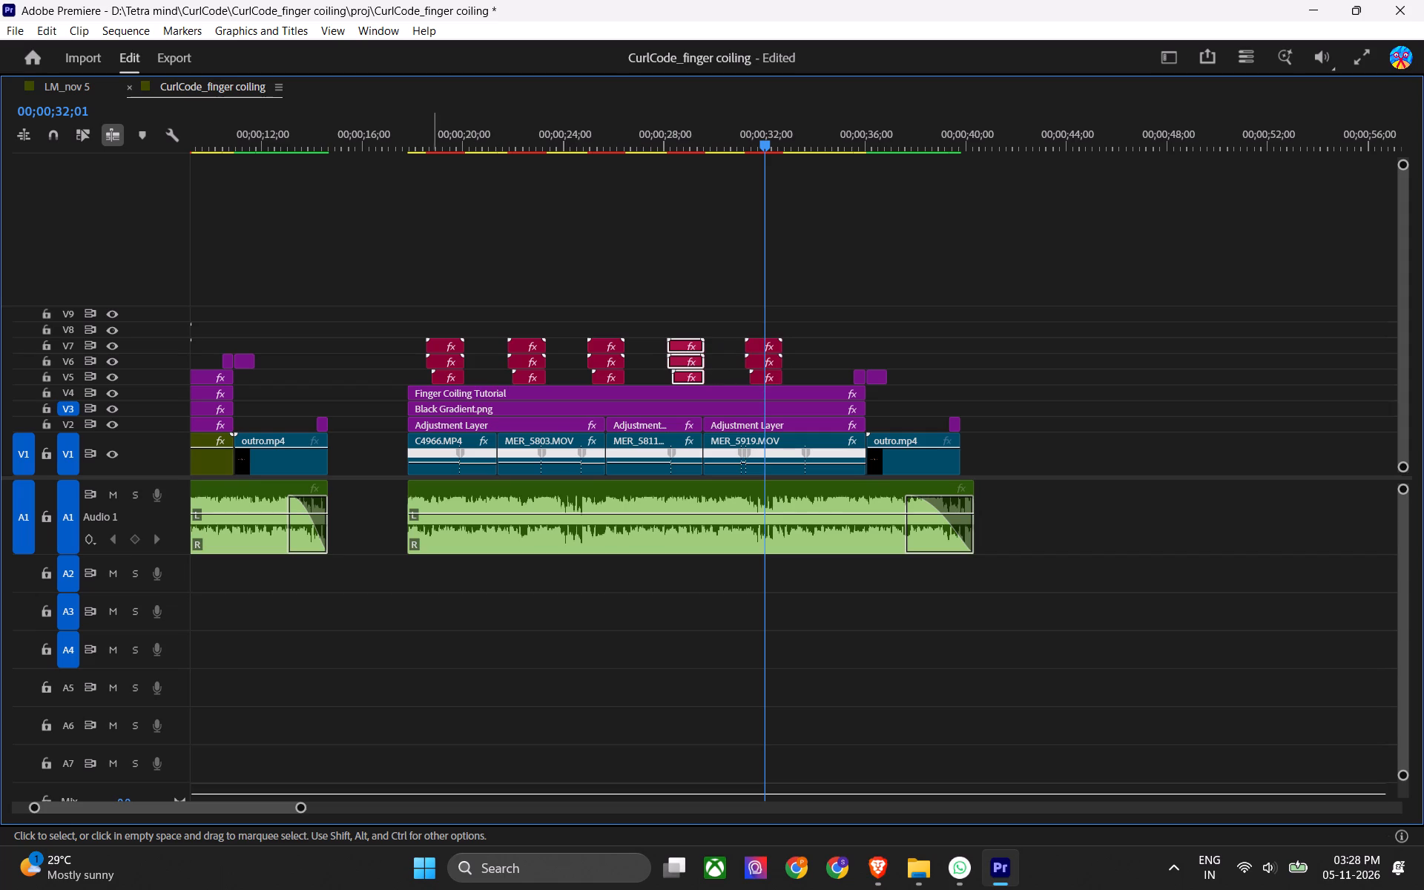
Save the project and play back the second section from its start to review the title and overlays.
left_click(417, 142)
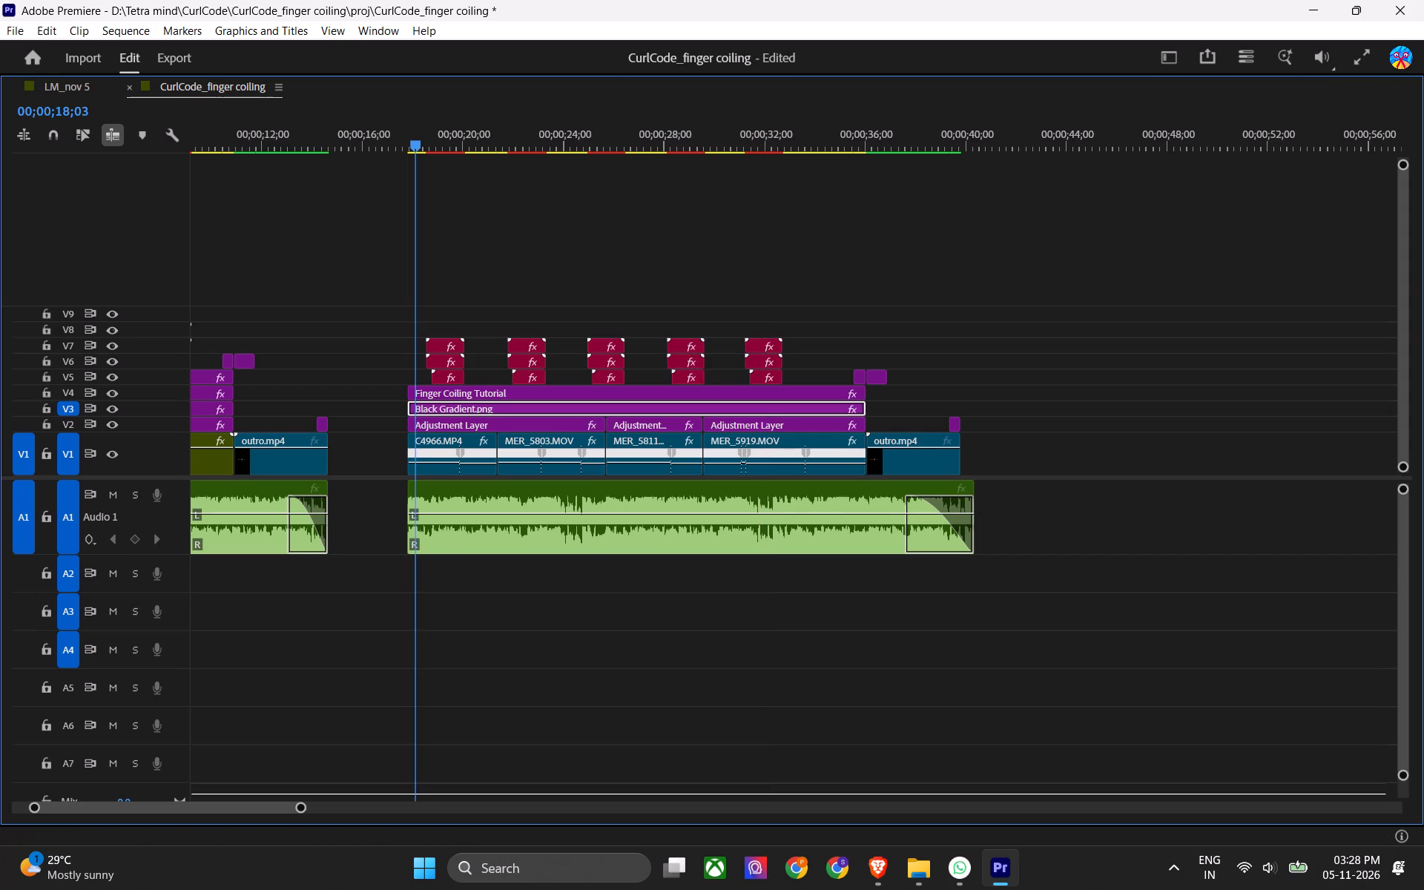
key("Up")
key("grave")
key("ctrl+s")
key("space")
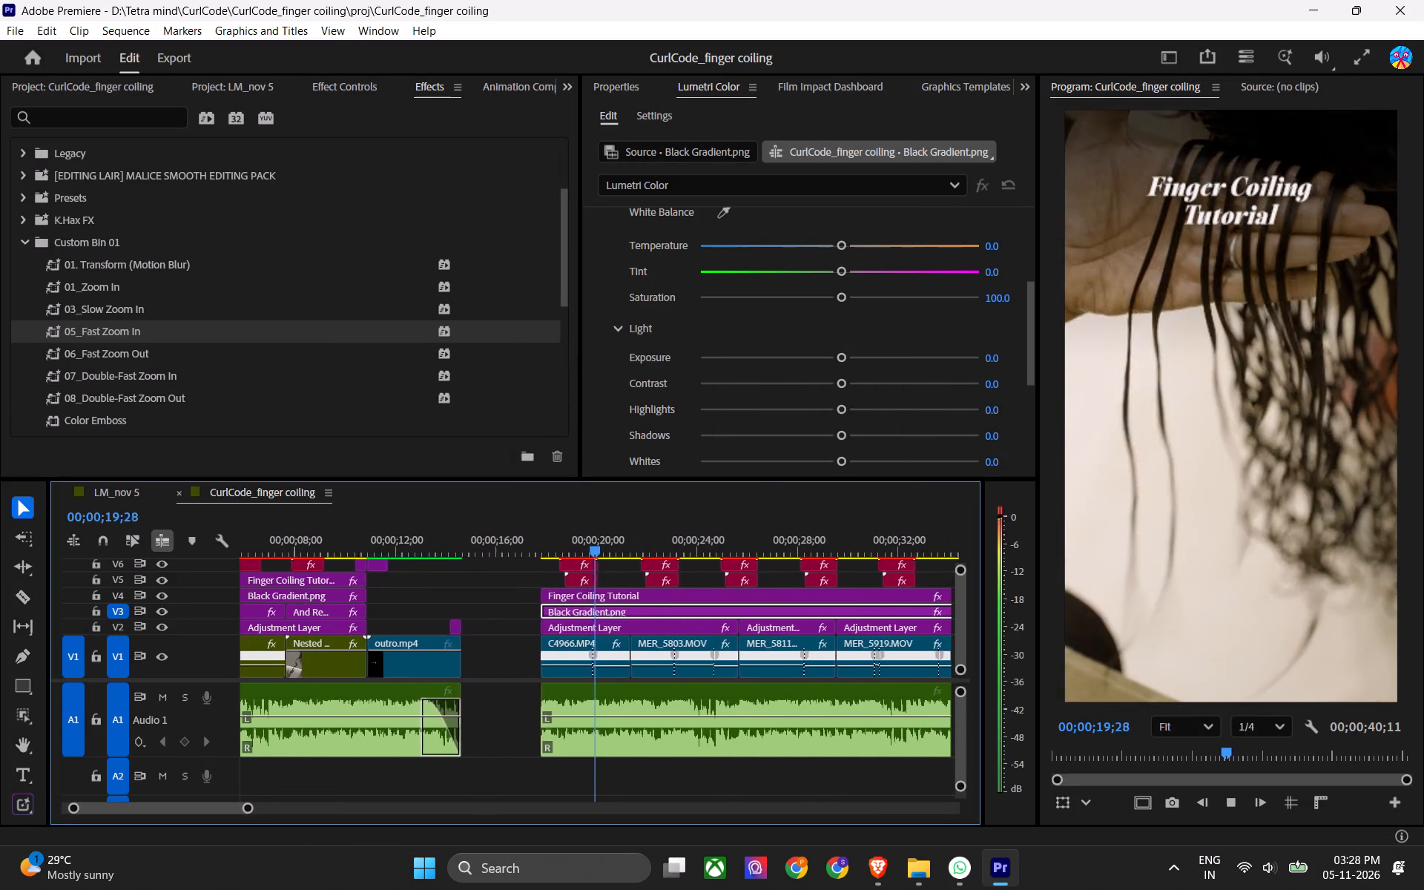
key("space")
key("ctrl+s")
Shift the second section's title and red overlay clips slightly down in the frame, excluding Black Gradient.png, and save.
scroll(604, 622, "down", 4, "alt")
scroll(605, 622, "up", 3, "ctrl")
left_click_drag(814, 569, 822, 616)
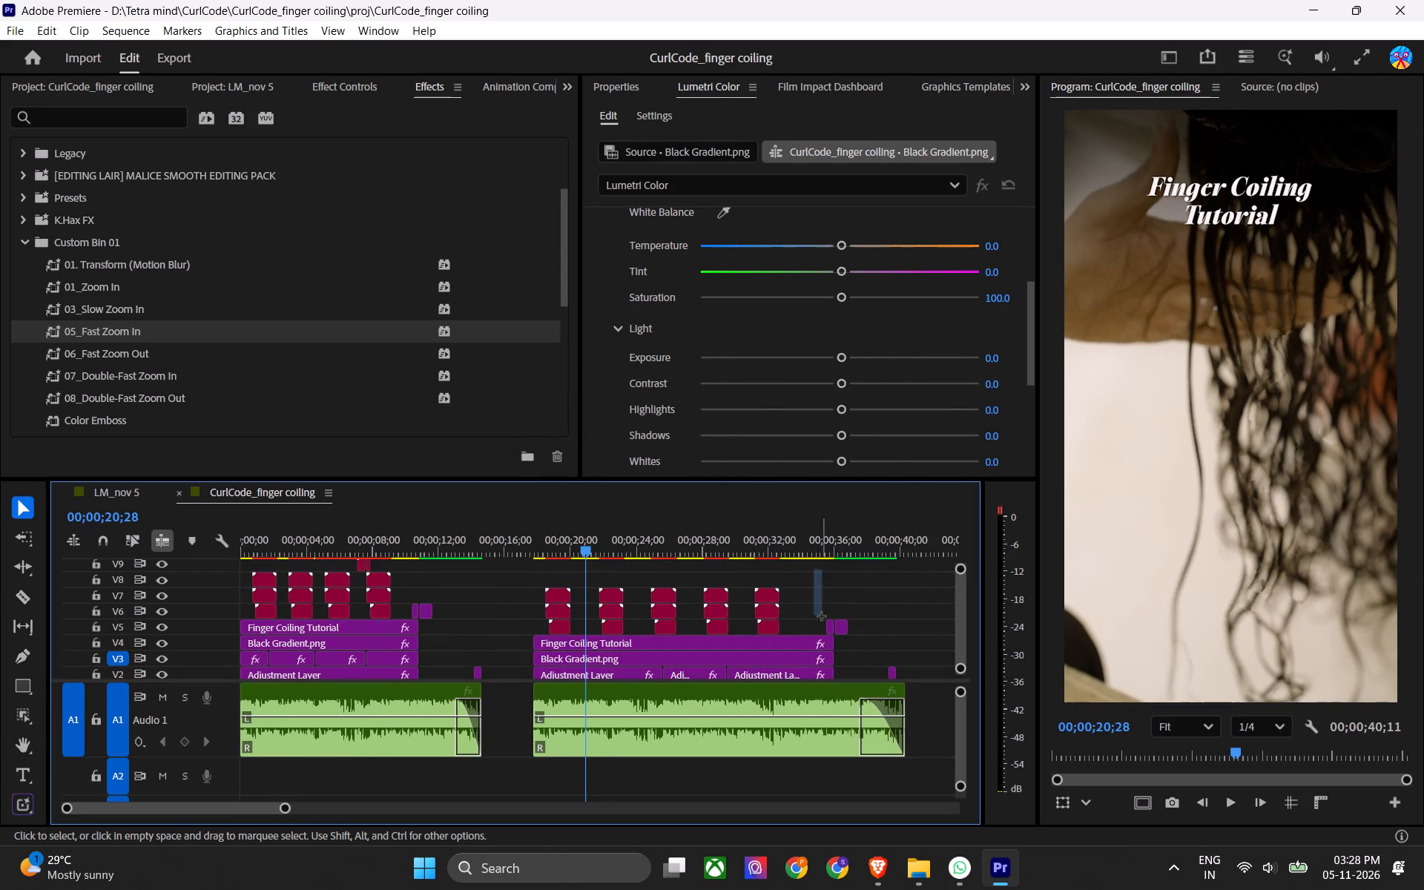
left_click_drag(822, 616, 547, 653)
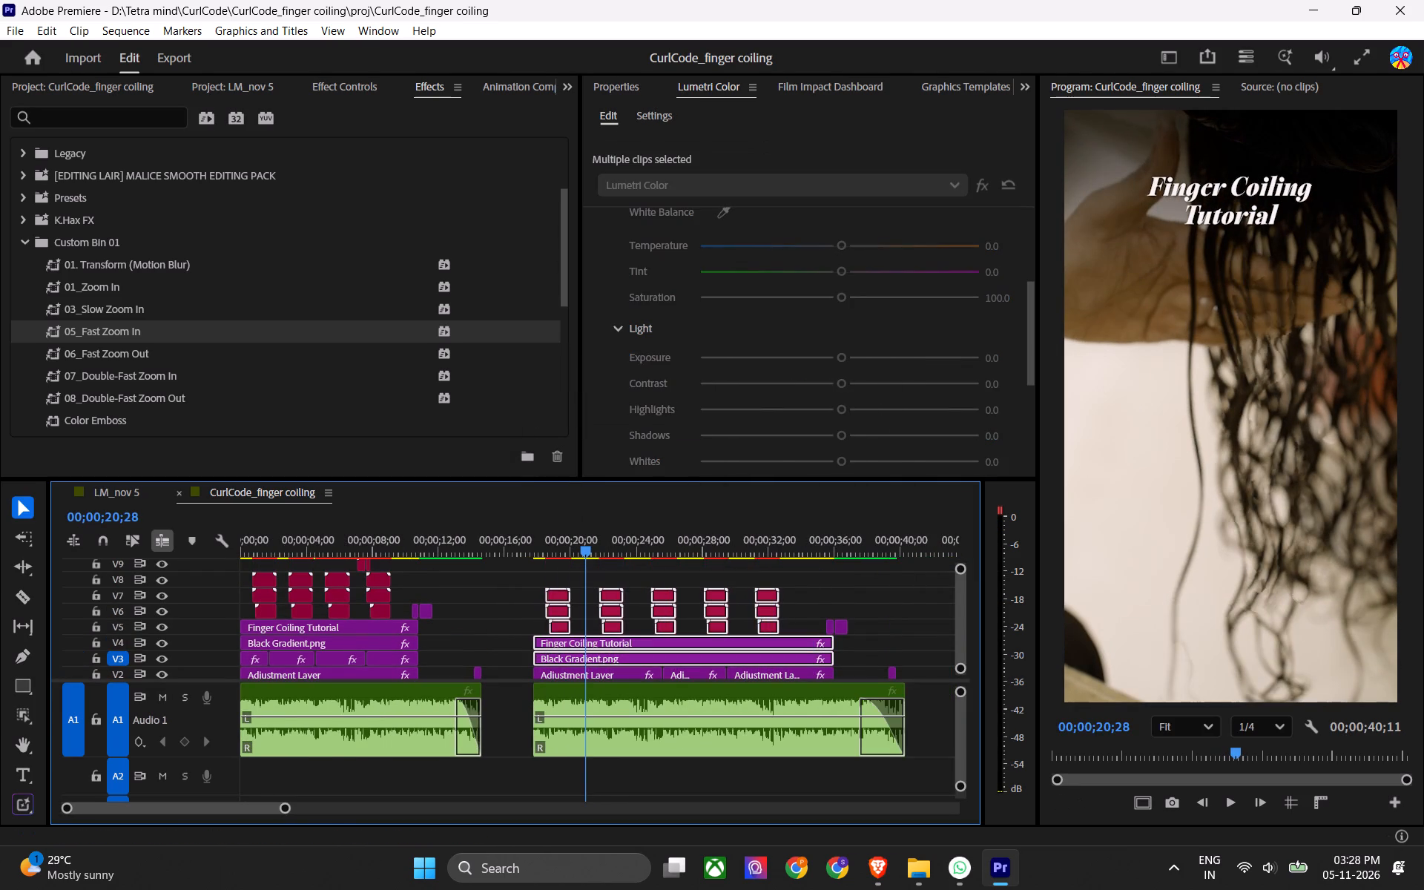
left_click(624, 660, "ctrl")
left_click(625, 661, "shift")
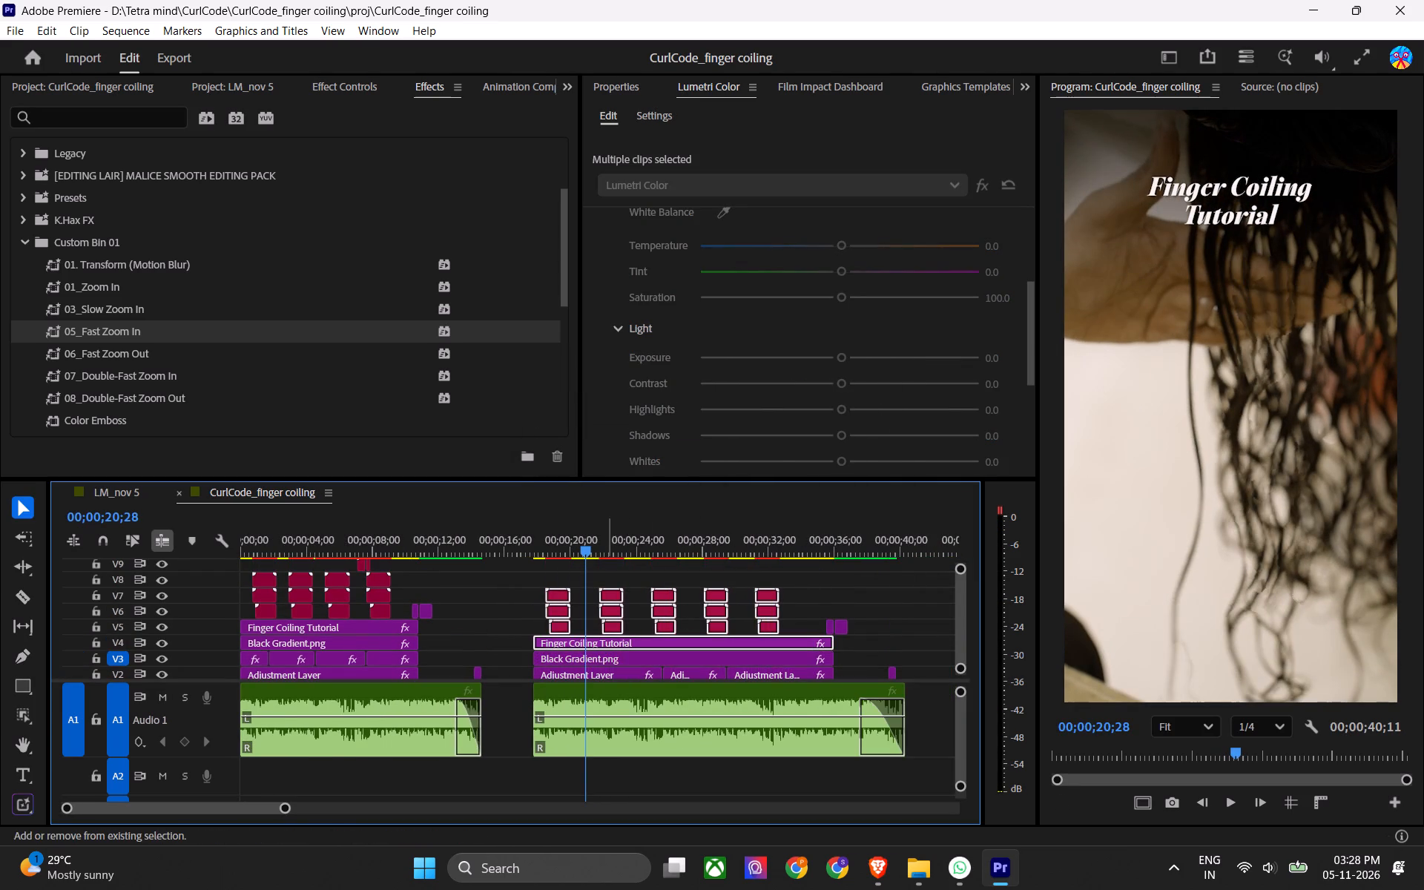
scroll(766, 86, "up", 3)
left_click_drag(860, 222, 912, 245, "ctrl")
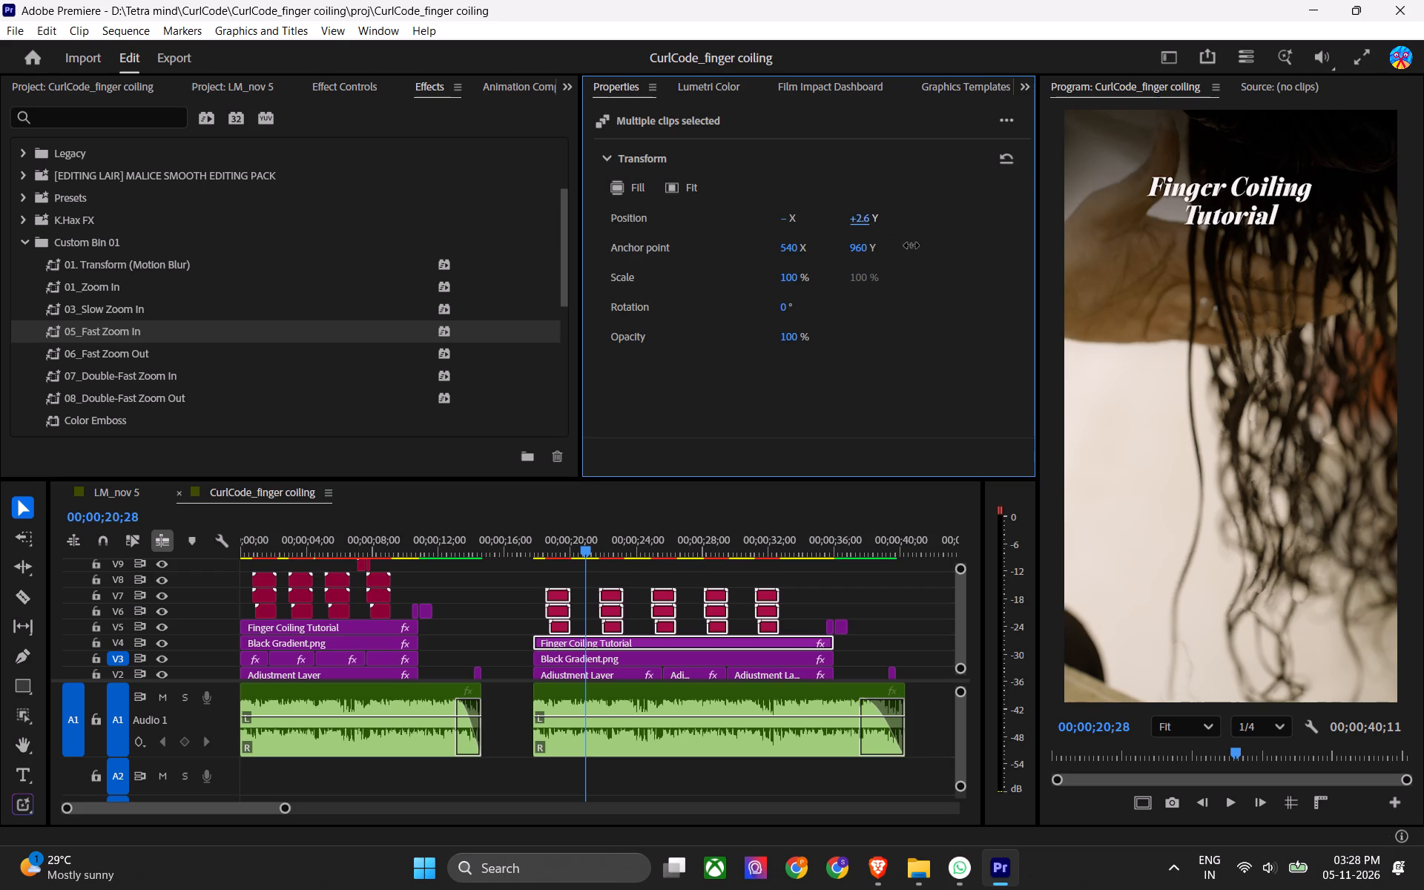
left_click_drag(912, 245, 1201, 177, "ctrl")
key("ctrl+s")
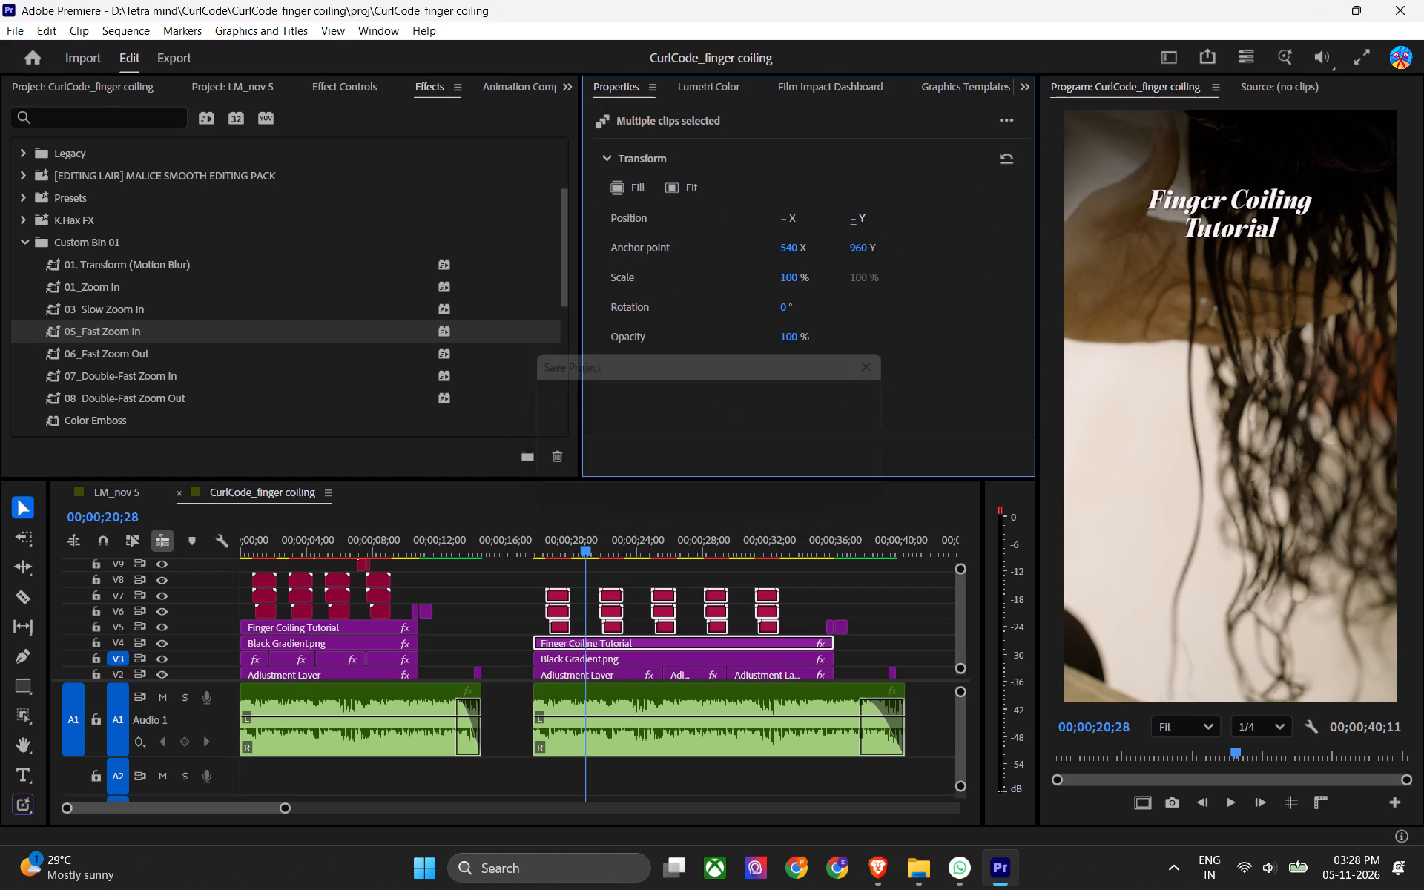
Play back the second section, including in full screen, to check the repositioned title and overlays, and save the project.
key("space")
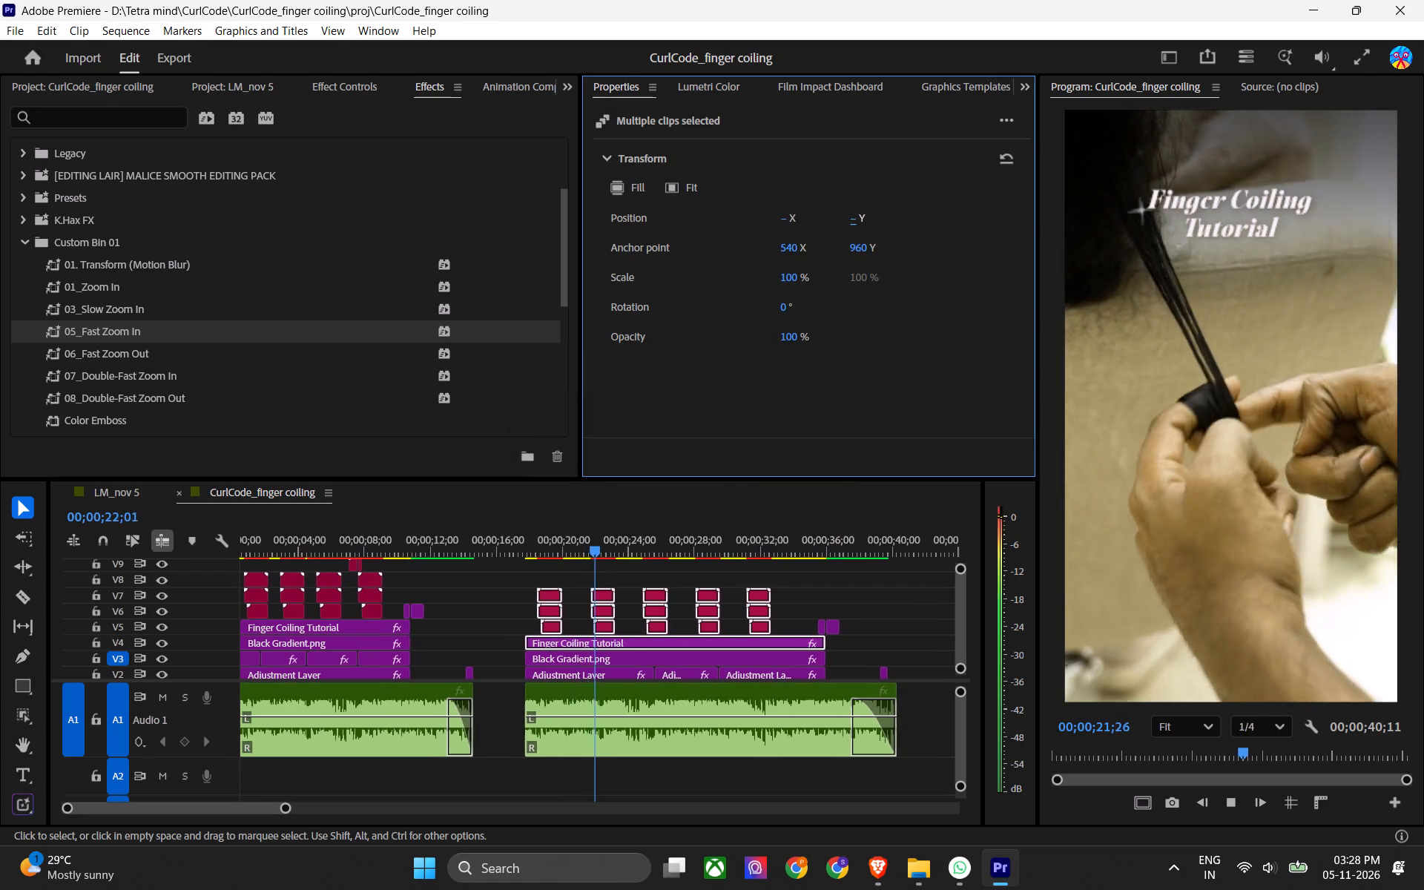
key("space")
key("ctrl+grave")
key("space")
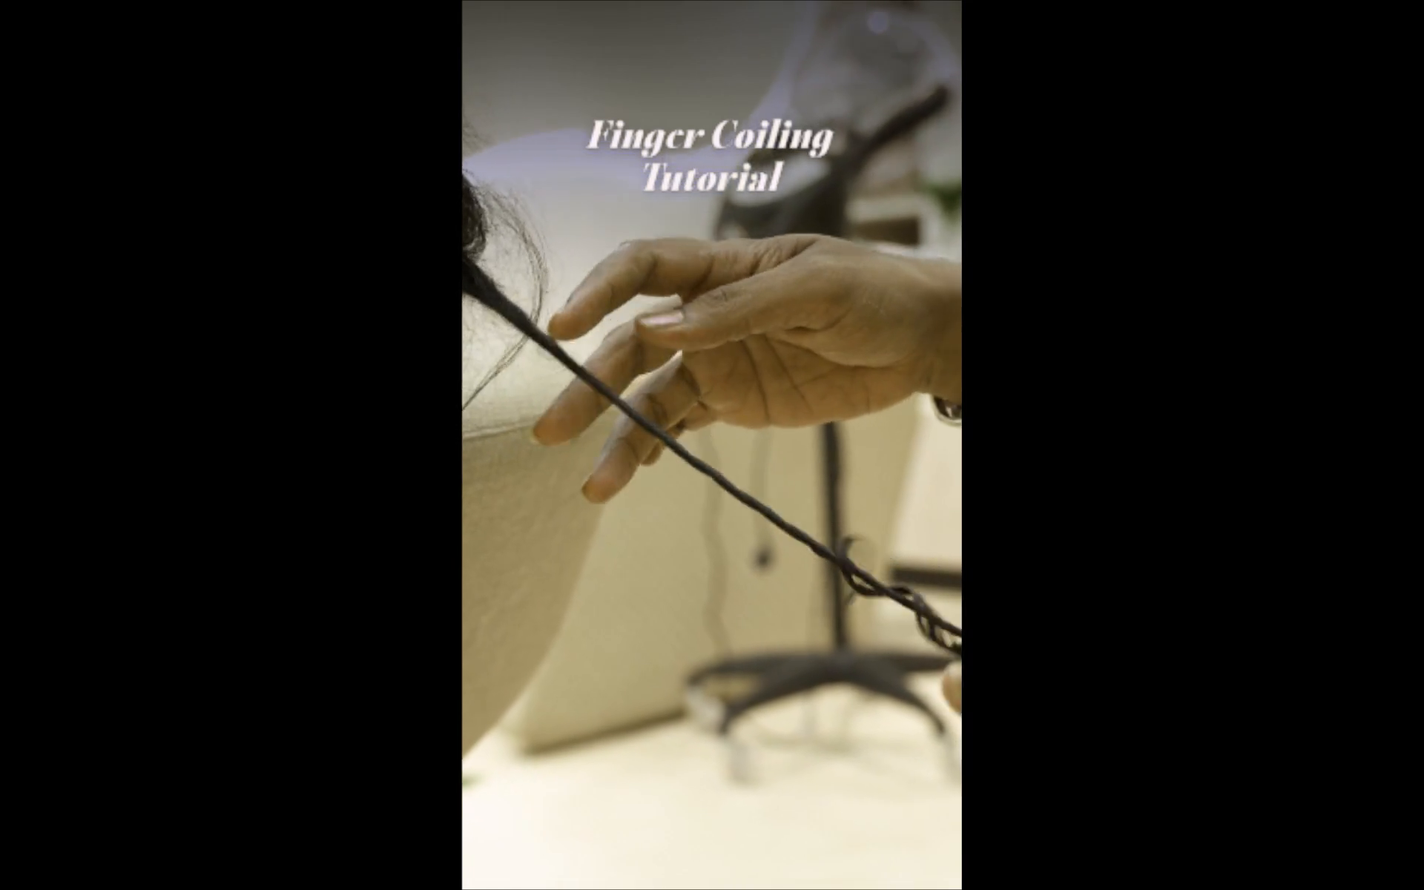
key("Escape")
key("space")
key("ctrl+s")
Mark in and out points around all clips of the second section.
scroll(728, 652, "down", 6, "ctrl")
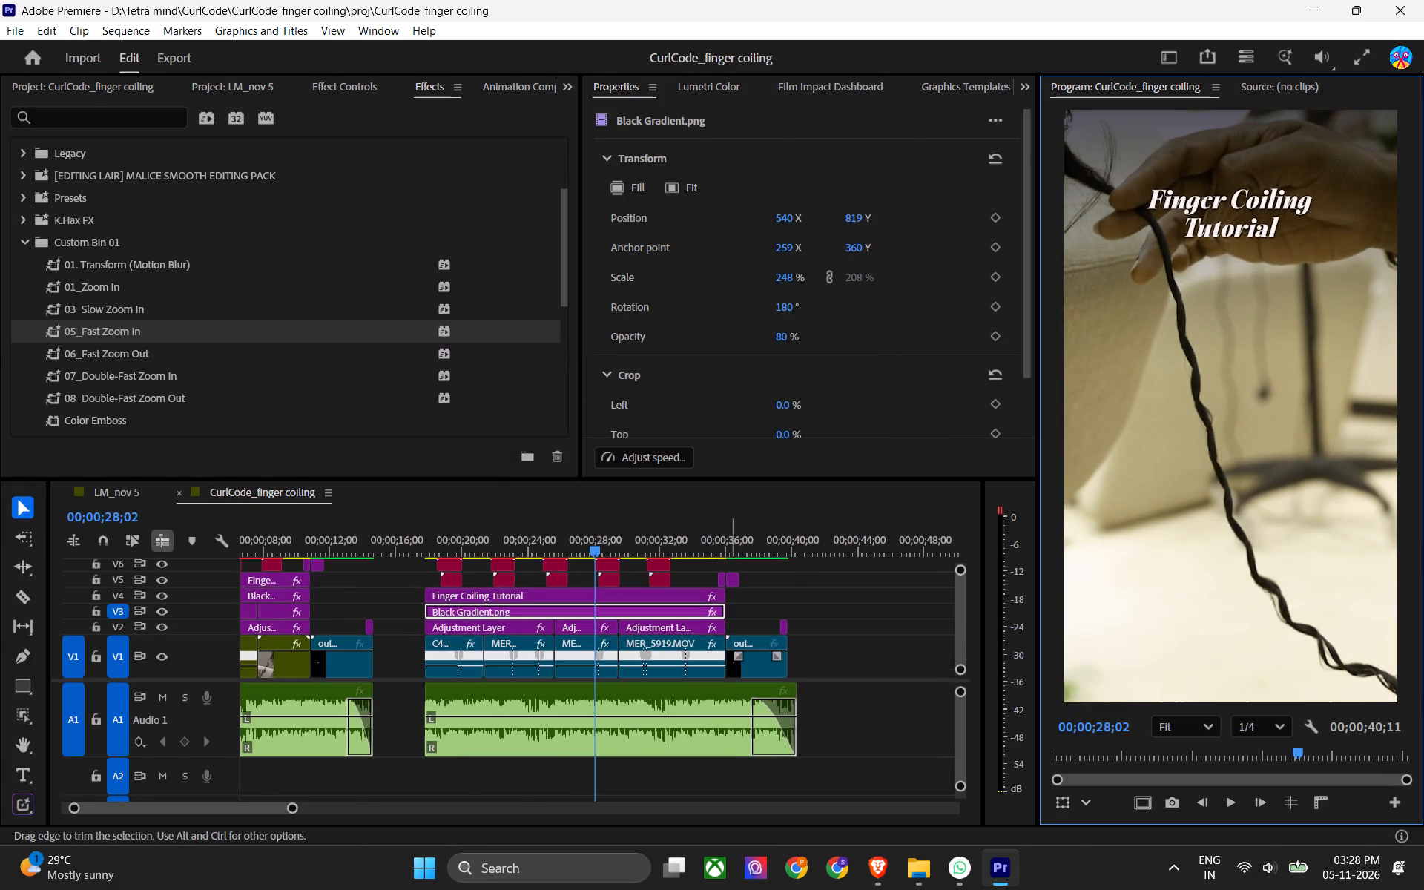
key("grave")
scroll(105, 421, "down", 3, "shift")
scroll(105, 424, "up", 1, "shift")
scroll(105, 426, "down", 2, "shift")
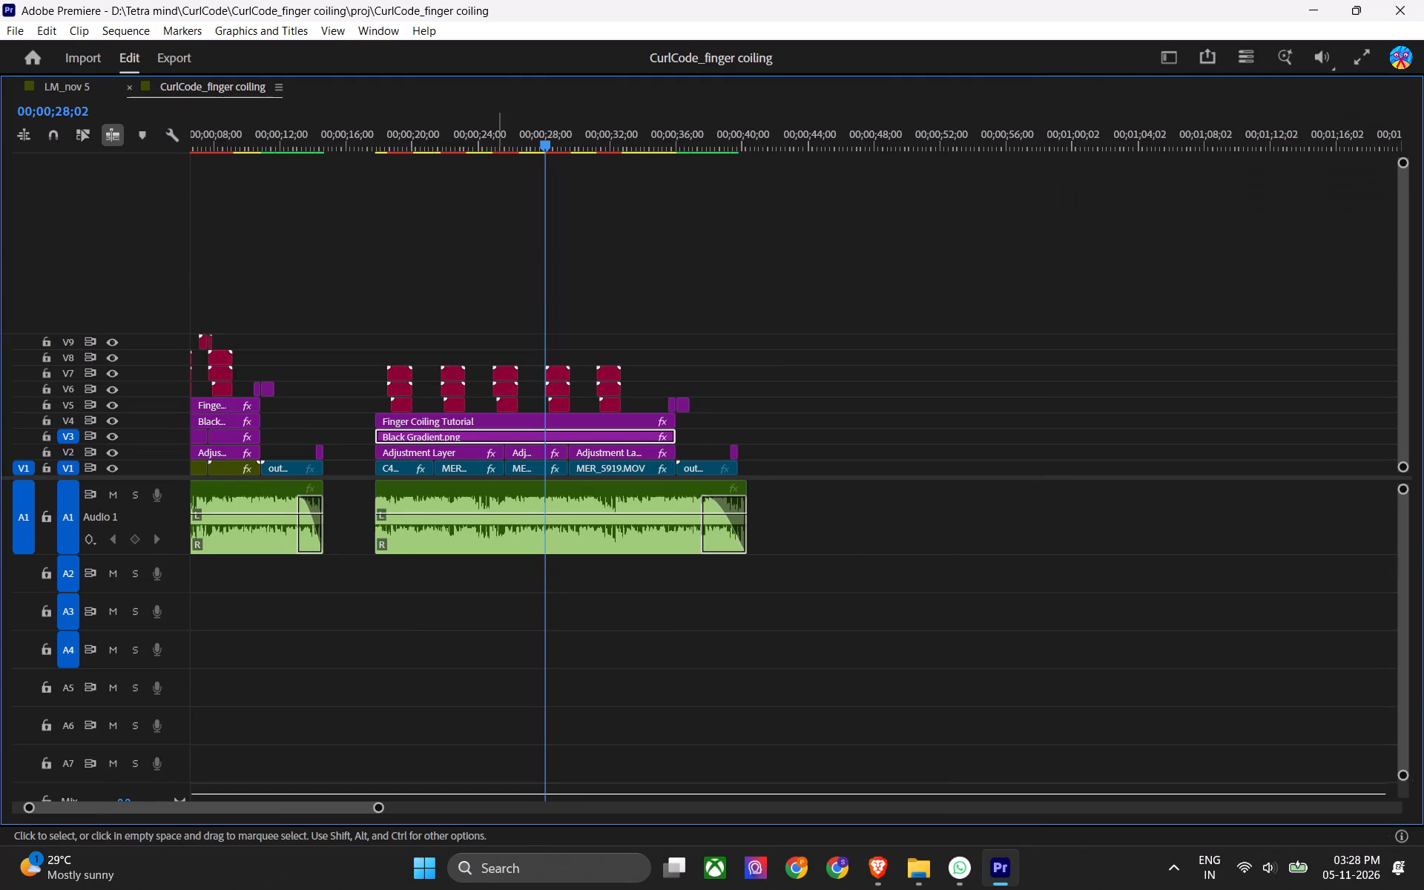
left_click_drag(884, 316, 379, 616)
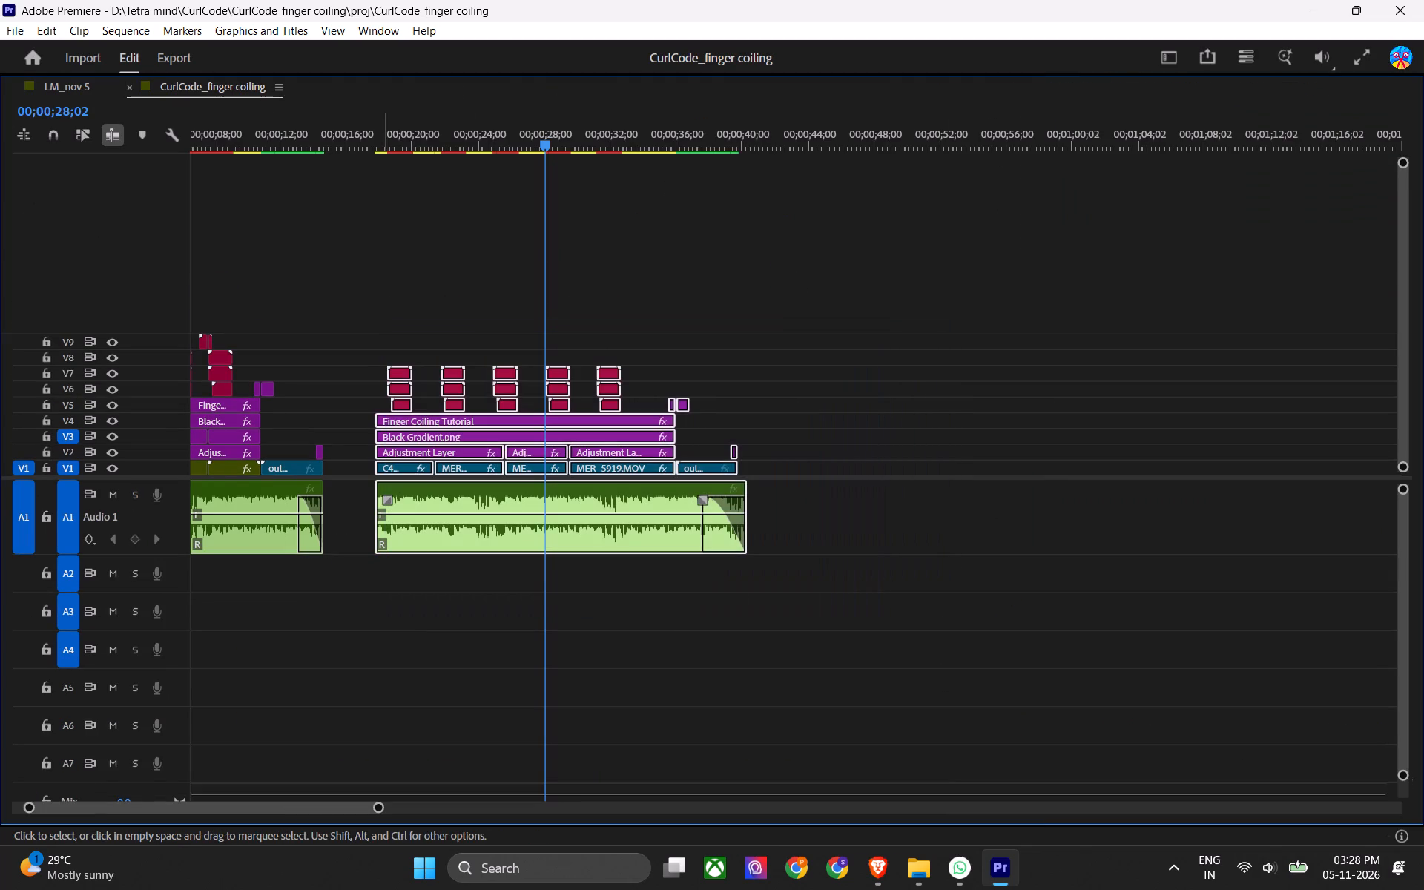
type("/`")
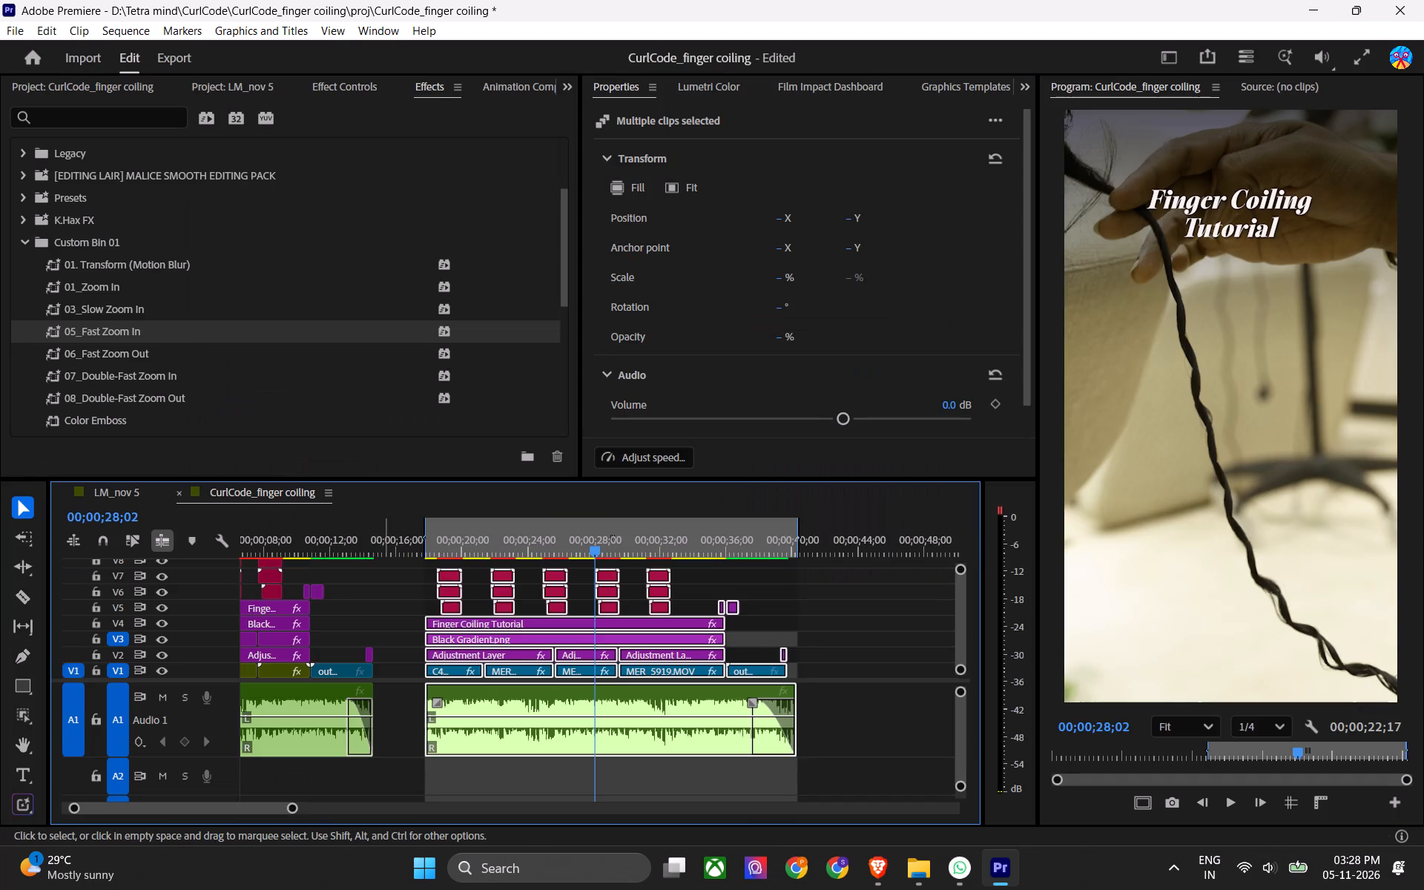
Set up a media file export of CurlCode_finger coiling to the output folder inside Tetra mind, CurlCode, CurlCode_finger coiling.
key("ctrl+m")
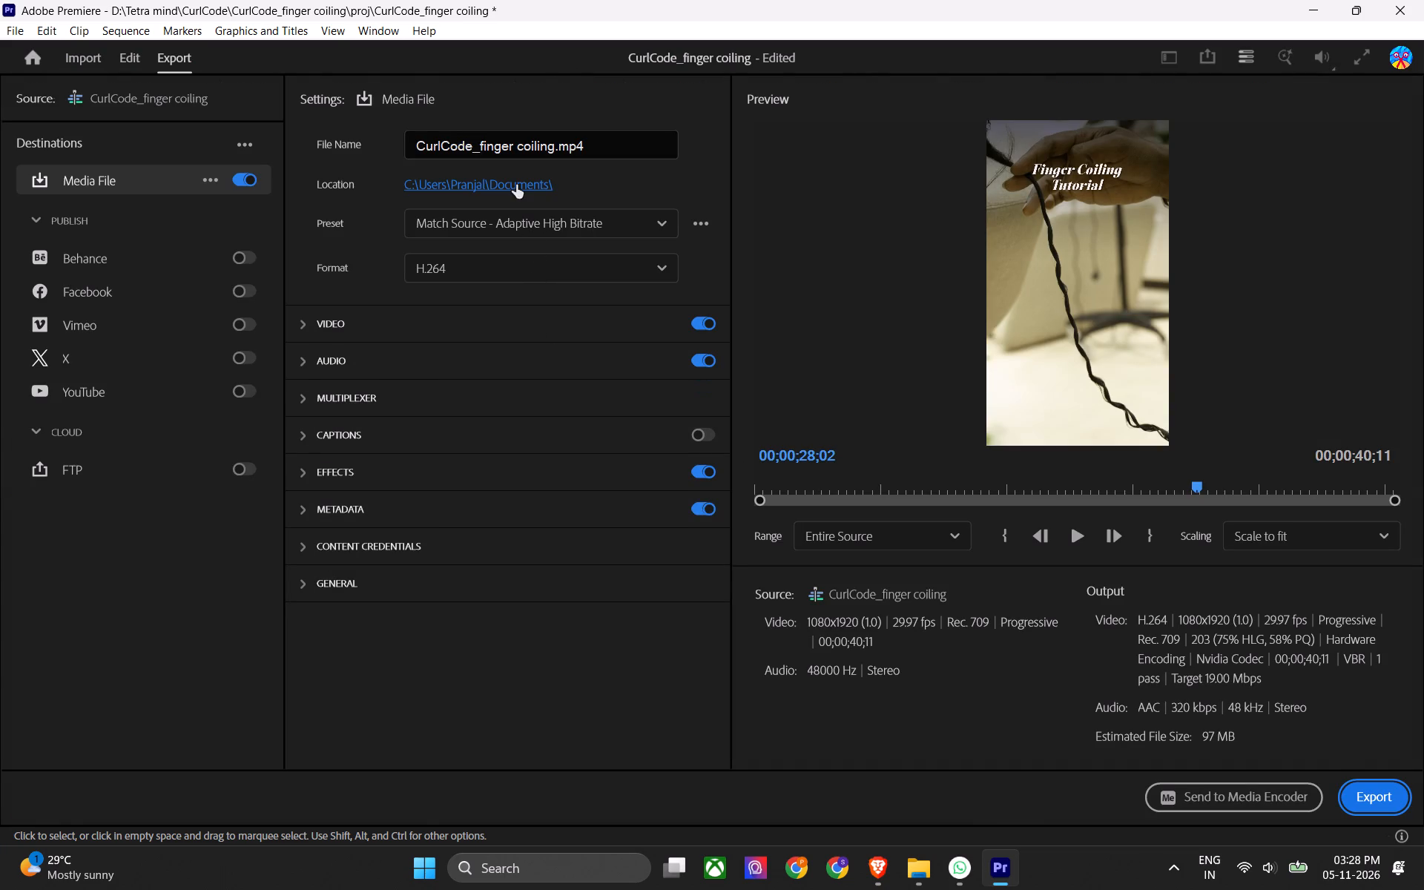
left_click(516, 185)
scroll(97, 287, "down", 4)
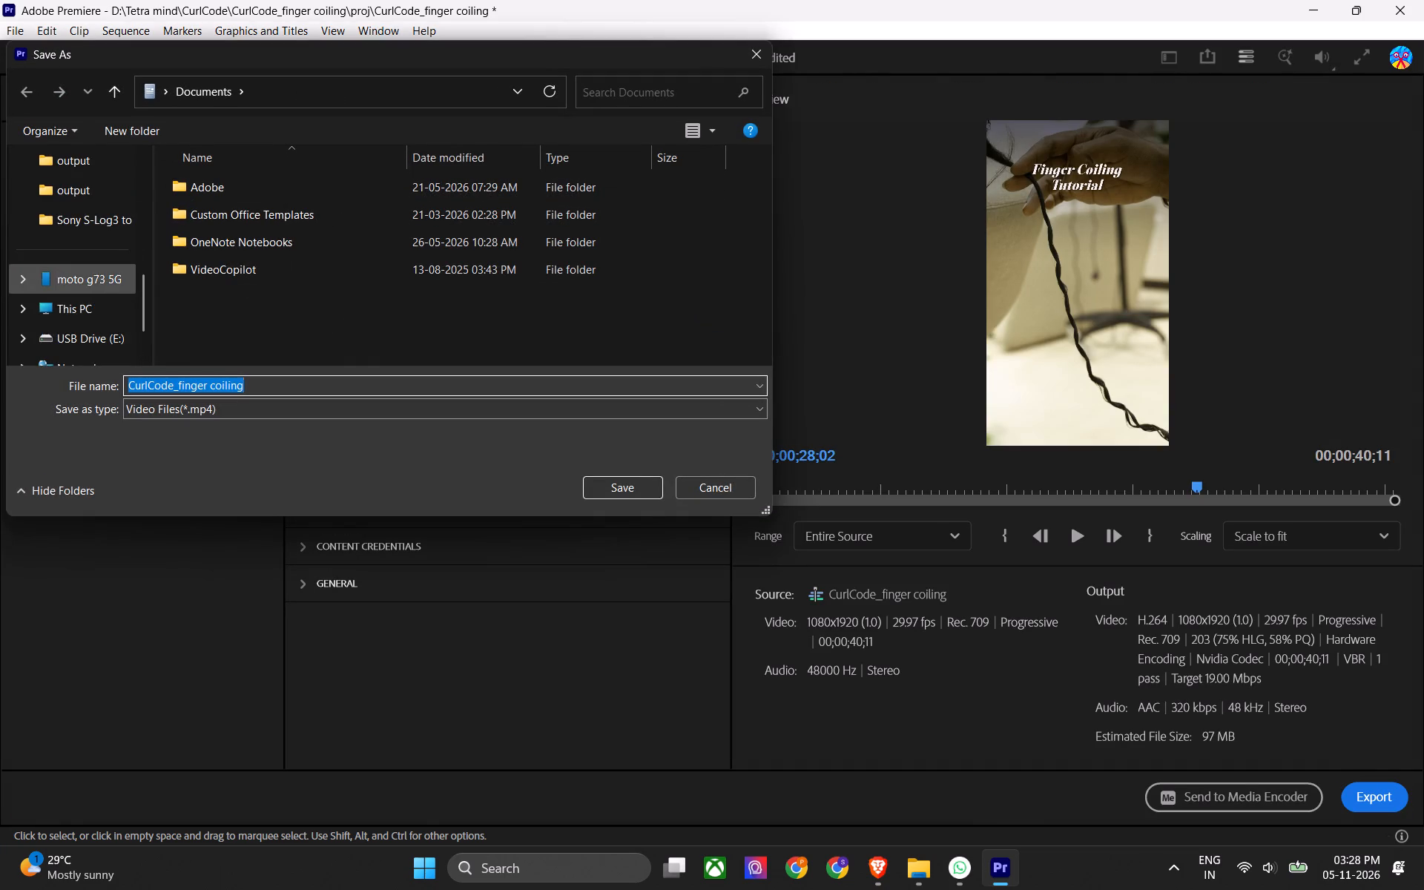
scroll(90, 279, "up", 4)
left_click(82, 338)
left_click(85, 342)
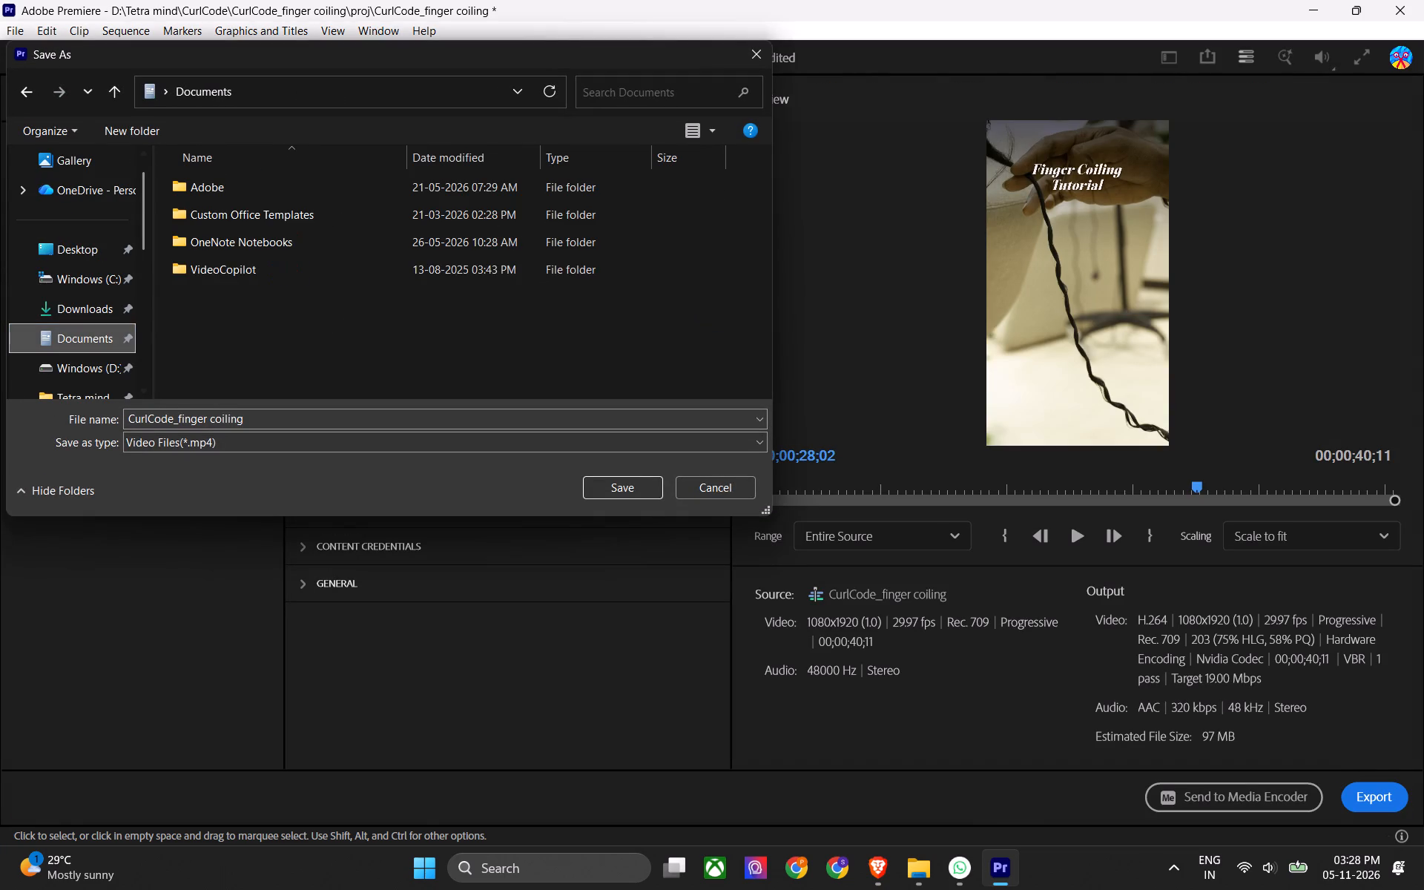
left_click(94, 369)
double_click(288, 194)
left_click(518, 218)
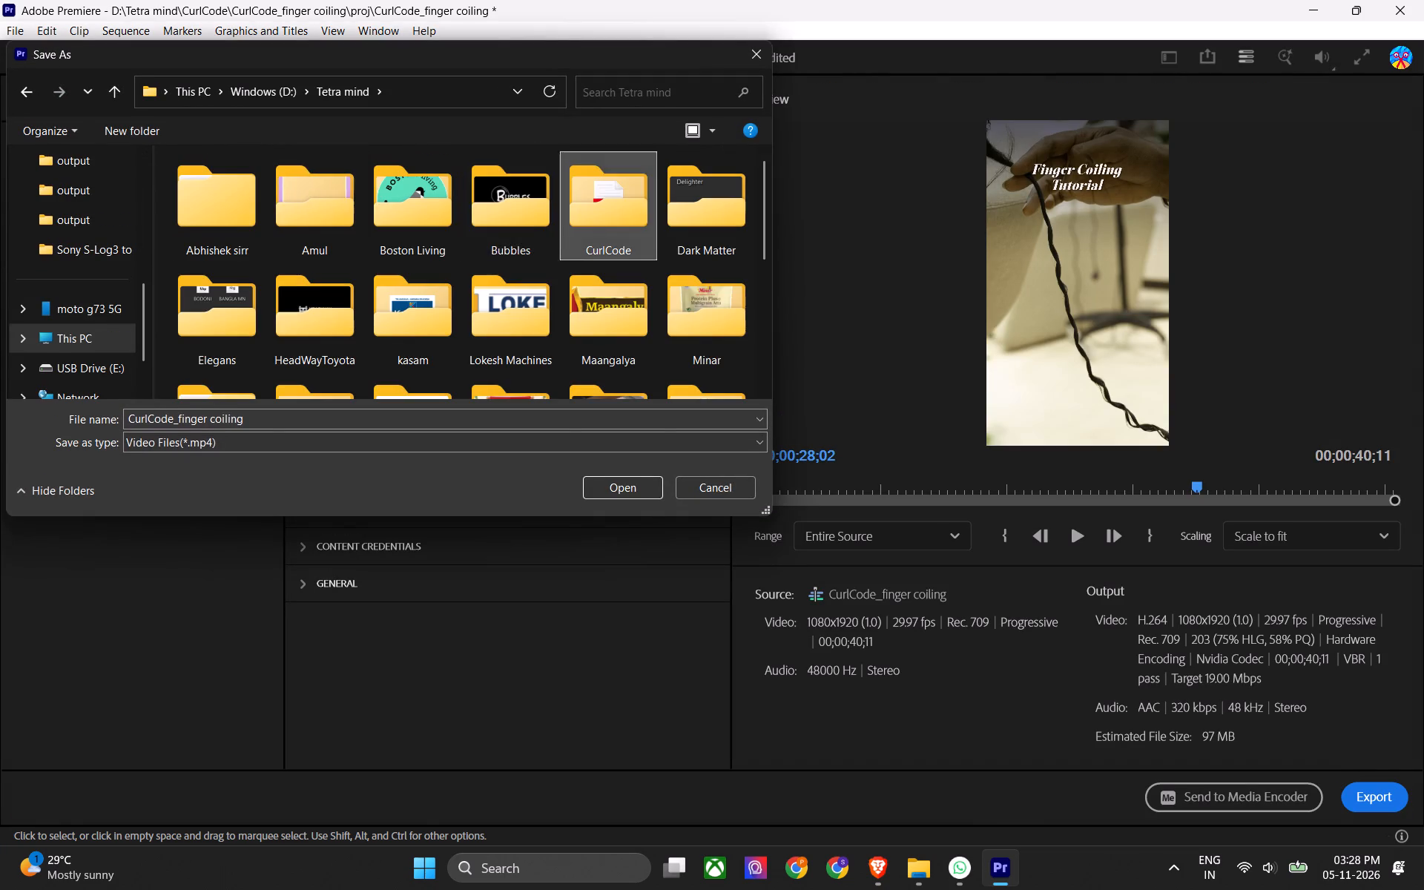
double_click(636, 225)
double_click(224, 217)
double_click(312, 208)
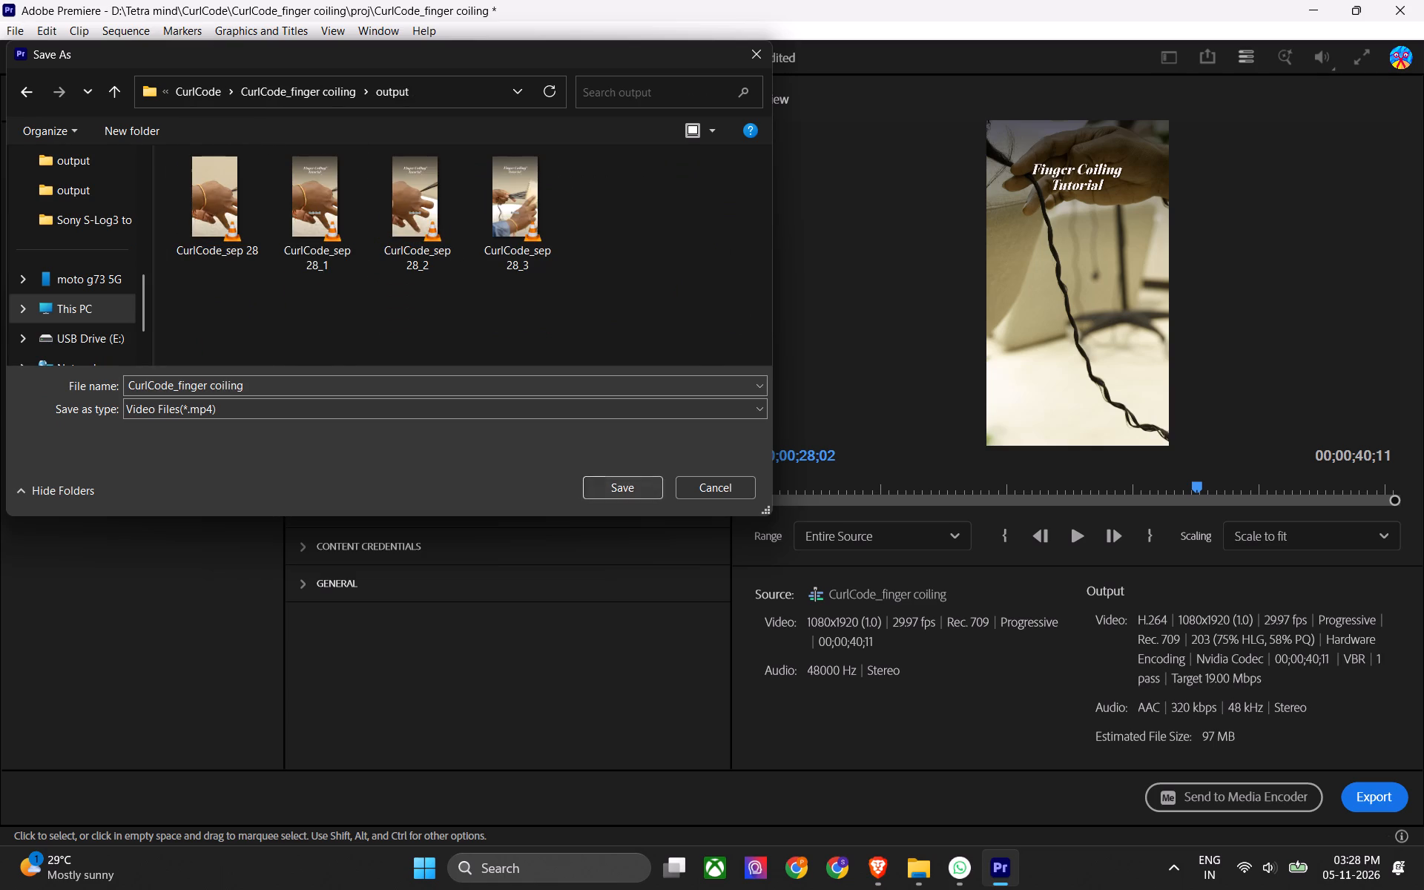
left_click(642, 491)
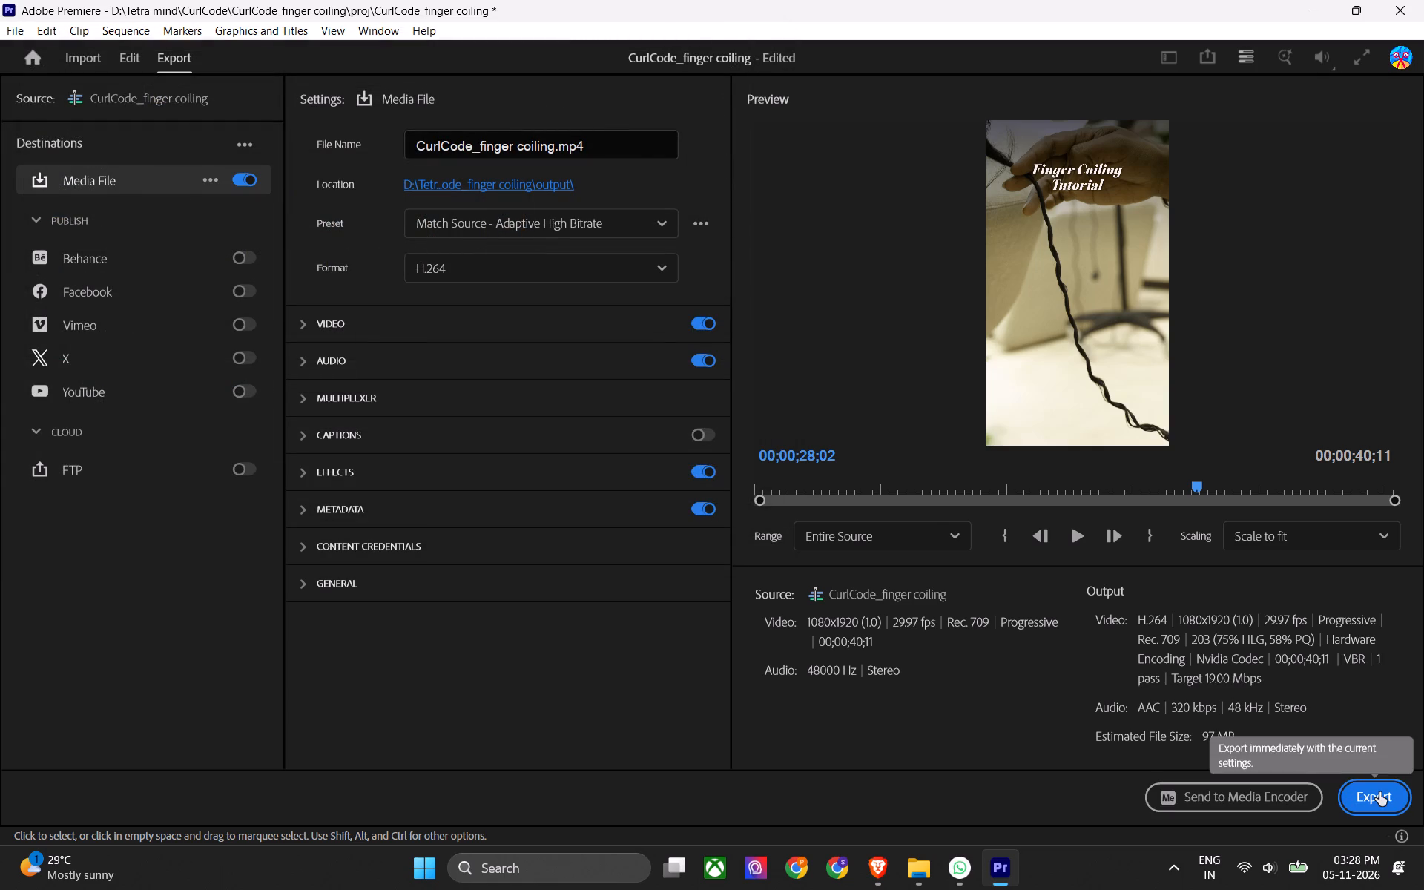
Set the export range to Source In/Out.
left_click(874, 543)
left_click(855, 593)
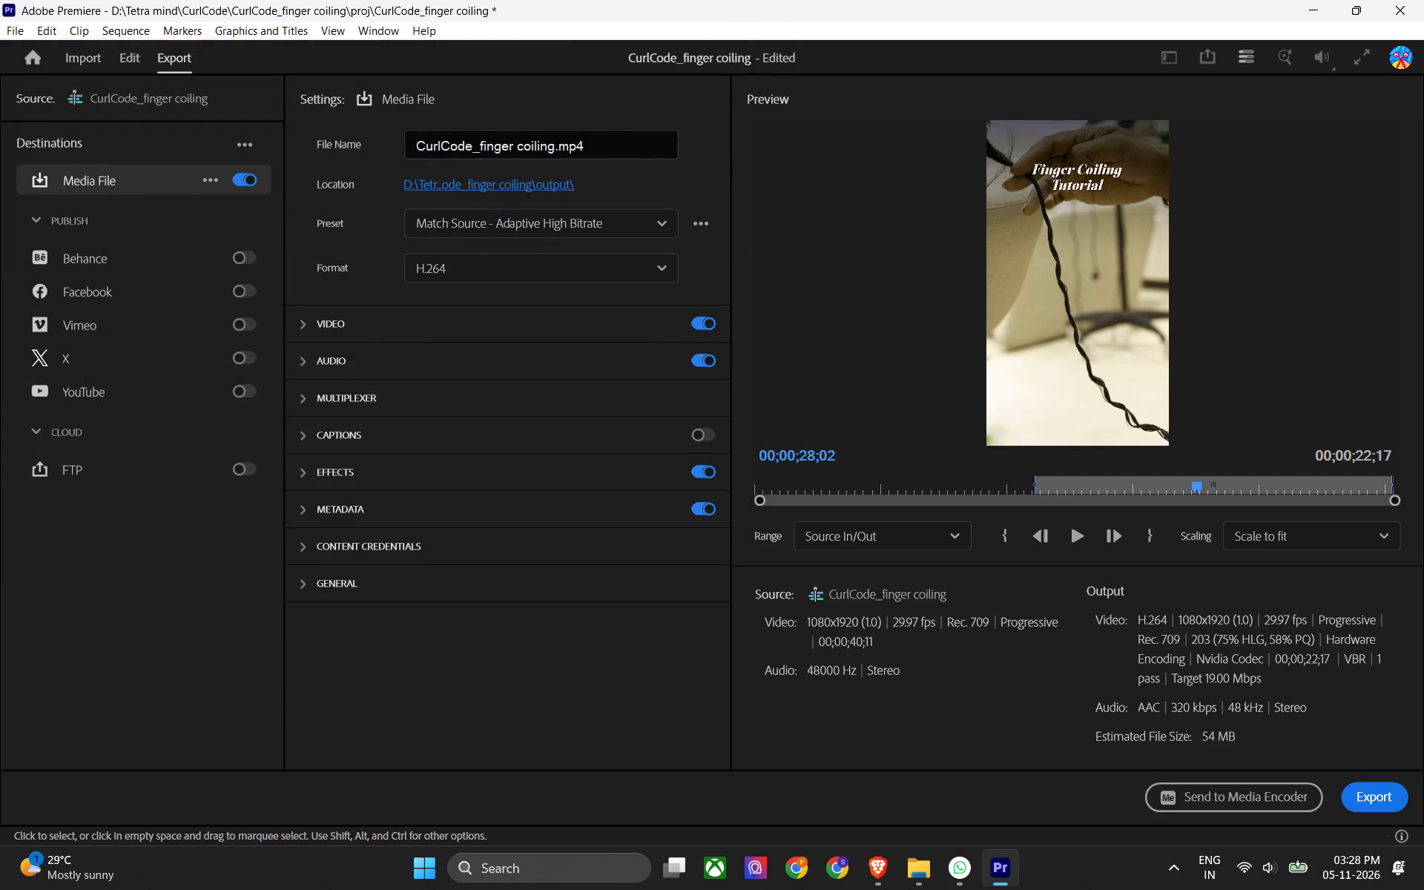